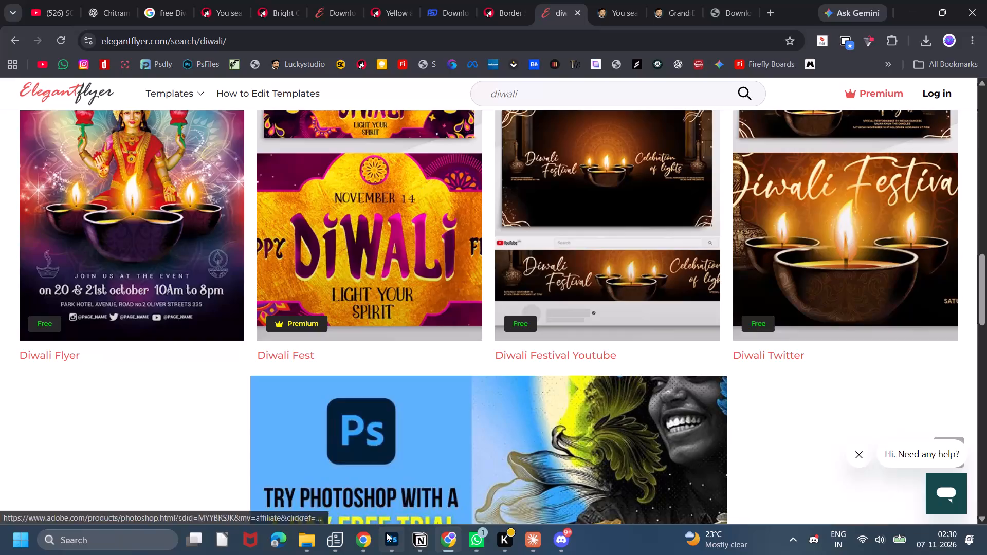
# Switch to Photoshop and copy the blur BG layer from Diwali Flyer.psd into the Layer 1.png banner, beneath Layer 1.
pyautogui.click(388, 534)
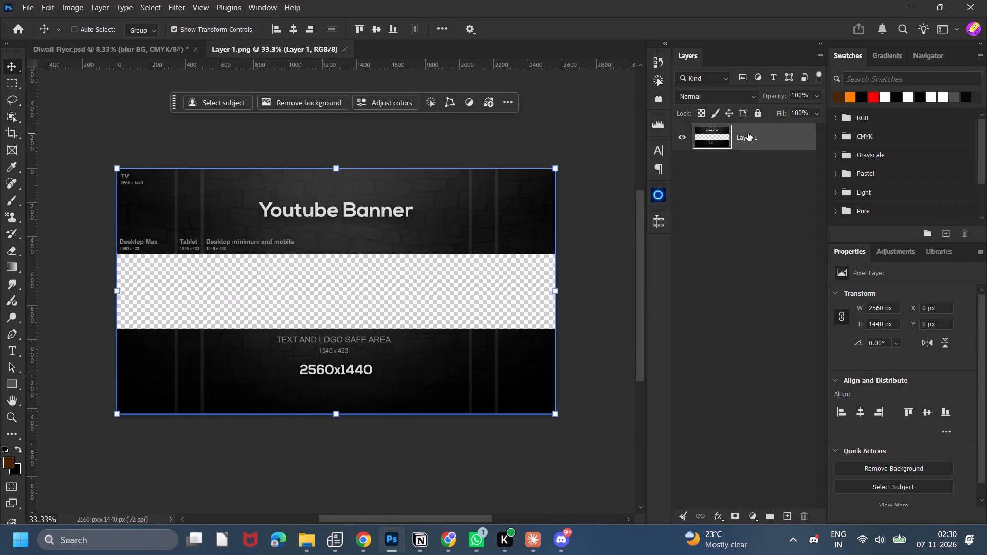
pyautogui.click(118, 48)
pyautogui.scroll(-4, 763, 362)
pyautogui.moveTo(777, 402); pyautogui.dragTo(612, 230)
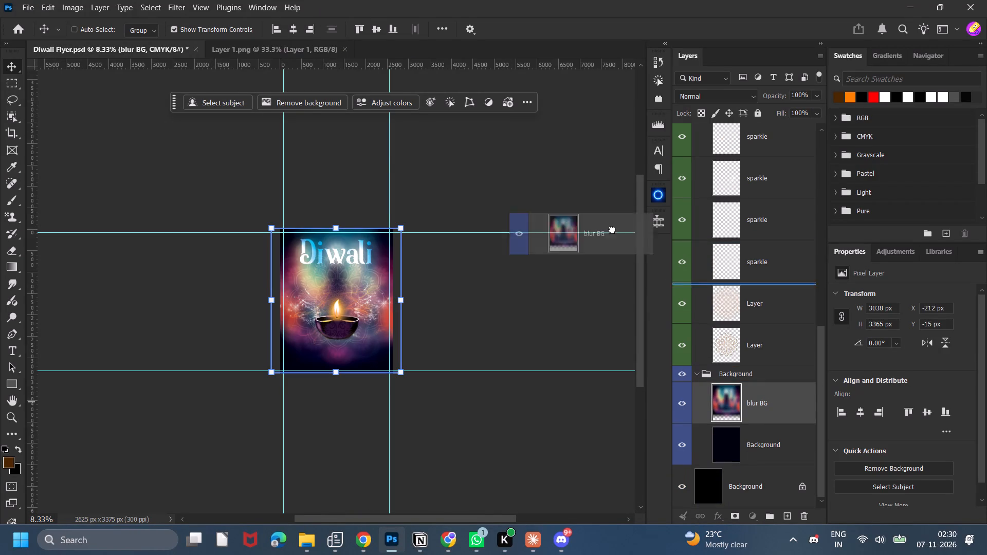
pyautogui.moveTo(612, 230); pyautogui.dragTo(340, 283)
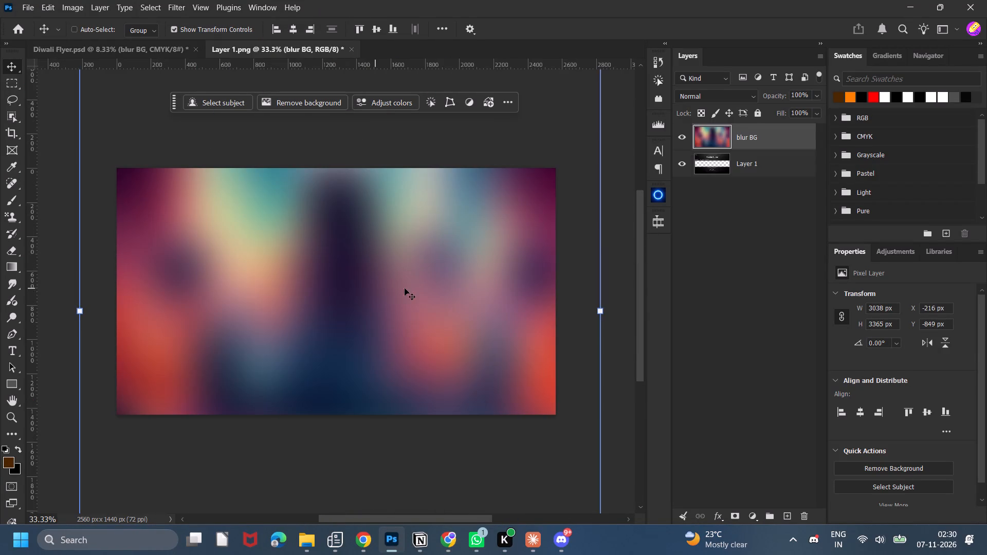
pyautogui.moveTo(748, 144); pyautogui.dragTo(755, 174)
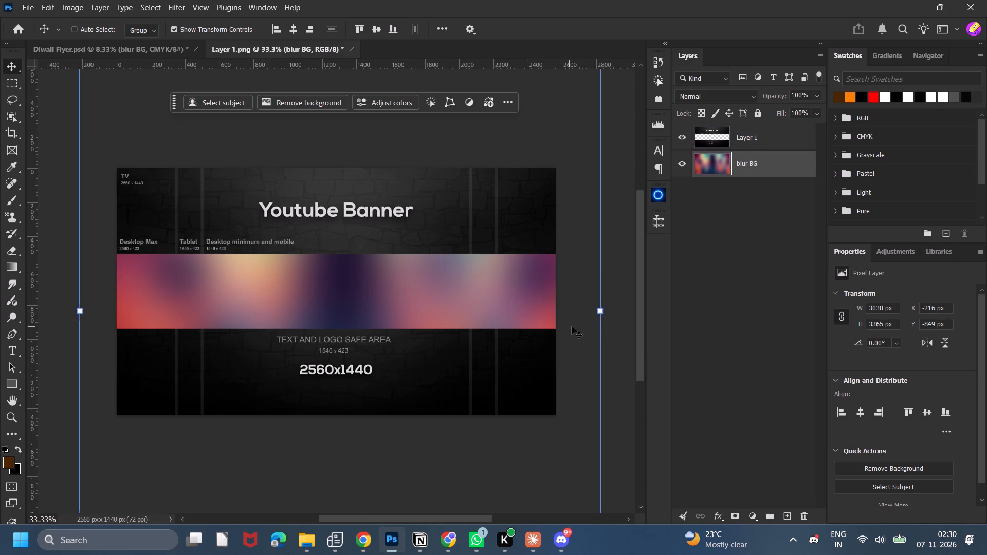
# Scale the blur BG layer to about 2560 x 2836 px so it spans the full width of the YouTube banner.
pyautogui.moveTo(601, 309); pyautogui.dragTo(274, 258)
pyautogui.moveTo(213, 256); pyautogui.dragTo(379, 300)
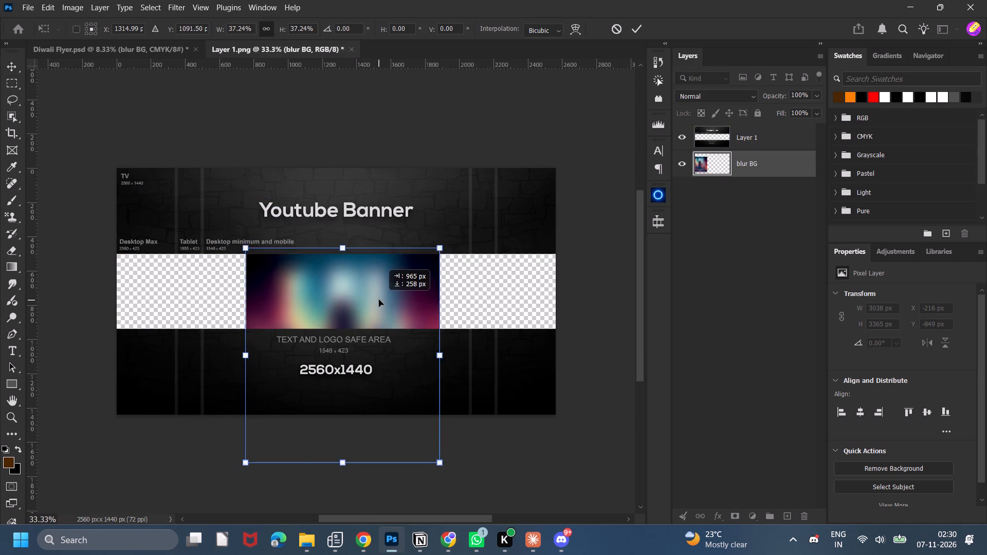
pyautogui.moveTo(379, 300); pyautogui.dragTo(375, 300)
pyautogui.moveTo(336, 467); pyautogui.dragTo(338, 476)
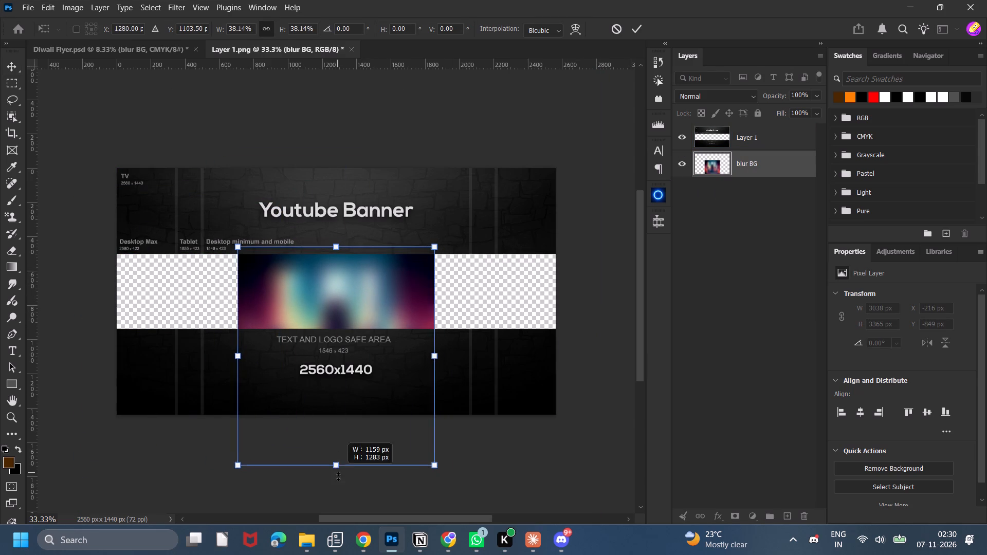
pyautogui.moveTo(338, 476); pyautogui.dragTo(335, 539)
pyautogui.scroll(7, 365, 263)
pyautogui.moveTo(358, 239); pyautogui.dragTo(338, 132)
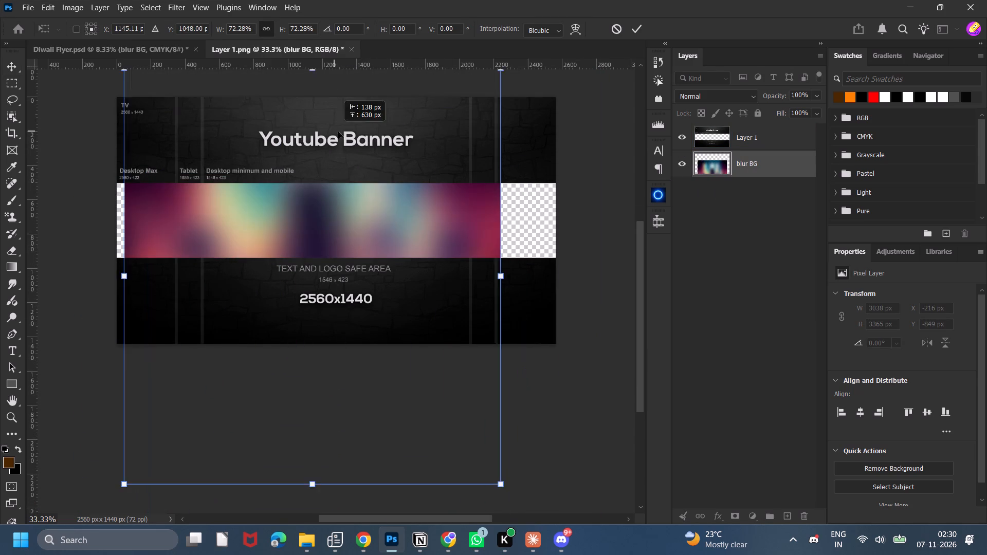
pyautogui.moveTo(338, 132); pyautogui.dragTo(347, 134)
pyautogui.moveTo(515, 245); pyautogui.dragTo(555, 246)
pyautogui.moveTo(135, 228); pyautogui.dragTo(115, 225)
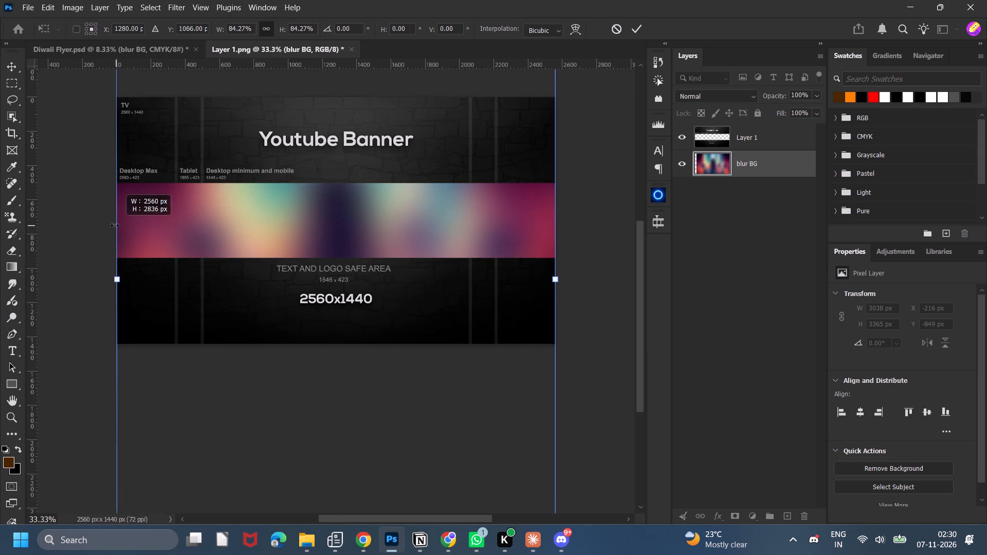
pyautogui.moveTo(115, 225); pyautogui.dragTo(115, 225)
pyautogui.scroll(6, 261, 198)
pyautogui.click(637, 33)
pyautogui.scroll(-5, 456, 254)
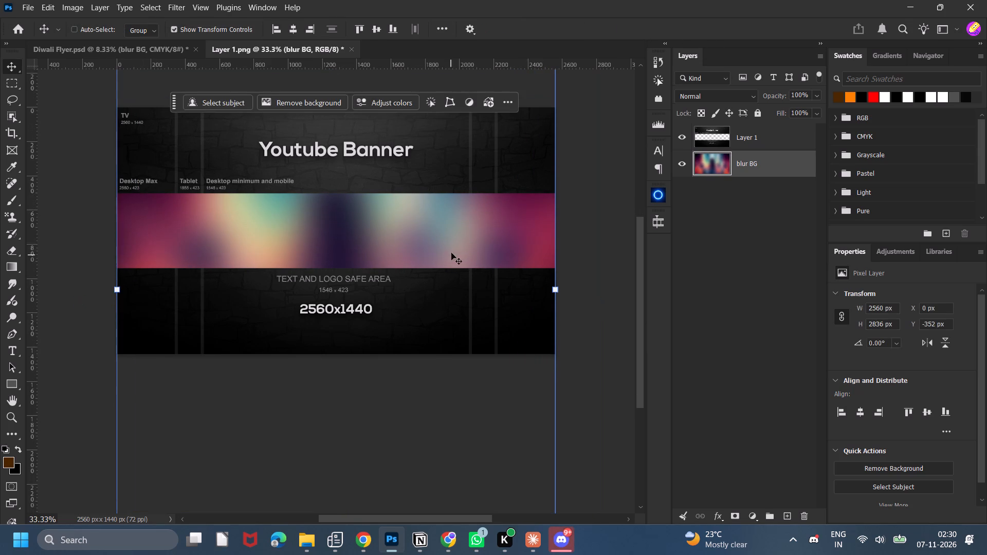
# Centre the blur BG layer horizontally and vertically on the banner canvas.
pyautogui.moveTo(469, 235); pyautogui.dragTo(469, 139)
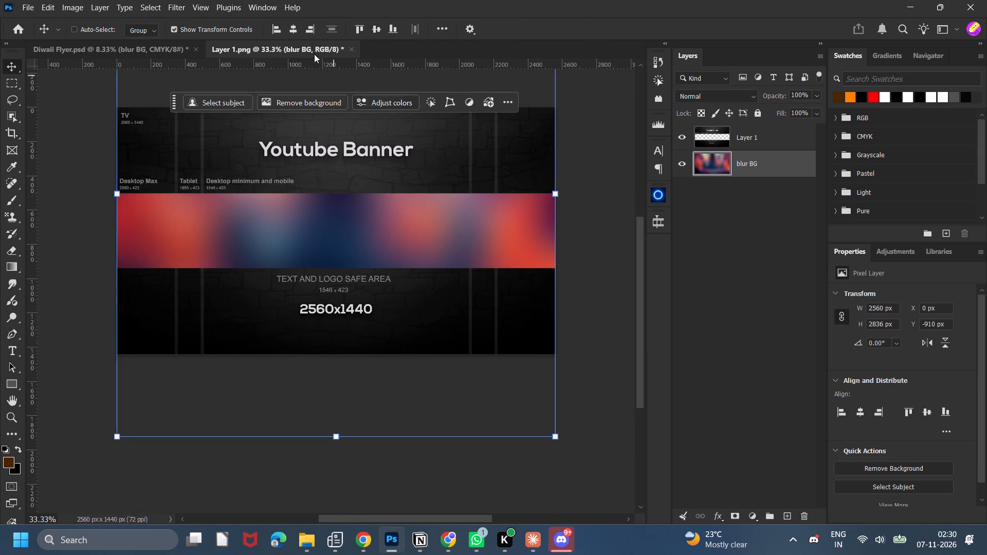
pyautogui.click(296, 27)
pyautogui.scroll(3, 313, 127)
pyautogui.click(371, 30)
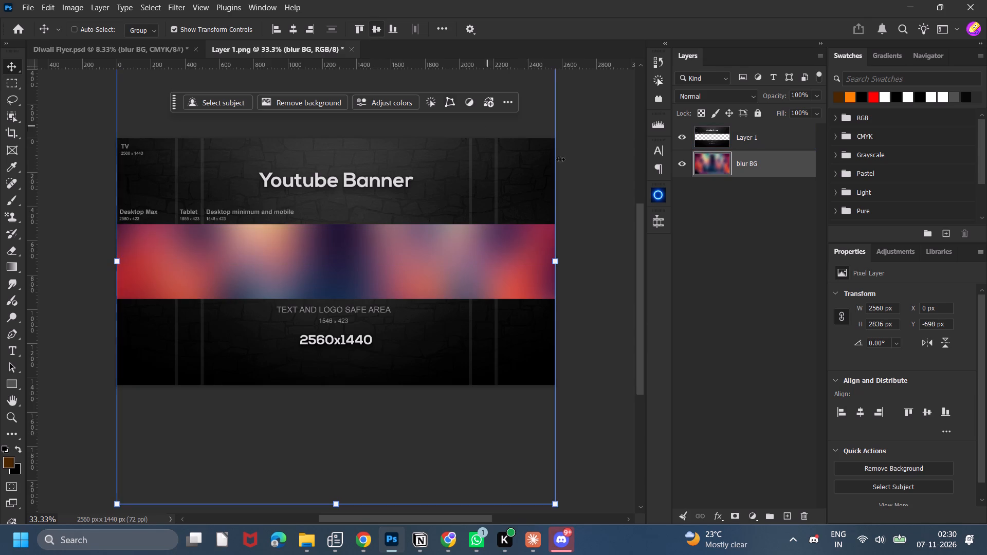
pyautogui.click(590, 174)
# Delete the hidden YOUR IMAGES HERE goddess smart object layer from Diwali Flyer.psd.
pyautogui.click(158, 47)
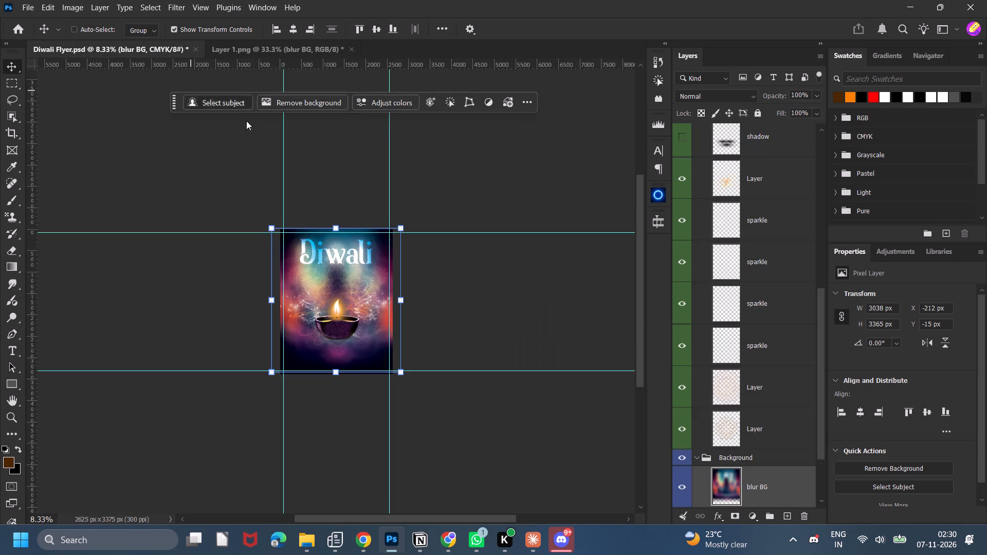
pyautogui.scroll(-1, 740, 408)
pyautogui.scroll(6, 739, 396)
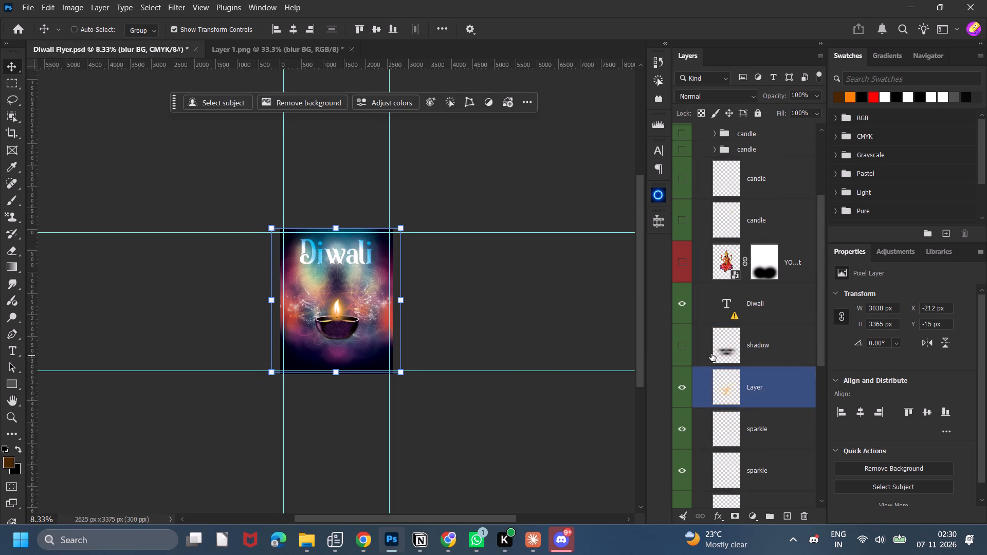
pyautogui.scroll(1, 707, 340)
pyautogui.click(805, 302)
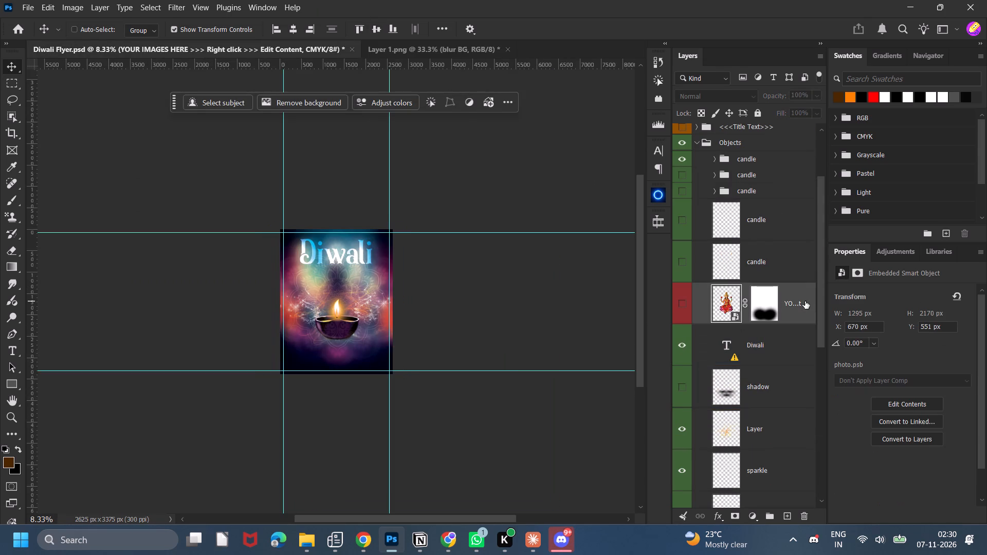
pyautogui.press('Delete')
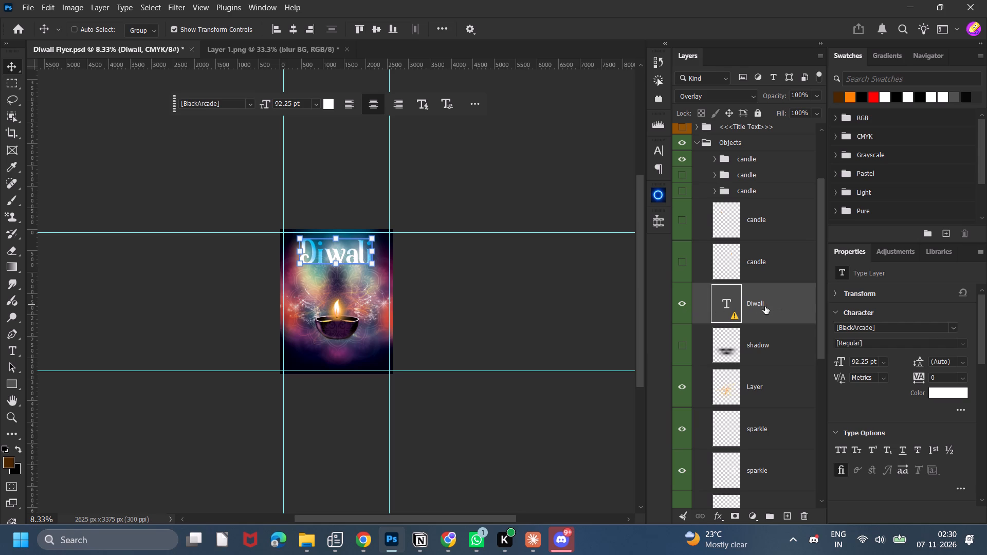
# Copy the Diwali text layer from the flyer into the Layer 1.png banner, between Layer 1 and blur BG.
pyautogui.moveTo(765, 306); pyautogui.dragTo(347, 255)
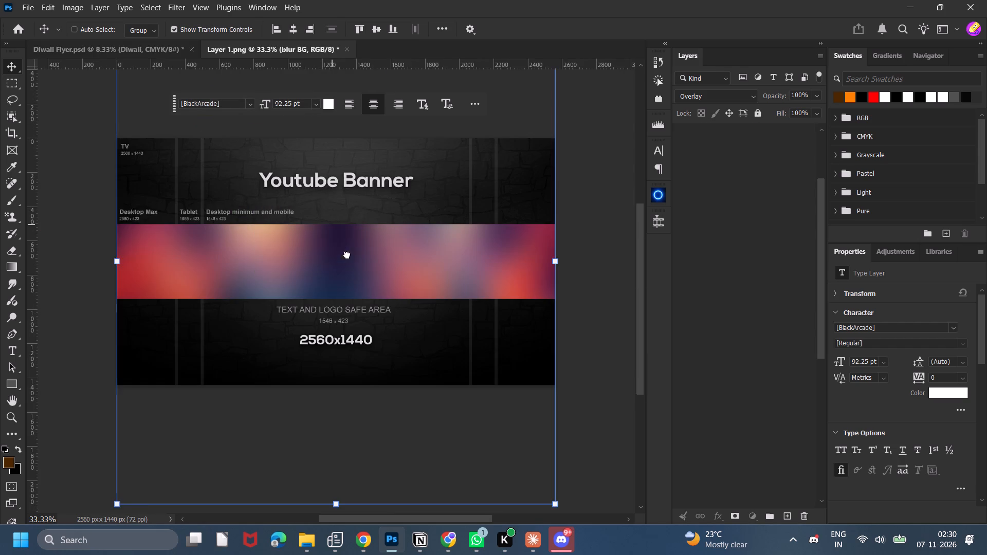
pyautogui.moveTo(359, 255); pyautogui.dragTo(358, 260)
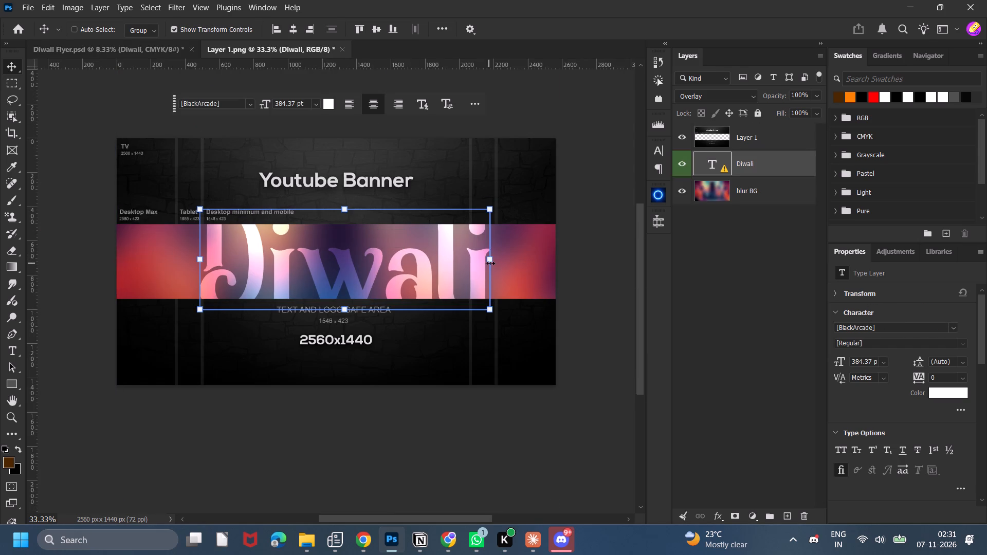
# Scale the Diwali text to about 64% so it fits inside the banner's safe-area strip.
pyautogui.moveTo(496, 263); pyautogui.dragTo(469, 263)
pyautogui.click(623, 267)
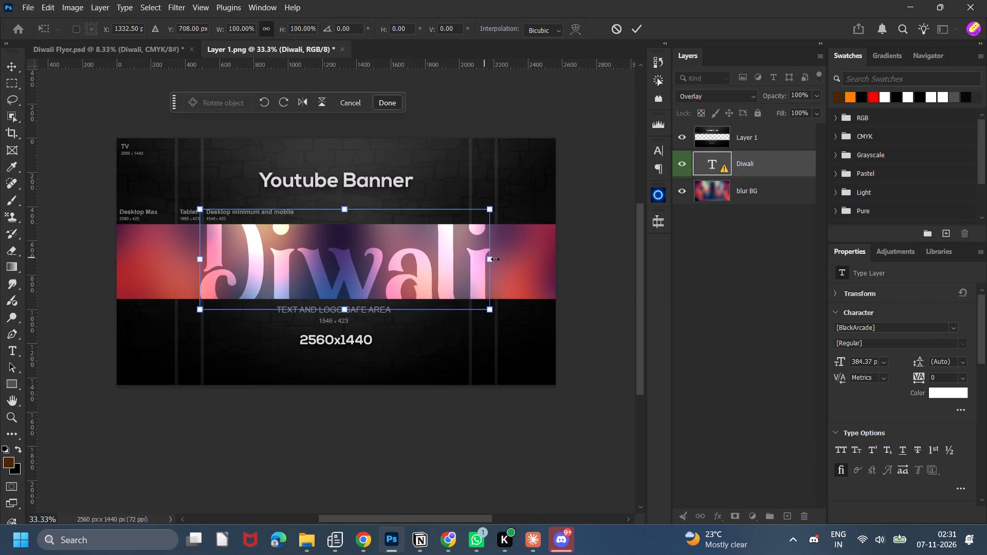
pyautogui.moveTo(496, 259); pyautogui.dragTo(392, 238)
pyautogui.moveTo(293, 251); pyautogui.dragTo(321, 248)
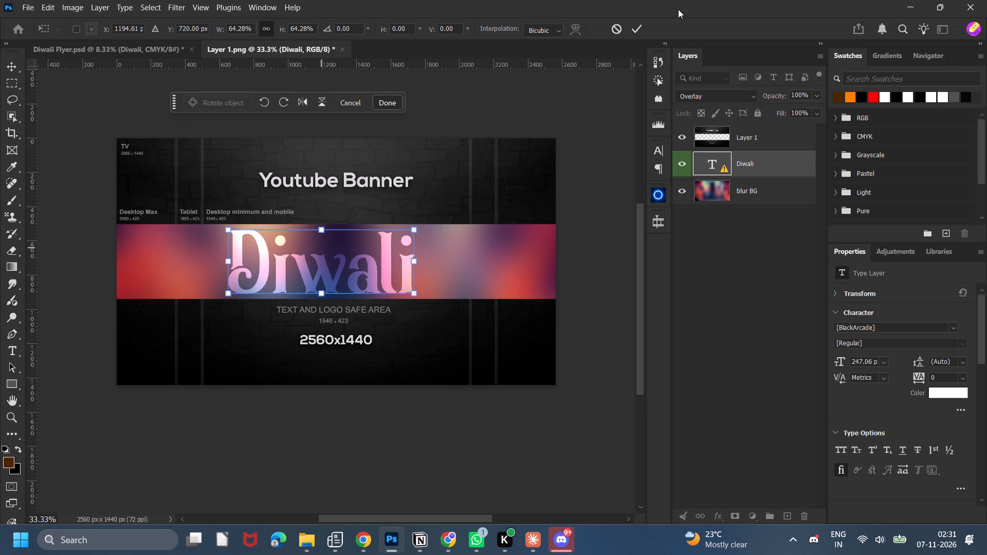
pyautogui.click(630, 31)
pyautogui.moveTo(367, 253); pyautogui.dragTo(382, 252)
pyautogui.hotkey('ctrl', '-')
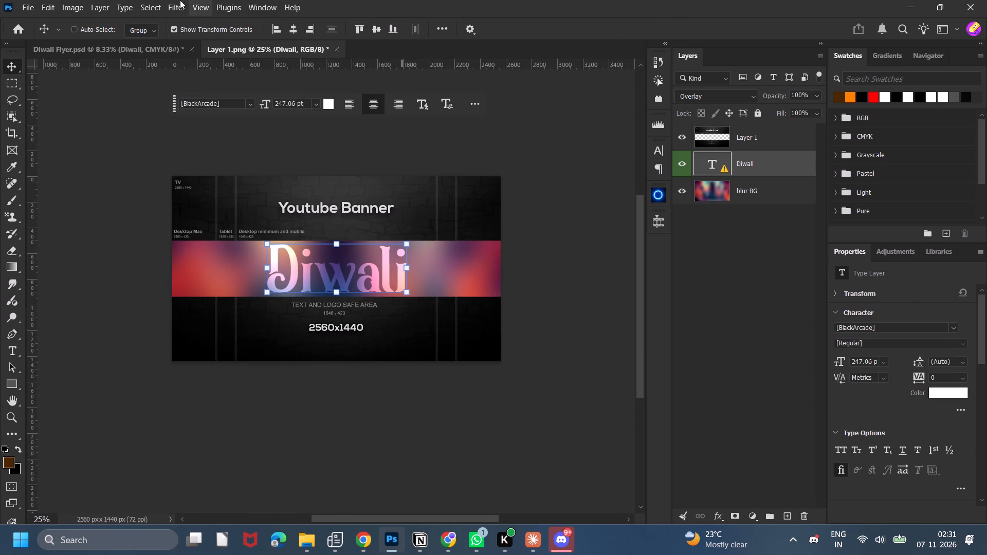
# Reduce the Diwali text to about 217 pt and centre it horizontally and vertically on the banner.
pyautogui.click(296, 32)
pyautogui.moveTo(405, 272); pyautogui.dragTo(398, 272)
pyautogui.click(625, 264)
pyautogui.moveTo(405, 272); pyautogui.dragTo(388, 274)
pyautogui.click(639, 28)
pyautogui.click(289, 33)
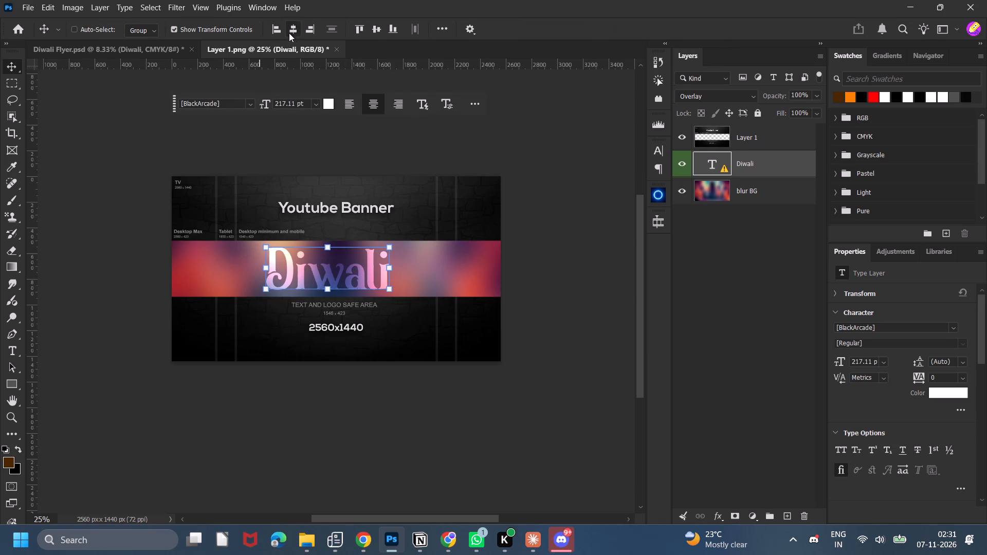
pyautogui.click(538, 207)
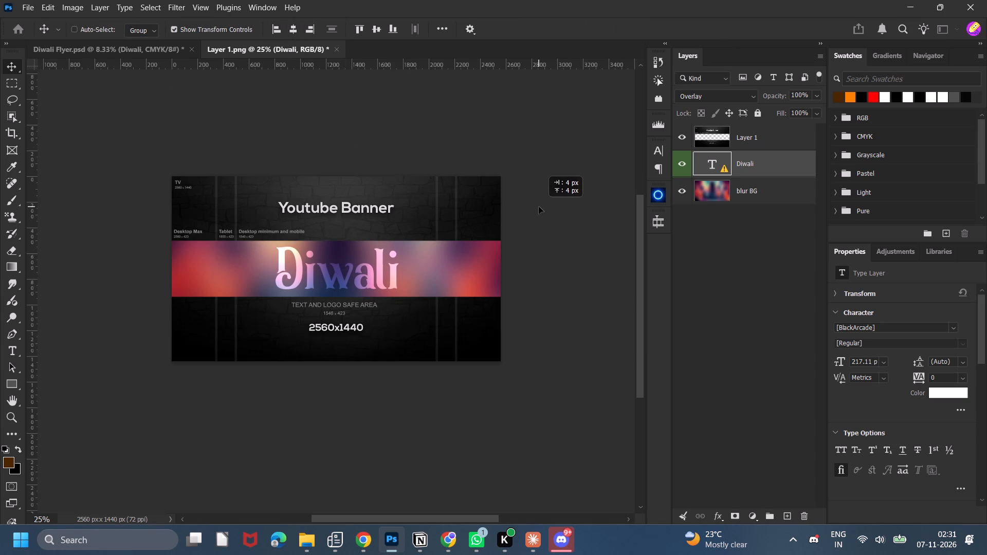
pyautogui.click(300, 33)
pyautogui.click(381, 33)
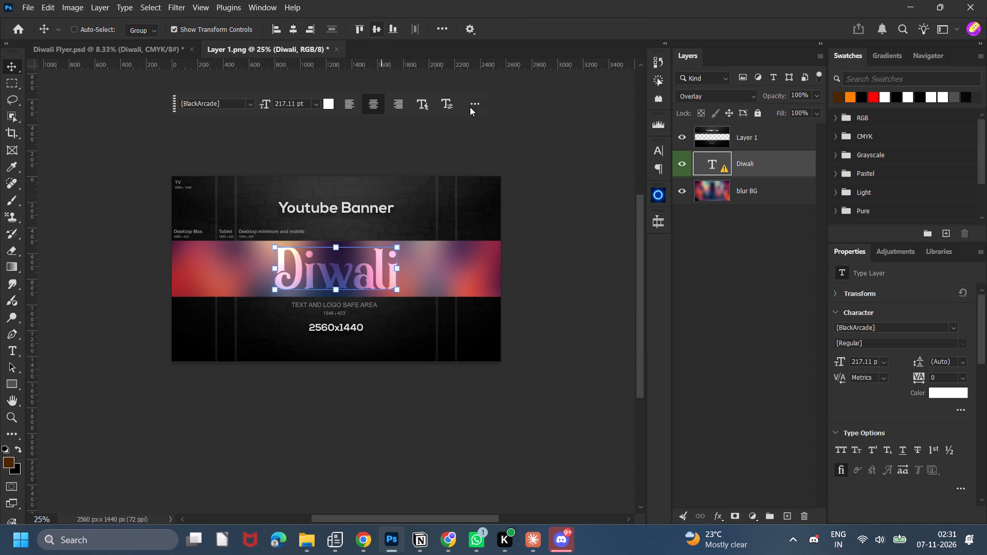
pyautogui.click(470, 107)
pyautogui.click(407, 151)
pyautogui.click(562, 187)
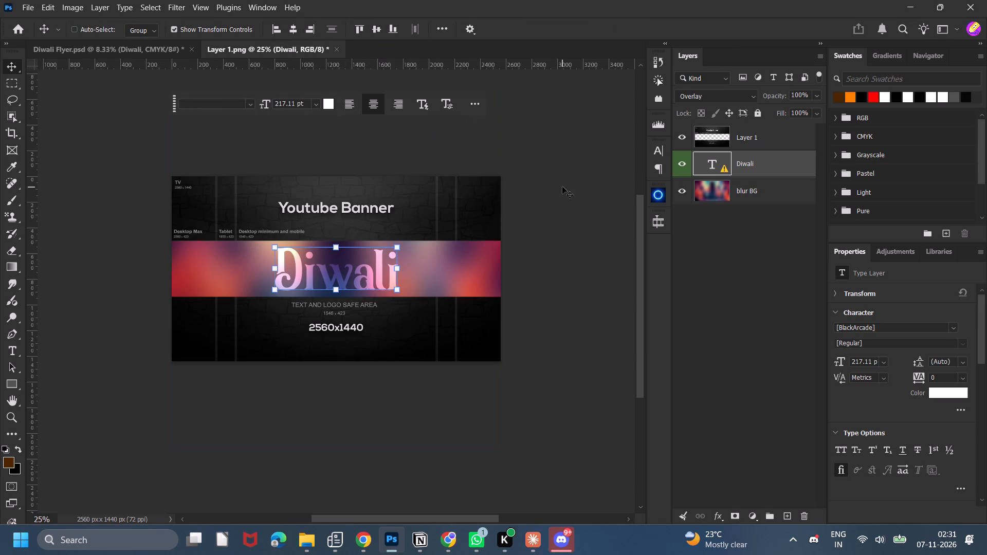
# Set the Diwali text layer's blend mode to Normal.
pyautogui.click(726, 98)
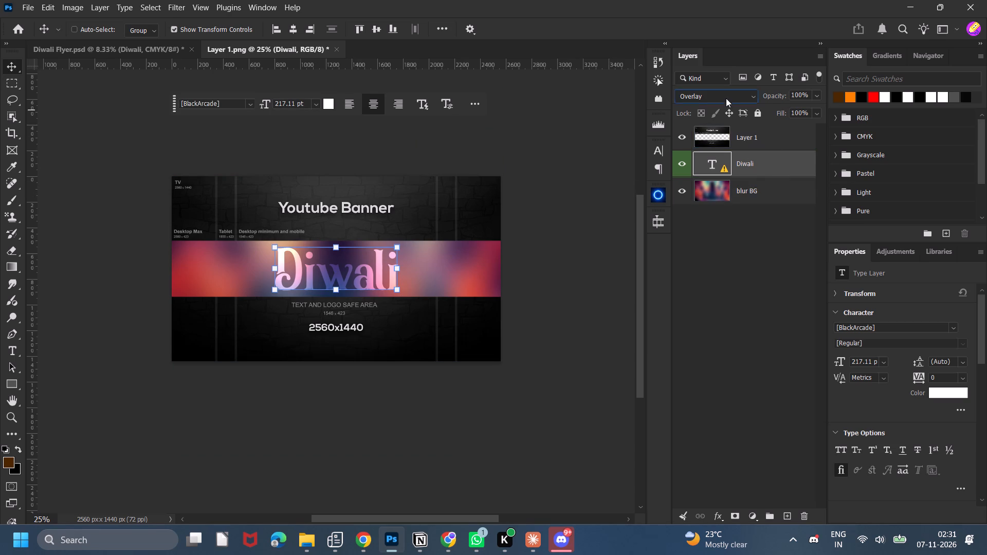
pyautogui.click(719, 110)
pyautogui.click(535, 150)
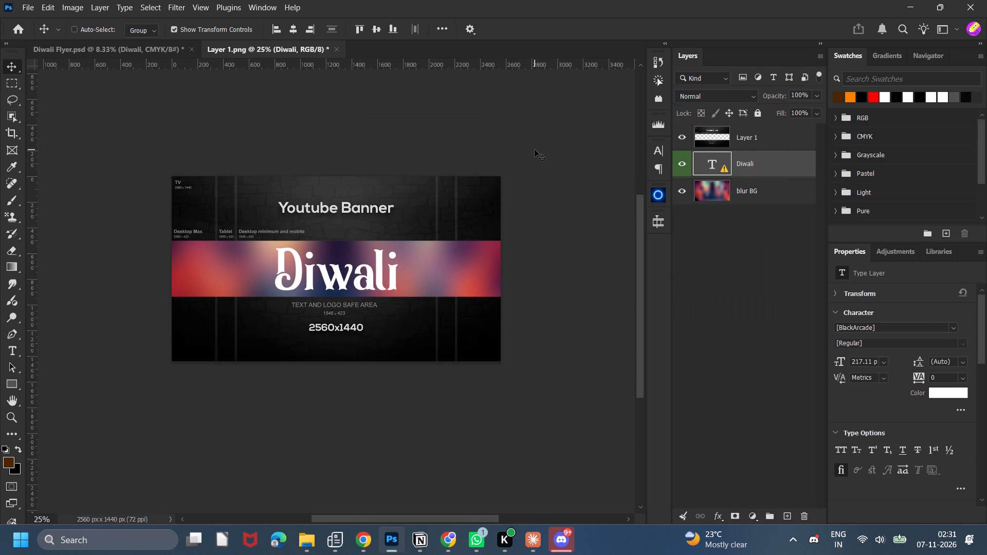
pyautogui.click(535, 150)
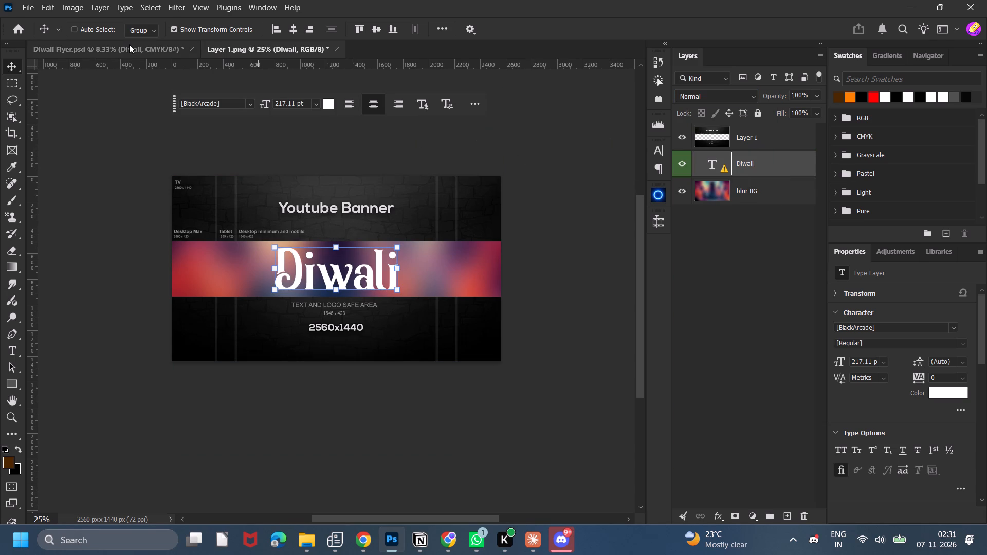
# Copy the flyer's orange glow layer, the sparkle layers and the two pattern layers below them into the banner above the Diwali text.
pyautogui.click(129, 44)
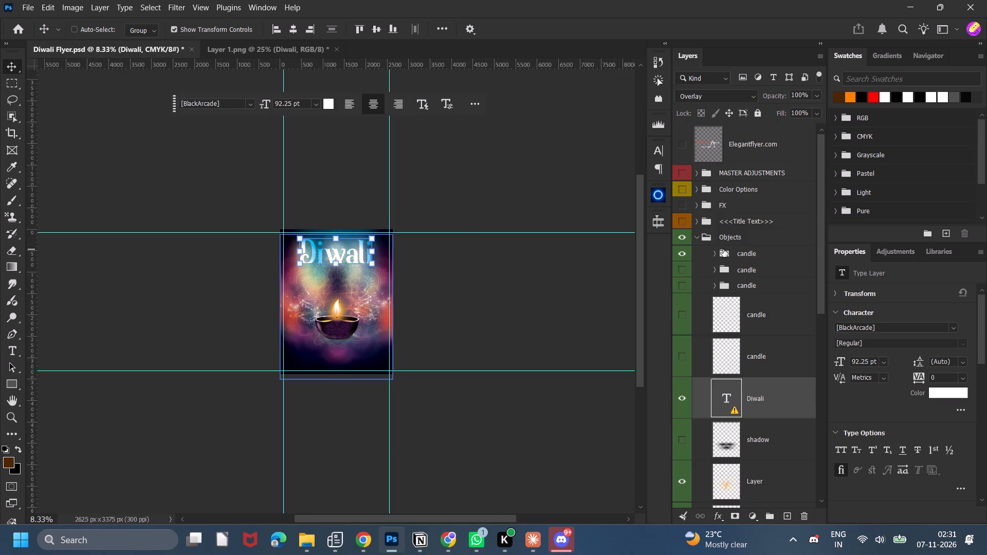
pyautogui.scroll(-4, 790, 496)
pyautogui.scroll(-6, 754, 435)
pyautogui.click(766, 346)
pyautogui.scroll(6, 766, 346)
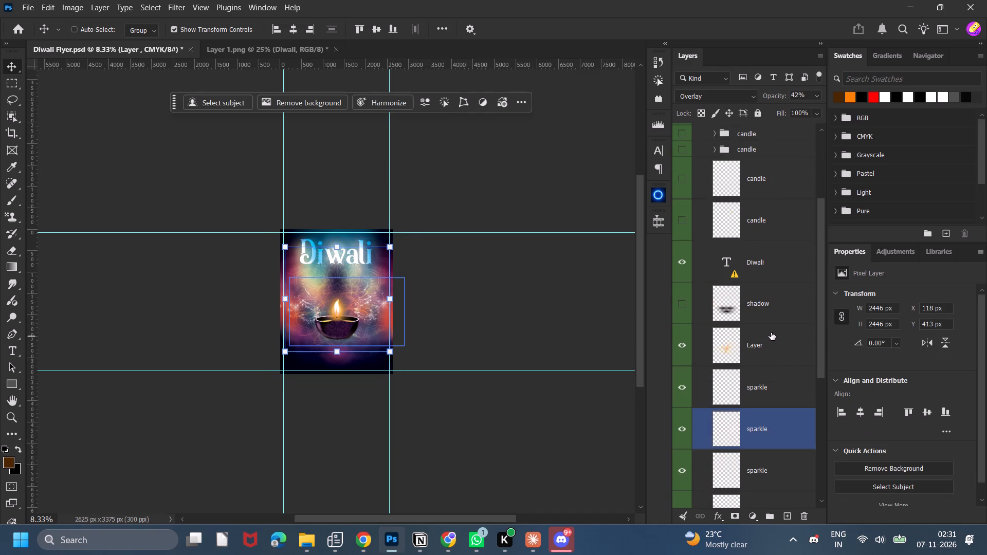
pyautogui.keyDown('shift'); pyautogui.click(777, 340); pyautogui.keyUp('shift')
pyautogui.moveTo(777, 341); pyautogui.dragTo(268, 63)
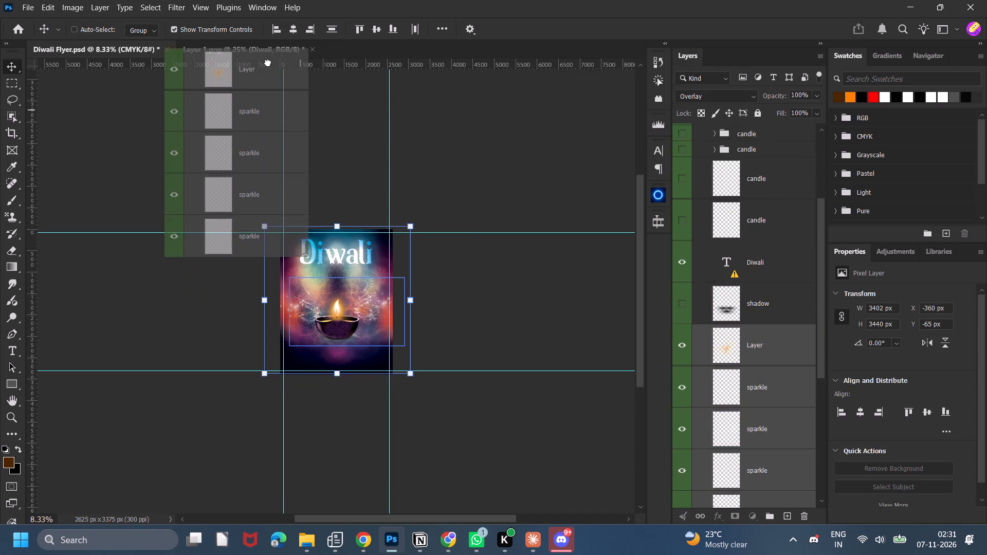
pyautogui.moveTo(268, 63); pyautogui.dragTo(344, 247)
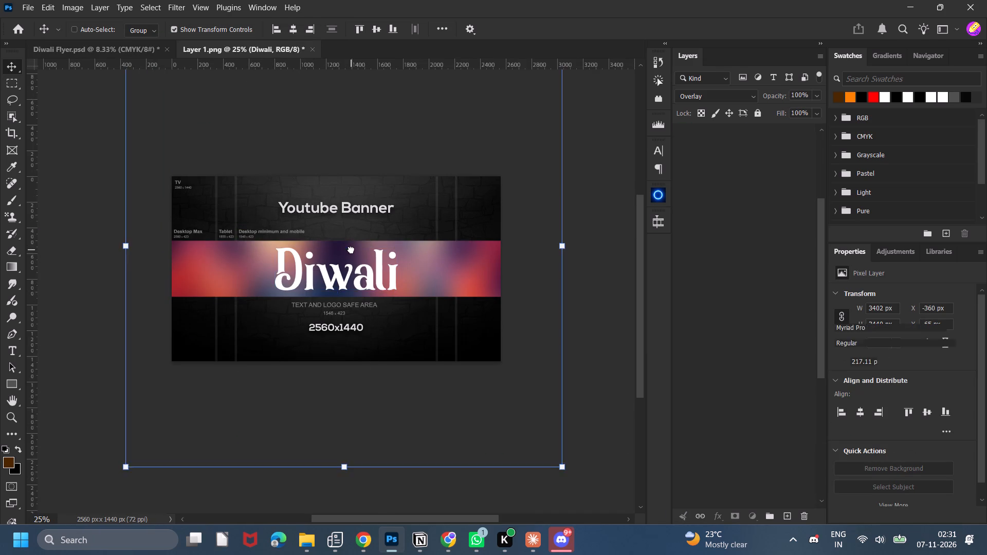
# Move the copied glow, sparkle and pattern layers down about 550 px and centre them horizontally on the banner.
pyautogui.scroll(-1, 351, 250)
pyautogui.moveTo(414, 258); pyautogui.dragTo(408, 328)
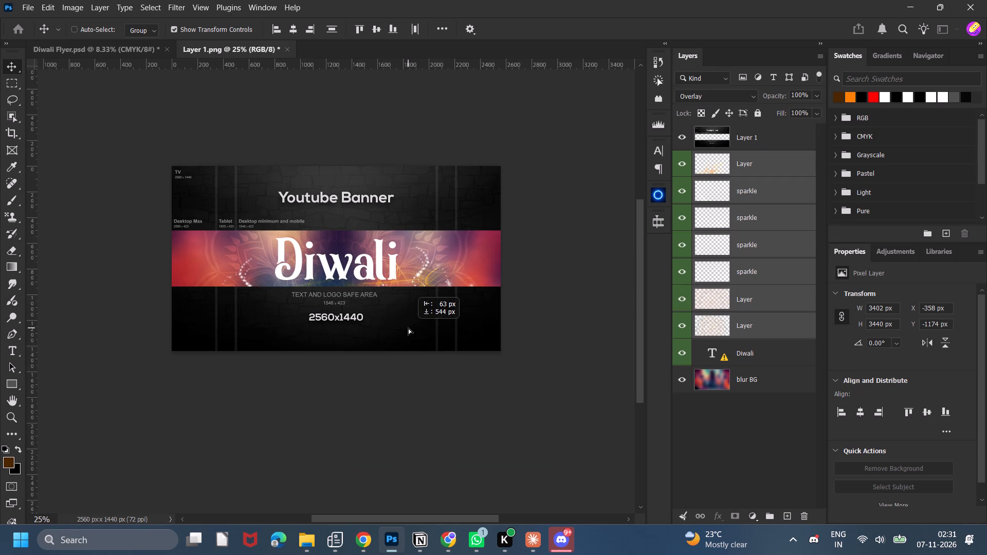
pyautogui.moveTo(408, 328); pyautogui.dragTo(408, 329)
pyautogui.click(290, 32)
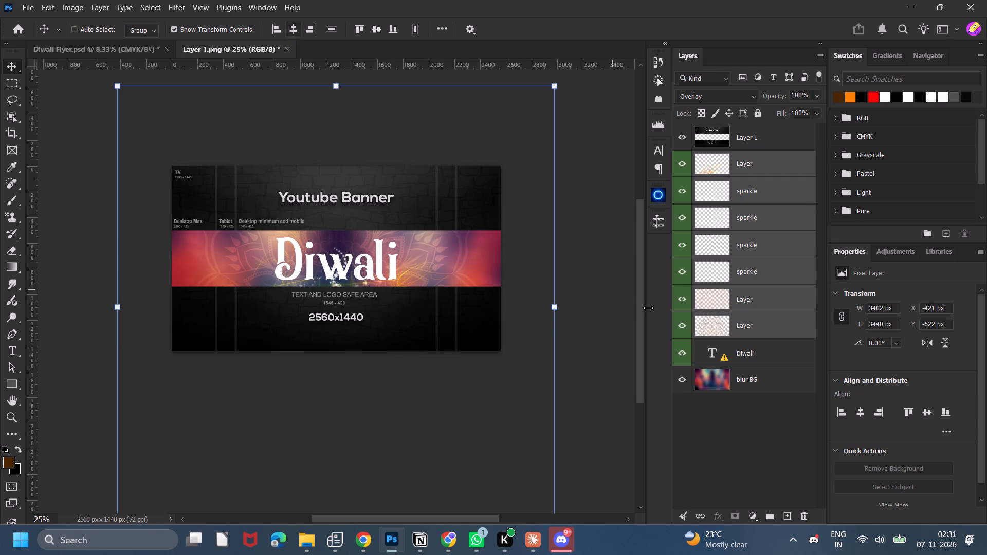
# Hide the orange glow layer, all four sparkle layers and the upper pattern layer, leaving only the lowest pattern layer visible.
pyautogui.click(683, 166)
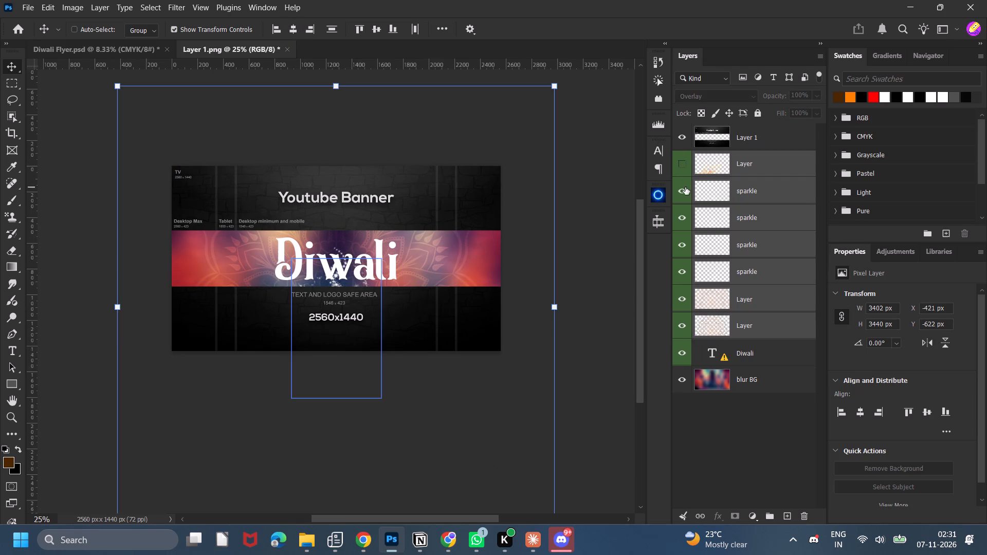
pyautogui.click(685, 187)
pyautogui.click(688, 219)
pyautogui.click(681, 244)
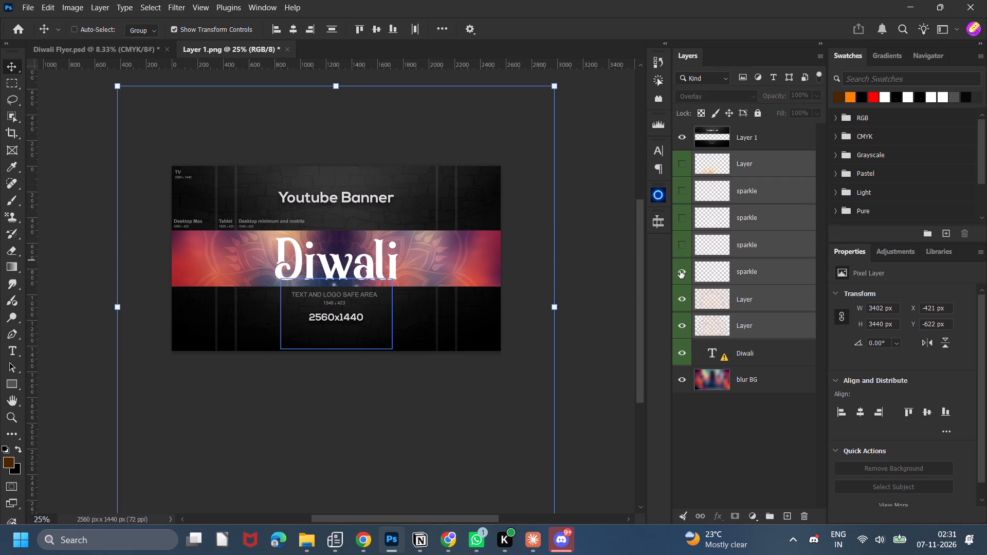
pyautogui.click(680, 271)
pyautogui.click(684, 299)
pyautogui.click(684, 330)
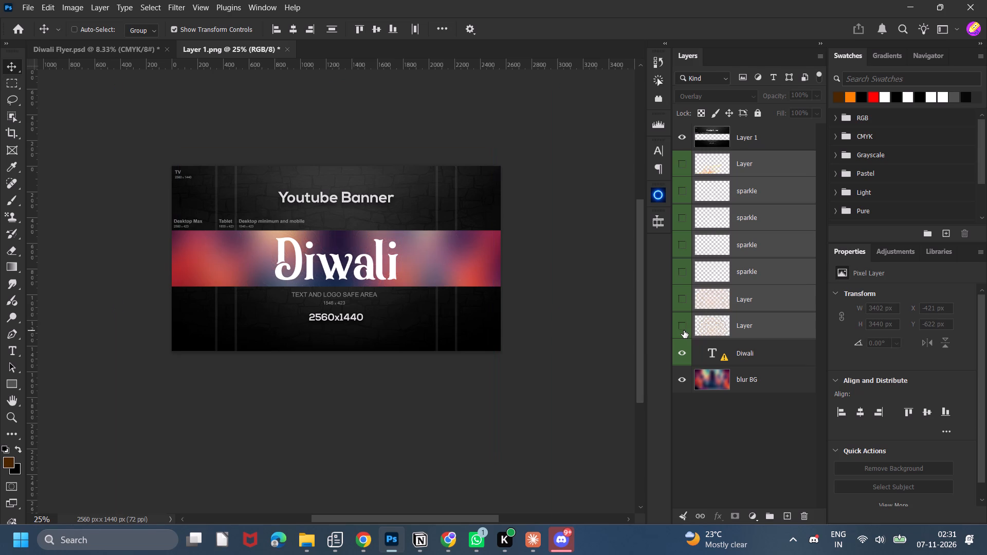
pyautogui.click(684, 330)
# Scale the selected glow, sparkle and pattern layers together to about 75%, matching the banner's 2560 px width, and centre them on the banner.
pyautogui.moveTo(397, 321); pyautogui.dragTo(394, 225)
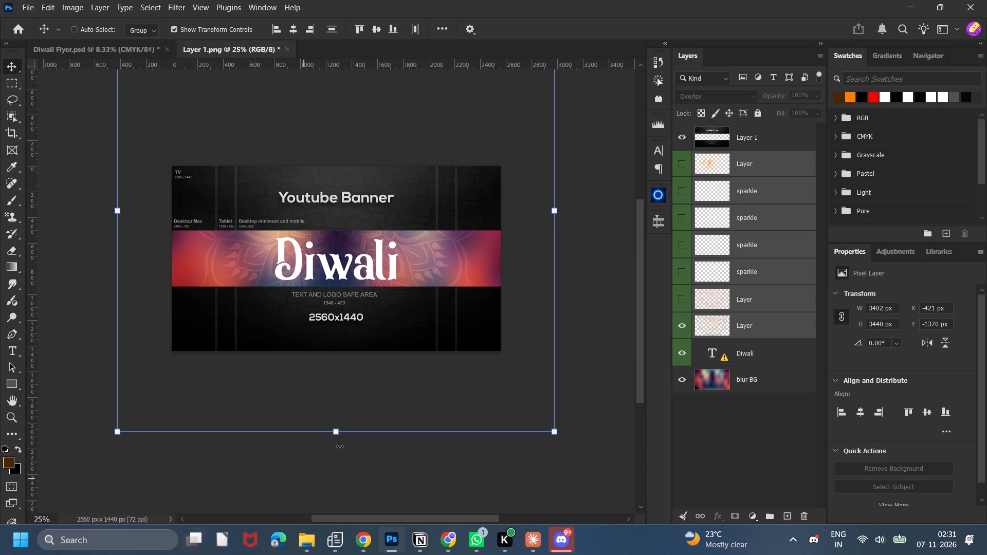
pyautogui.moveTo(340, 434); pyautogui.dragTo(323, 284)
pyautogui.moveTo(346, 222); pyautogui.dragTo(349, 354)
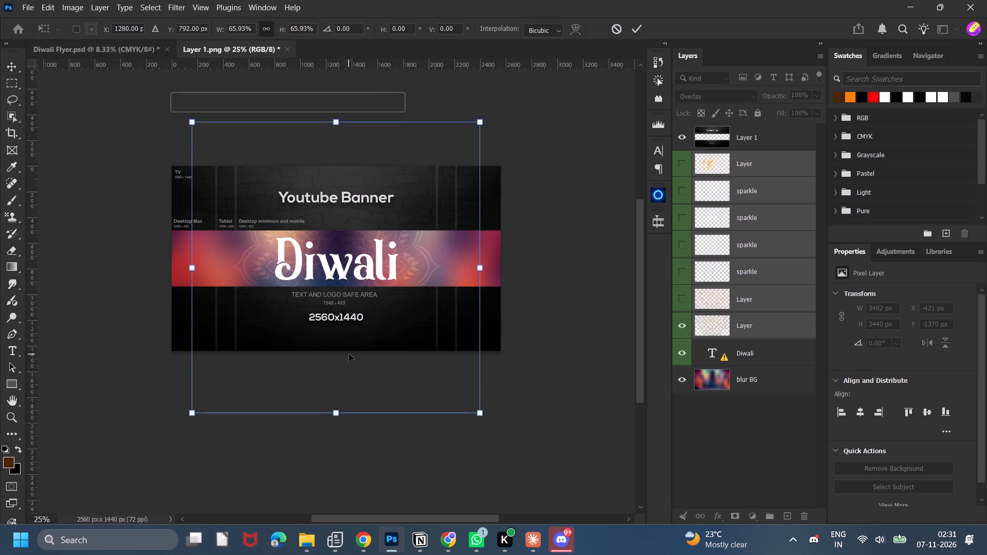
pyautogui.moveTo(483, 267); pyautogui.dragTo(502, 267)
pyautogui.moveTo(194, 265); pyautogui.dragTo(172, 263)
pyautogui.click(636, 29)
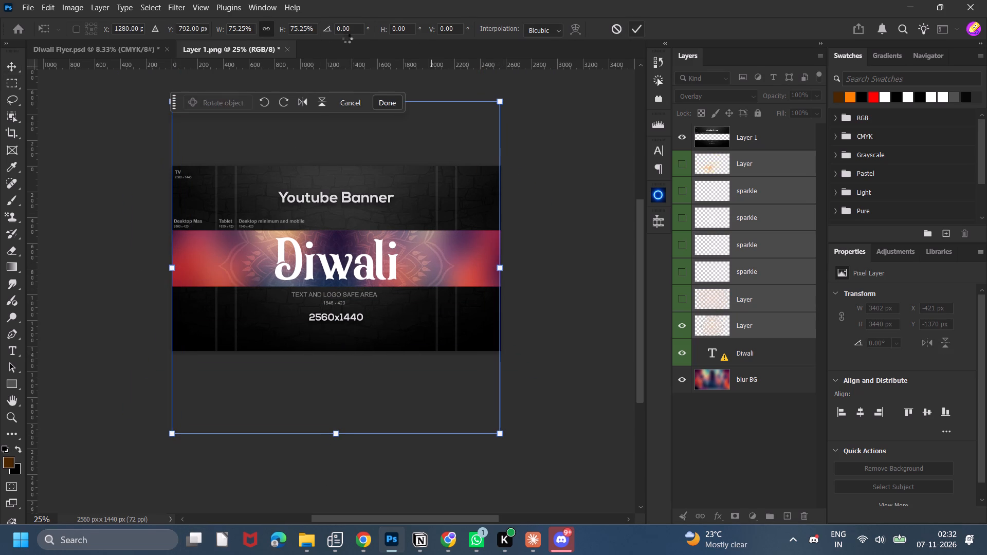
pyautogui.click(291, 32)
pyautogui.click(380, 26)
pyautogui.click(587, 231)
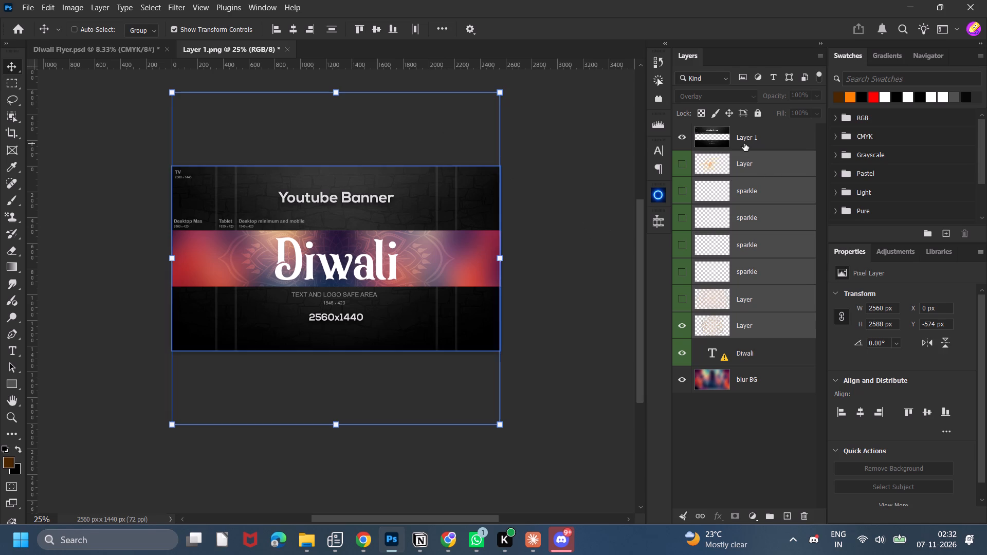
# Centre the lowest pattern layer on its own horizontally and vertically on the banner.
pyautogui.click(745, 341)
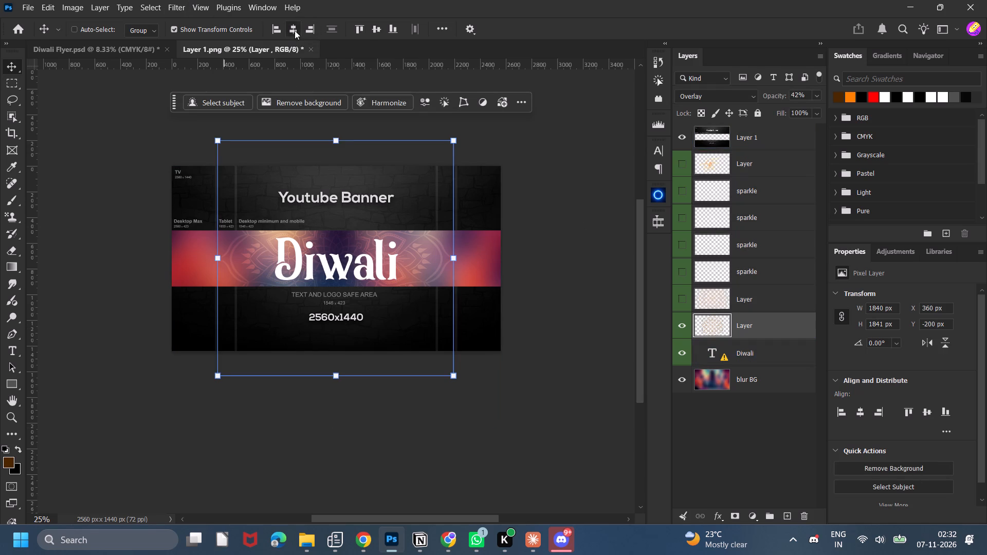
pyautogui.click(295, 30)
pyautogui.click(375, 31)
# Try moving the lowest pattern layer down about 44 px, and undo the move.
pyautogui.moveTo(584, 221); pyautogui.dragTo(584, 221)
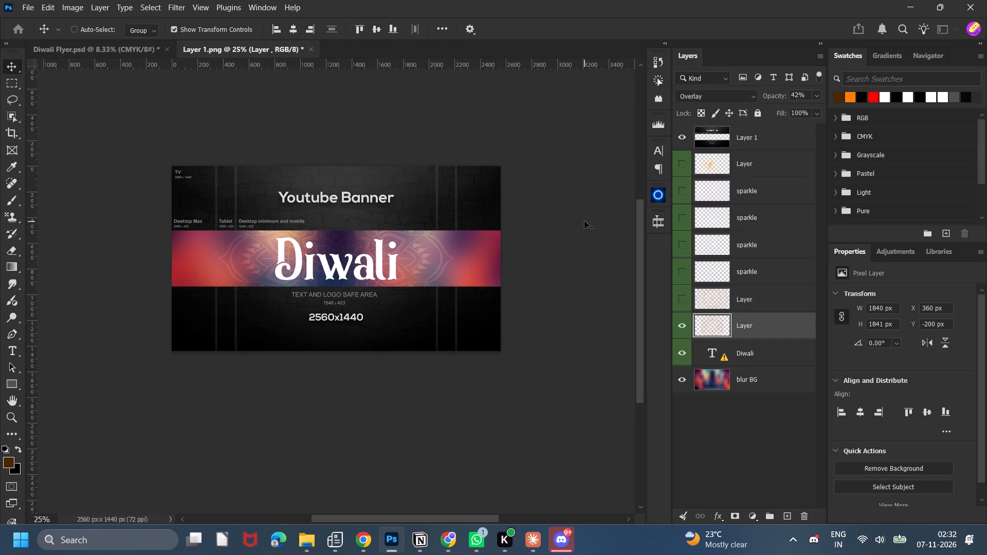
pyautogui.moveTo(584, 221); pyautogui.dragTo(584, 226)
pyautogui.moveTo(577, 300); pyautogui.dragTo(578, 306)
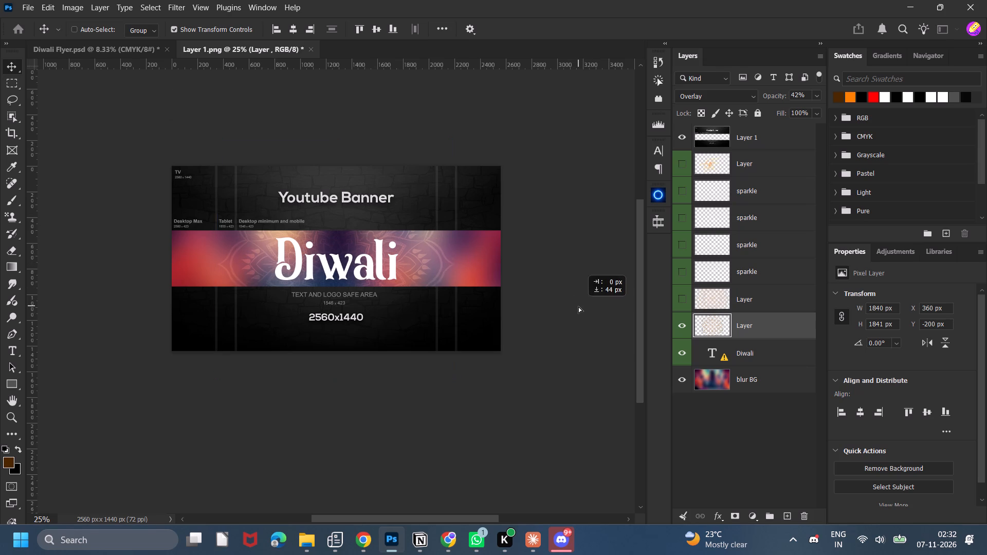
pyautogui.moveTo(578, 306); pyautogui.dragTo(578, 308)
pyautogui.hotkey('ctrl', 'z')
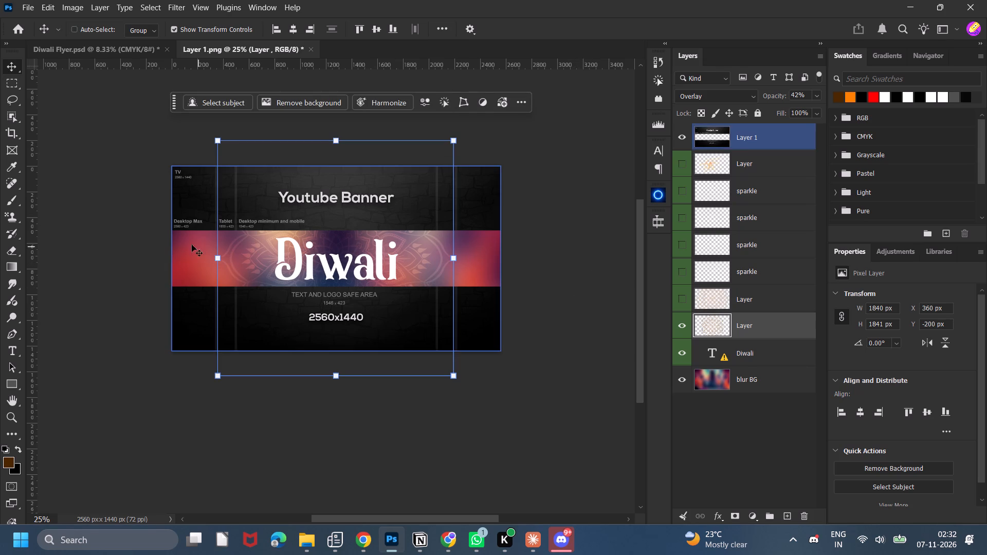
# Scale the lowest pattern layer very slightly to about 1844 px wide and centre it horizontally on the banner.
pyautogui.click(223, 262)
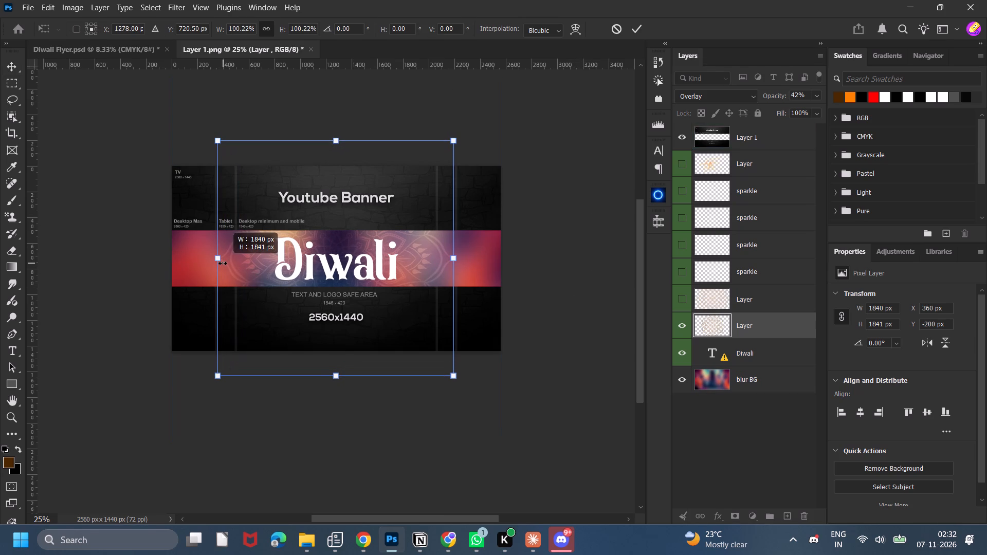
pyautogui.click(635, 29)
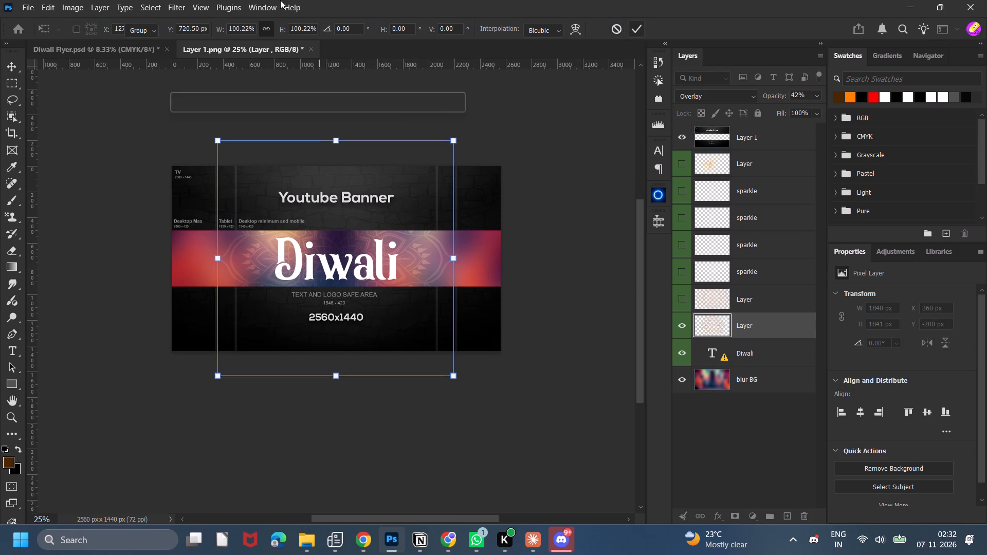
pyautogui.click(291, 30)
pyautogui.click(519, 193)
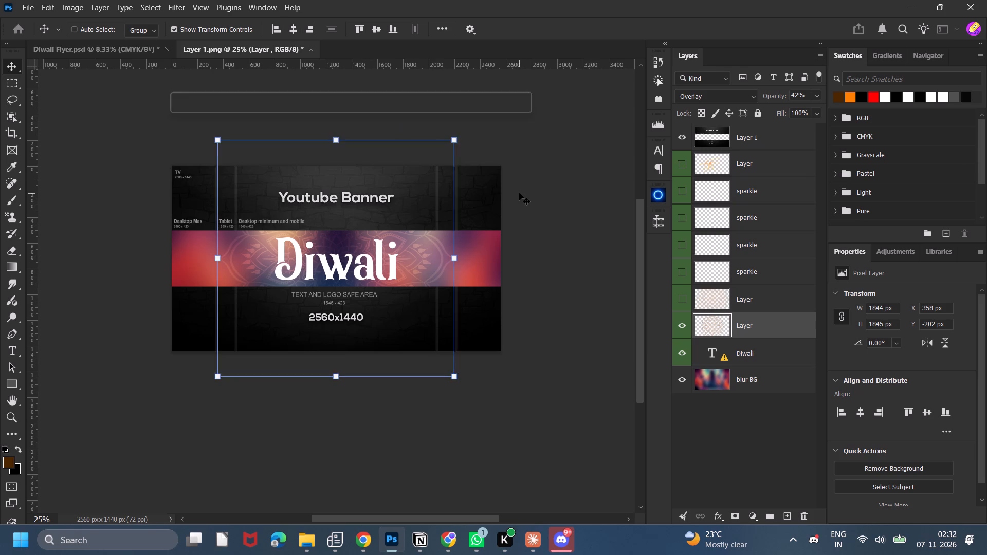
pyautogui.click(519, 193)
pyautogui.click(519, 193)
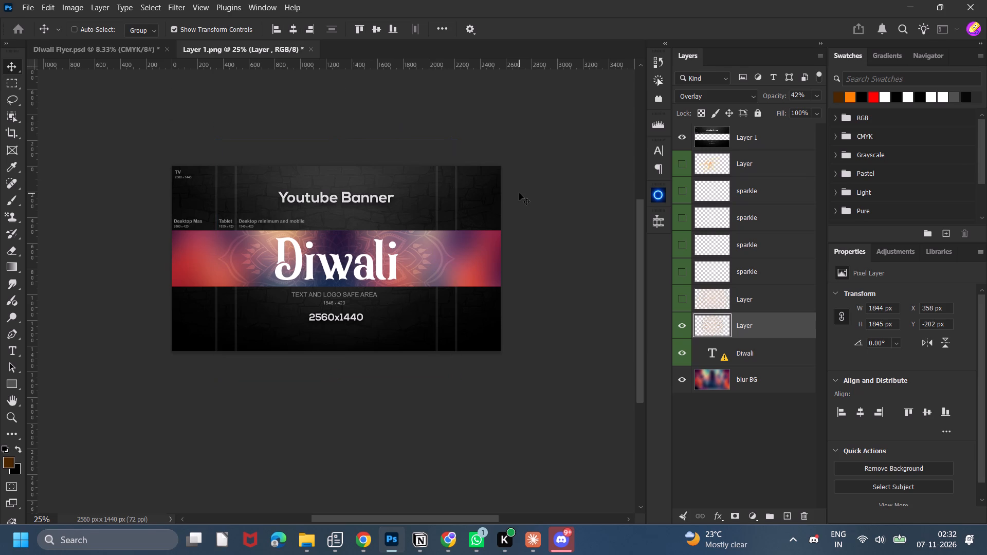
# Add a Hue/Saturation adjustment above the blur BG layer with Colorize on, hue 0 and saturation 51.
pyautogui.click(736, 377)
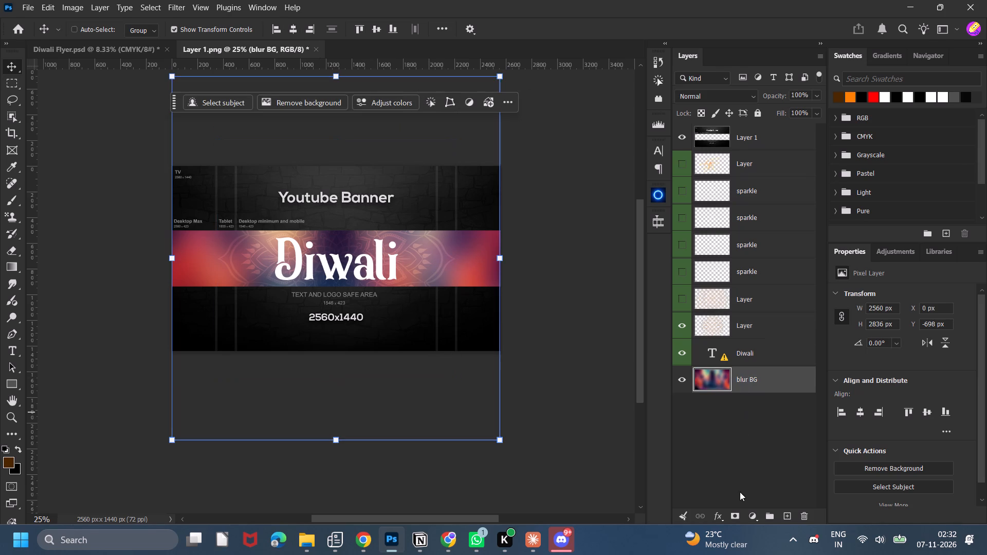
pyautogui.click(750, 516)
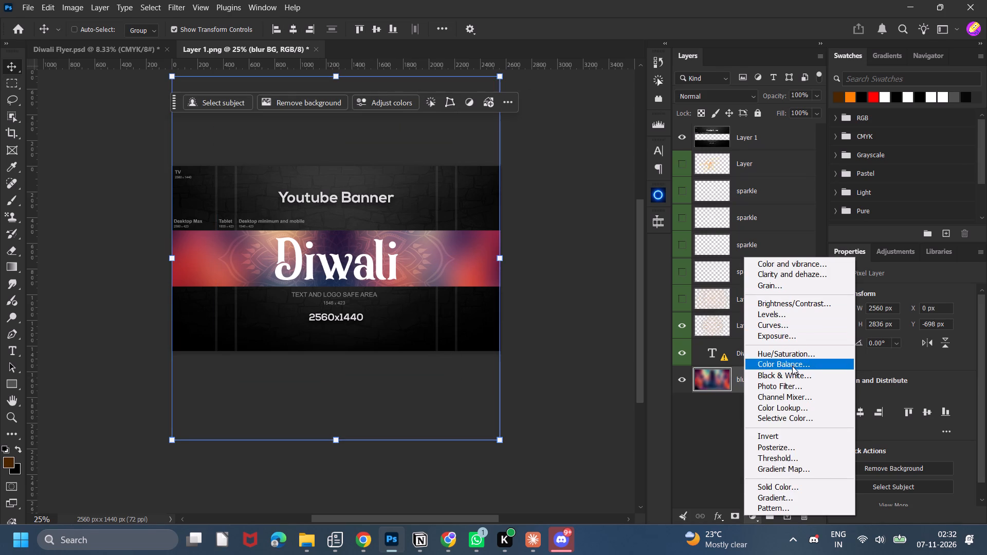
pyautogui.click(794, 357)
pyautogui.click(837, 419)
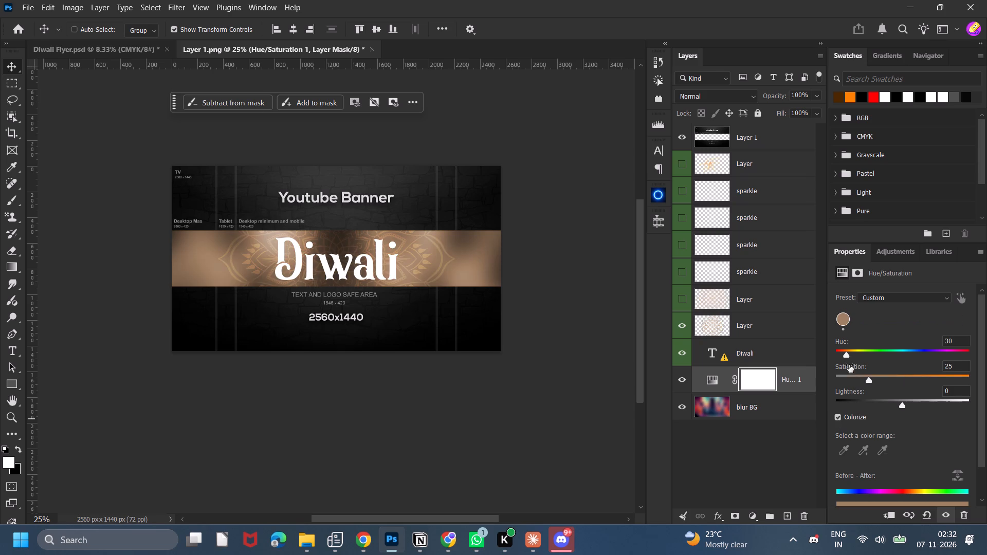
pyautogui.moveTo(847, 355); pyautogui.dragTo(782, 367)
pyautogui.moveTo(866, 376); pyautogui.dragTo(890, 378)
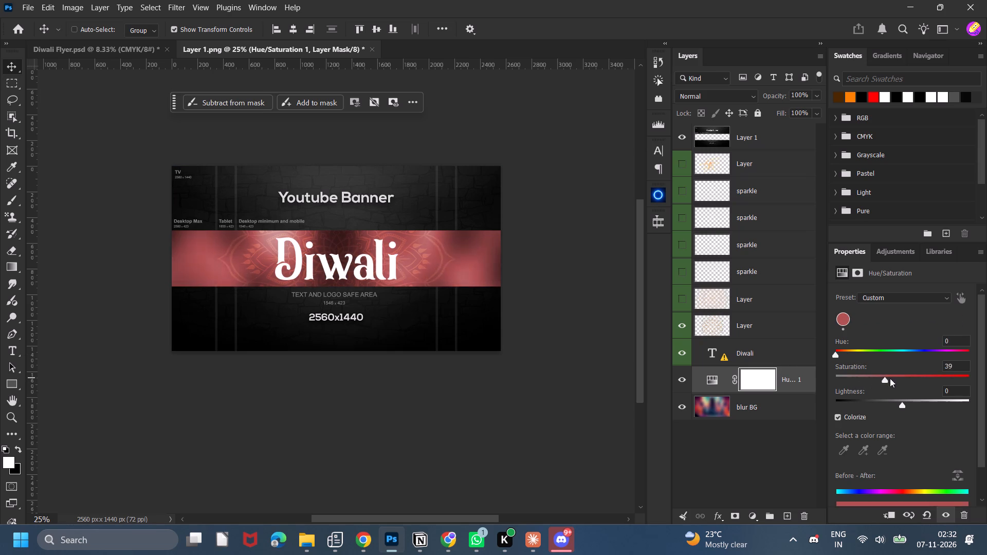
pyautogui.moveTo(890, 378); pyautogui.dragTo(905, 379)
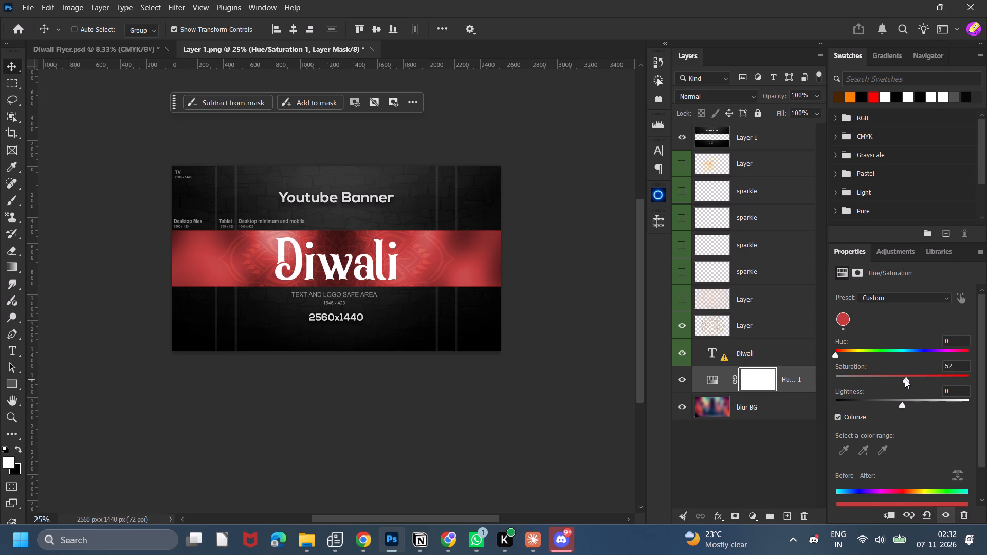
pyautogui.moveTo(905, 379); pyautogui.dragTo(904, 379)
# Show the upper pattern layer, scale it to about 60% and centre it horizontally and vertically on the banner.
pyautogui.click(685, 303)
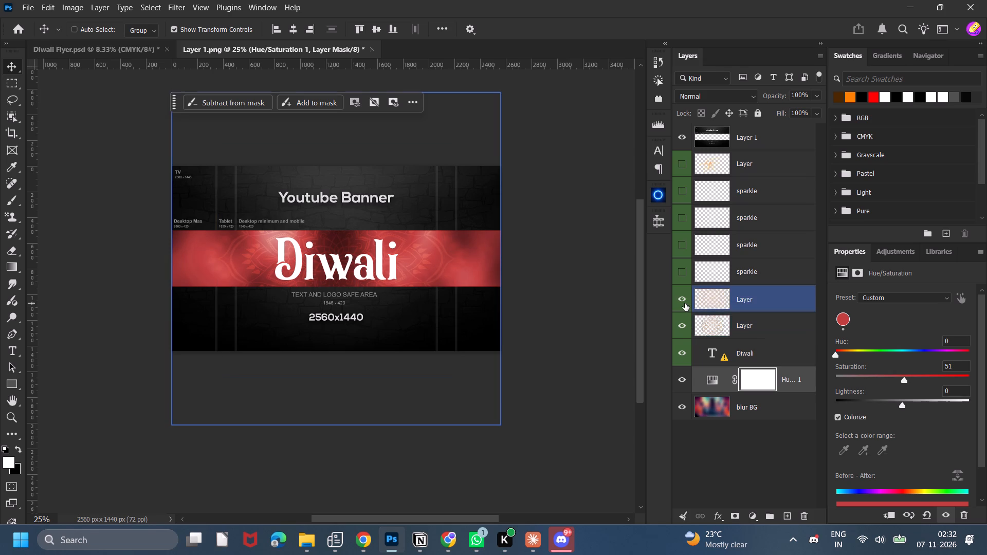
pyautogui.doubleClick(685, 303)
pyautogui.click(741, 297)
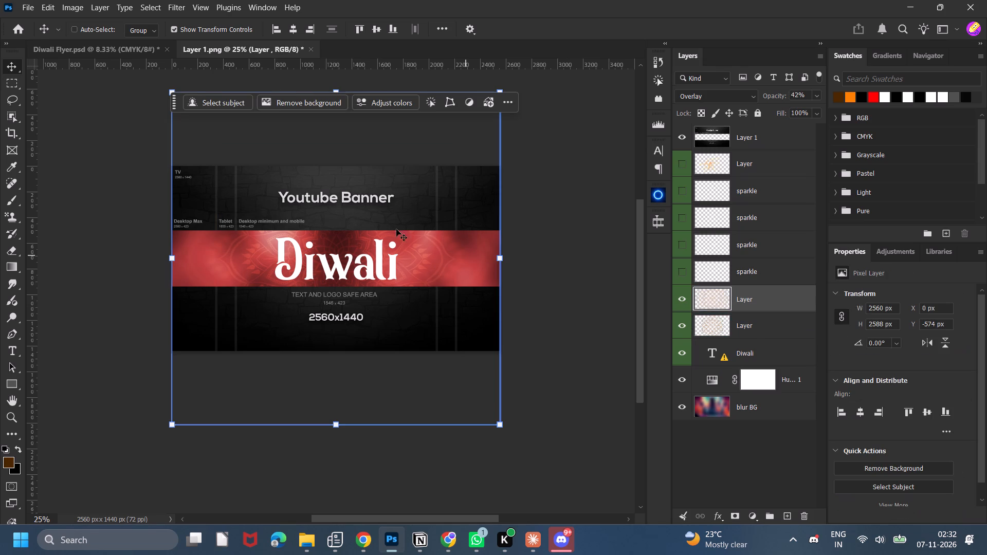
pyautogui.moveTo(504, 265); pyautogui.dragTo(432, 262)
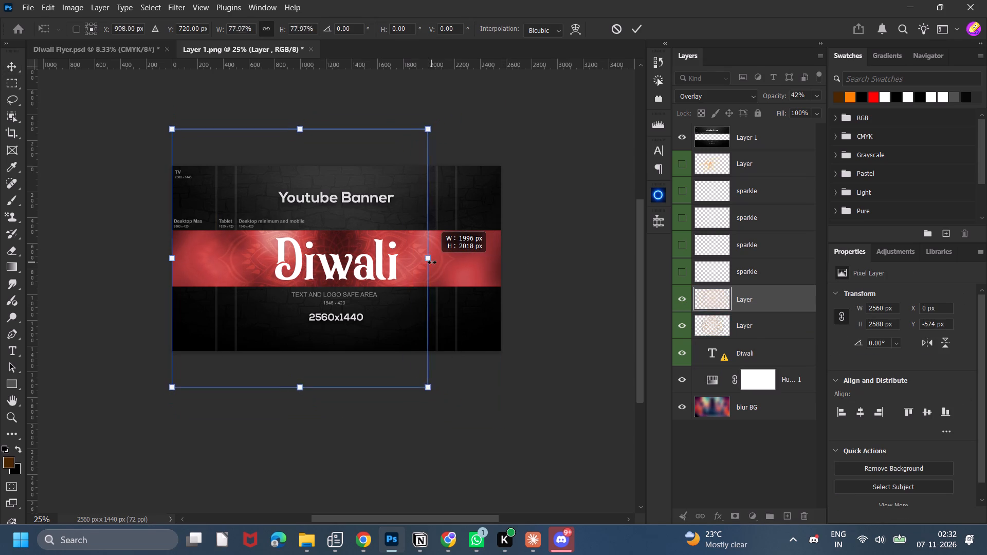
pyautogui.moveTo(432, 262); pyautogui.dragTo(439, 263)
pyautogui.moveTo(171, 257); pyautogui.dragTo(211, 261)
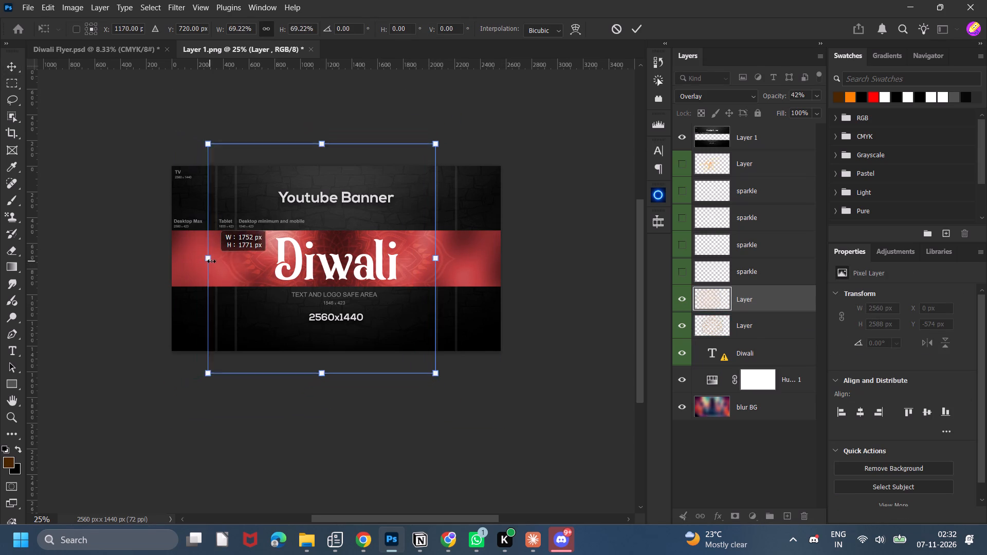
pyautogui.moveTo(211, 261); pyautogui.dragTo(237, 270)
pyautogui.click(643, 32)
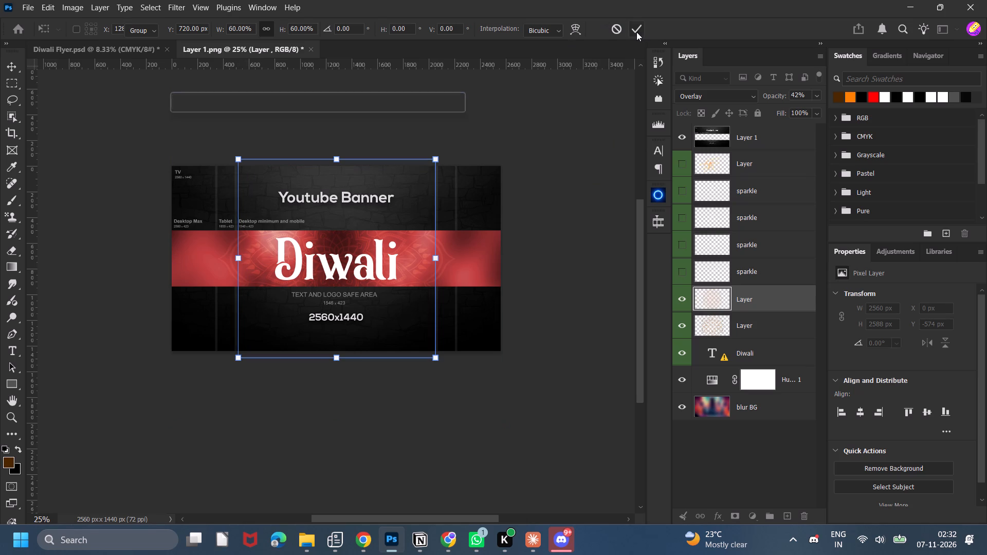
pyautogui.click(295, 30)
pyautogui.click(375, 31)
pyautogui.click(538, 184)
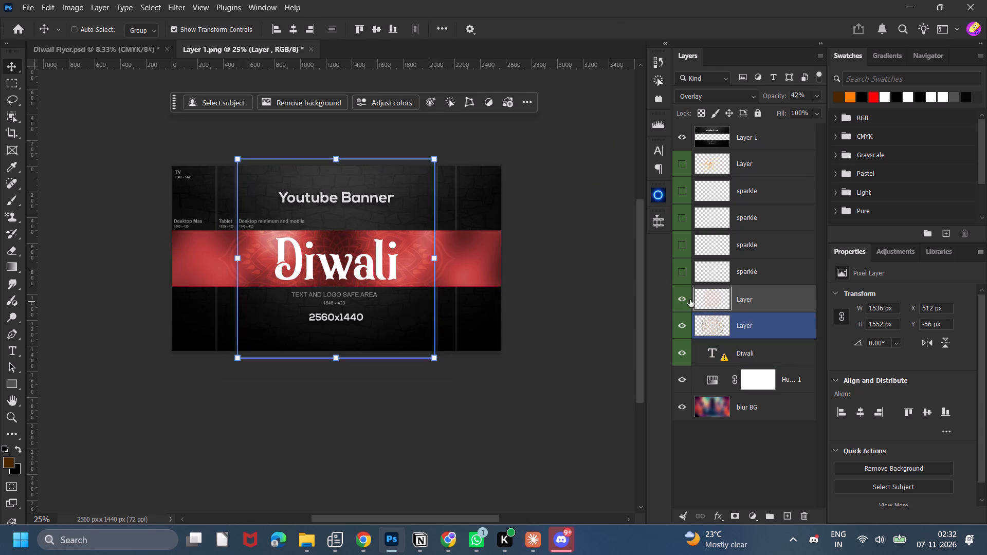
# Show the lowest sparkle layer and move it about 490 px right and 72 px up, beside the end of the Diwali text.
pyautogui.click(677, 274)
pyautogui.doubleClick(681, 273)
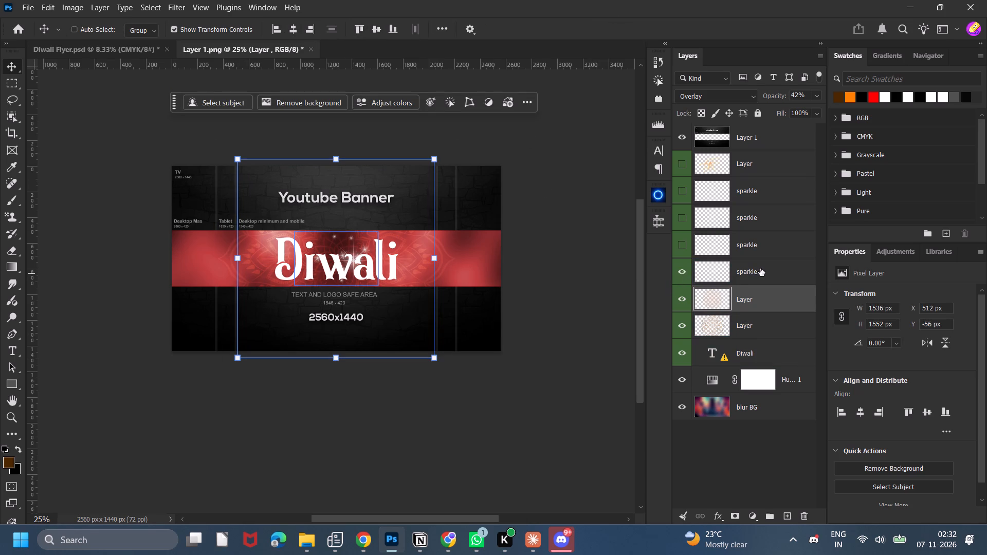
pyautogui.click(762, 269)
pyautogui.moveTo(538, 285); pyautogui.dragTo(573, 275)
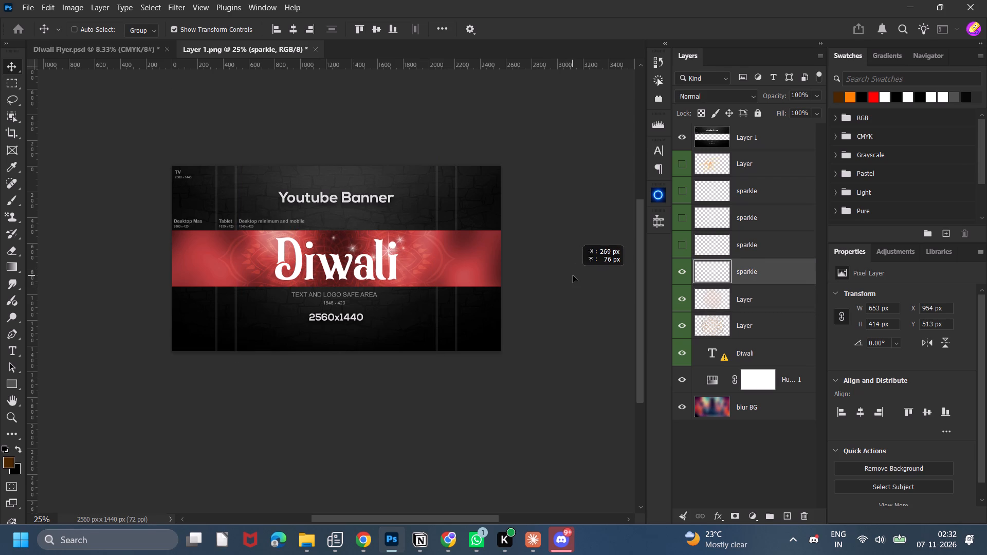
pyautogui.moveTo(573, 275); pyautogui.dragTo(601, 276)
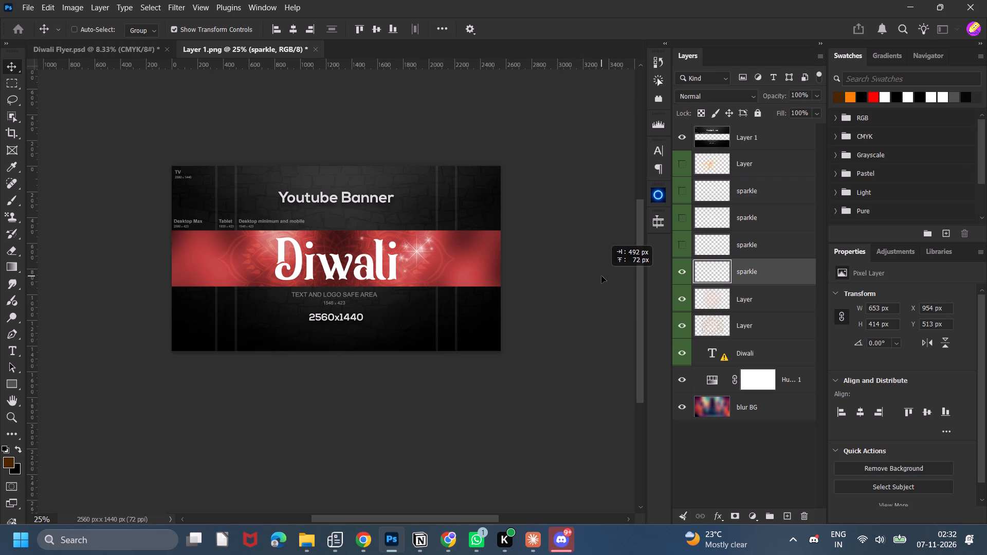
pyautogui.moveTo(601, 276); pyautogui.dragTo(601, 276)
pyautogui.click(597, 278)
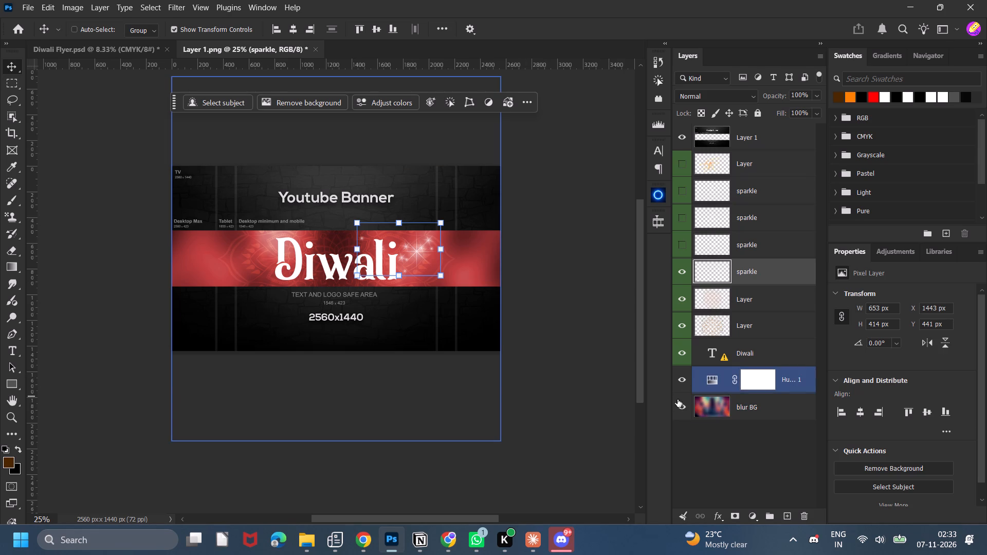
# Set the Hue/Saturation adjustment's saturation to 70 and lightness to -37 for a deeper red background.
pyautogui.click(708, 376)
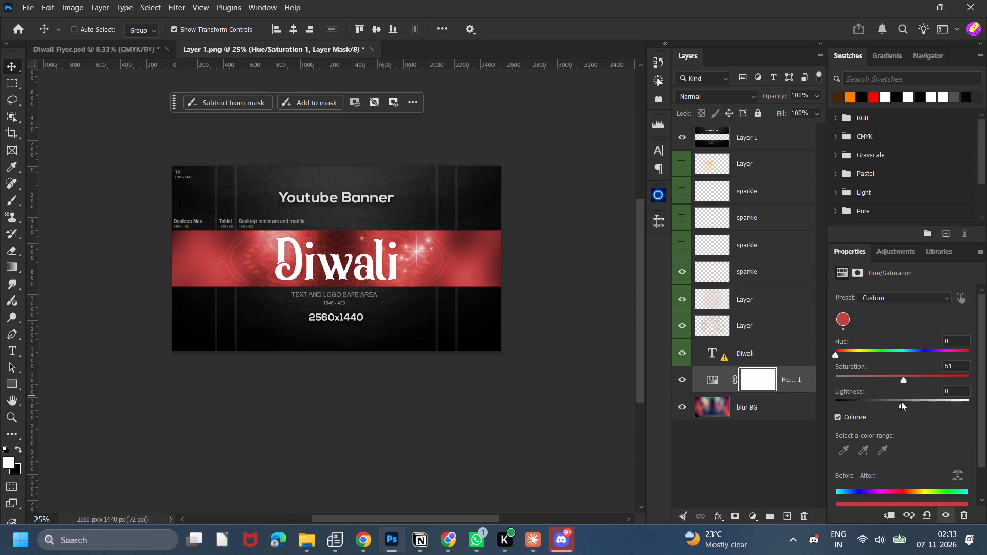
pyautogui.moveTo(903, 380); pyautogui.dragTo(928, 381)
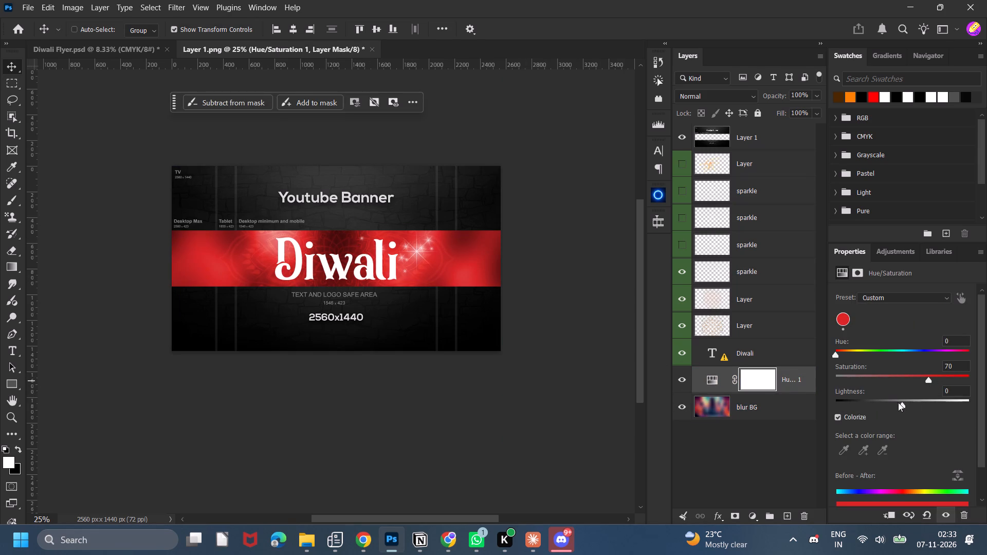
pyautogui.moveTo(900, 403); pyautogui.dragTo(874, 412)
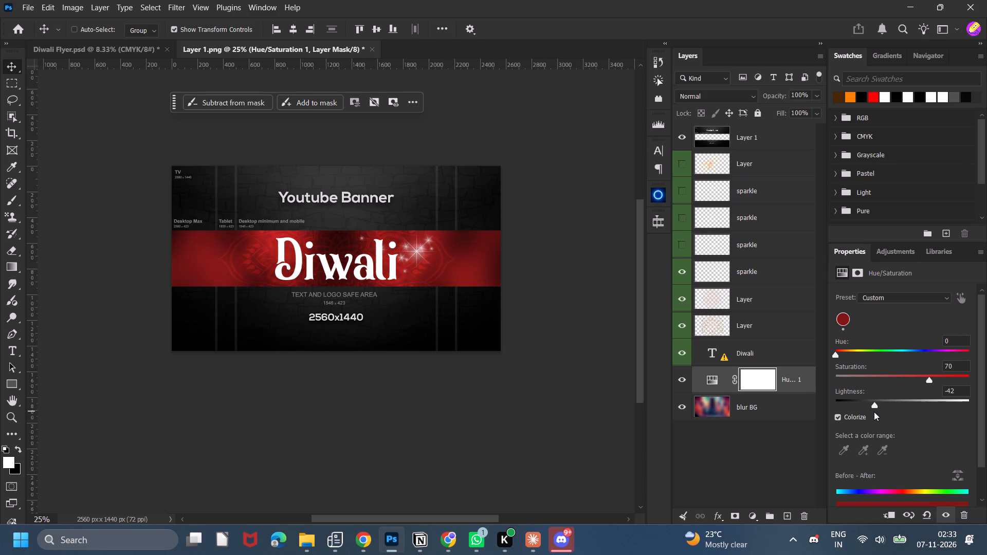
pyautogui.moveTo(874, 412); pyautogui.dragTo(877, 411)
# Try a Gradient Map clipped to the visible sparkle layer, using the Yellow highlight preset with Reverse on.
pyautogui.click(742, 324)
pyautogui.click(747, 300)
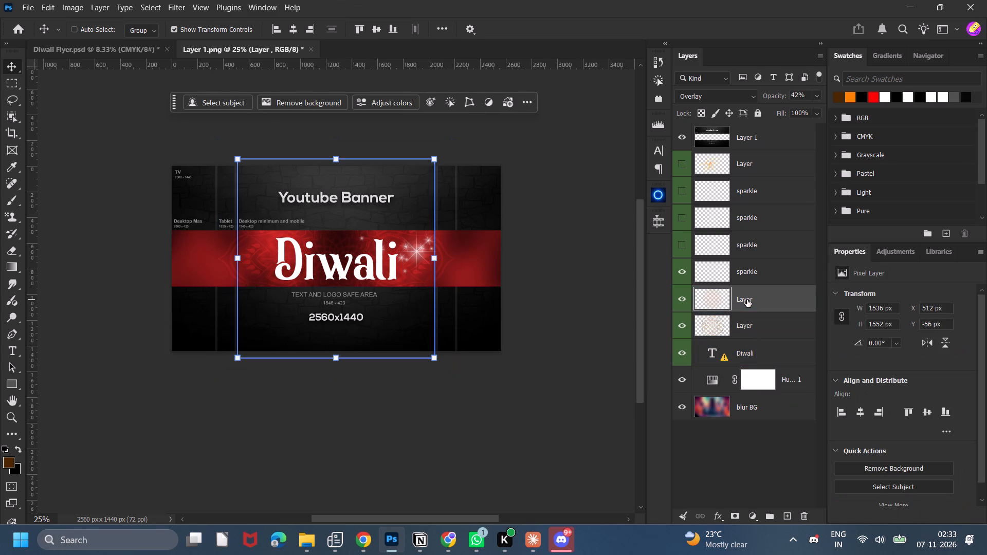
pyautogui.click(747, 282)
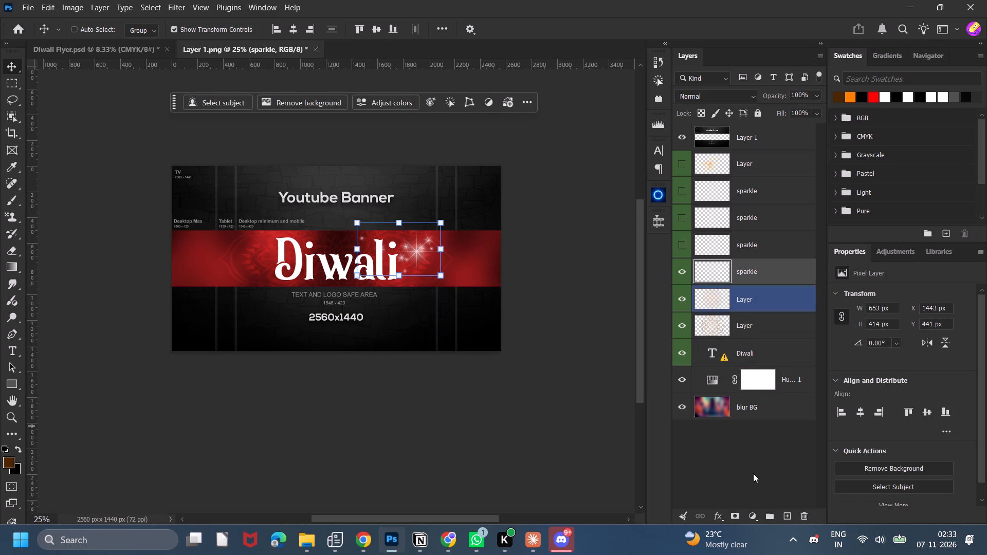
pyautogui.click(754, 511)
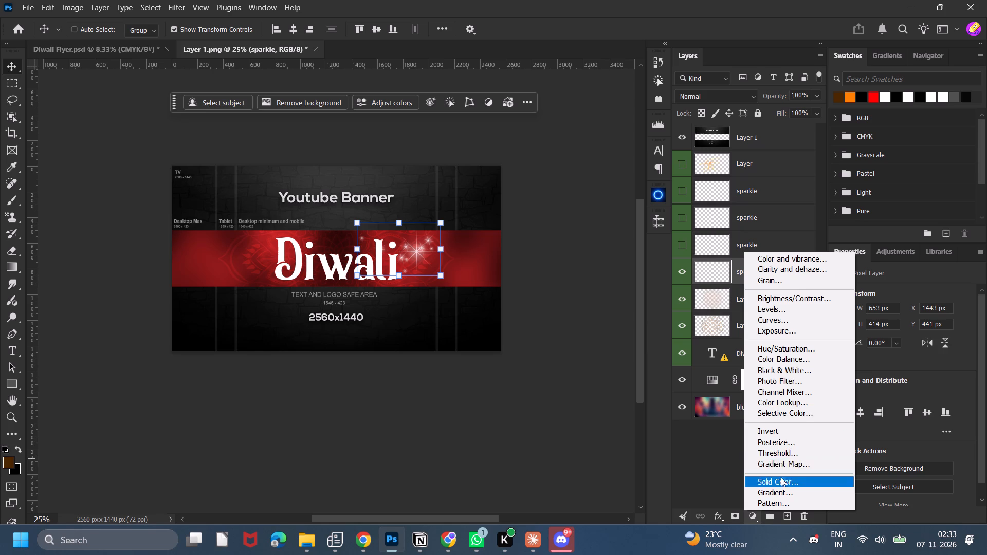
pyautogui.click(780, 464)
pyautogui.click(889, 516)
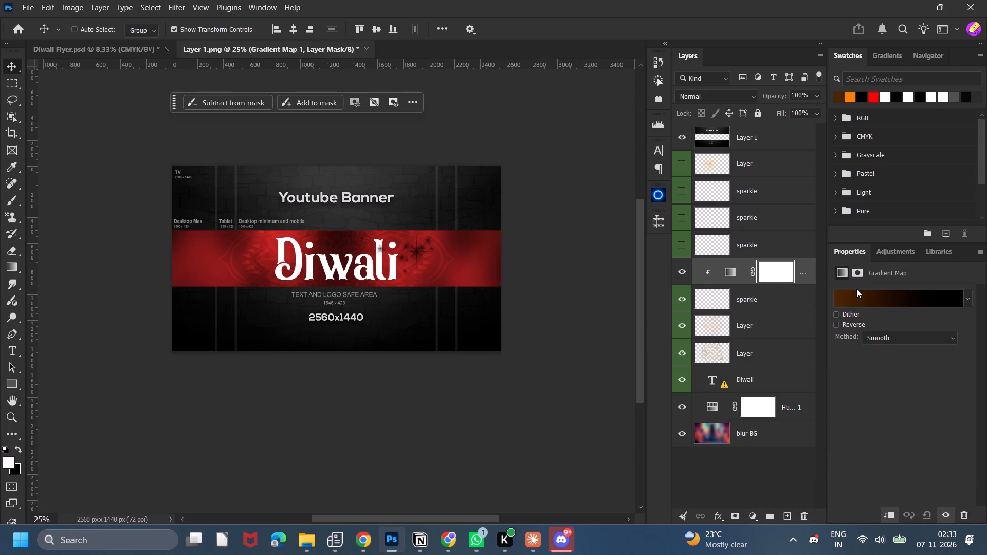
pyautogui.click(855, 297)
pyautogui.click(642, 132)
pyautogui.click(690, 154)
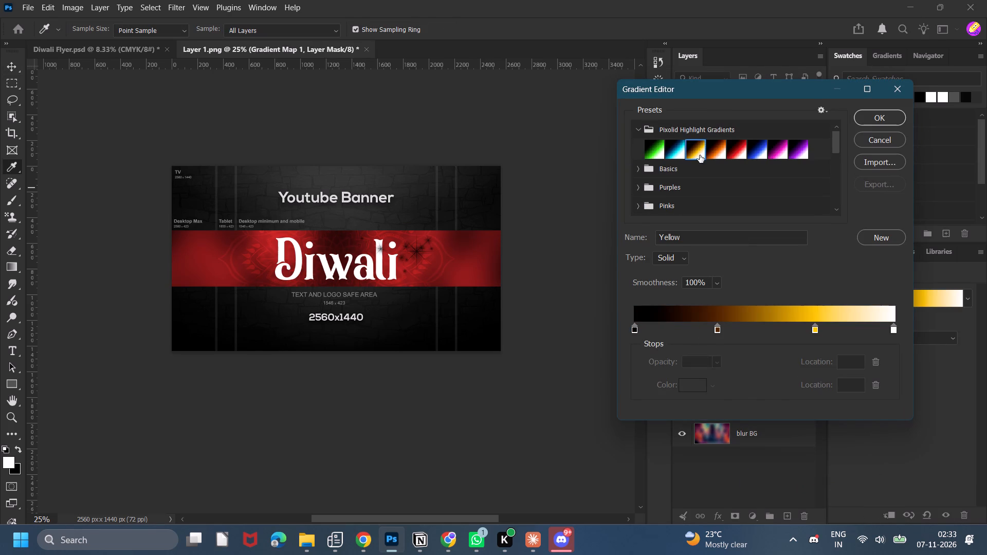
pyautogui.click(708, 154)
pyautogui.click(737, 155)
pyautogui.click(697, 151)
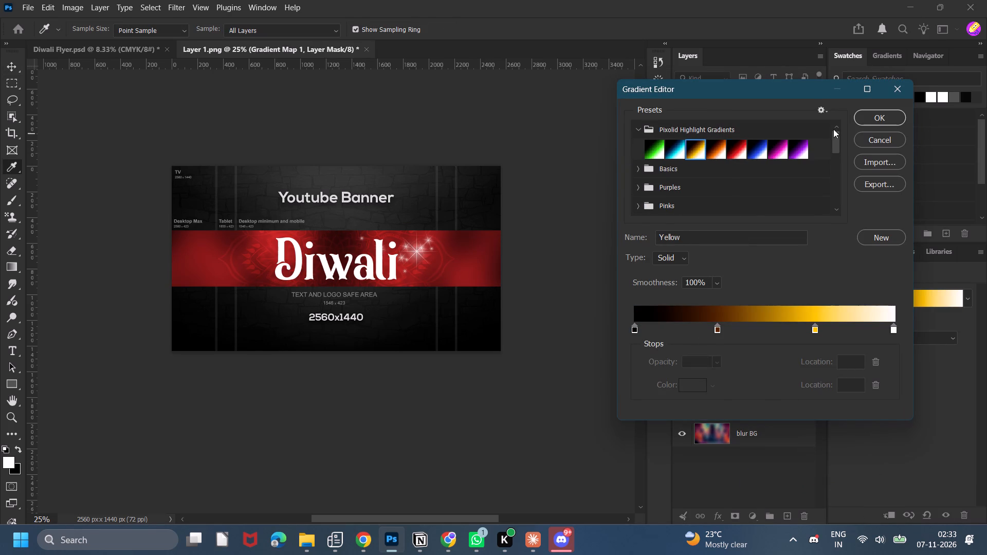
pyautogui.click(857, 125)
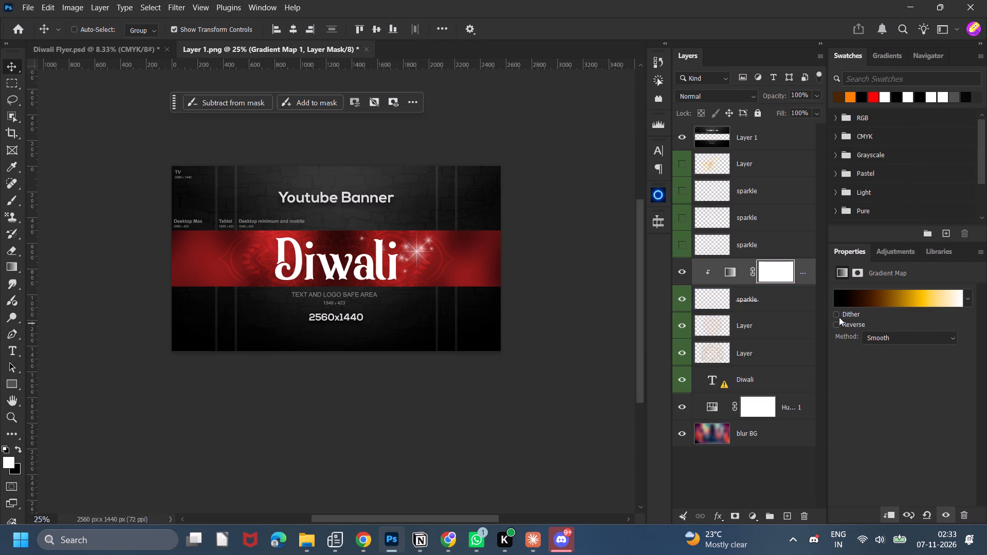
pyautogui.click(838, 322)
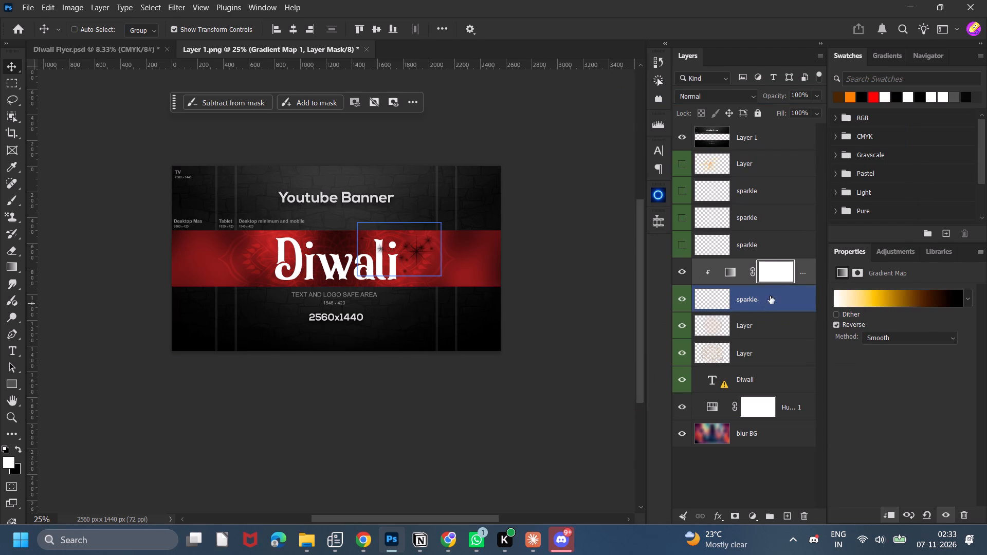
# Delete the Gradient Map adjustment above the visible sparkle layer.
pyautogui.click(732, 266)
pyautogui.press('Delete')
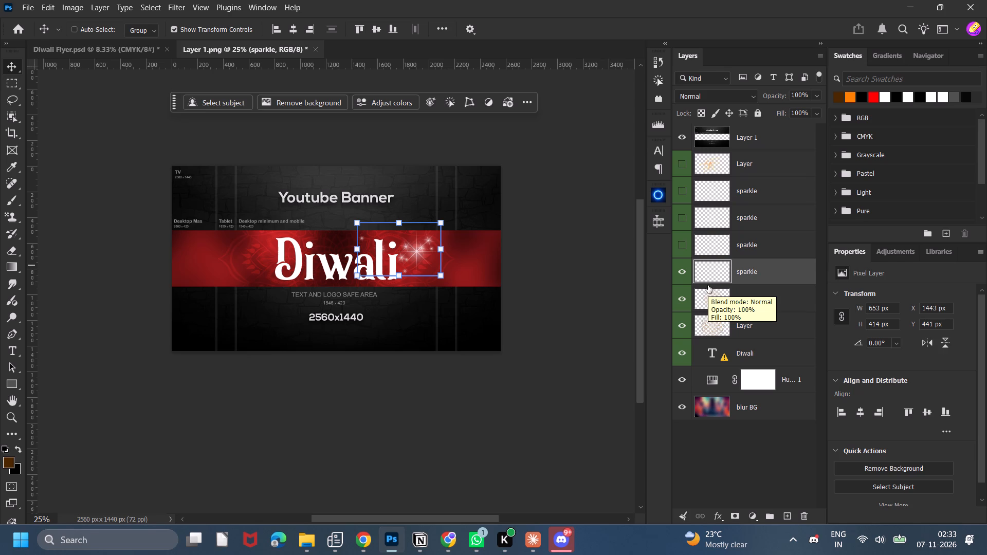
# Clip a Hue/Saturation adjustment to the visible sparkle layer with Colorize on, saturation 100 and hue about 52.
pyautogui.click(750, 516)
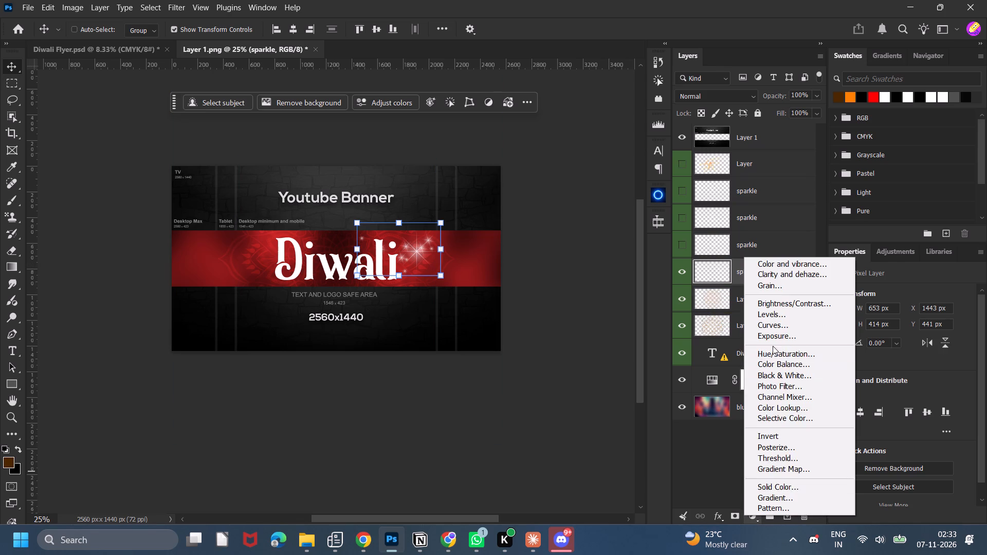
pyautogui.click(769, 354)
pyautogui.click(892, 511)
pyautogui.click(847, 417)
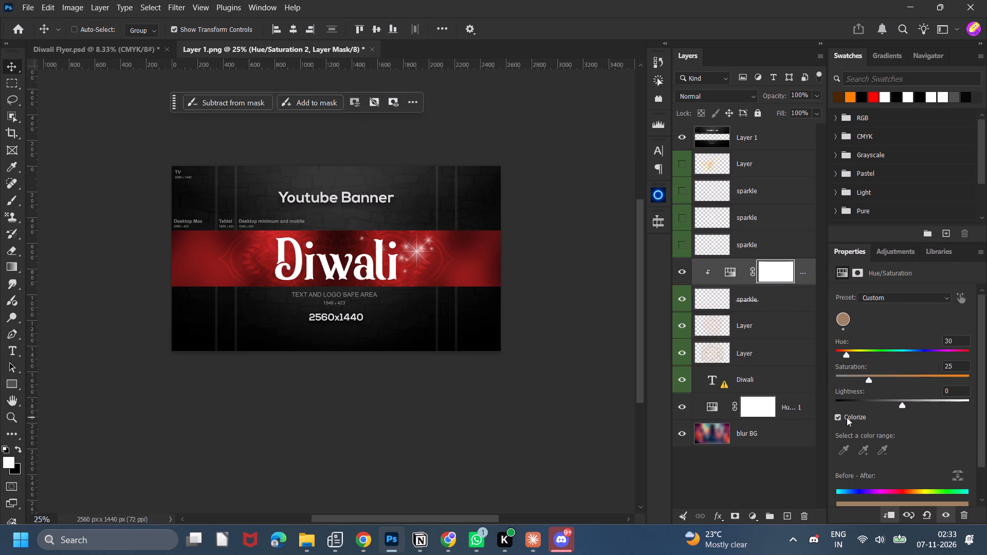
pyautogui.moveTo(869, 375); pyautogui.dragTo(986, 385)
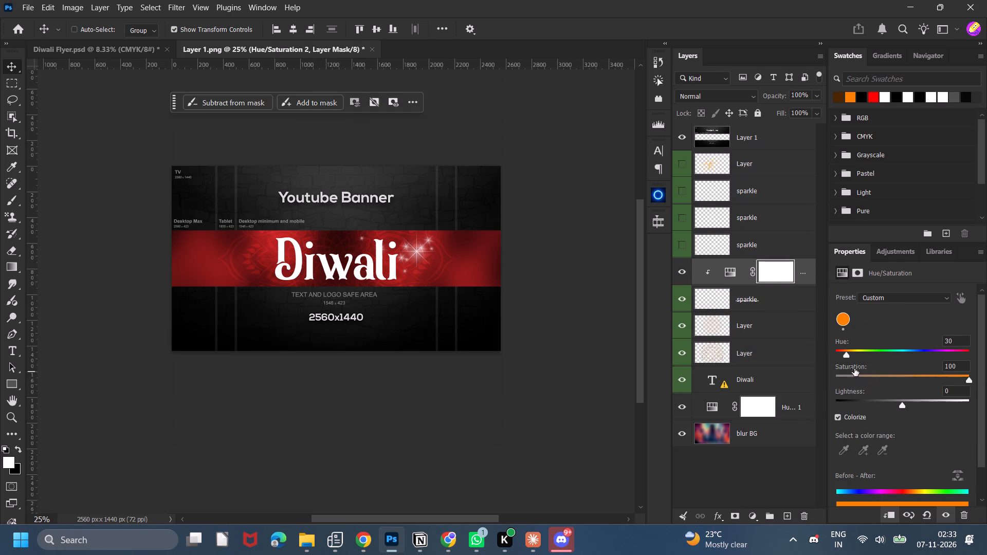
pyautogui.moveTo(845, 354); pyautogui.dragTo(853, 357)
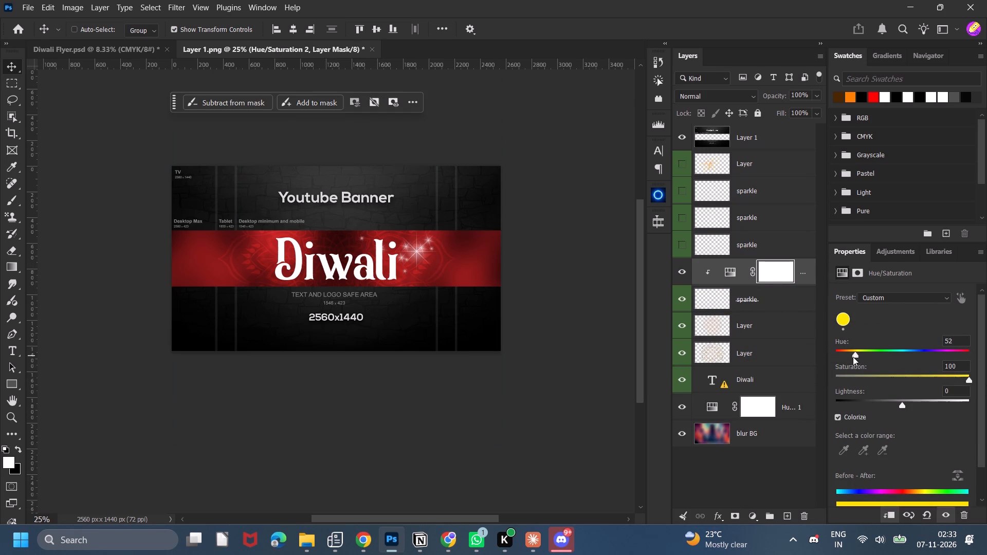
pyautogui.moveTo(853, 357); pyautogui.dragTo(854, 356)
# Set the visible sparkle layer's blend mode to Linear Dodge (Add).
pyautogui.click(724, 305)
pyautogui.click(689, 92)
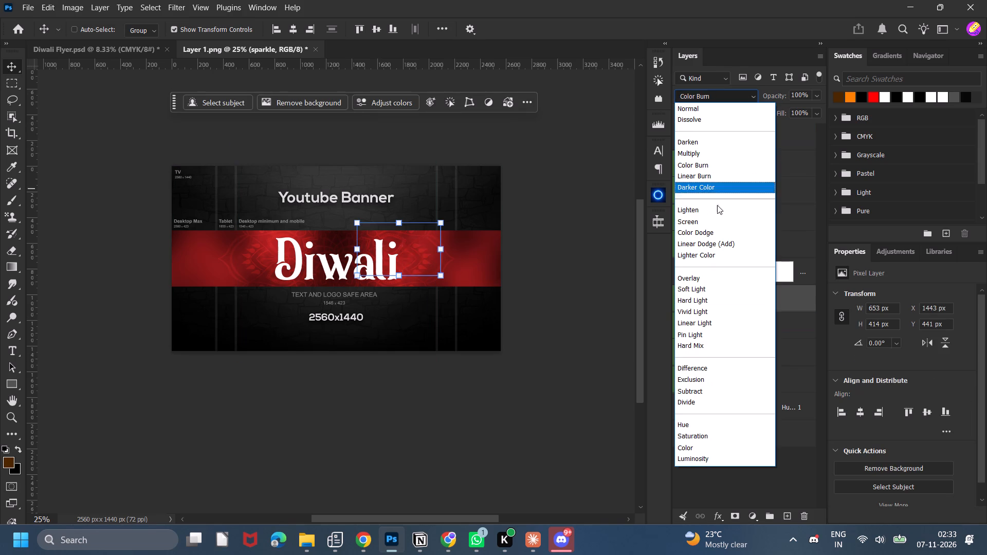
pyautogui.click(718, 246)
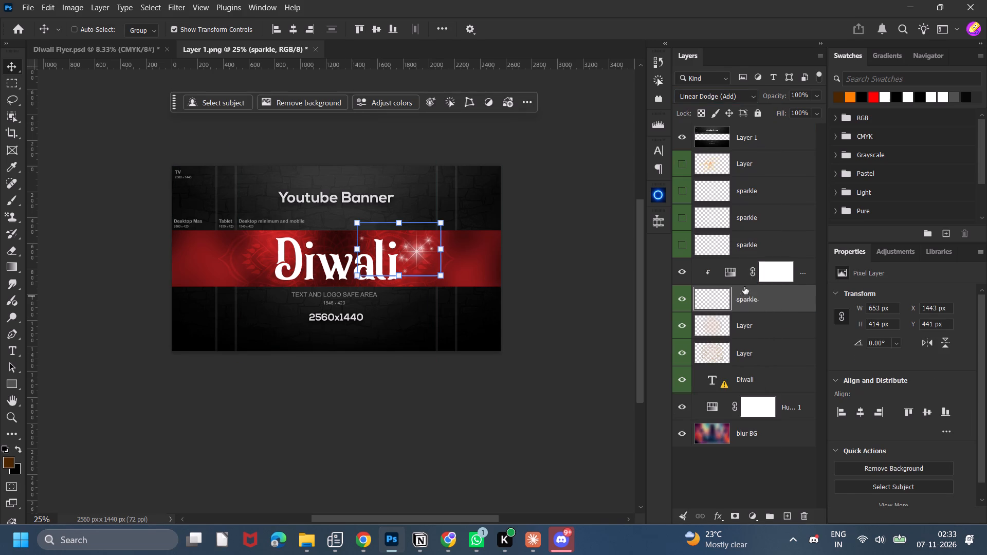
# Tune the sparkle's Hue/Saturation adjustment to hue 35 and lightness -40 for a golden glow.
pyautogui.click(739, 279)
pyautogui.moveTo(854, 351); pyautogui.dragTo(848, 354)
pyautogui.moveTo(901, 402); pyautogui.dragTo(852, 423)
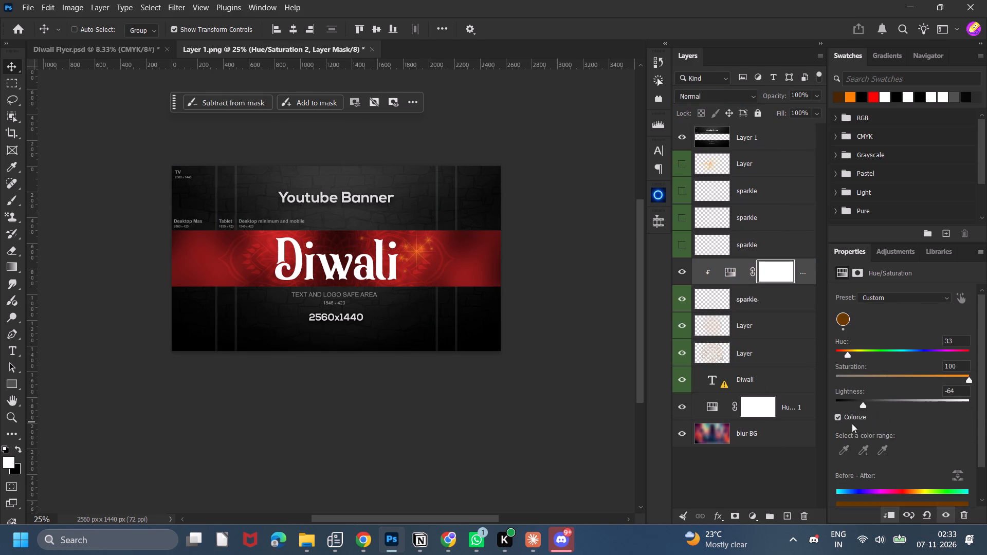
pyautogui.moveTo(852, 423); pyautogui.dragTo(876, 423)
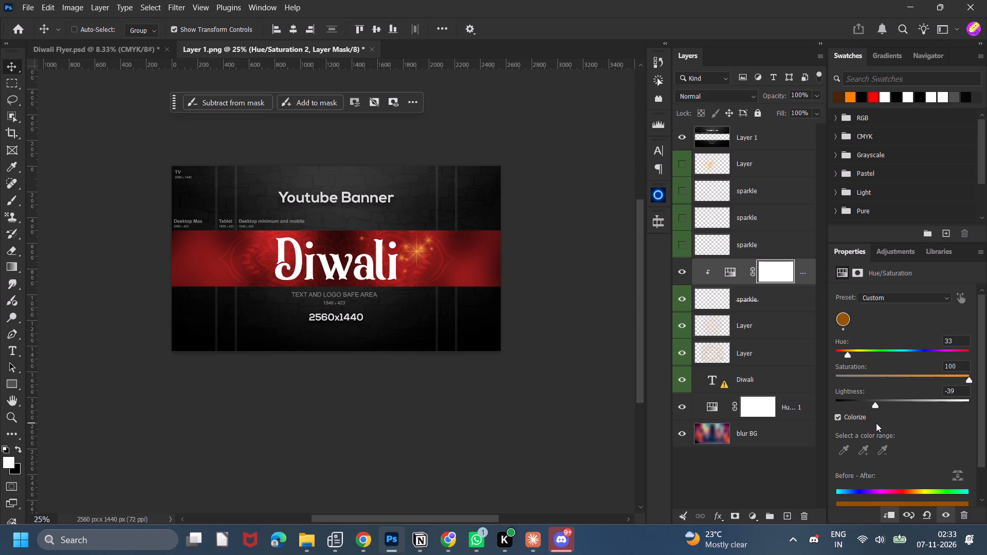
pyautogui.moveTo(876, 423); pyautogui.dragTo(875, 423)
pyautogui.click(849, 355)
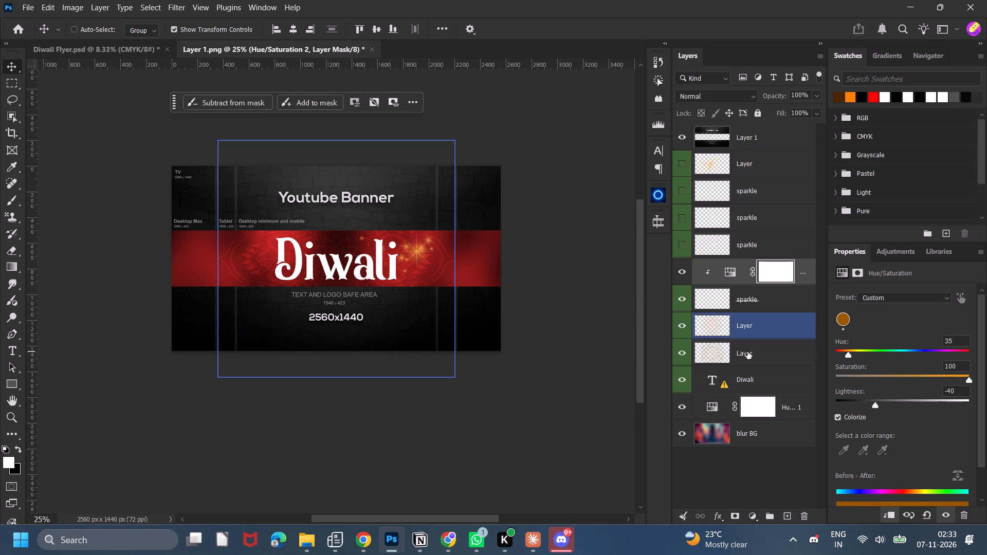
# Apply the first orange-to-yellow preset from the killer text styles group to the Diwali text layer.
pyautogui.click(748, 377)
pyautogui.doubleClick(778, 378)
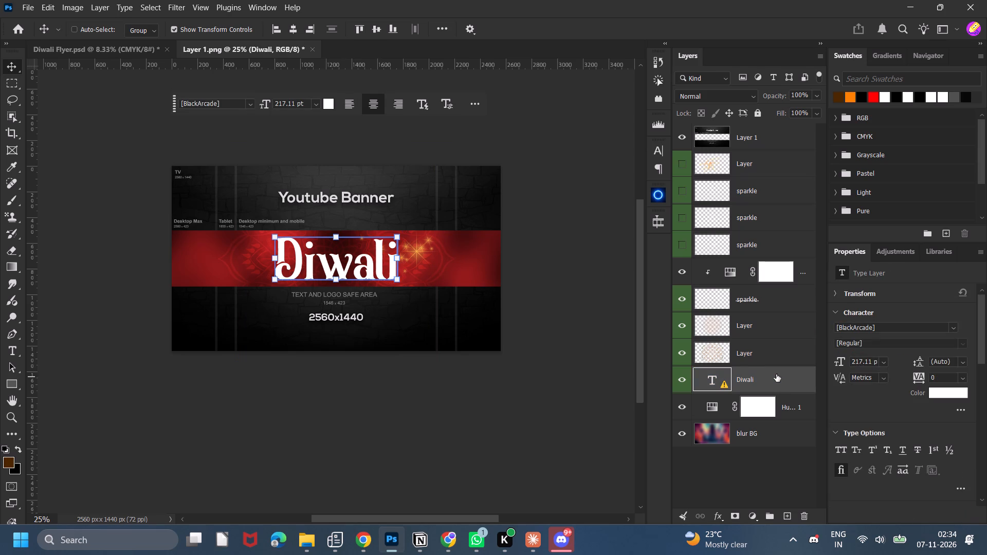
pyautogui.click(507, 188)
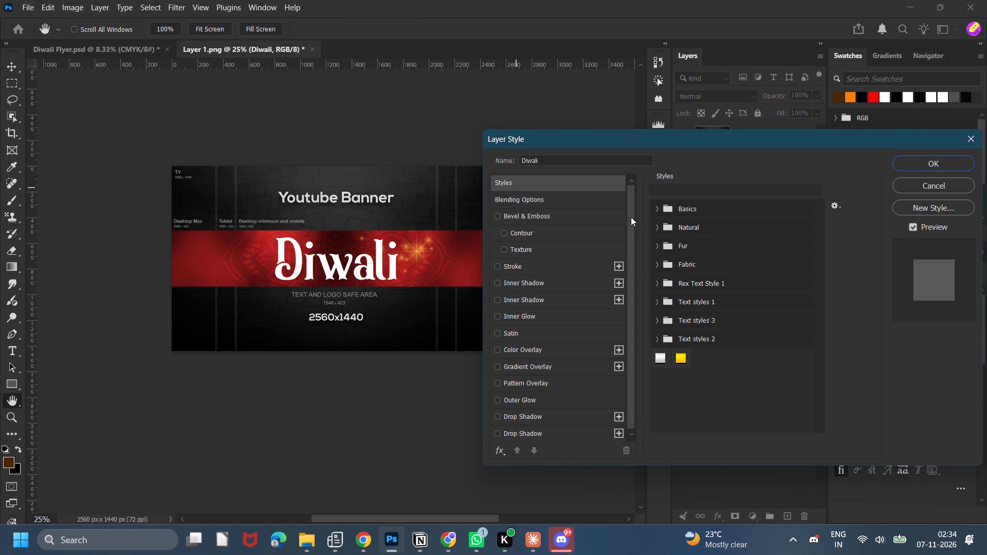
pyautogui.click(658, 280)
pyautogui.click(671, 319)
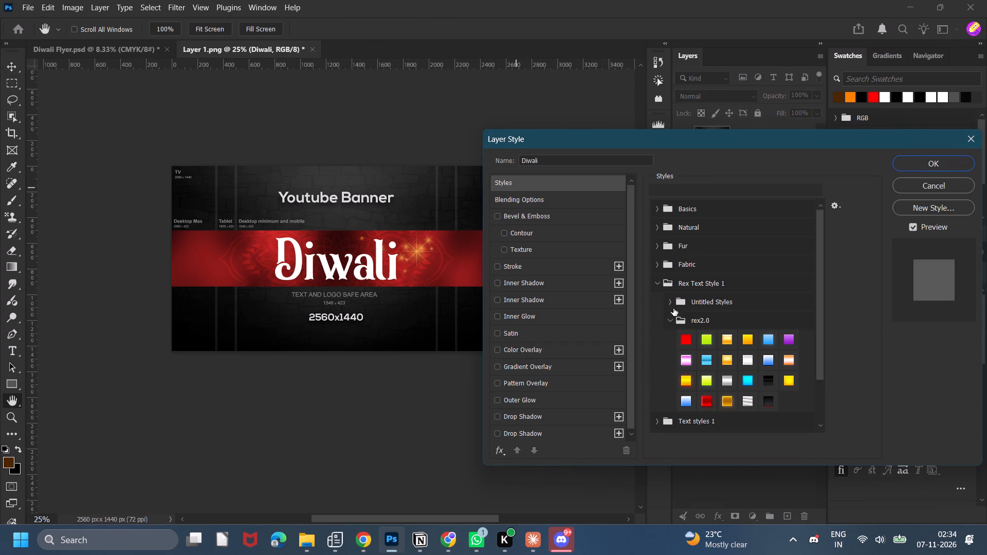
pyautogui.click(672, 307)
pyautogui.click(671, 302)
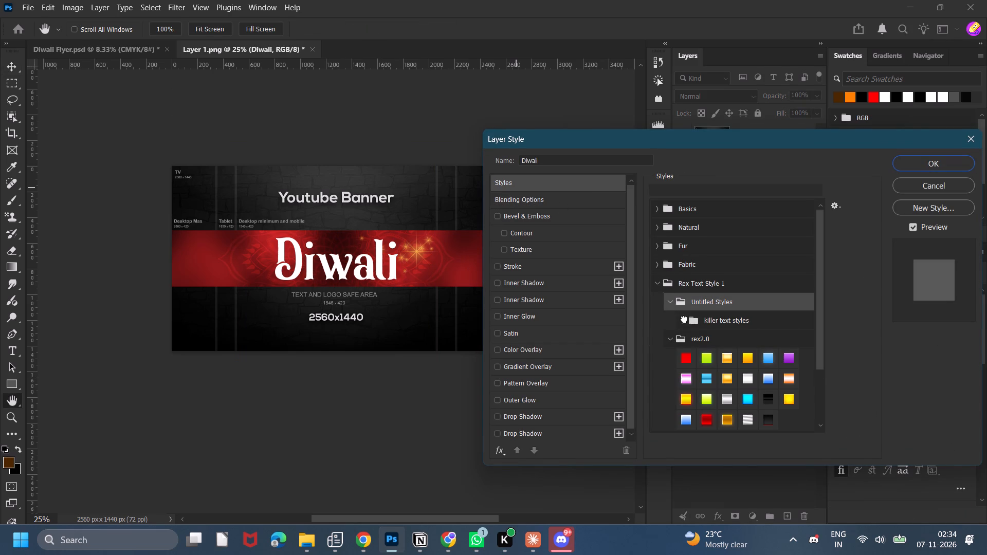
pyautogui.click(684, 319)
pyautogui.click(761, 343)
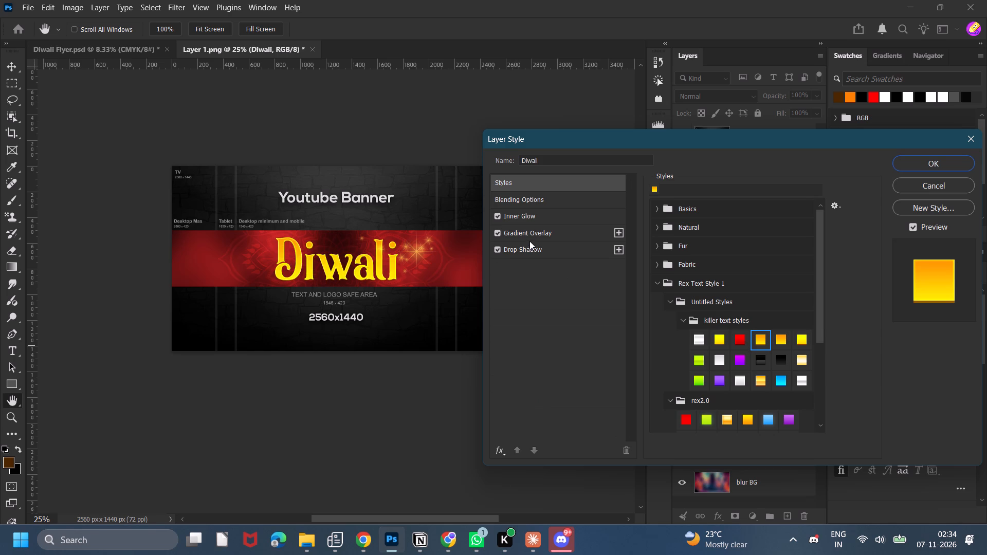
# Change the Diwali text's drop shadow colour to a very dark red, about #220000.
pyautogui.click(545, 233)
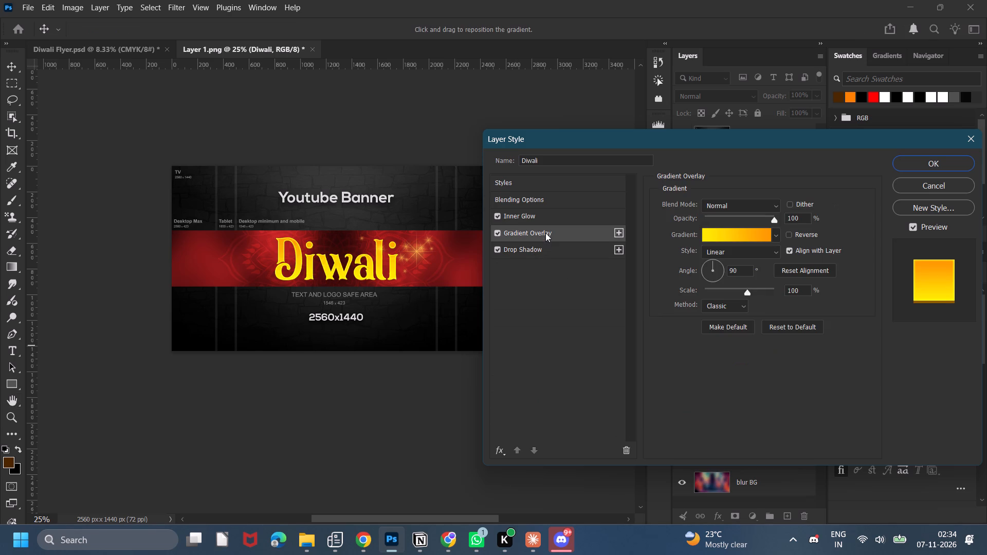
pyautogui.click(542, 200)
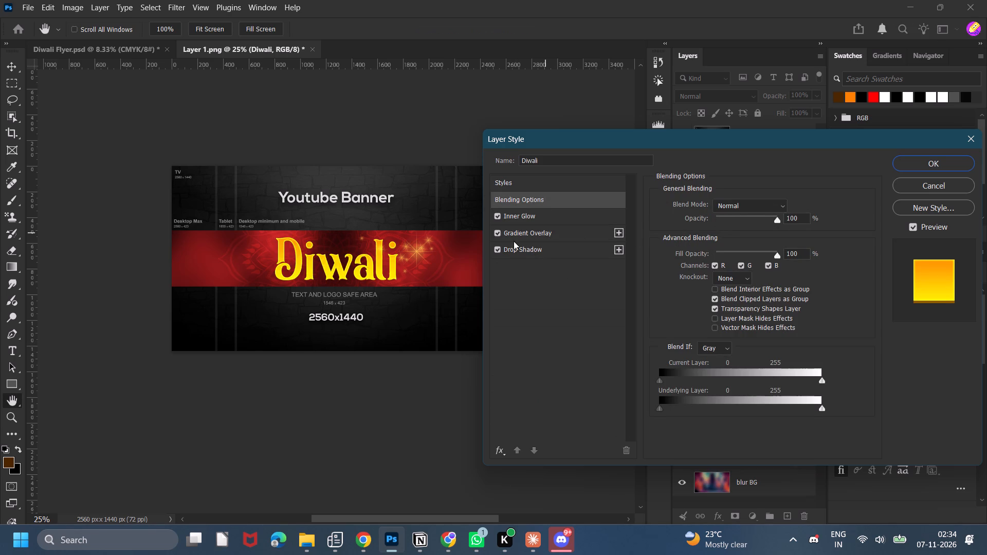
pyautogui.click(542, 236)
pyautogui.click(552, 252)
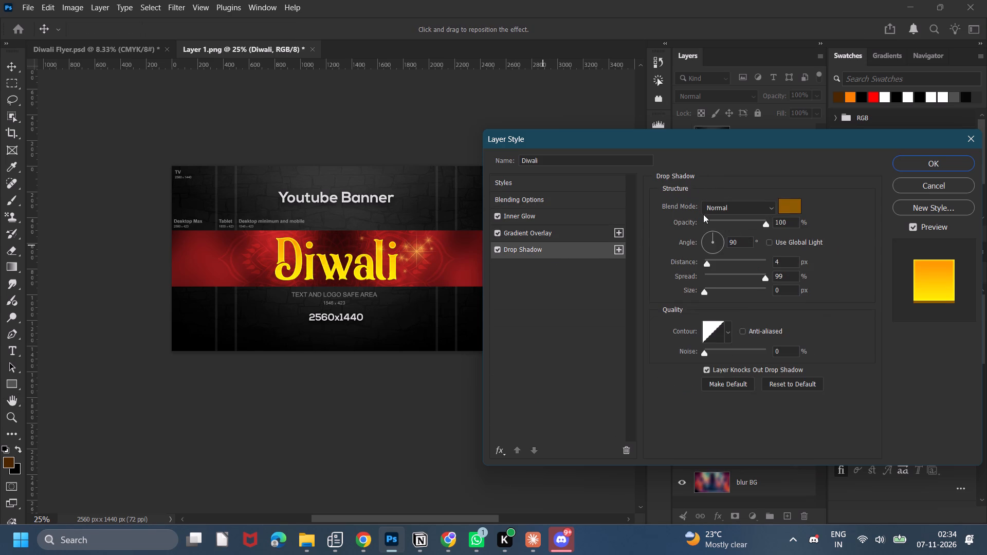
pyautogui.click(789, 212)
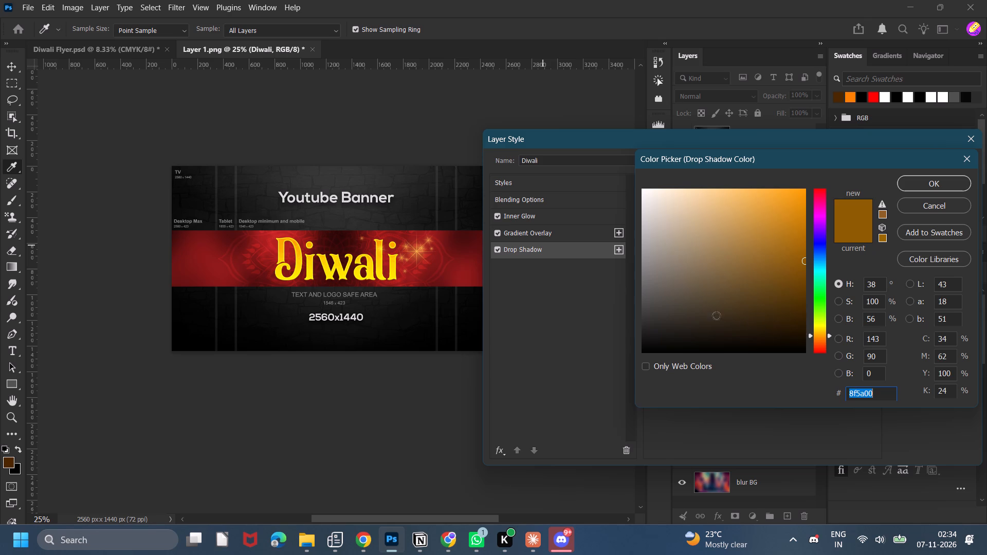
pyautogui.click(465, 243)
pyautogui.moveTo(720, 310); pyautogui.dragTo(816, 330)
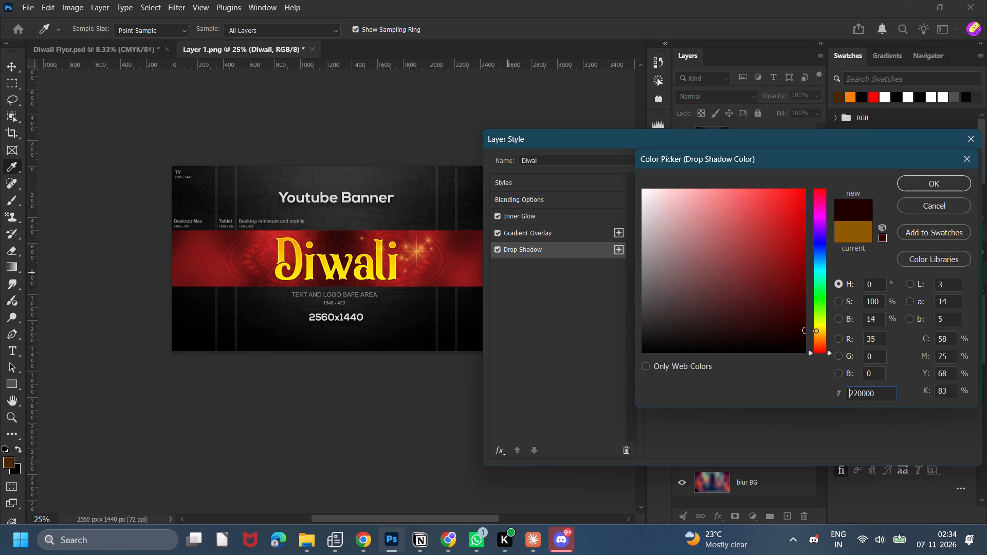
pyautogui.moveTo(816, 330); pyautogui.dragTo(817, 331)
pyautogui.click(911, 187)
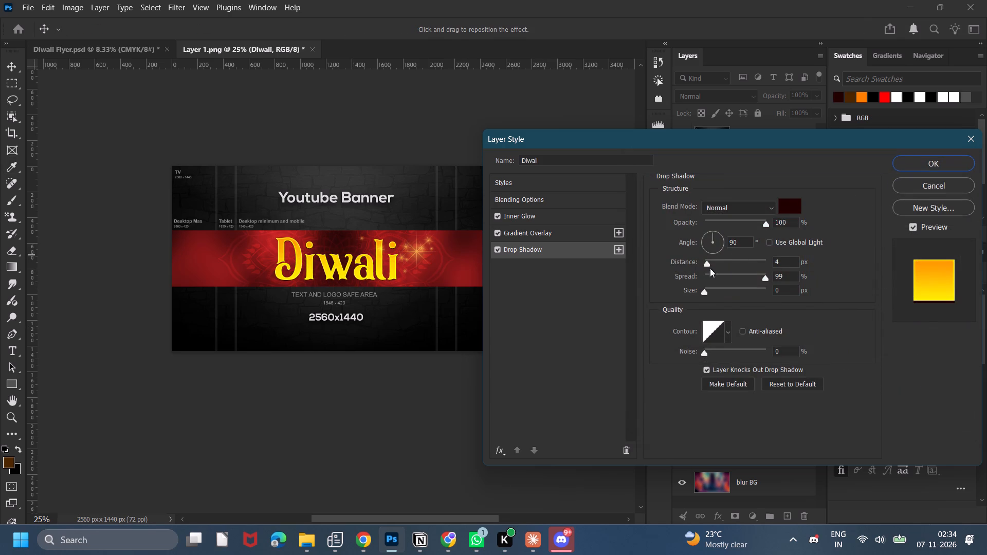
# Set the Diwali text's drop shadow to 0% spread and 15 px distance.
pyautogui.moveTo(730, 273); pyautogui.dragTo(680, 278)
pyautogui.moveTo(708, 261); pyautogui.dragTo(714, 263)
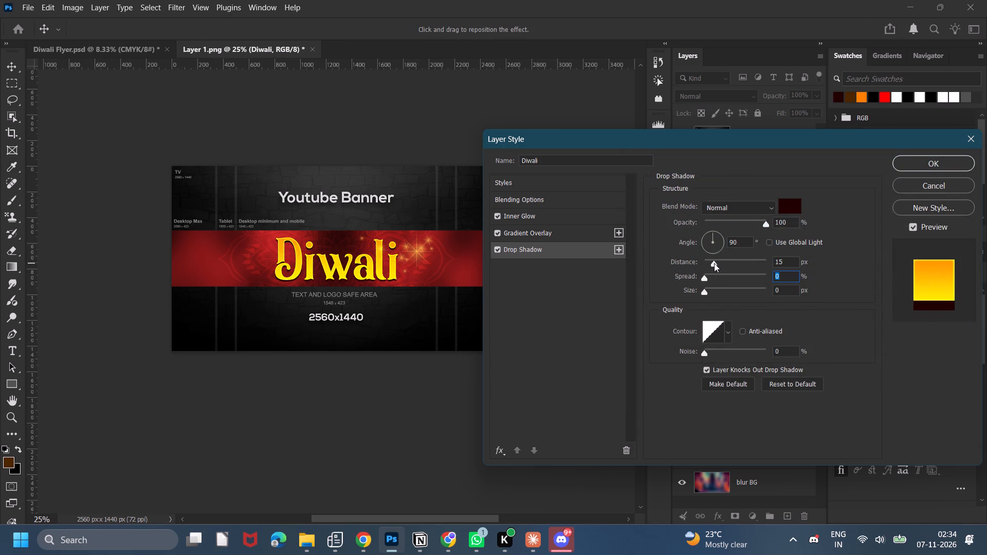
pyautogui.moveTo(714, 263); pyautogui.dragTo(718, 263)
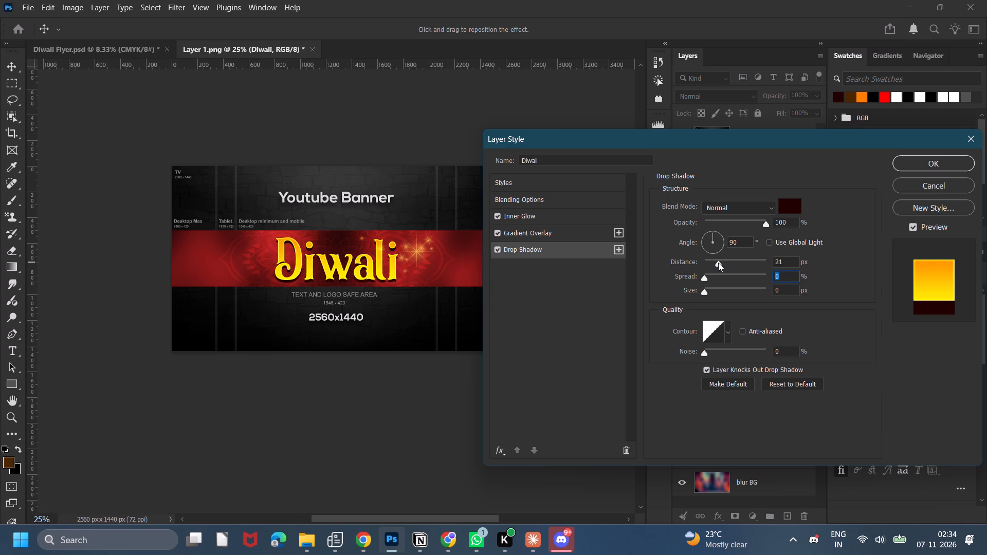
pyautogui.moveTo(718, 263); pyautogui.dragTo(717, 263)
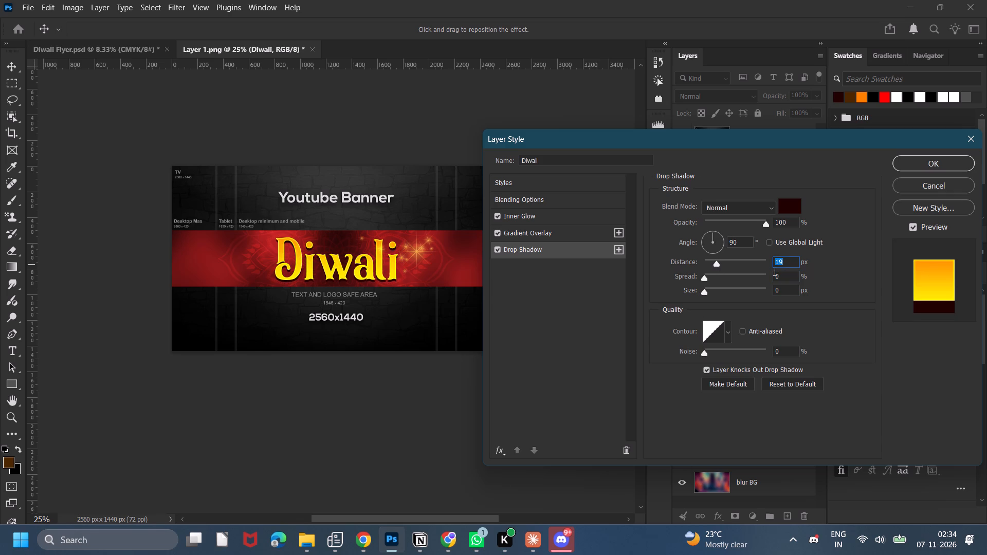
pyautogui.press('1')
pyautogui.press('5')
# Add a second drop shadow to the Diwali text and set the lower one's distance to 20 px.
pyautogui.click(619, 249)
pyautogui.click(589, 269)
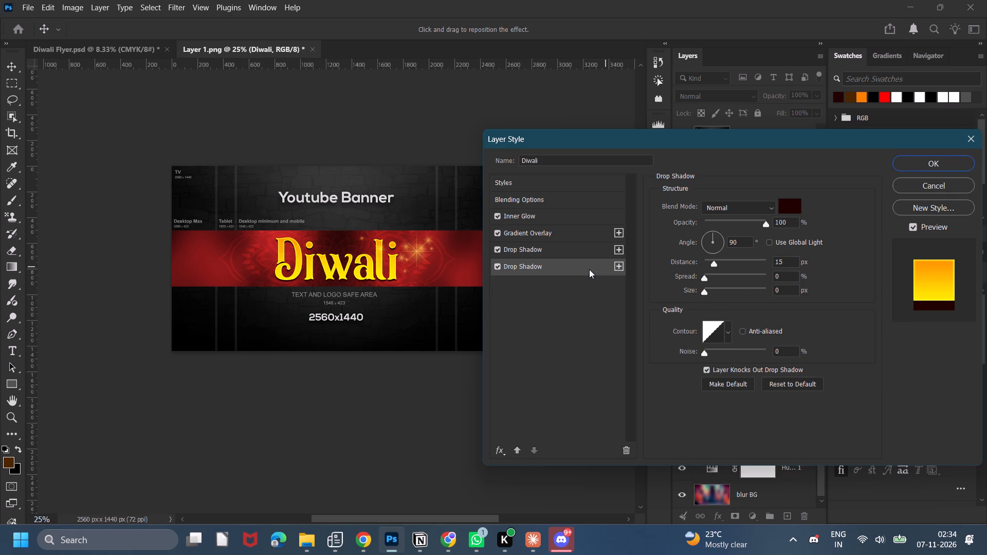
pyautogui.moveTo(784, 264); pyautogui.dragTo(738, 269)
pyautogui.press('2')
pyautogui.press('0')
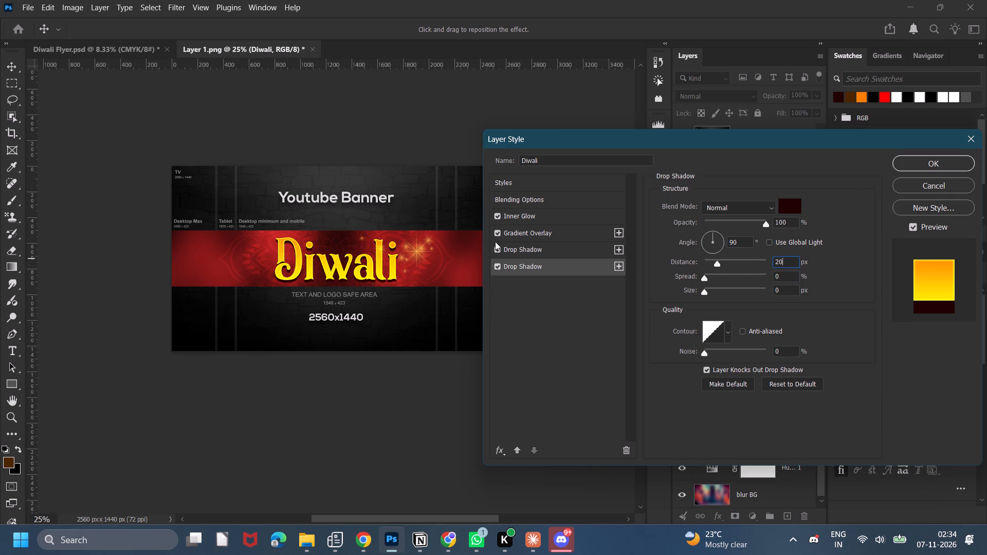
# Set the Diwali text's inner glow blend mode to Linear Dodge (Add).
pyautogui.click(558, 220)
pyautogui.click(755, 209)
pyautogui.click(735, 295)
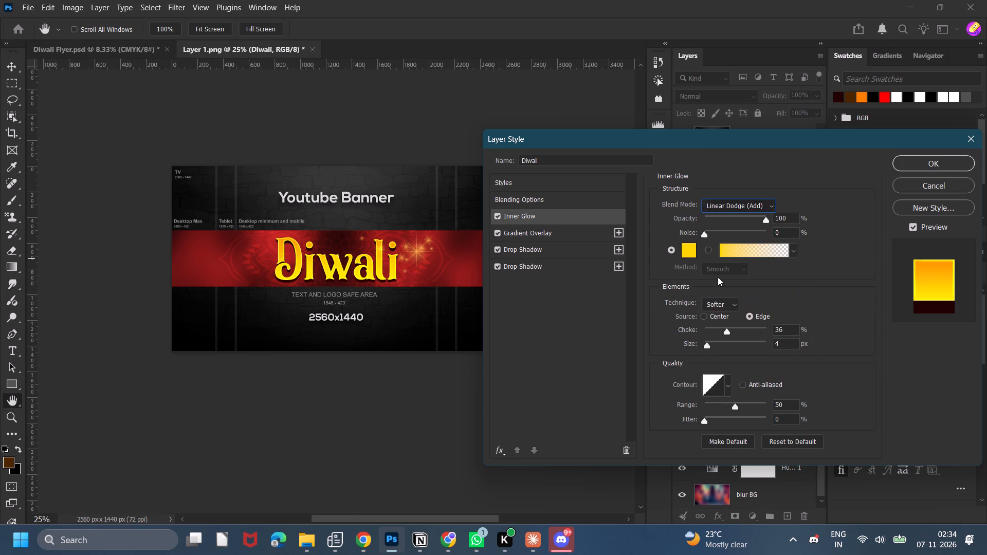
# Change the Diwali text's inner glow colour to orange #ff7200.
pyautogui.click(688, 249)
pyautogui.click(818, 340)
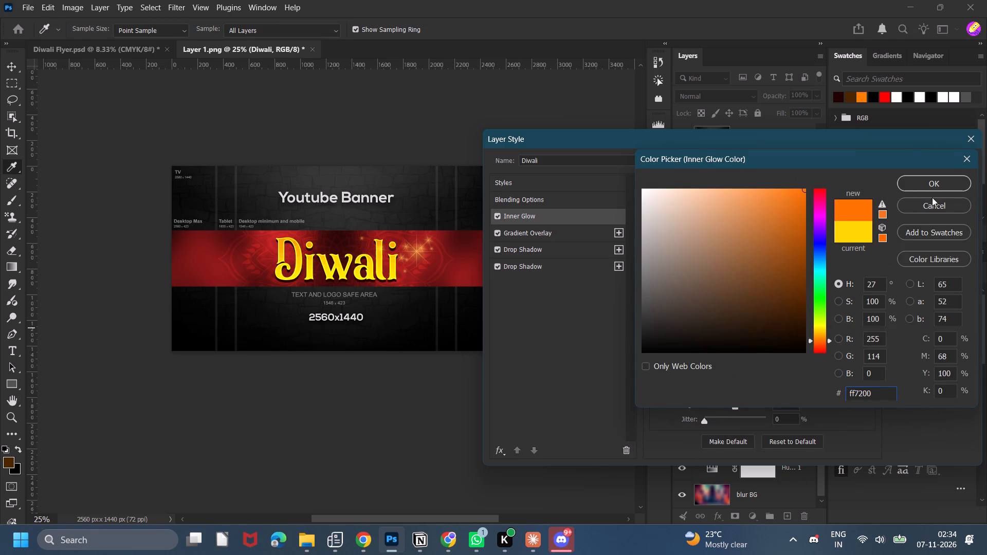
pyautogui.click(929, 186)
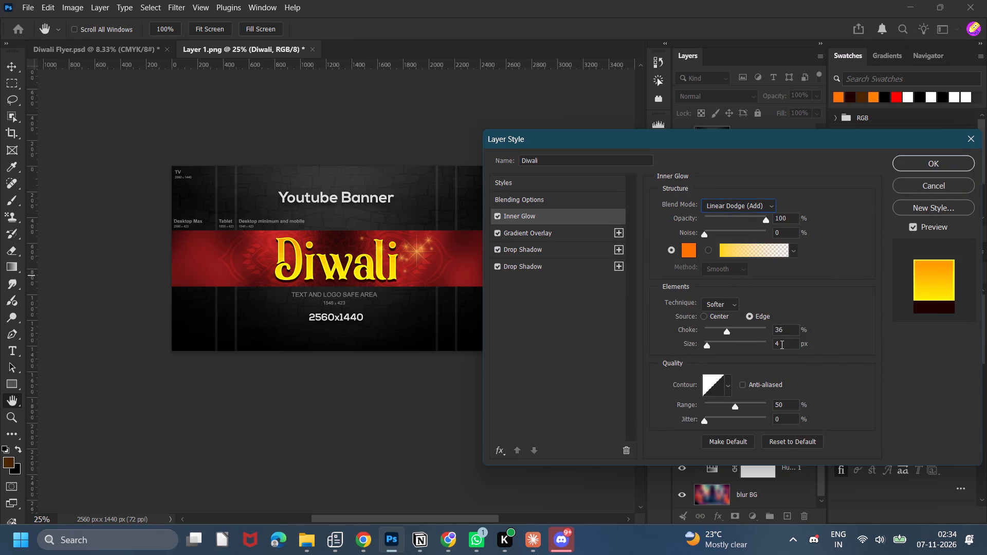
# Set the Diwali text's inner glow to 10 px size and 40% choke, and apply the layer style.
pyautogui.moveTo(781, 346); pyautogui.dragTo(757, 350)
pyautogui.press('1')
pyautogui.press('0')
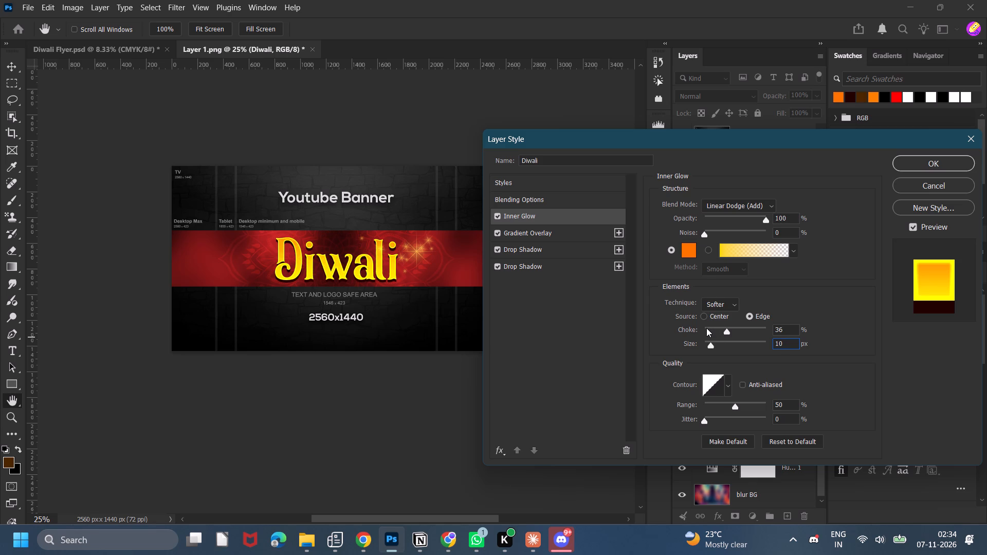
pyautogui.moveTo(783, 329); pyautogui.dragTo(755, 334)
pyautogui.press('4')
pyautogui.press('0')
pyautogui.click(898, 162)
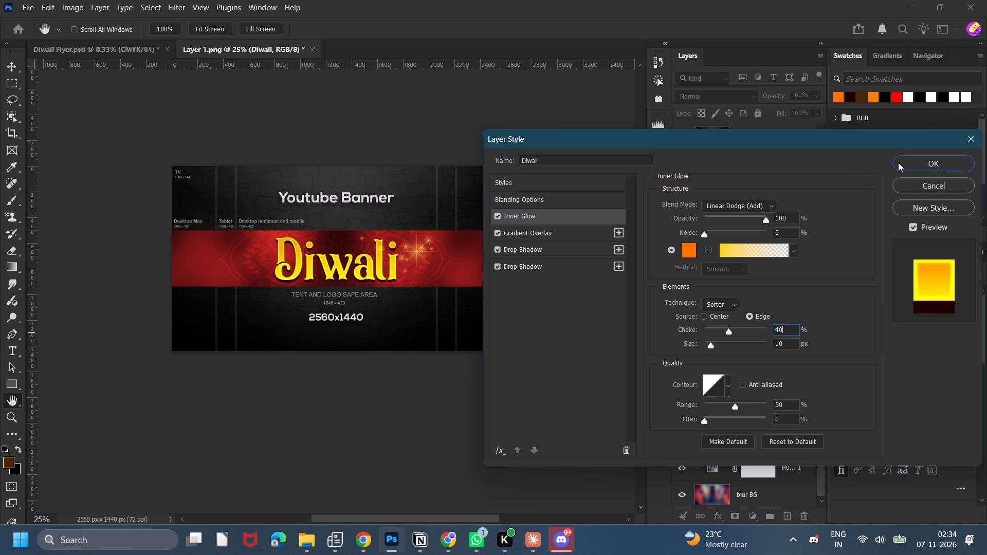
# Align the Diwali text to the horizontal centre of the banner.
pyautogui.click(291, 28)
pyautogui.click(537, 179)
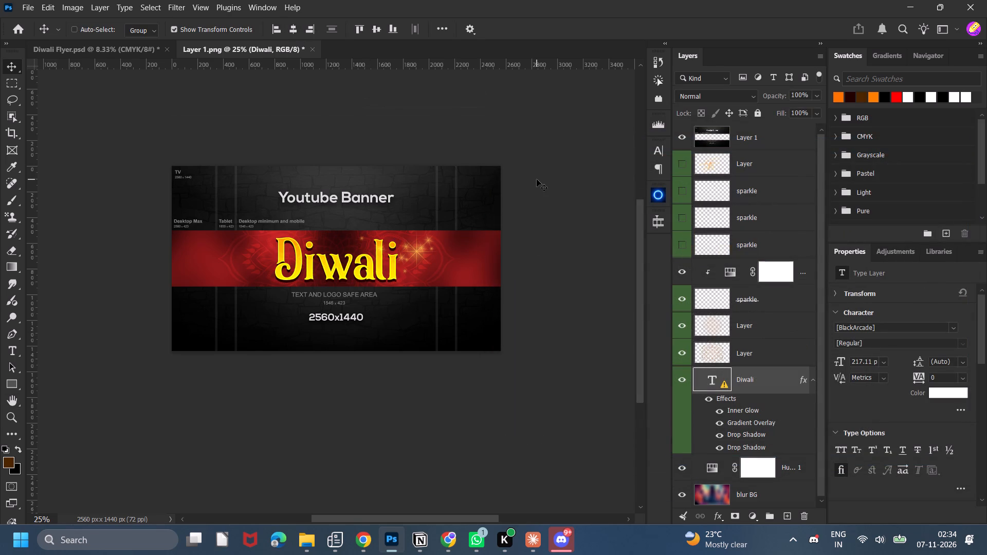
pyautogui.click(537, 179)
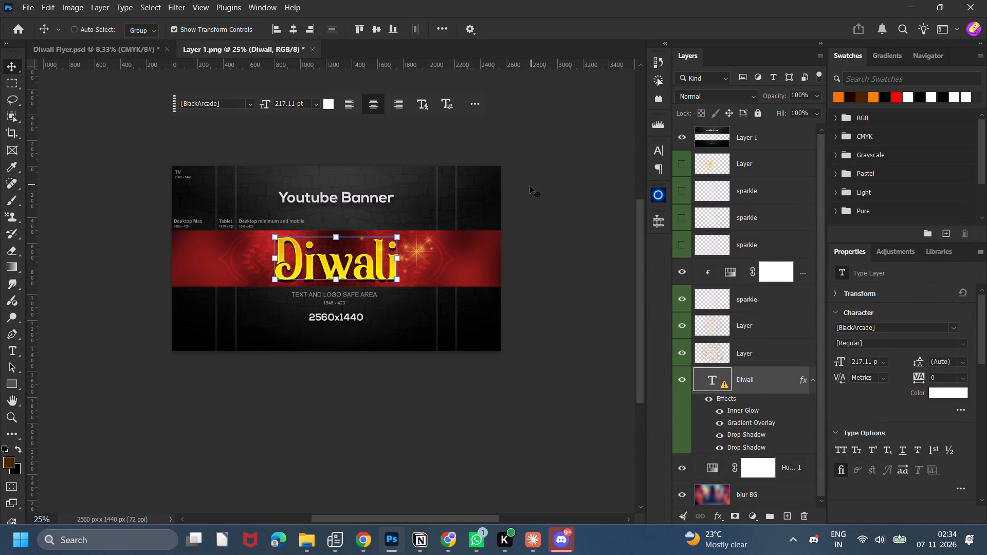
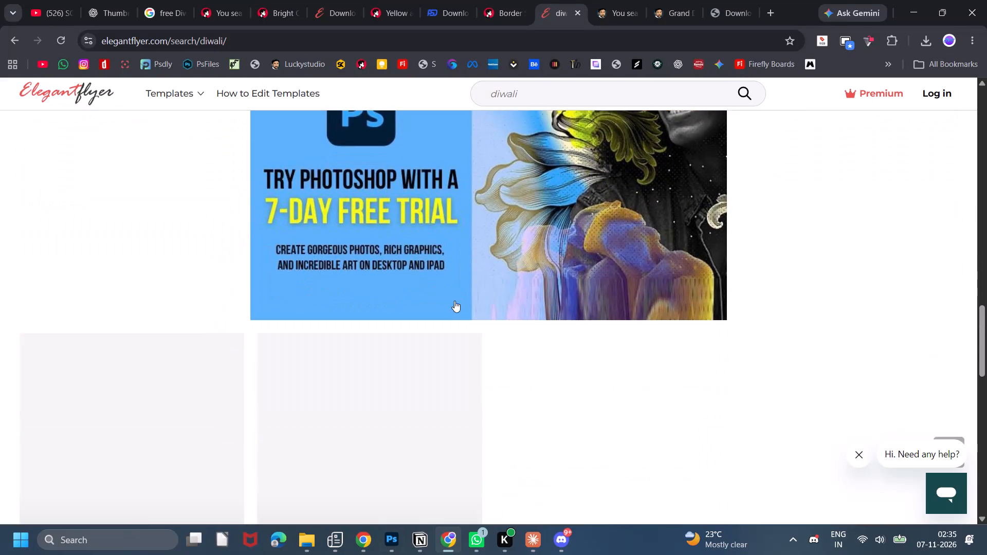
# Browse the remaining Diwali template search results on Elegantflyer for reference designs.
pyautogui.scroll(-5, 430, 284)
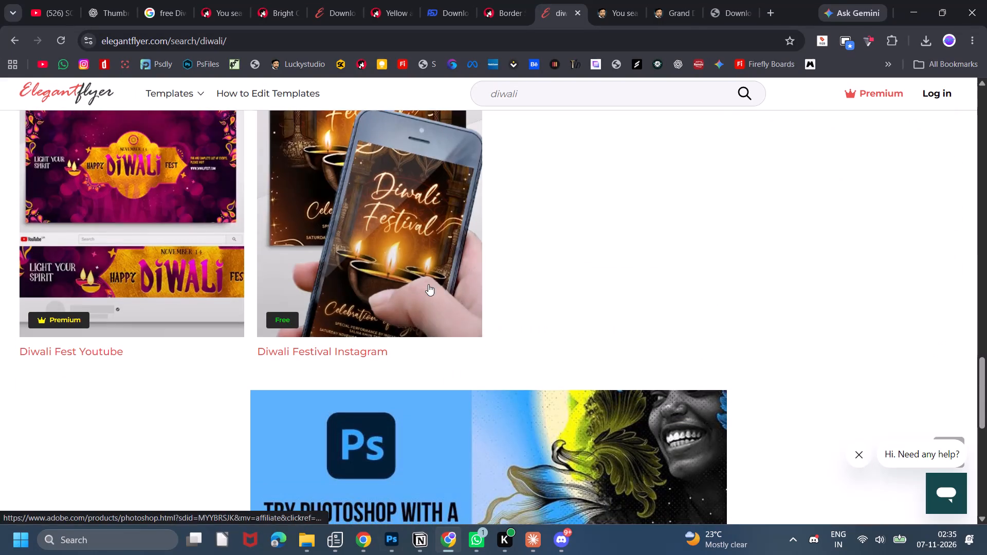
pyautogui.scroll(-5, 416, 285)
pyautogui.scroll(2, 386, 326)
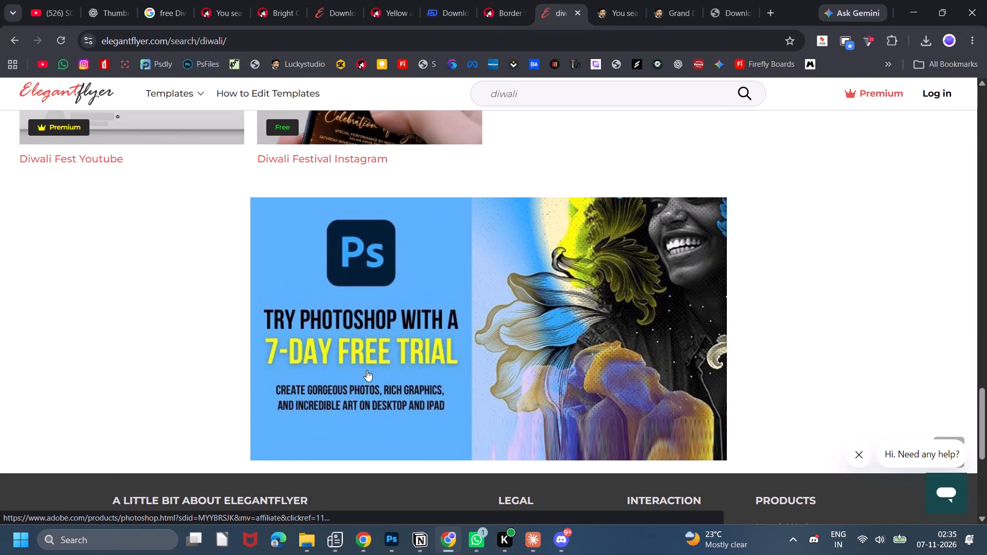
pyautogui.scroll(-2, 356, 365)
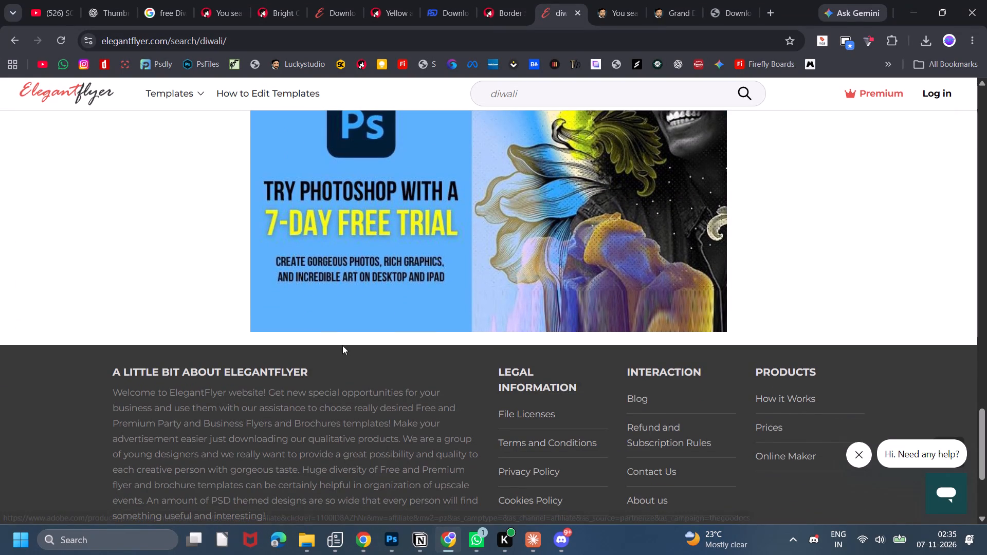
# Switch to Notion to view the ₹50K Goal HQ task board.
pyautogui.click(423, 548)
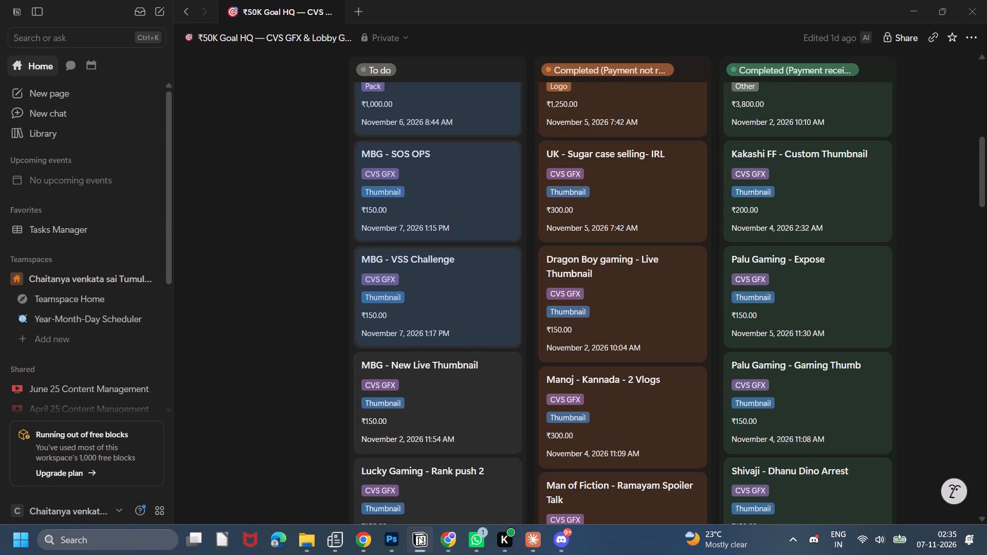
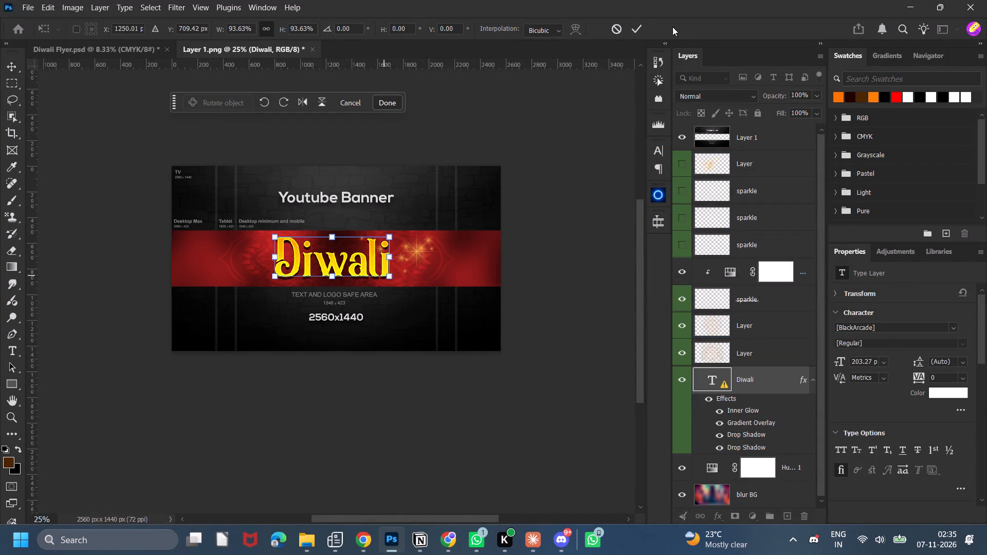
# Apply the pending transform of the Diwali title and centre it horizontally on the canvas.
pyautogui.click(640, 22)
pyautogui.click(289, 27)
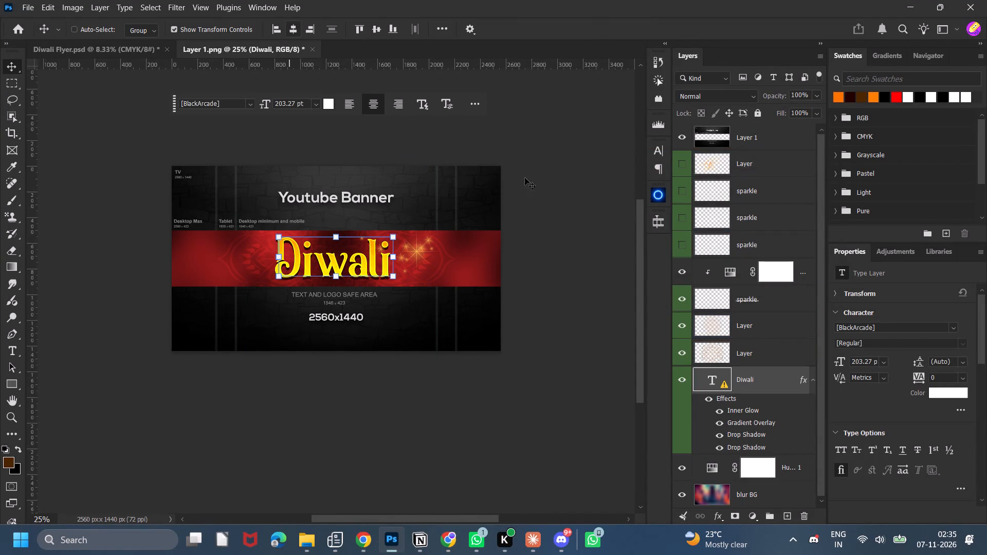
# Reposition the Diwali title slightly lower in the red band, trying a bottom-edge alignment before placing it by hand.
pyautogui.moveTo(572, 231); pyautogui.dragTo(578, 239)
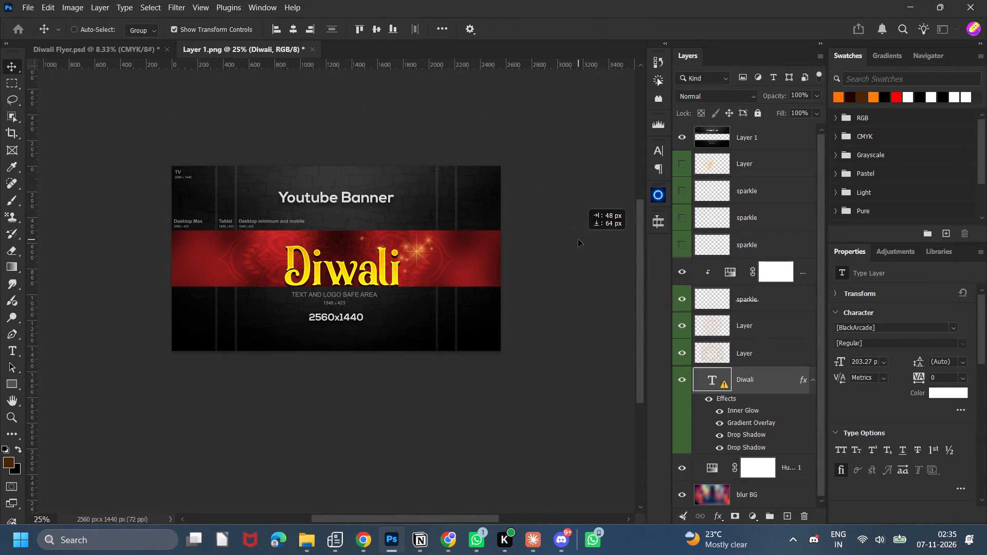
pyautogui.moveTo(578, 239); pyautogui.dragTo(578, 237)
pyautogui.click(393, 35)
pyautogui.click(550, 192)
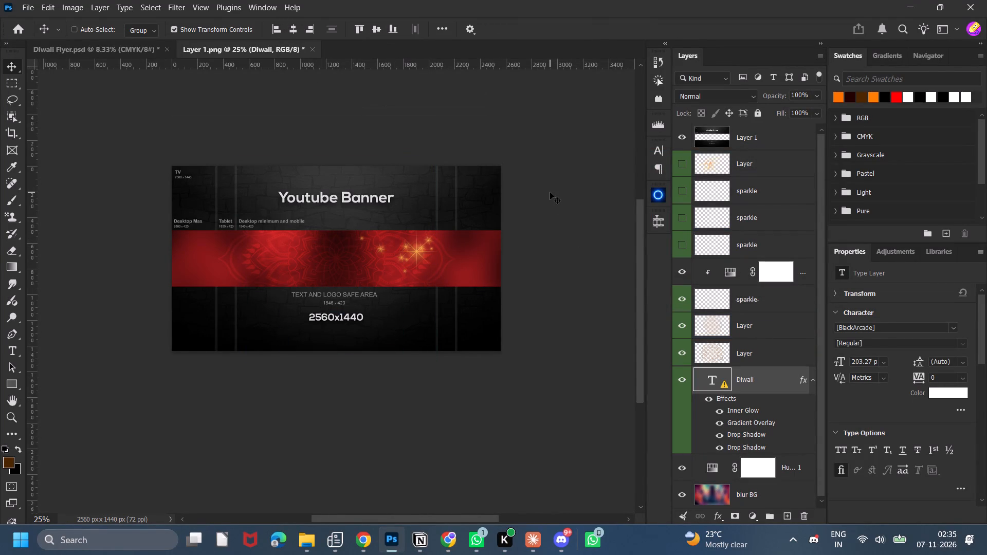
pyautogui.keyDown('shift'); pyautogui.moveTo(538, 420); pyautogui.dragTo(534, 353); pyautogui.keyUp('shift')
pyautogui.click(531, 395)
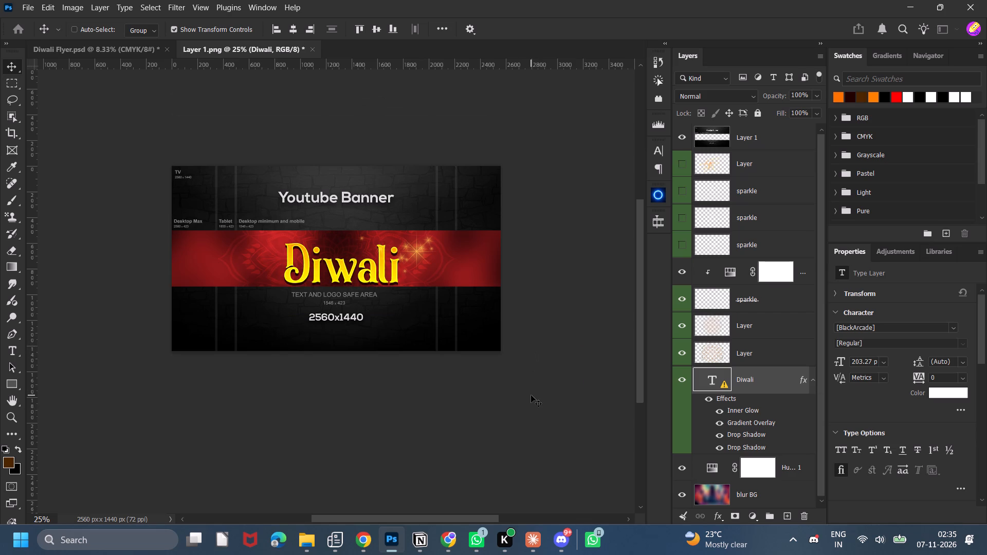
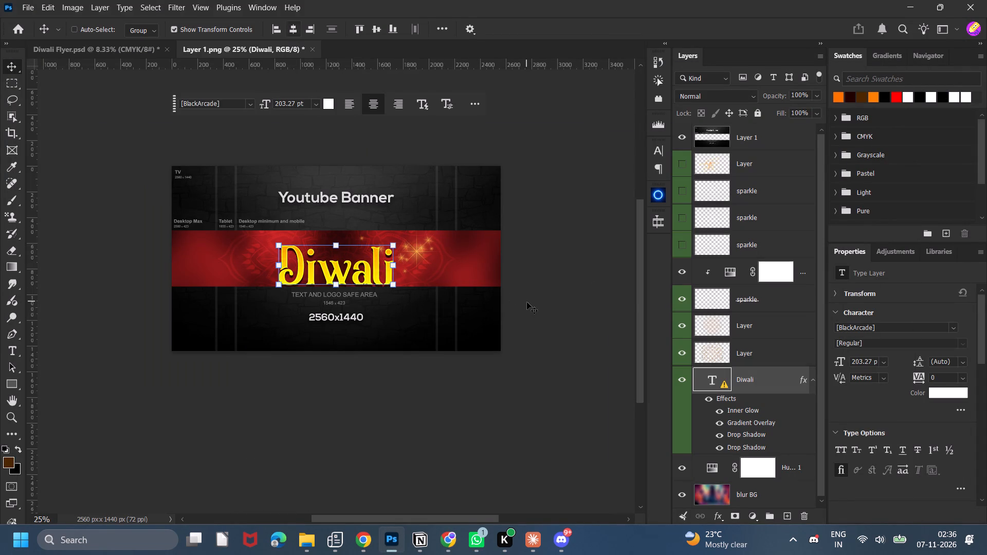
# Nudge the Diwali title slightly upward within the red band of the banner.
pyautogui.click(527, 302)
pyautogui.press('Up')
pyautogui.press('Up')
pyautogui.press('Up')
pyautogui.press('Up')
pyautogui.click(541, 314)
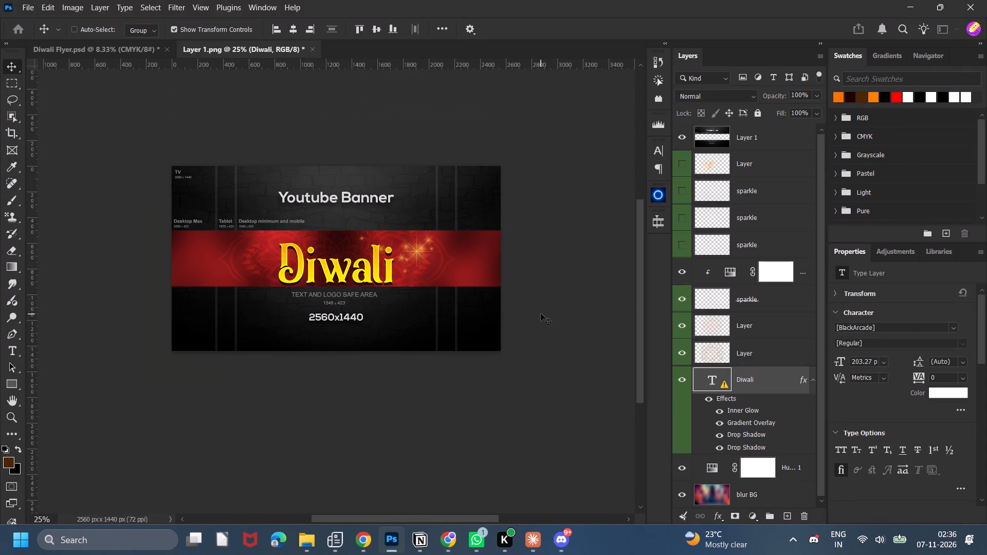
pyautogui.click(541, 313)
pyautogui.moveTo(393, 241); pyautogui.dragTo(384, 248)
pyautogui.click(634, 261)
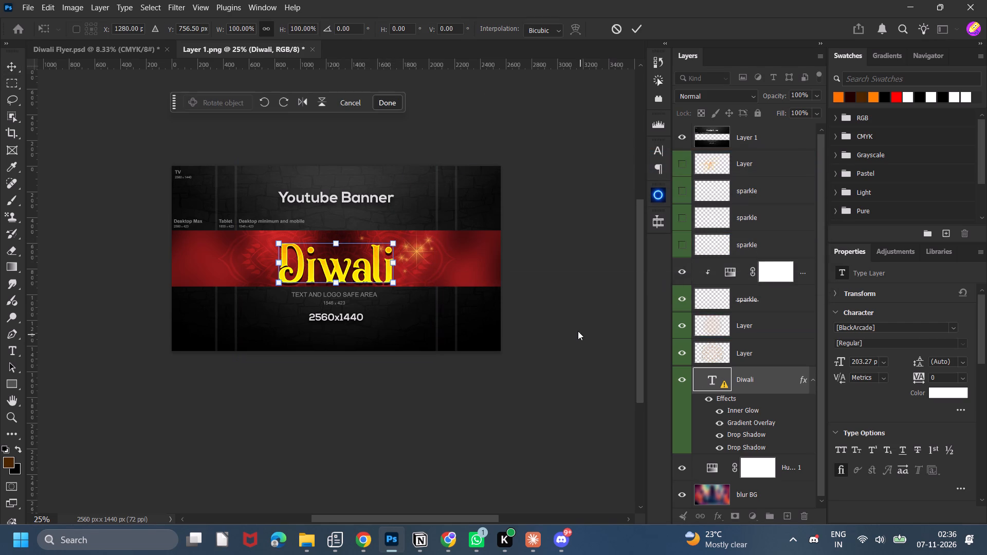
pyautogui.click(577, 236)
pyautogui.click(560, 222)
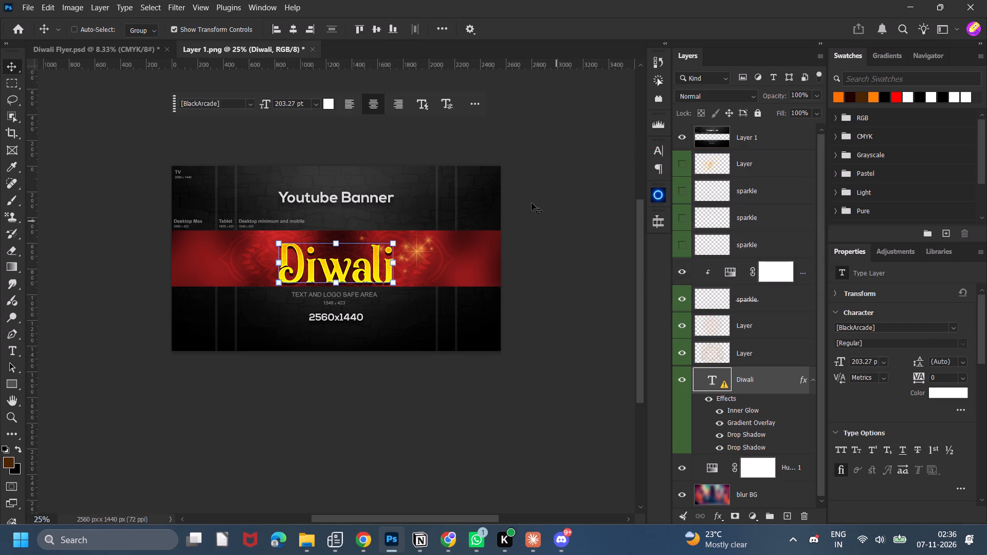
# Align the Diwali title to the horizontal centre of the canvas.
pyautogui.click(288, 30)
pyautogui.click(523, 162)
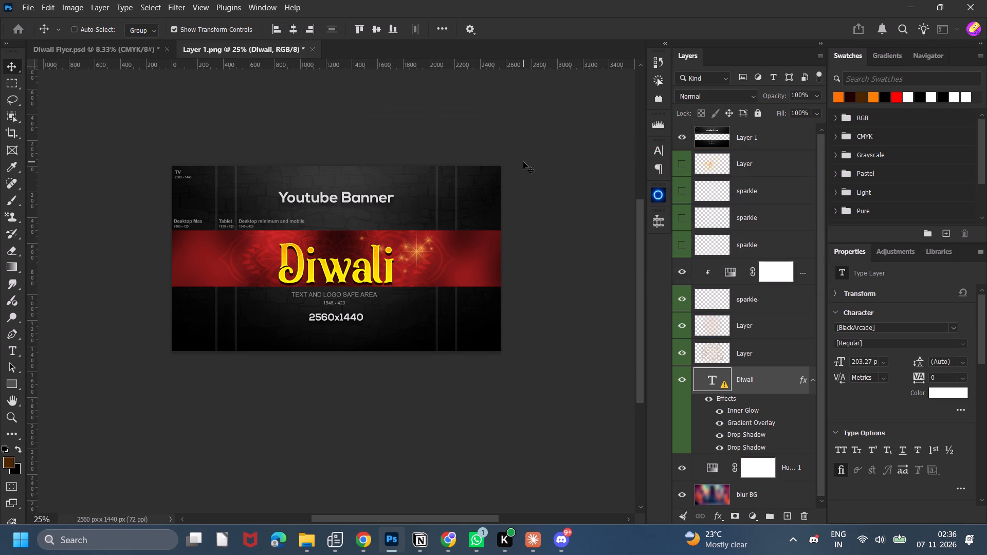
# Move the Diwali text layer above the pattern layers, the visible sparkle layer and its clipped adjustment, just below the hidden sparkle layers.
pyautogui.moveTo(750, 380); pyautogui.dragTo(748, 359)
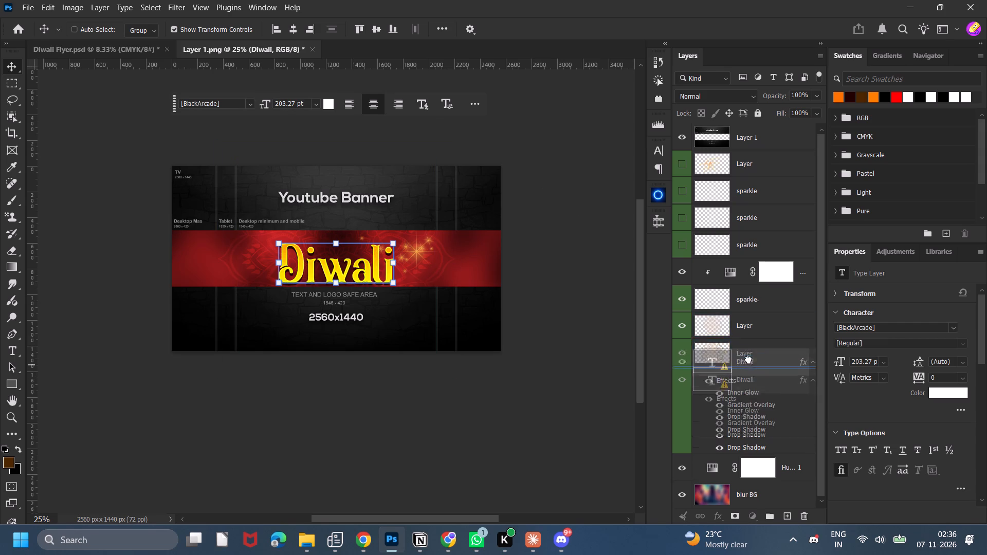
pyautogui.moveTo(748, 359); pyautogui.dragTo(741, 256)
pyautogui.click(536, 194)
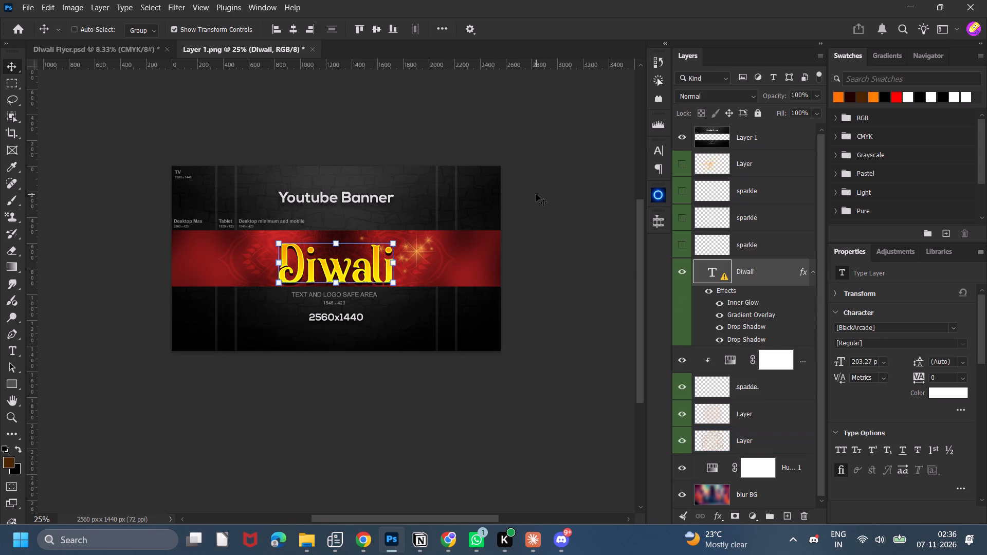
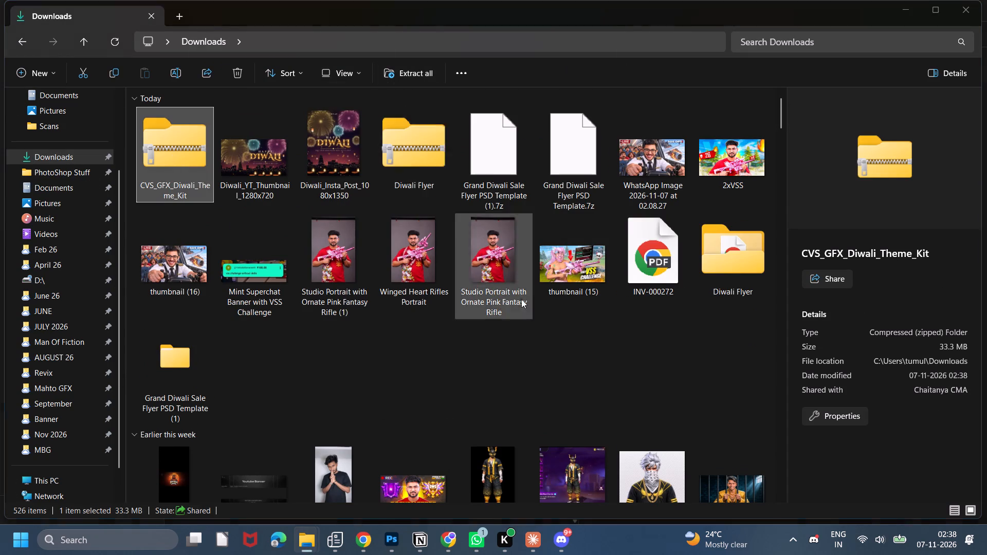
# Open Diwali_YT_Thumbnail_1280x720.psd from the PSD folder inside the CVS_GFX_Diwali_Theme_Kit archive.
pyautogui.click(599, 402)
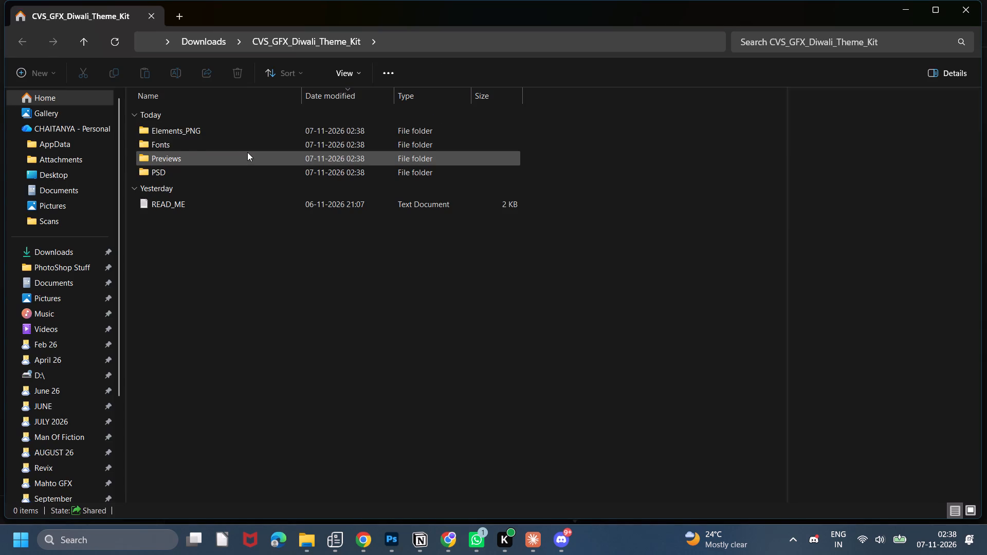
pyautogui.doubleClick(192, 171)
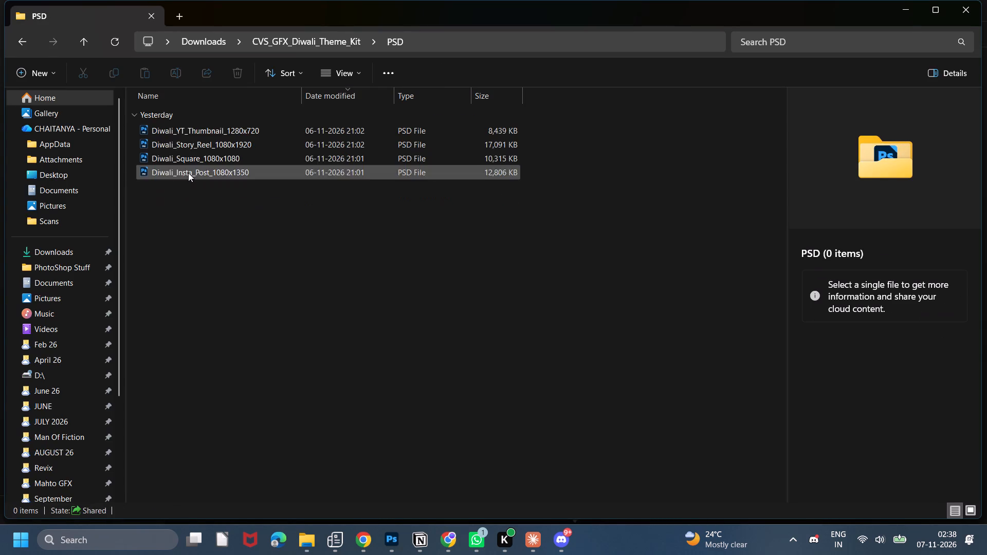
pyautogui.click(186, 133)
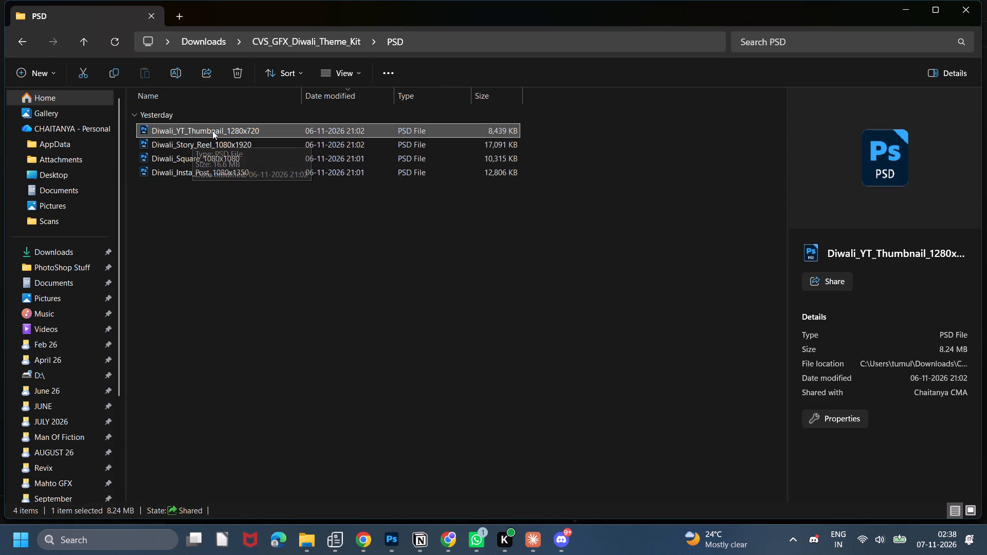
pyautogui.click(232, 145)
pyautogui.click(186, 158)
pyautogui.click(189, 174)
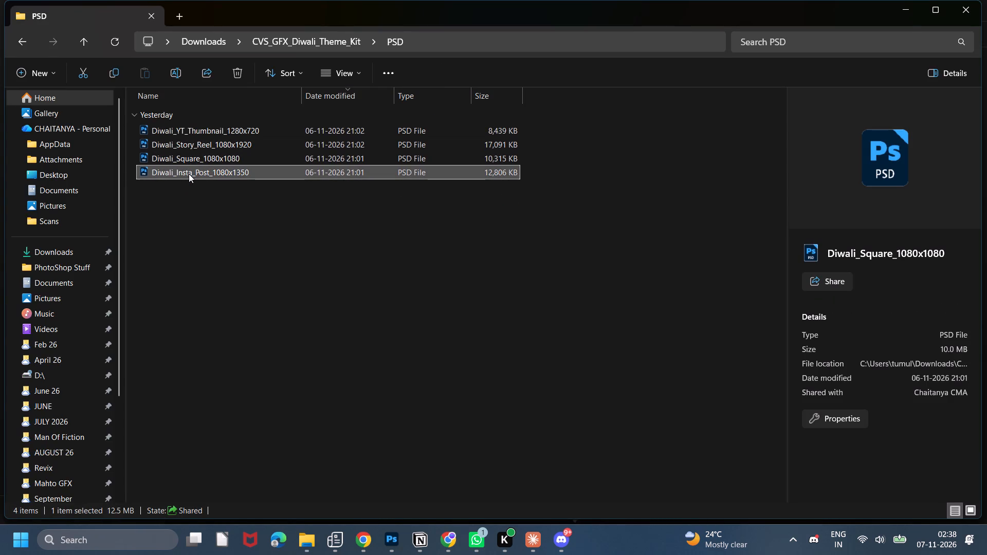
pyautogui.click(200, 141)
pyautogui.doubleClick(202, 131)
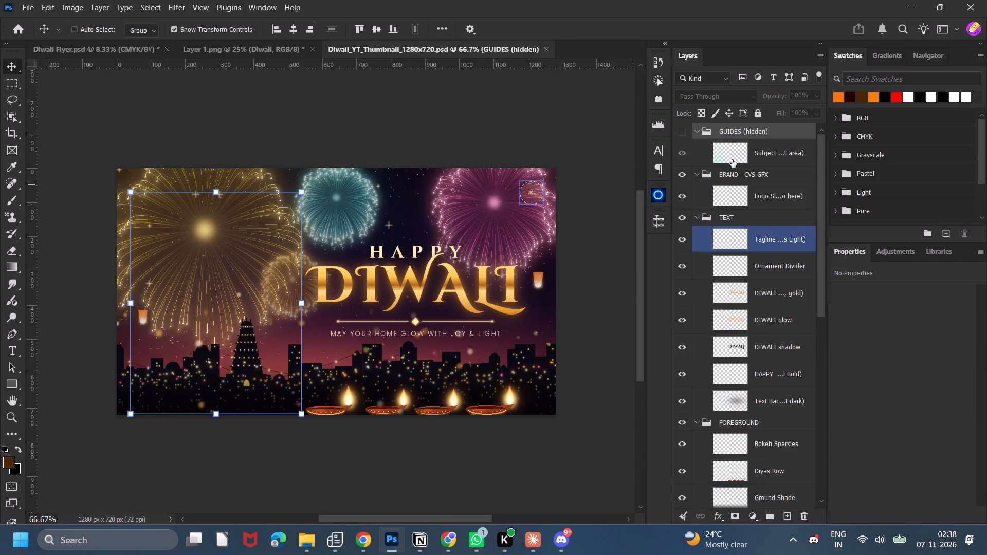
# Toggle the visibility of the subject guide layer and the BRAND - CVS GFX and TEXT groups to examine what each contributes.
pyautogui.click(683, 155)
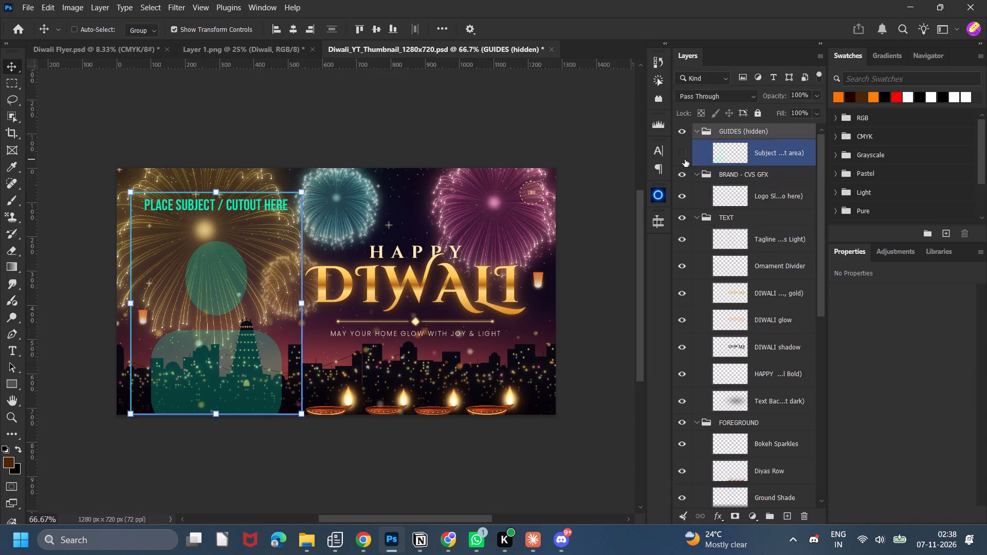
pyautogui.click(685, 159)
pyautogui.click(685, 159)
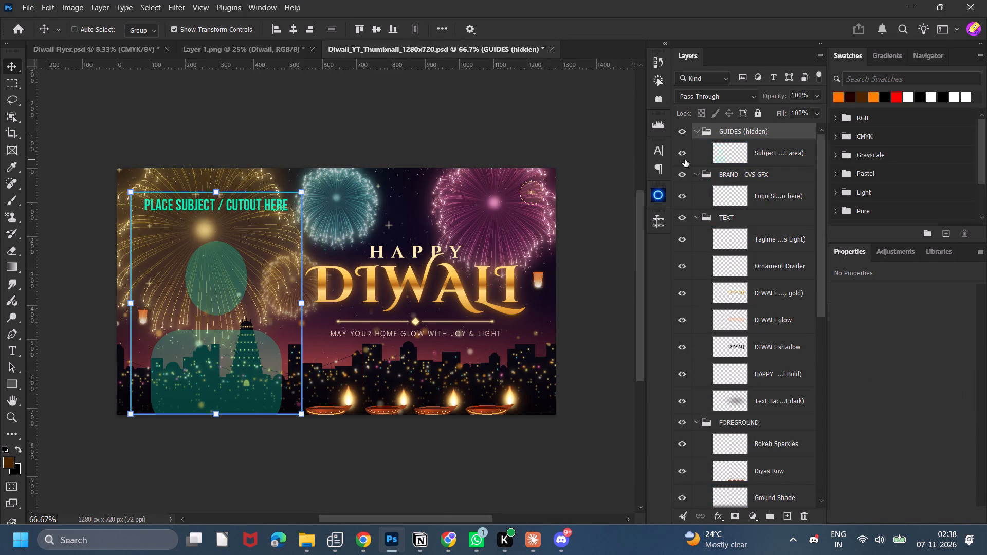
pyautogui.click(685, 159)
pyautogui.click(686, 175)
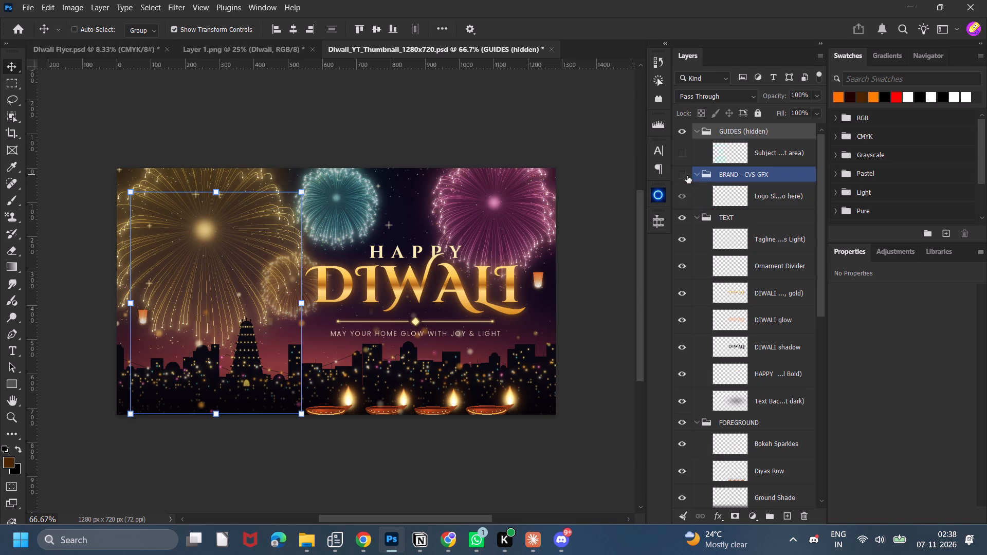
pyautogui.click(687, 197)
pyautogui.click(684, 216)
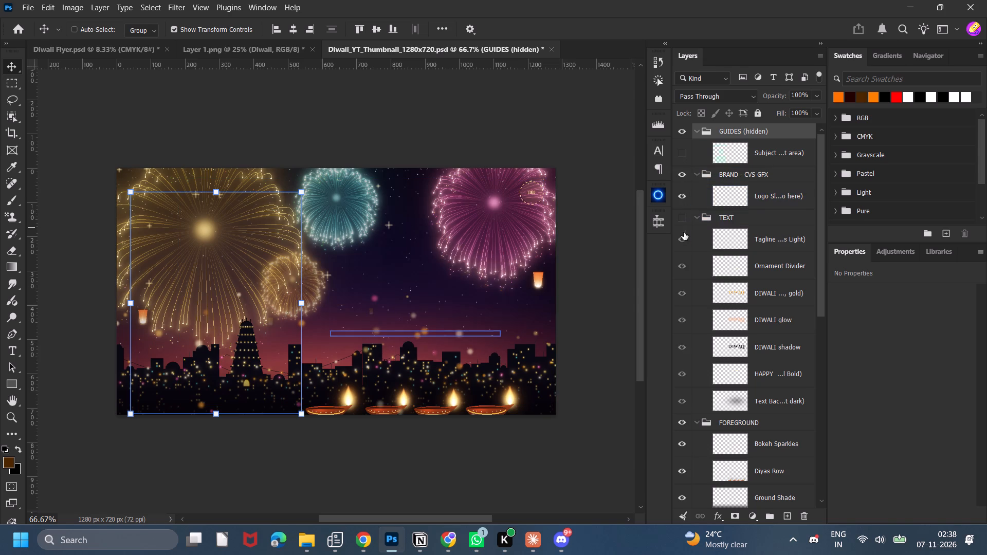
# Hide the FOREGROUND group in the Diwali thumbnail document.
pyautogui.scroll(-6, 711, 351)
pyautogui.click(684, 327)
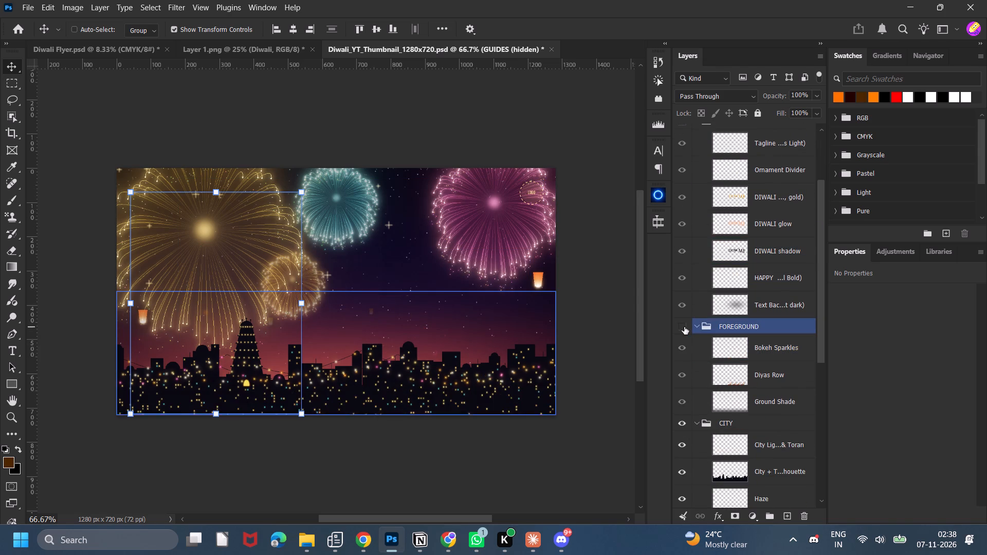
pyautogui.click(684, 327)
pyautogui.click(684, 326)
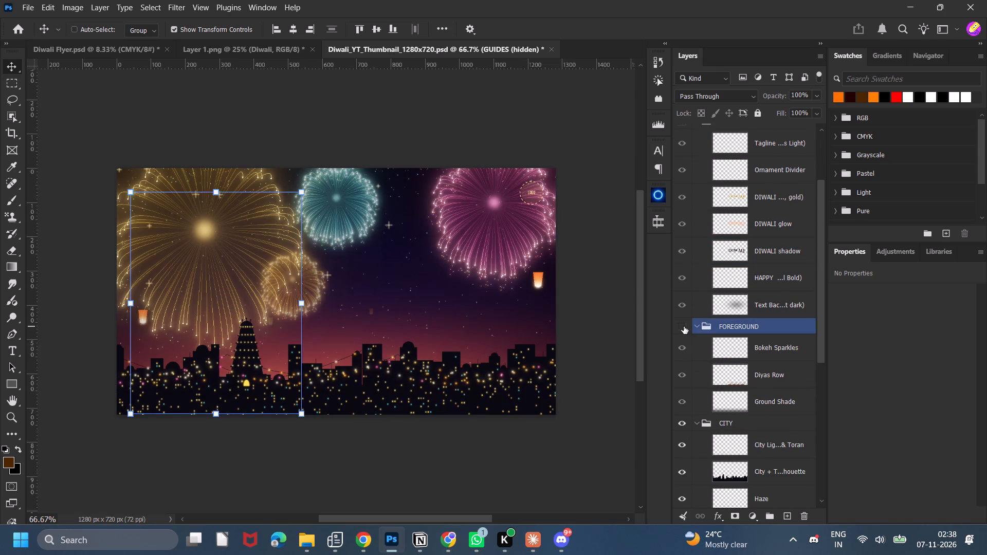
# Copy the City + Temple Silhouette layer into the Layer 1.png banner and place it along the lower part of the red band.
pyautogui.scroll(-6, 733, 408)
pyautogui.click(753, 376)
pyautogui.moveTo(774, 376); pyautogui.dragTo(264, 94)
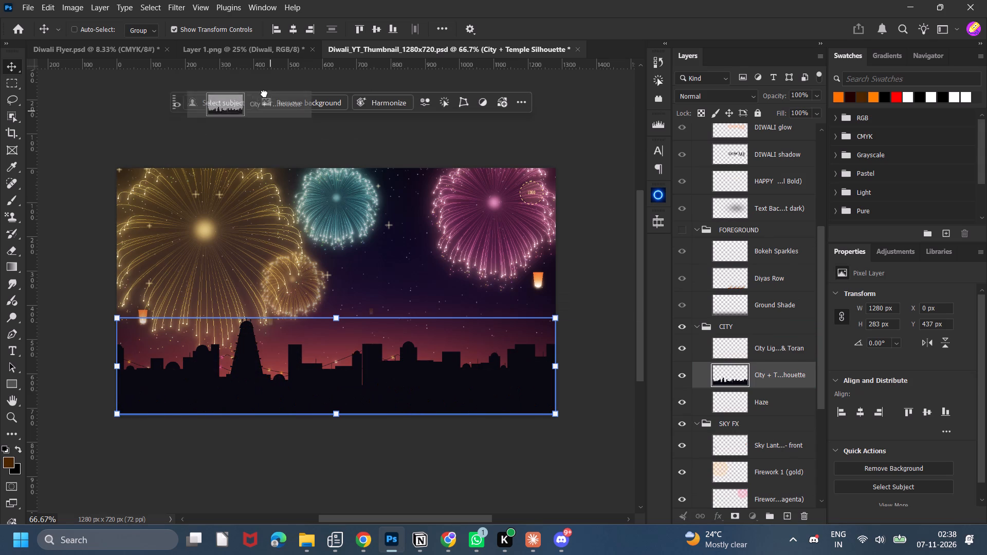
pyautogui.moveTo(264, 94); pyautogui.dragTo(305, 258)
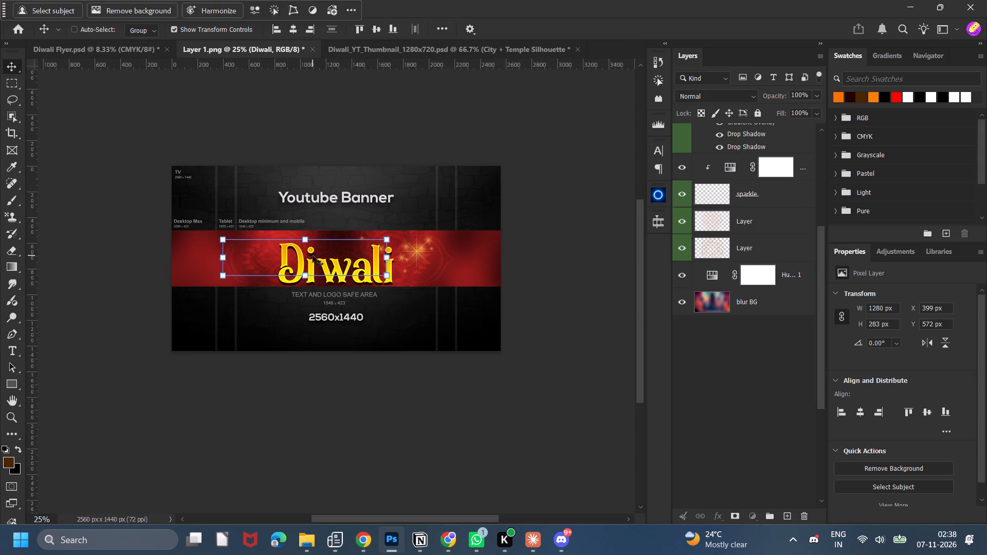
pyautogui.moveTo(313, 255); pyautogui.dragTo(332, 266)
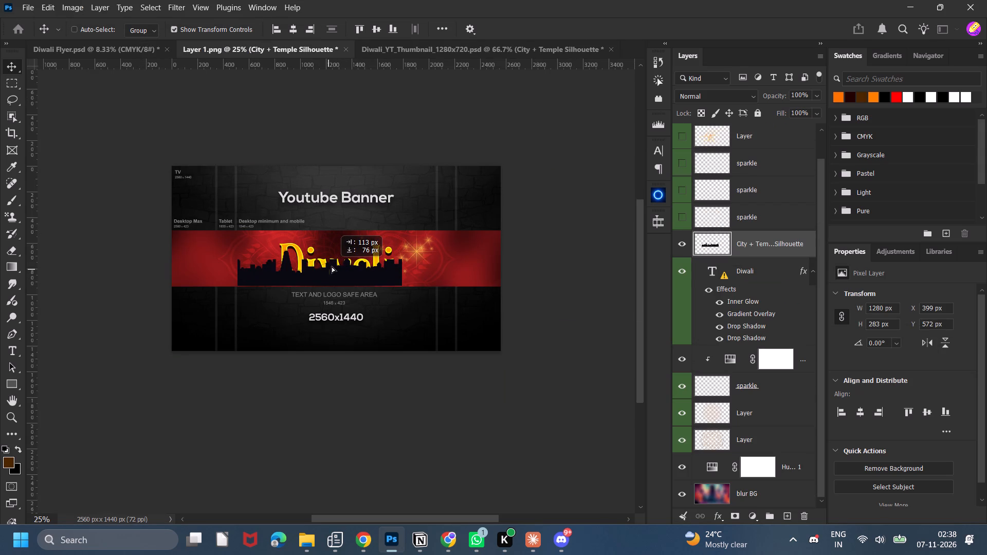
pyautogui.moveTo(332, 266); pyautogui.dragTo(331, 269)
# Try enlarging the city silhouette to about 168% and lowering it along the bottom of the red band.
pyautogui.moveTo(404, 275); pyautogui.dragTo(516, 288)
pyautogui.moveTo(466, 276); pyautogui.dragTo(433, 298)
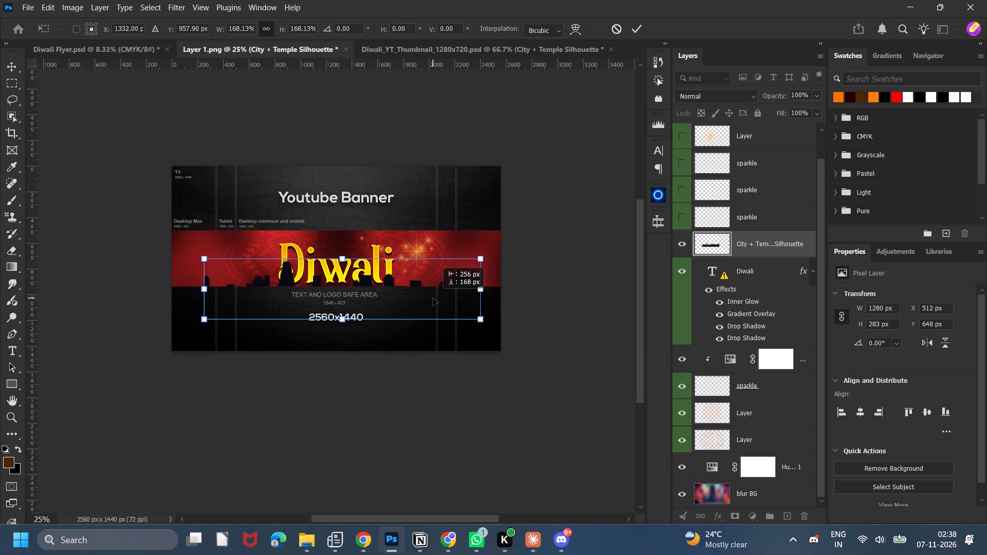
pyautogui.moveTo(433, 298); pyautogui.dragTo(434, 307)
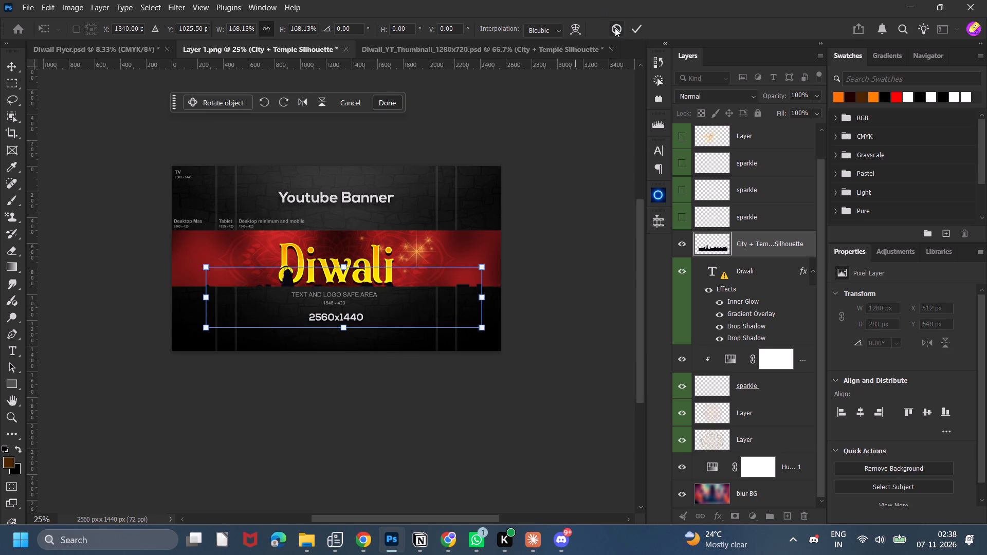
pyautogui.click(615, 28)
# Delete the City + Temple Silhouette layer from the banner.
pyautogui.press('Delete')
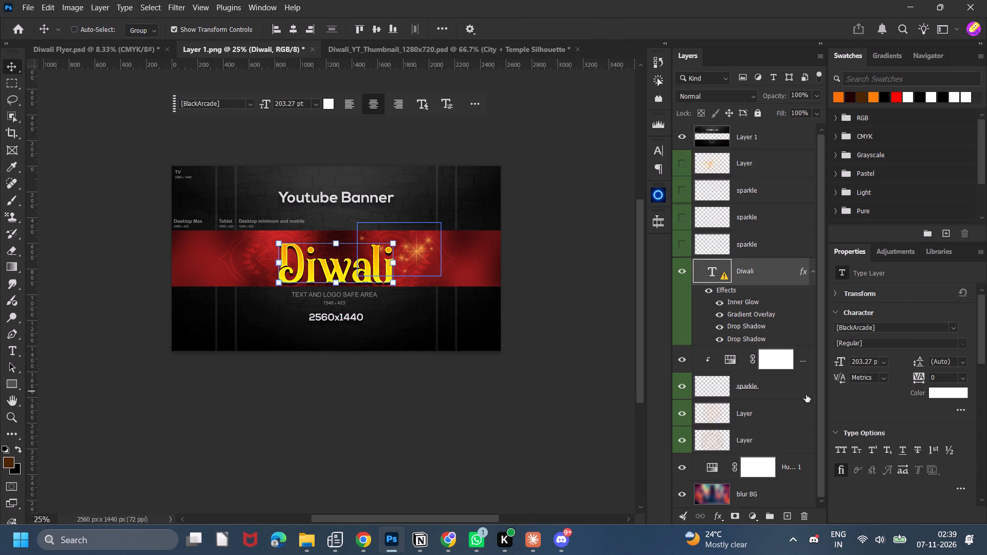
# Scale the Diwali title down proportionally to about 93%, giving a text size of 188.91 pt.
pyautogui.scroll(5, 708, 479)
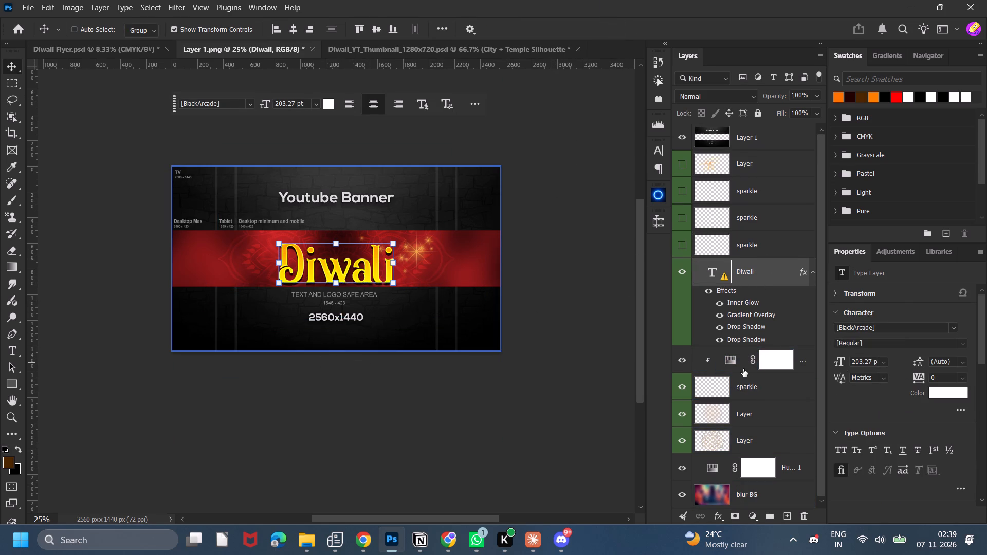
pyautogui.click(743, 368)
pyautogui.scroll(3, 477, 340)
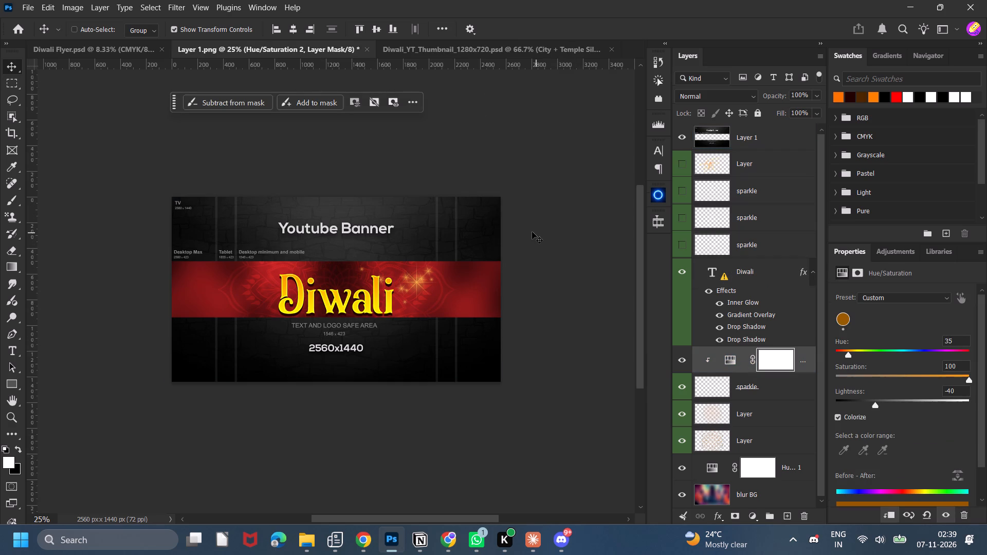
pyautogui.scroll(2, 737, 162)
pyautogui.click(767, 272)
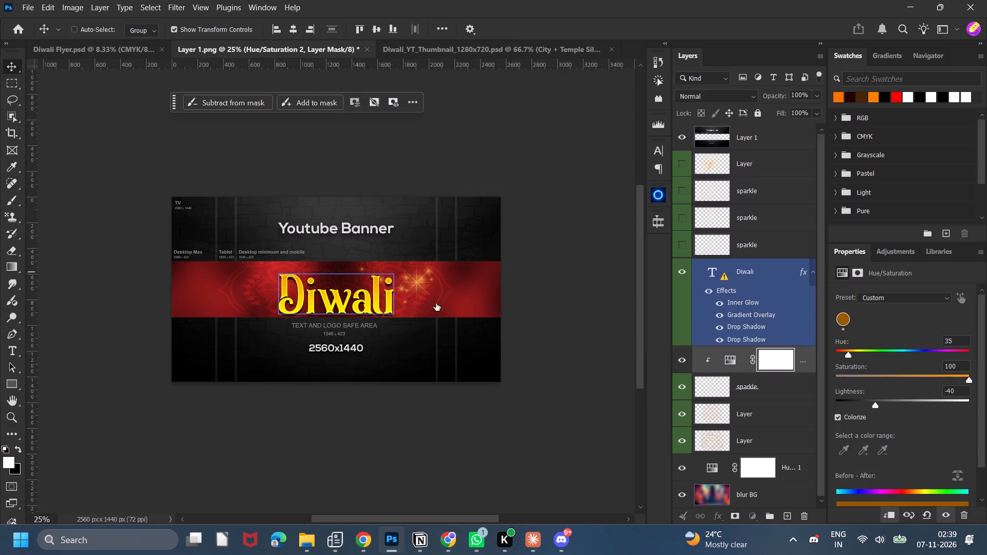
pyautogui.moveTo(395, 272); pyautogui.dragTo(389, 277)
pyautogui.click(638, 266)
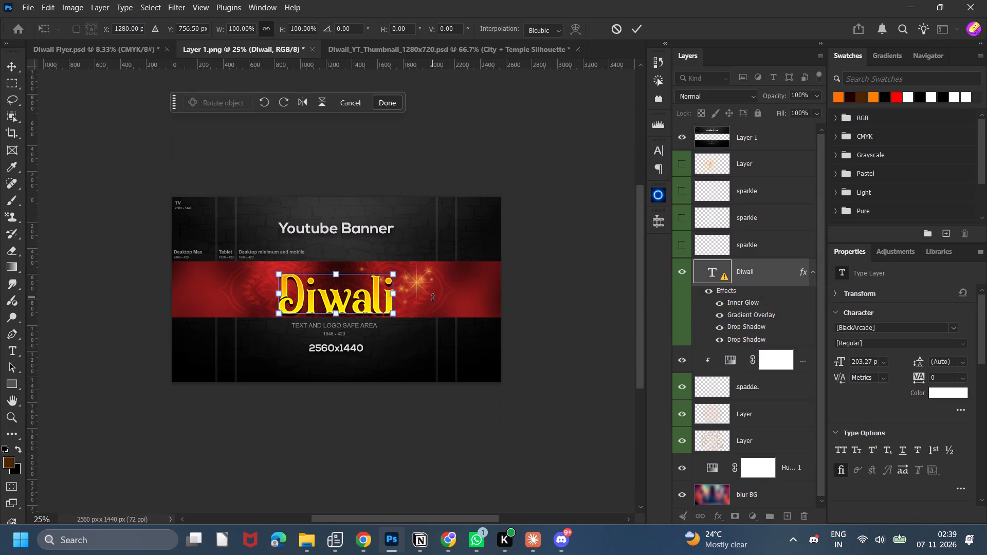
pyautogui.moveTo(394, 272); pyautogui.dragTo(386, 275)
pyautogui.click(632, 24)
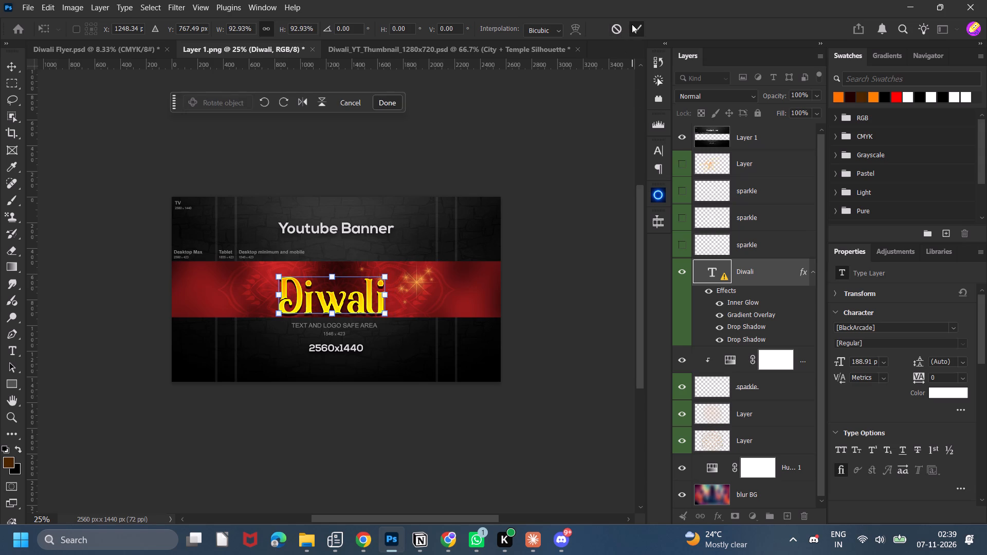
# Align the resized Diwali title to the horizontal centre of the canvas.
pyautogui.click(295, 35)
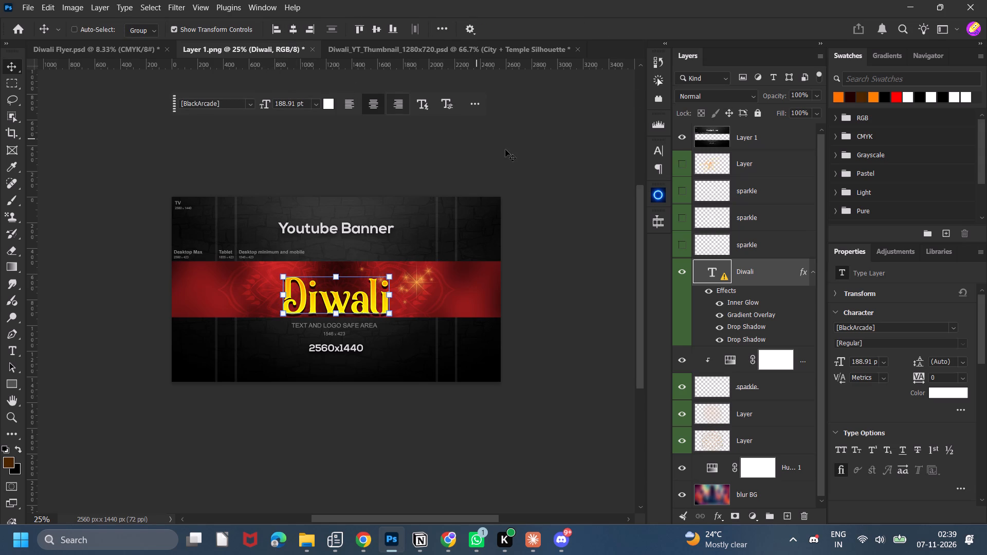
pyautogui.click(561, 160)
pyautogui.click(561, 160)
# Set the choke of the Diwali title's Inner Glow effect to 50%.
pyautogui.hotkey('ctrl', '=')
pyautogui.hotkey('ctrl', '=')
pyautogui.hotkey('ctrl', '=')
pyautogui.hotkey('ctrl', '=')
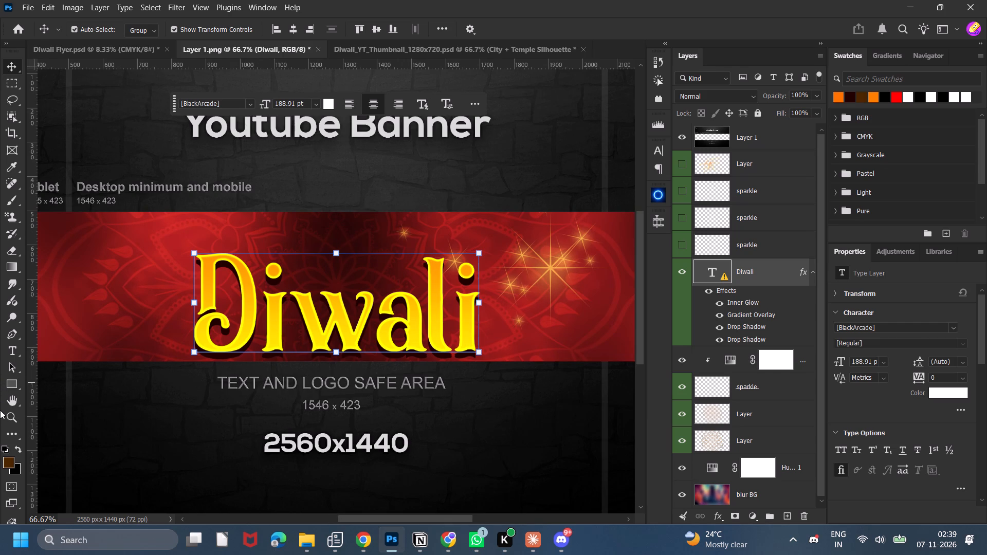
pyautogui.hotkey('ctrl', '-')
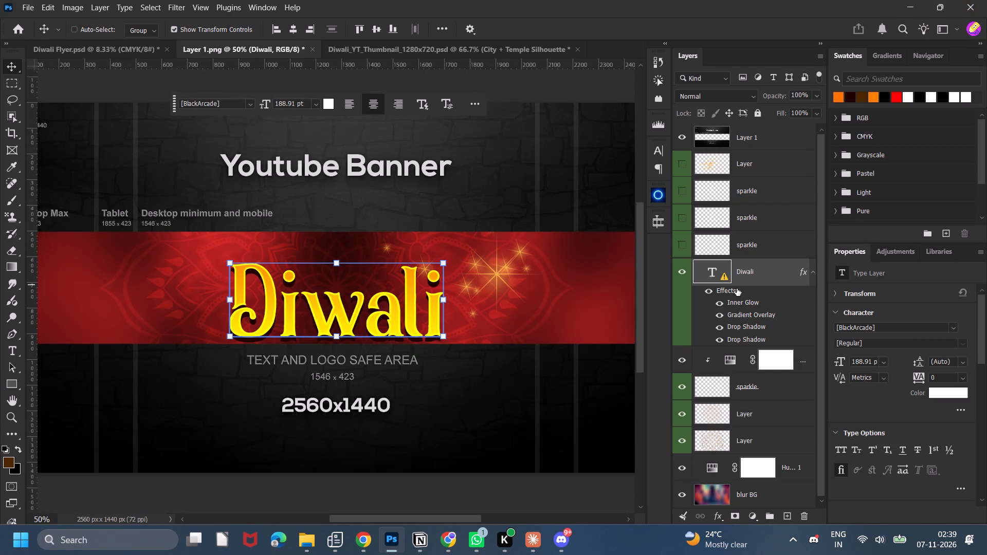
pyautogui.doubleClick(741, 305)
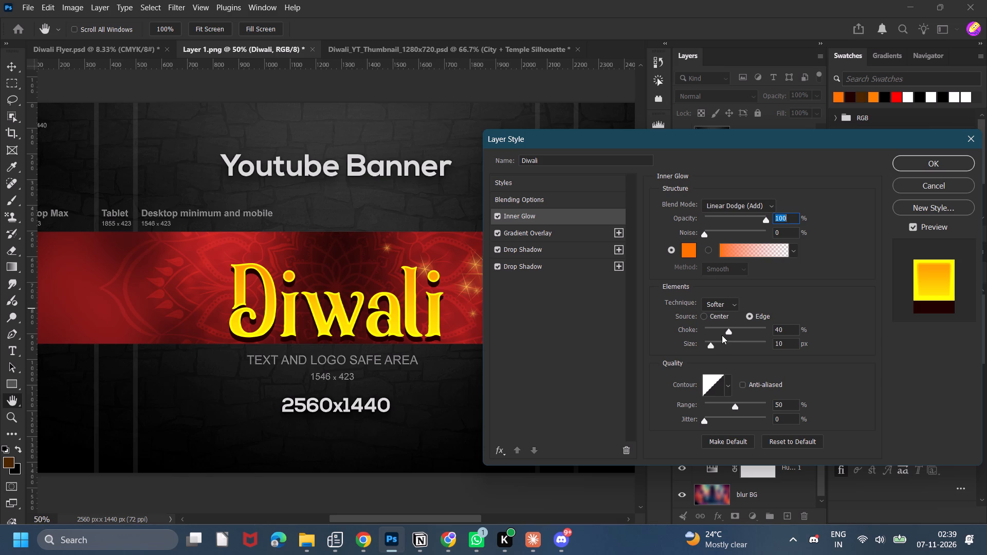
pyautogui.moveTo(728, 331); pyautogui.dragTo(944, 341)
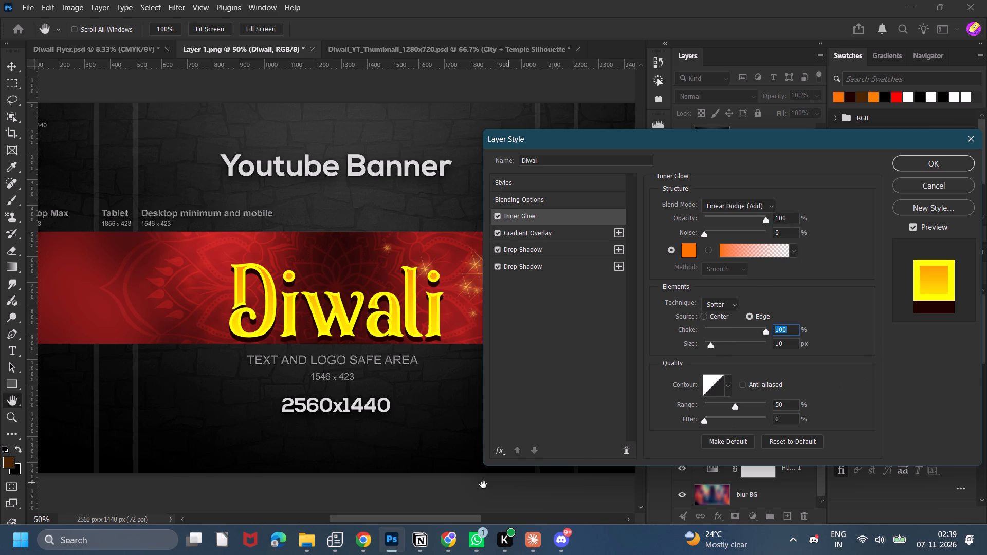
pyautogui.press('5')
pyautogui.press('0')
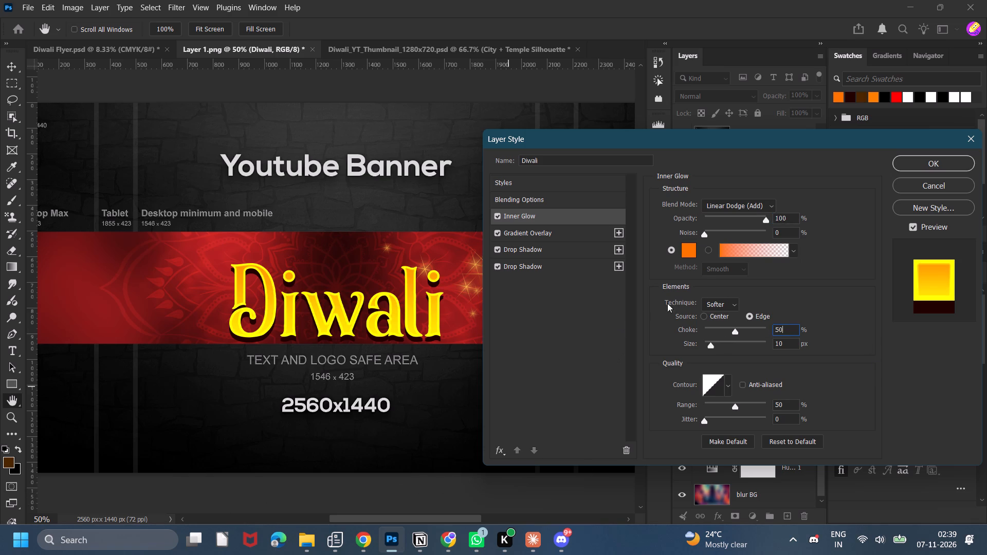
pyautogui.click(916, 171)
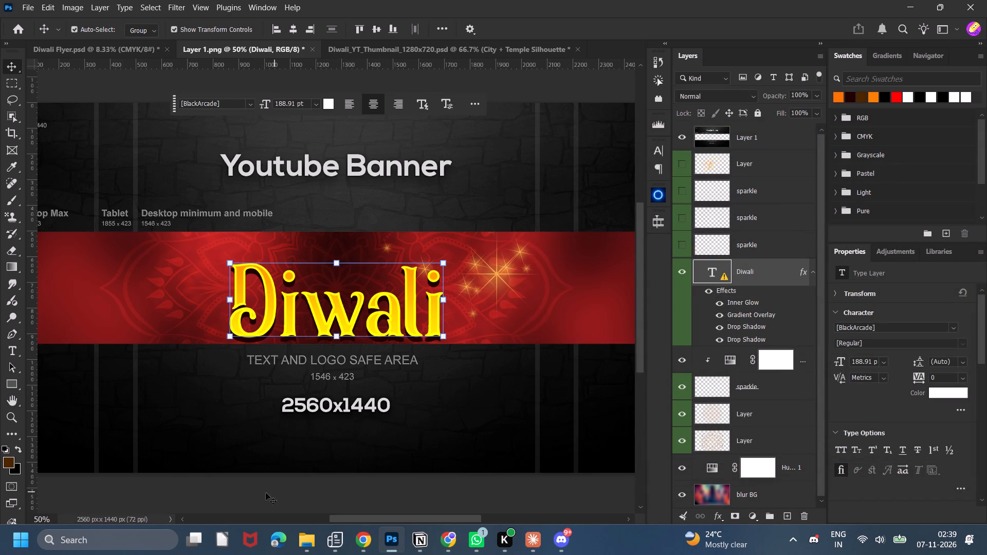
# Move the visible sparkle layer about 24 px right and 9 px up beside the Diwali title.
pyautogui.hotkey('ctrl', '-')
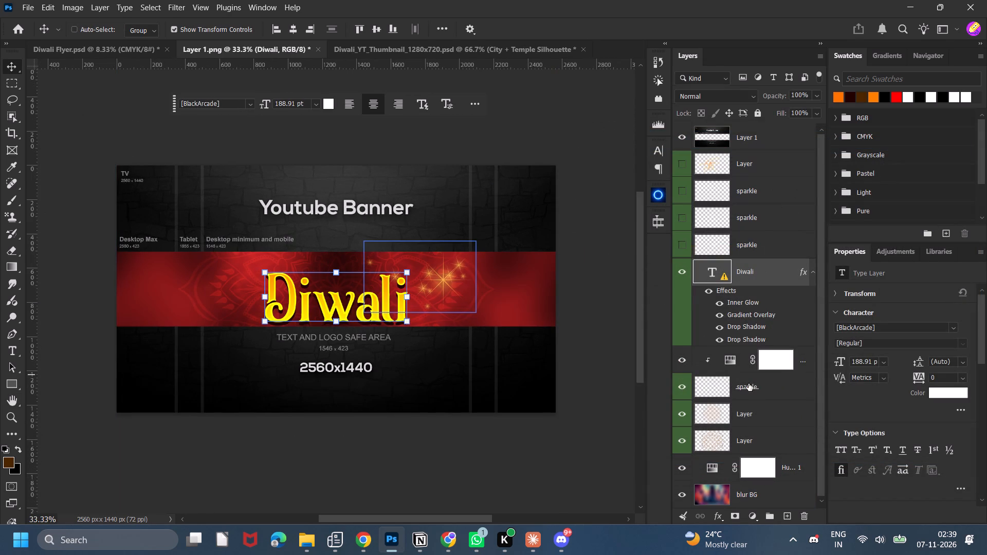
pyautogui.click(710, 383)
pyautogui.moveTo(616, 209); pyautogui.dragTo(615, 256)
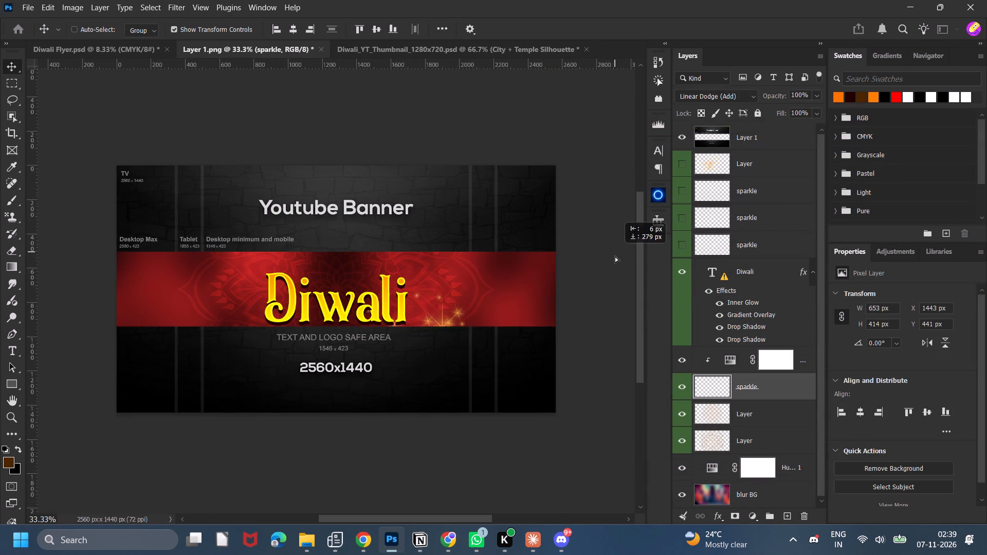
pyautogui.moveTo(615, 256); pyautogui.dragTo(620, 207)
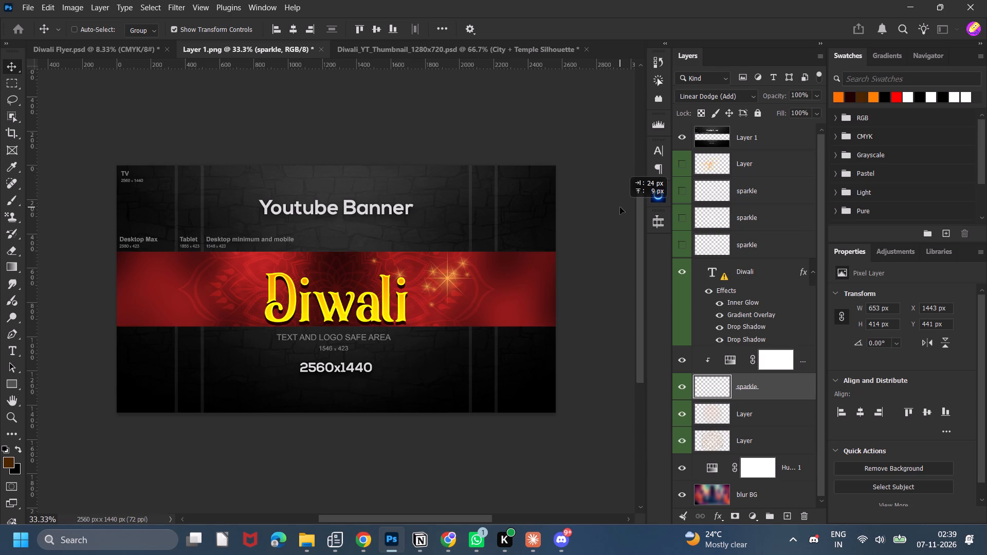
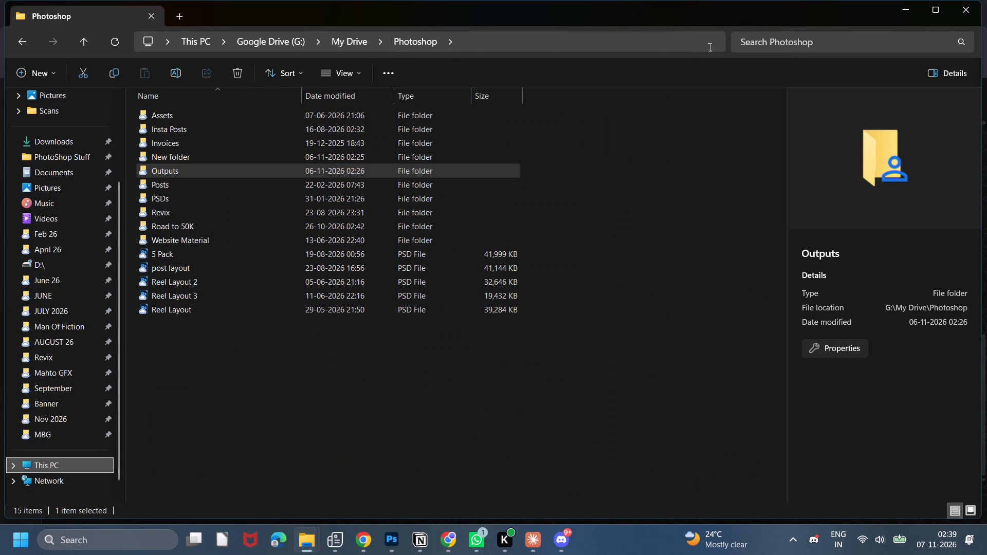
# Search the Photoshop folder on Google Drive in File Explorer for "diwali".
pyautogui.click(741, 48)
pyautogui.press('d')
pyautogui.press('i')
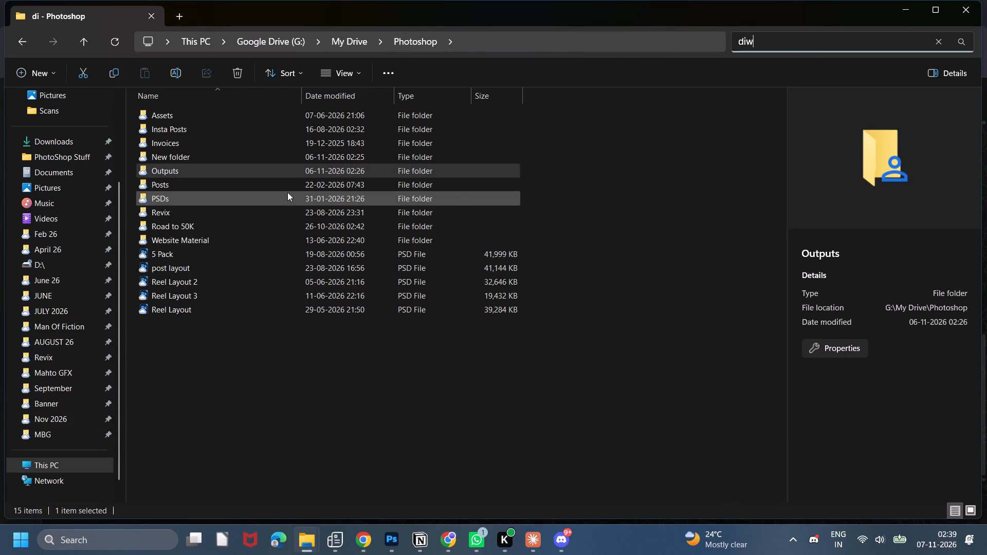
pyautogui.press('w')
pyautogui.press('a')
pyautogui.press('l')
pyautogui.press('i')
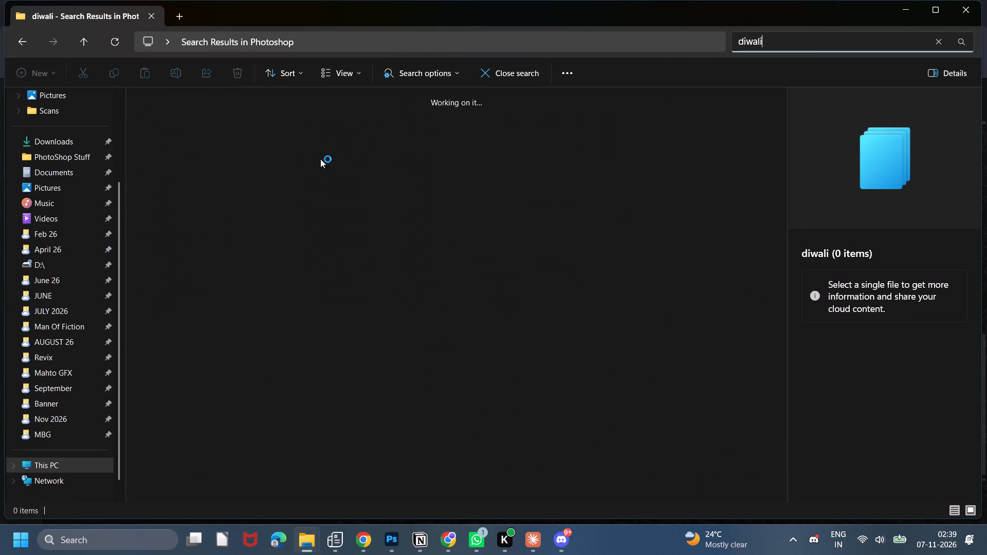
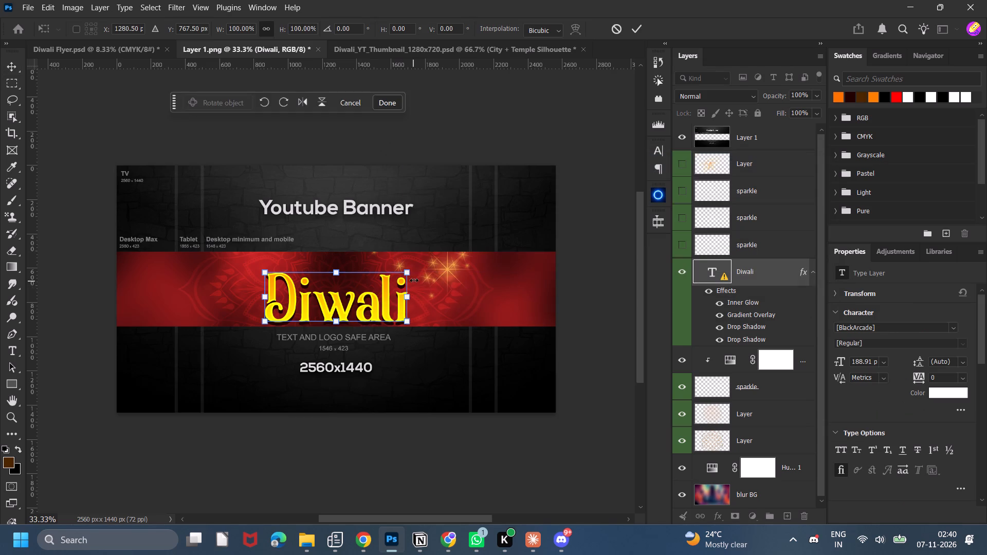
# Scale the Diwali title down to about 84% and centre it horizontally on the banner.
pyautogui.moveTo(414, 275); pyautogui.dragTo(393, 288)
pyautogui.click(642, 27)
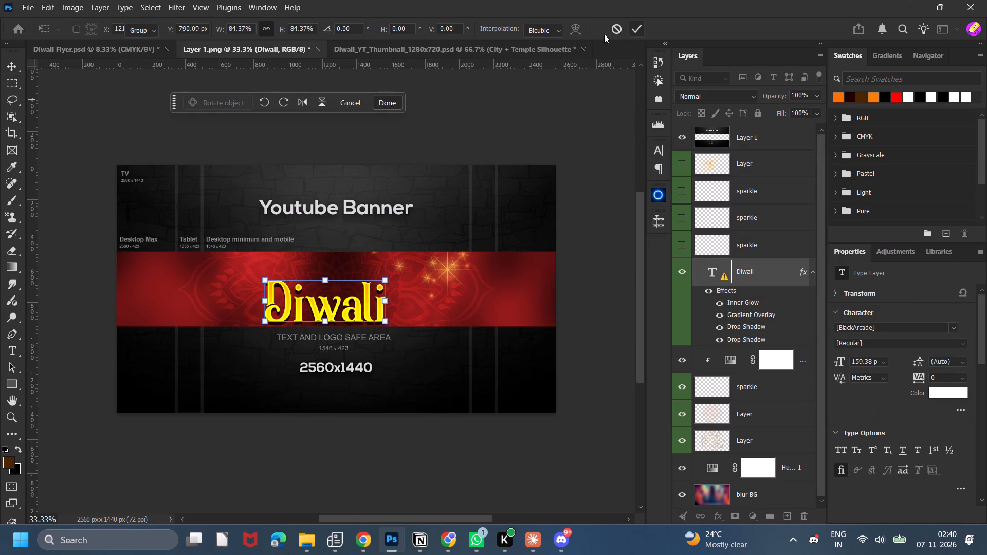
pyautogui.click(294, 35)
pyautogui.click(433, 209)
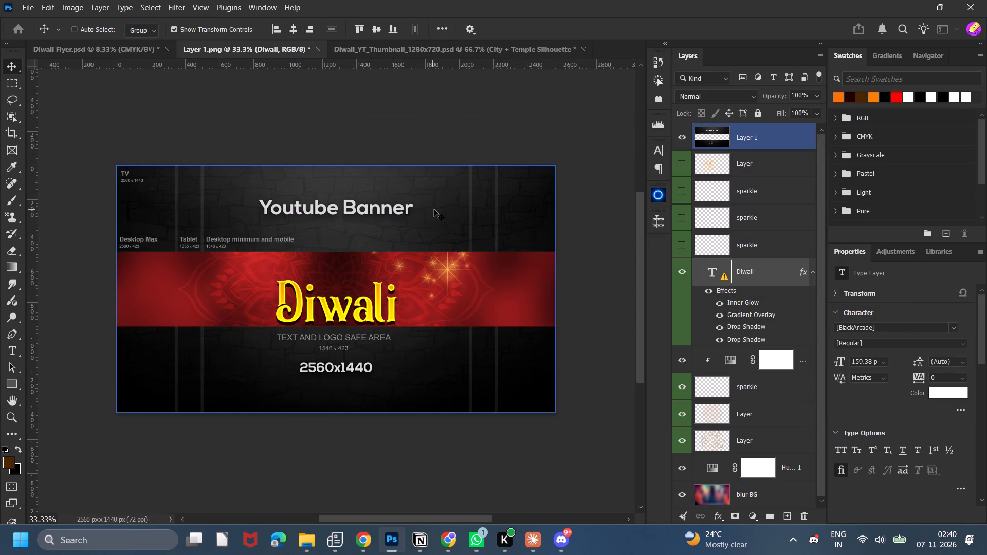
pyautogui.click(437, 208)
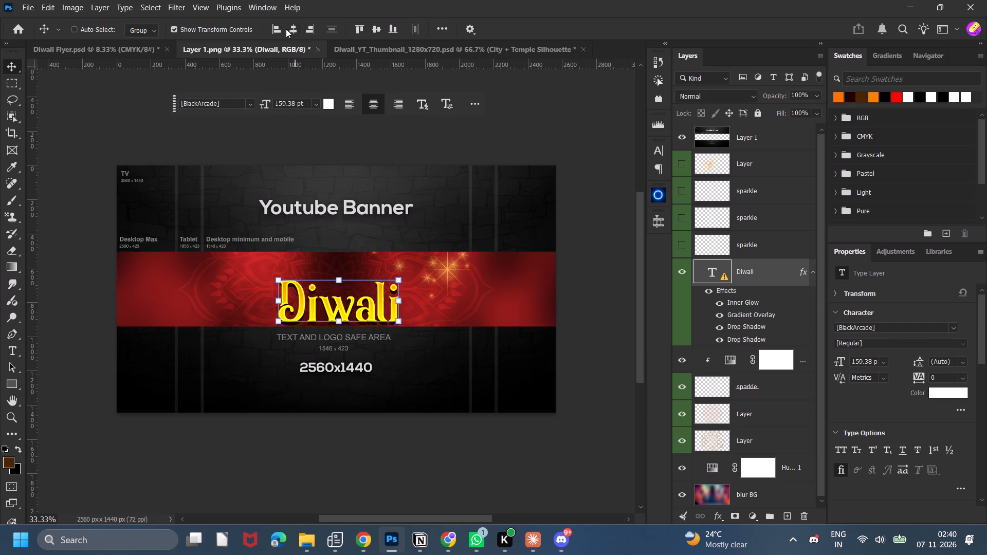
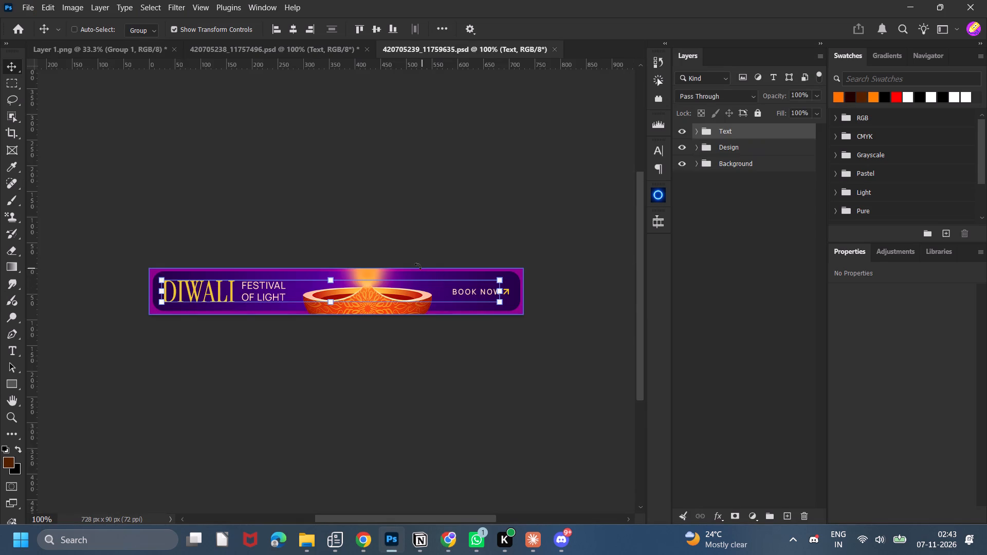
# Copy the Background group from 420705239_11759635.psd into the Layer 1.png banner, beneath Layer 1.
pyautogui.click(685, 168)
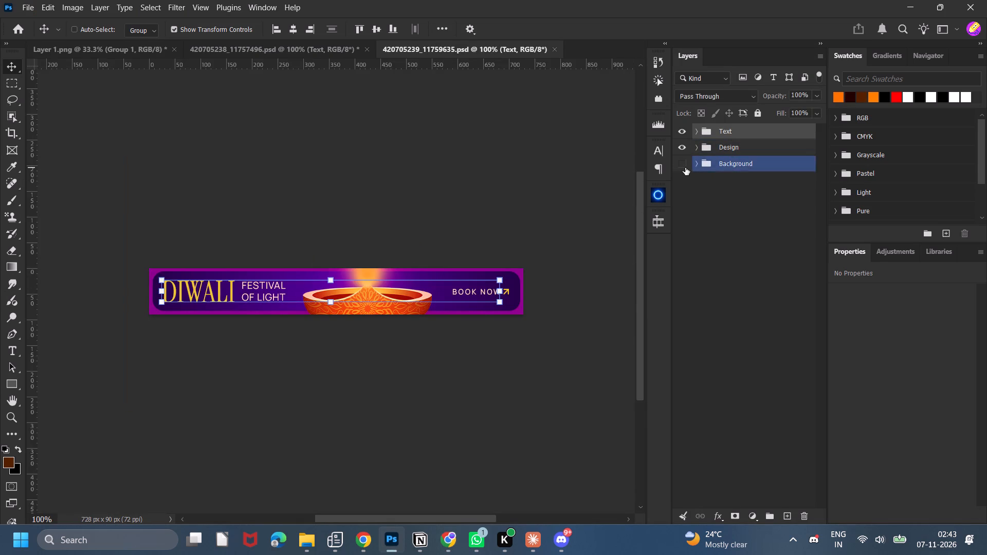
pyautogui.click(685, 168)
pyautogui.click(732, 169)
pyautogui.moveTo(744, 166); pyautogui.dragTo(150, 40)
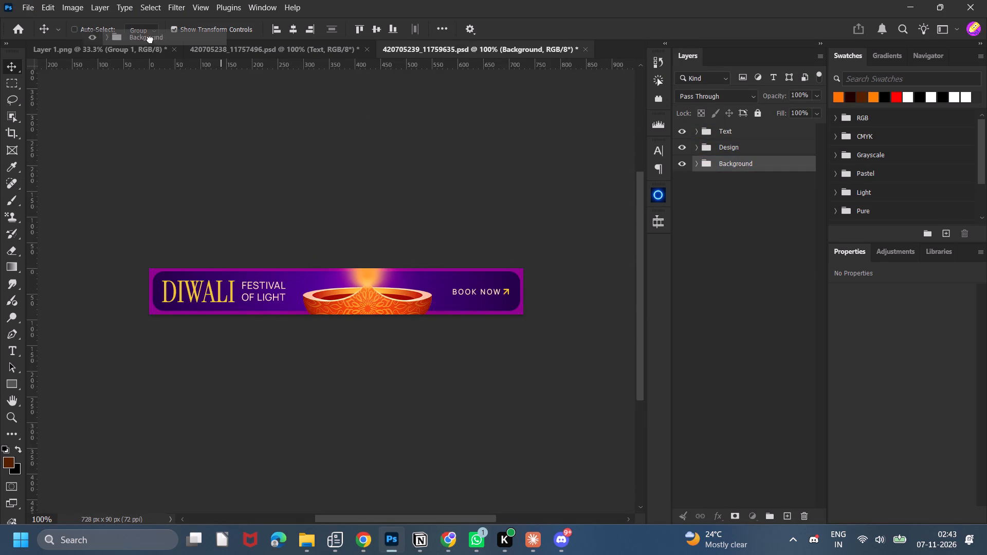
pyautogui.moveTo(150, 40); pyautogui.dragTo(338, 304)
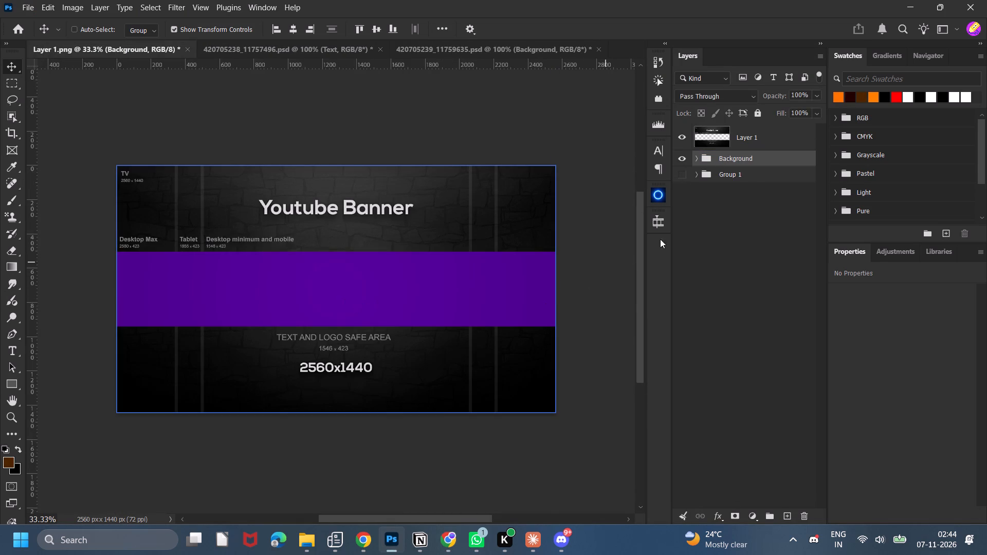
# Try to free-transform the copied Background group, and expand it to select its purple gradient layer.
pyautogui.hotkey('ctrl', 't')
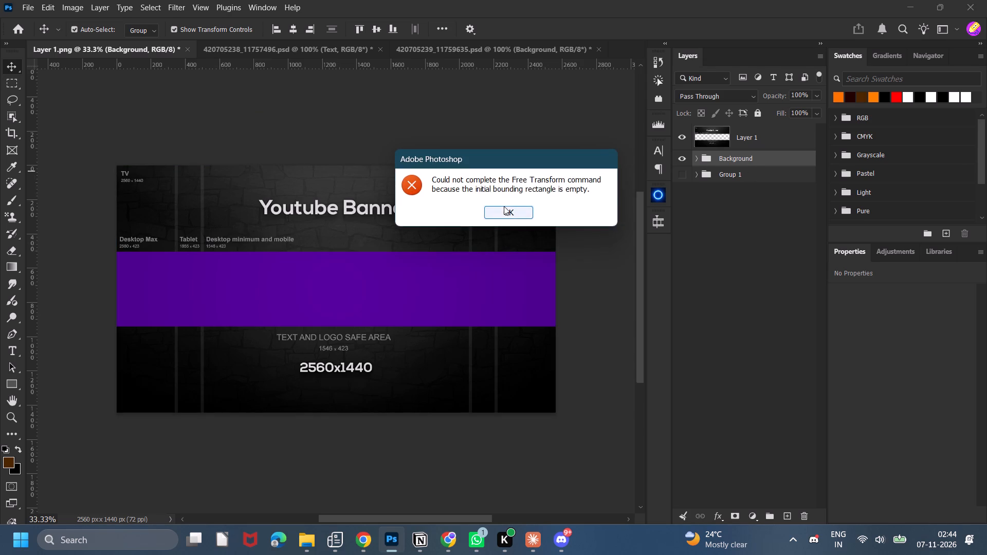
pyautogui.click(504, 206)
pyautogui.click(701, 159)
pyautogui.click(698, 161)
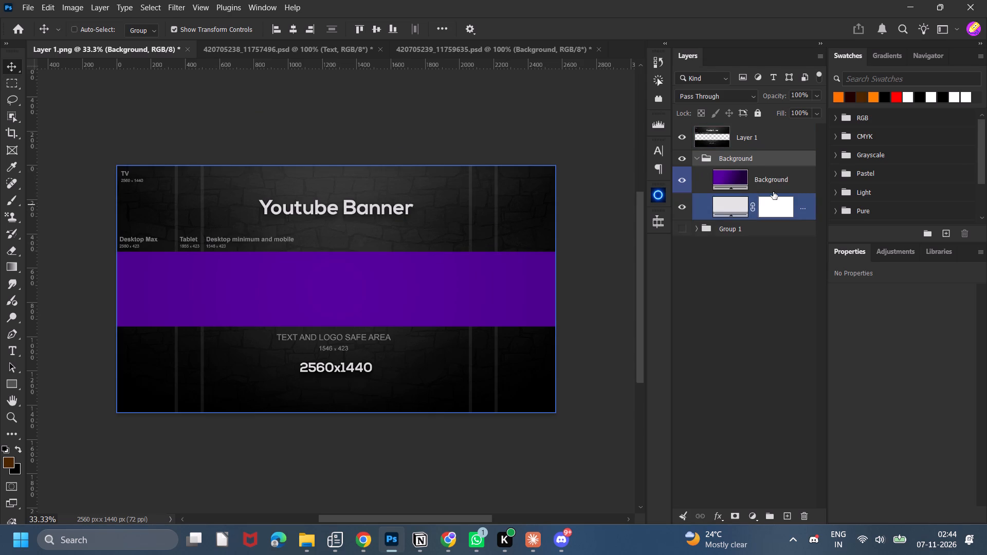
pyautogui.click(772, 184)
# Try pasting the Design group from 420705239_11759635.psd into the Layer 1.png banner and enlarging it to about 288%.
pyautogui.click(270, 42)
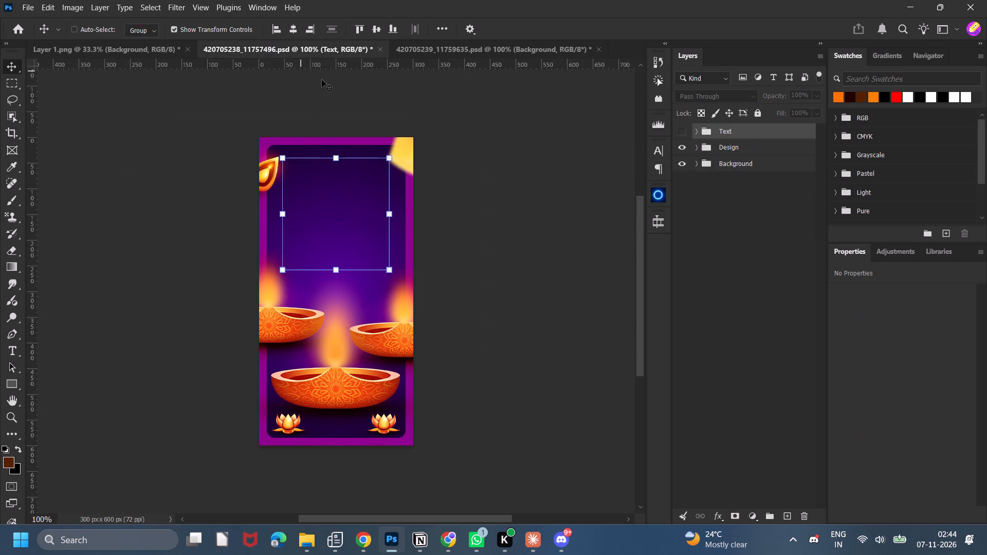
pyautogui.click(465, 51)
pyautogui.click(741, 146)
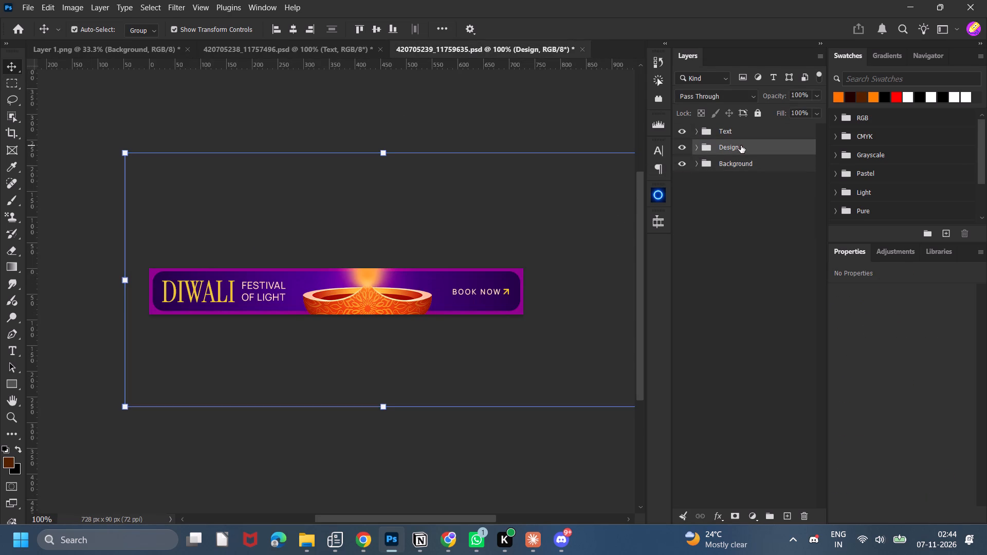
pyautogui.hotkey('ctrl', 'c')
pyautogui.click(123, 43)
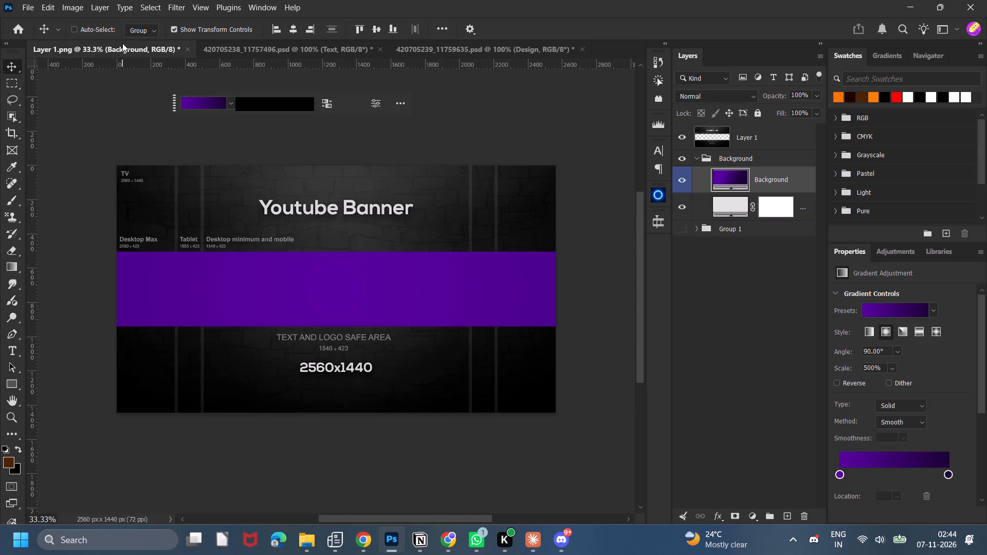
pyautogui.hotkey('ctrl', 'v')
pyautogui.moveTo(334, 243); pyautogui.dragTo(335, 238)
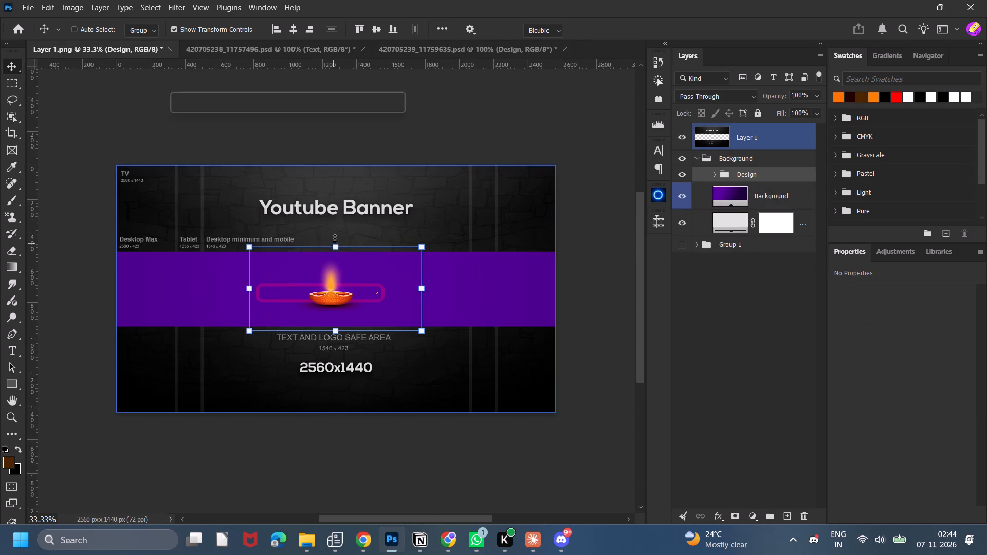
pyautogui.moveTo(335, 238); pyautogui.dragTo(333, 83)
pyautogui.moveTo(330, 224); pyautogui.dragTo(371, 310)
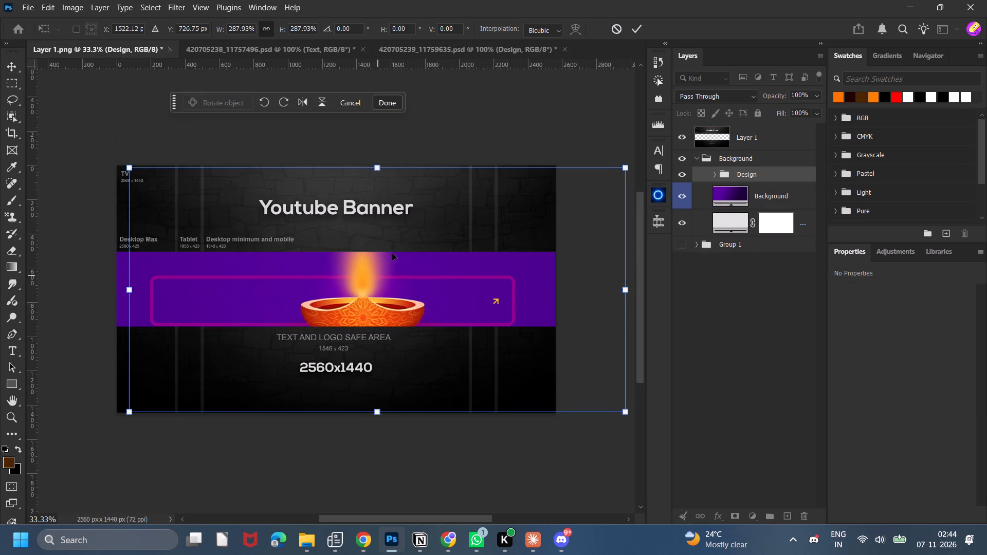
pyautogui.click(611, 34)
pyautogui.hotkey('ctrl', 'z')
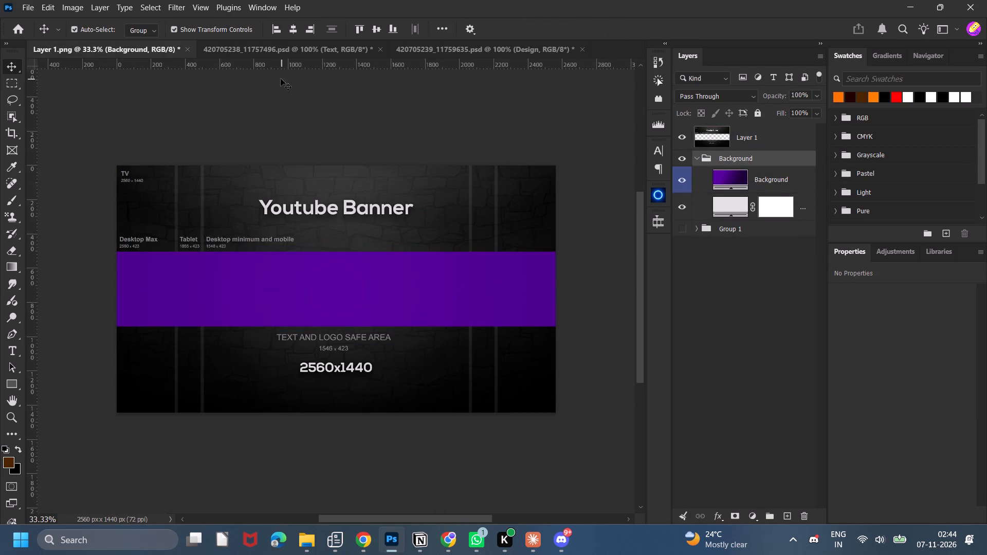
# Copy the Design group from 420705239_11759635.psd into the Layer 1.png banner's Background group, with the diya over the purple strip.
pyautogui.click(284, 64)
pyautogui.click(280, 55)
pyautogui.click(465, 52)
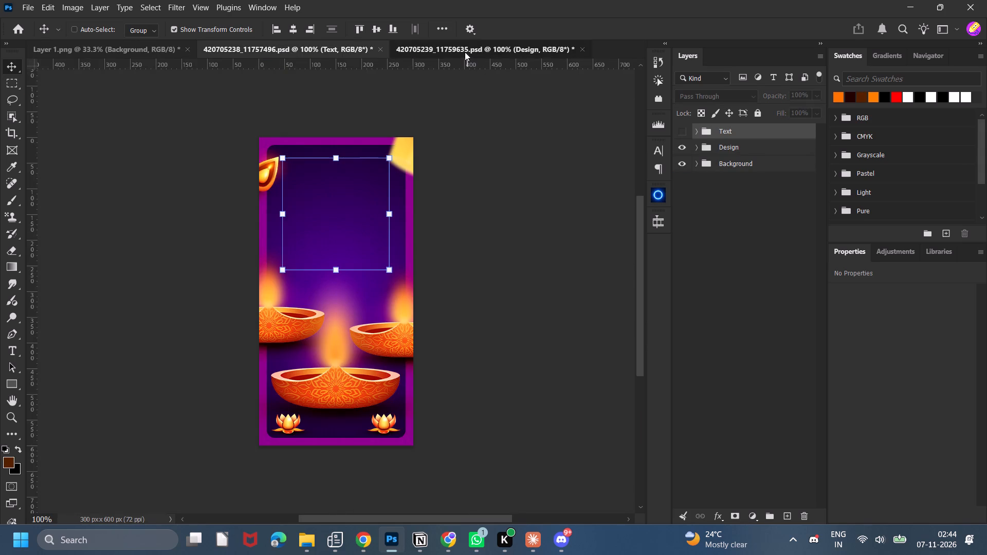
pyautogui.click(696, 149)
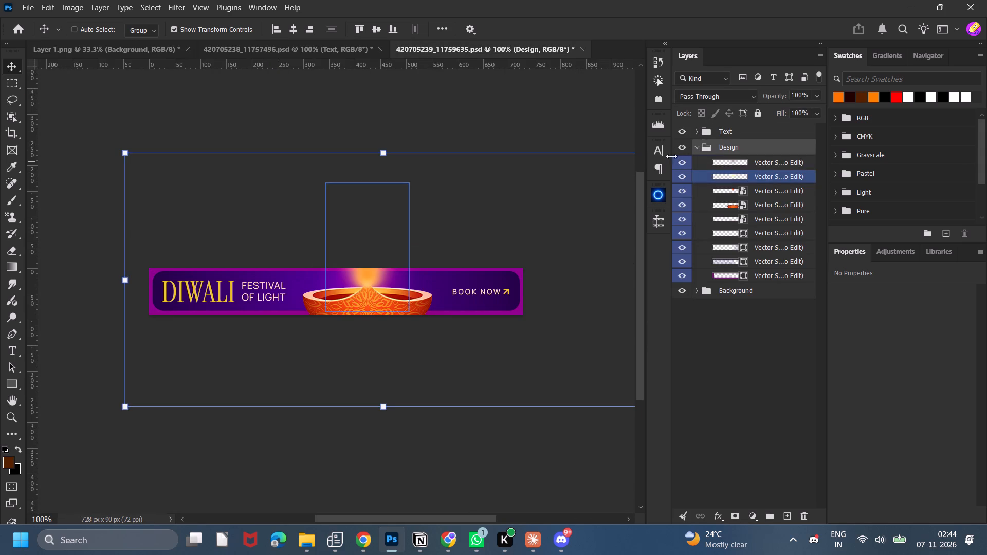
pyautogui.click(679, 164)
pyautogui.click(679, 164)
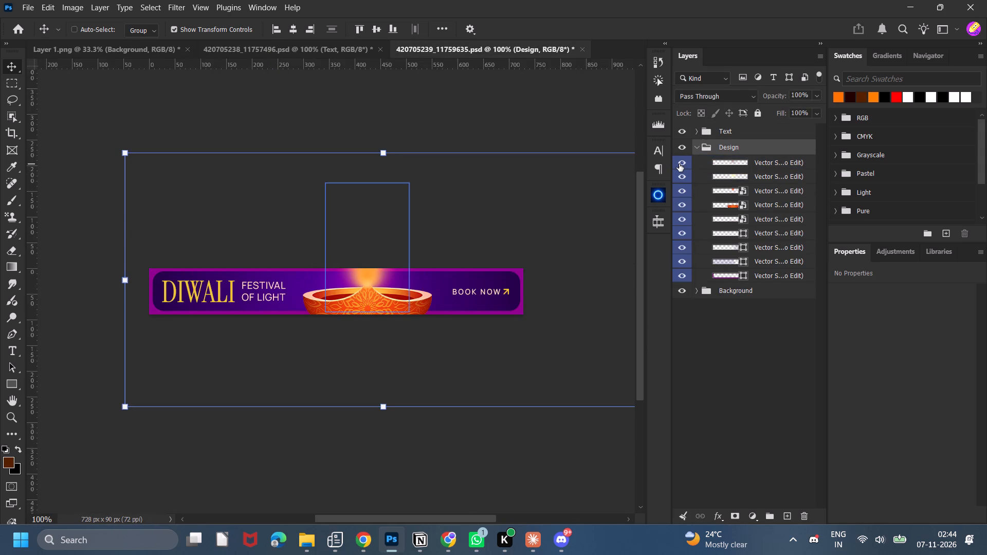
pyautogui.click(697, 149)
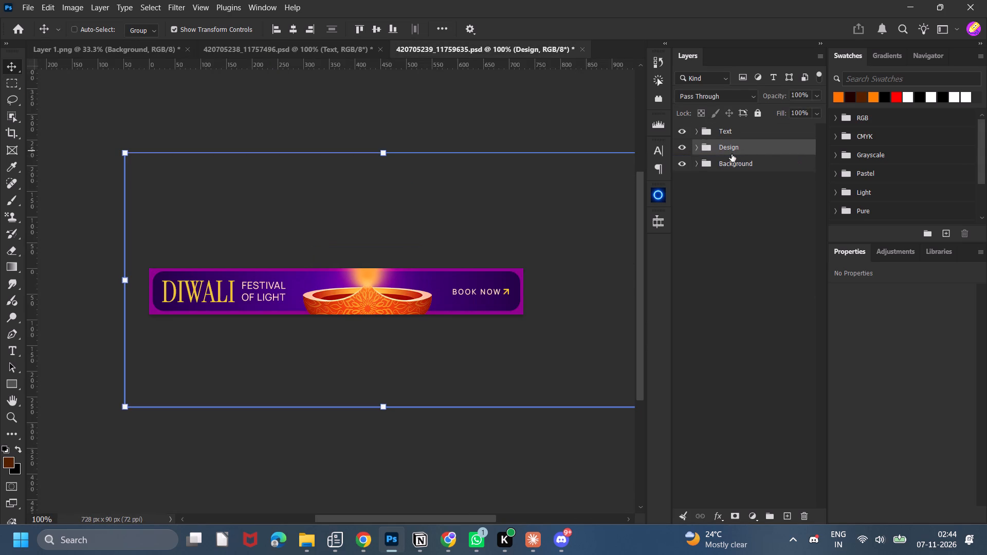
pyautogui.moveTo(751, 146); pyautogui.dragTo(388, 80)
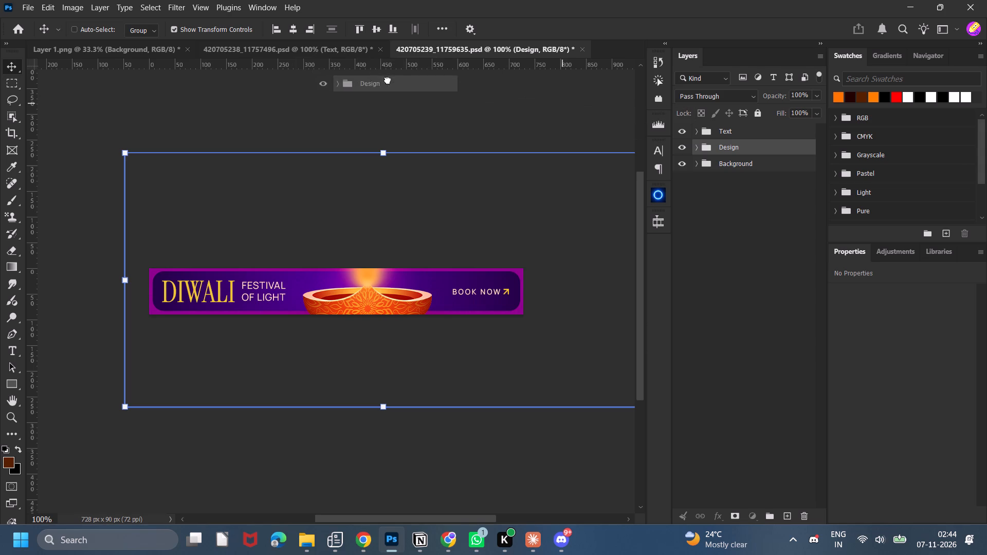
pyautogui.moveTo(388, 80); pyautogui.dragTo(136, 50)
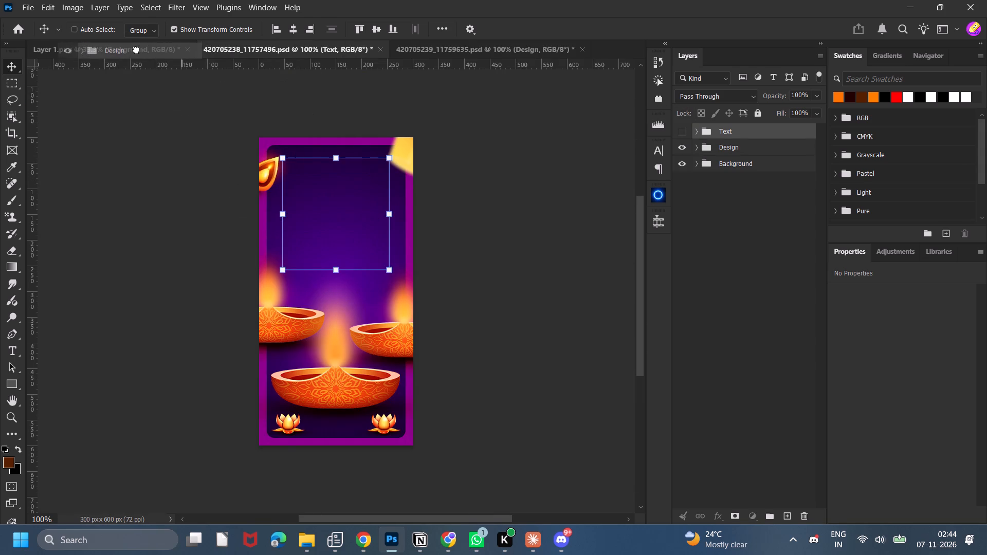
pyautogui.moveTo(136, 50); pyautogui.dragTo(341, 262)
pyautogui.moveTo(376, 276); pyautogui.dragTo(389, 309)
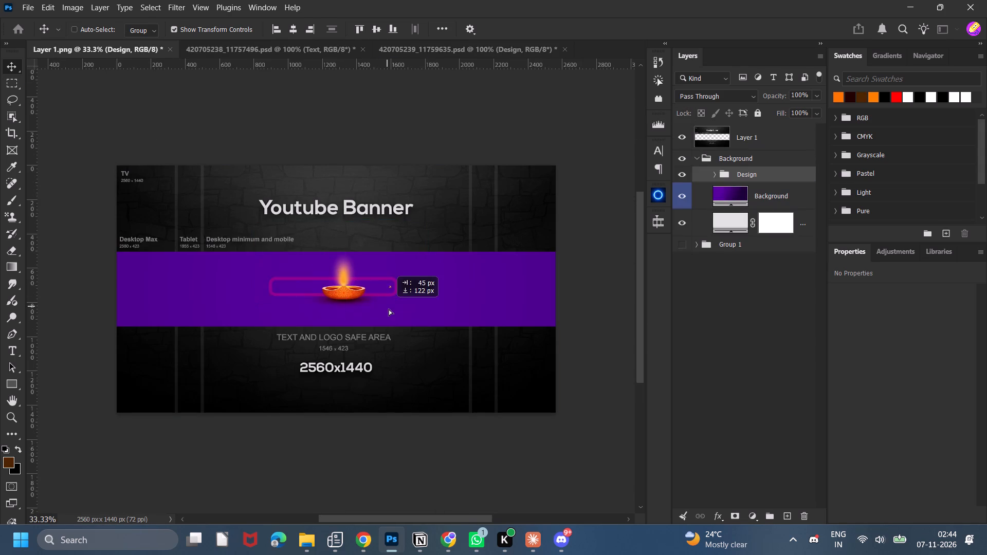
pyautogui.moveTo(389, 309); pyautogui.dragTo(389, 309)
# Enlarge the pasted Design group to about 471% and place the diya with its flame right of centre in the purple strip.
pyautogui.moveTo(354, 252); pyautogui.dragTo(328, 76)
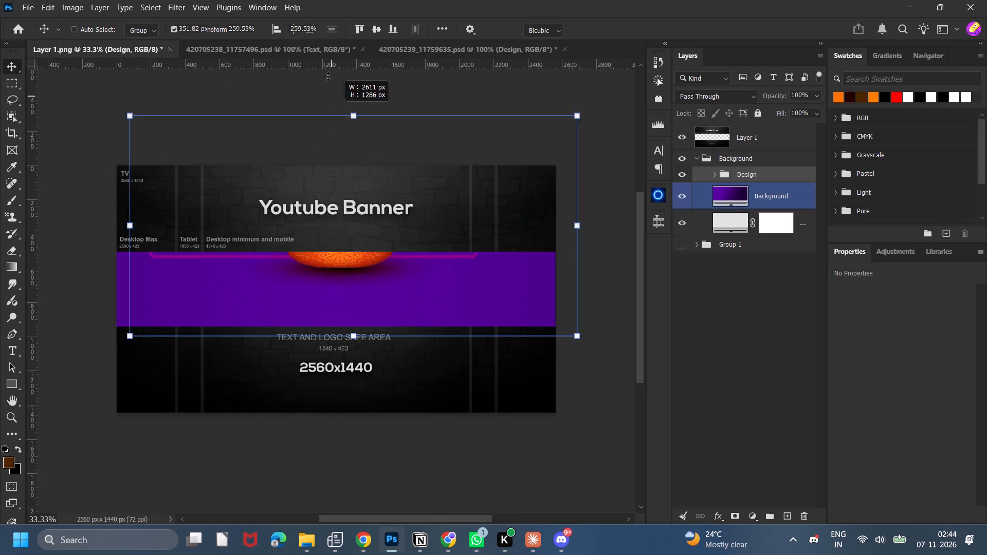
pyautogui.moveTo(328, 76); pyautogui.dragTo(322, 49)
pyautogui.moveTo(342, 174); pyautogui.dragTo(381, 248)
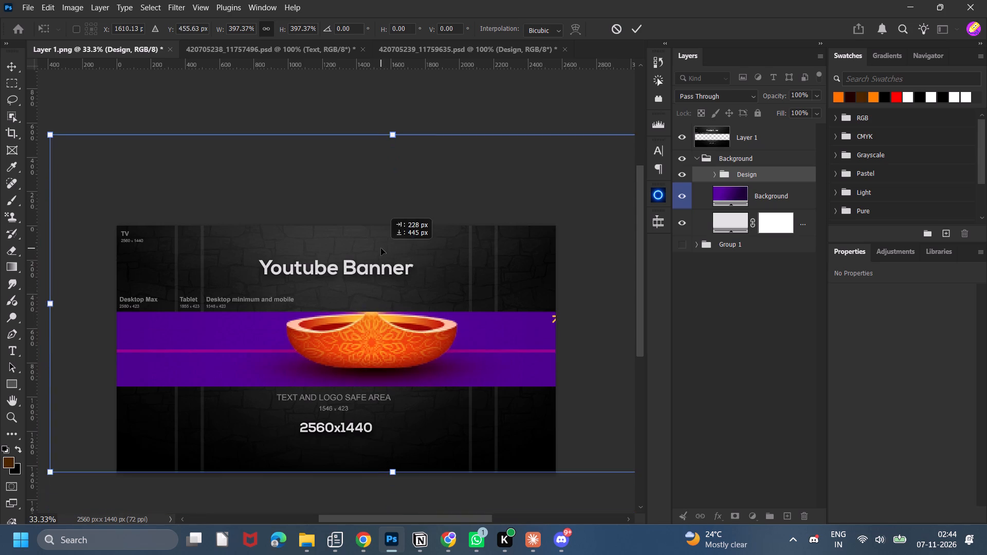
pyautogui.moveTo(381, 248); pyautogui.dragTo(428, 277)
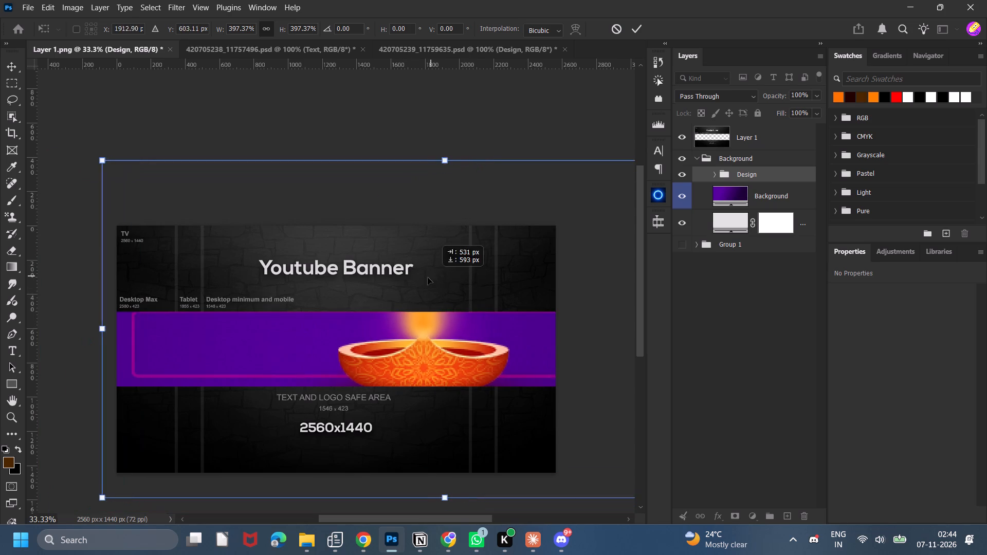
pyautogui.moveTo(428, 277); pyautogui.dragTo(419, 283)
pyautogui.moveTo(432, 169); pyautogui.dragTo(431, 150)
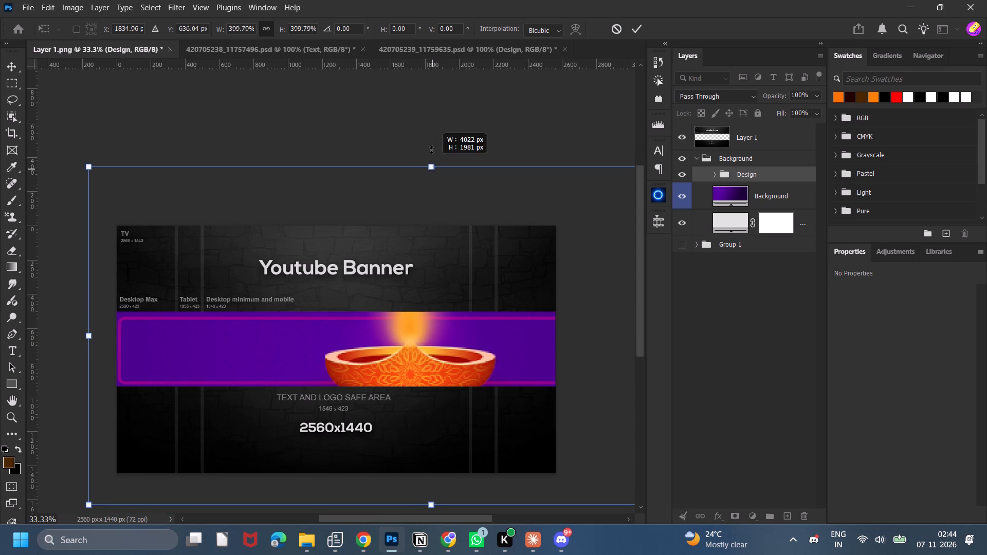
pyautogui.moveTo(431, 150); pyautogui.dragTo(434, 106)
pyautogui.moveTo(309, 300); pyautogui.dragTo(319, 342)
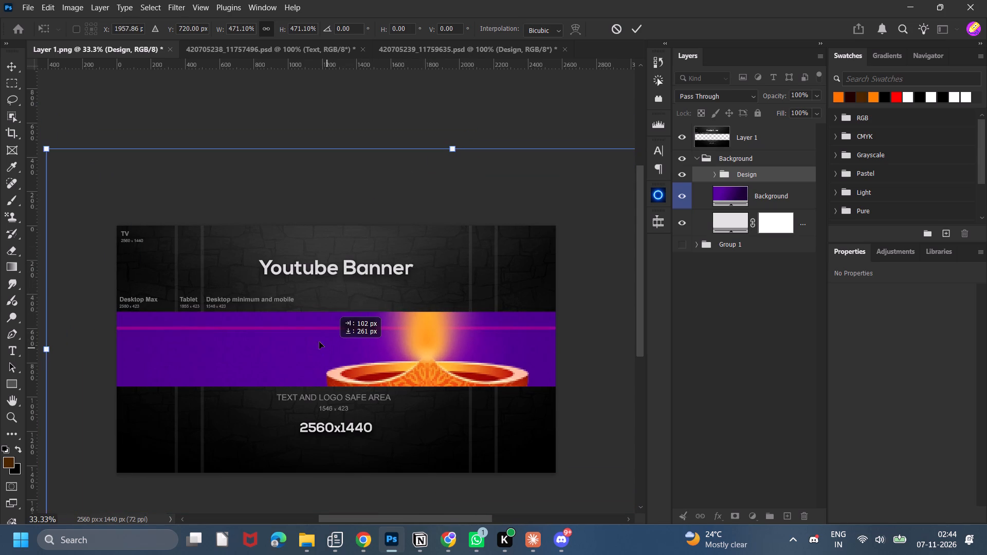
pyautogui.moveTo(319, 342); pyautogui.dragTo(325, 337)
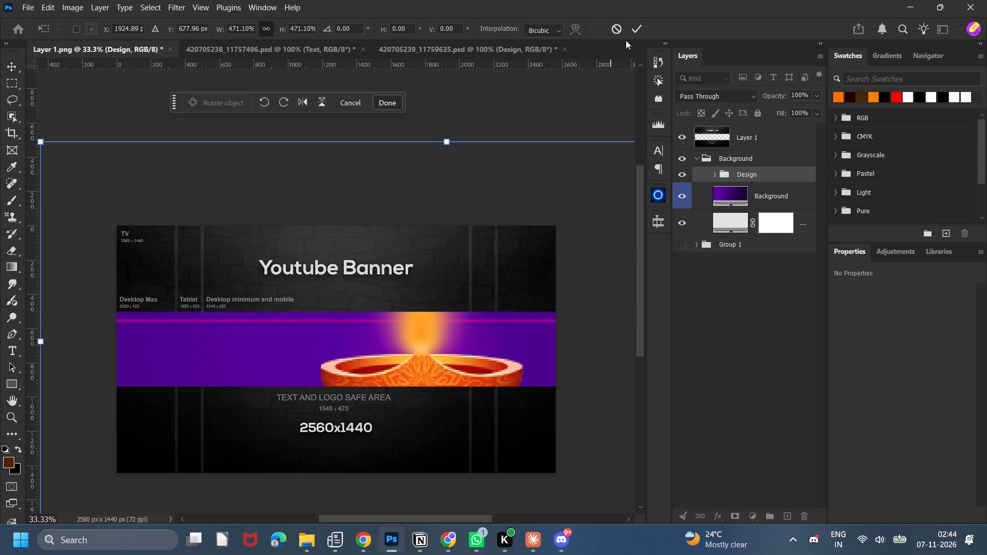
pyautogui.click(629, 32)
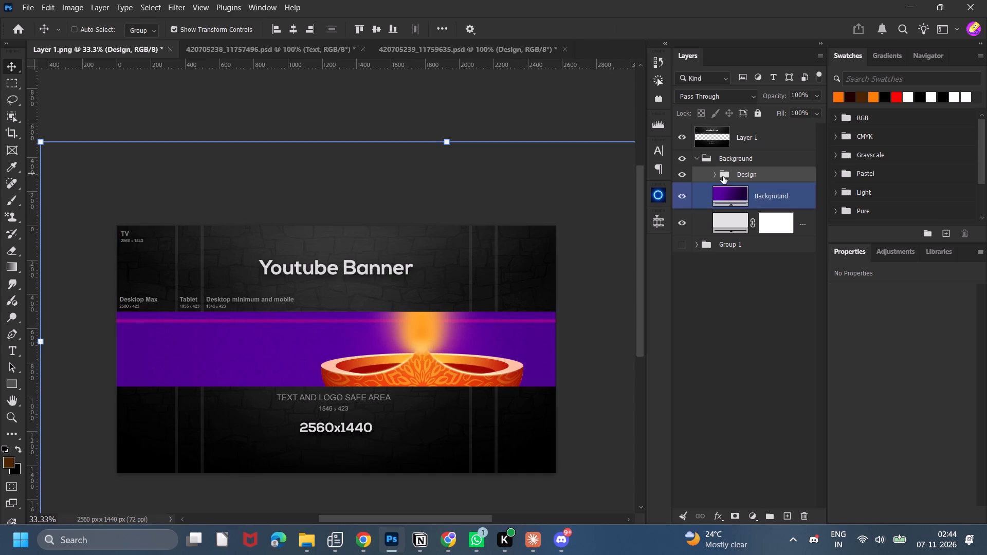
# Isolate the Design group's bottom layer, the magenta rounded border, and move it over the purple strip.
pyautogui.click(718, 173)
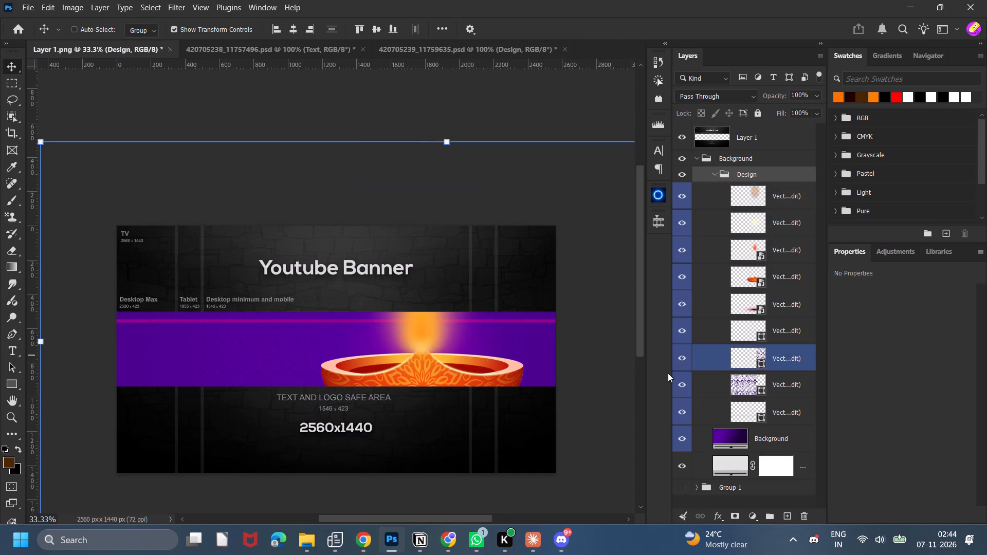
pyautogui.click(685, 415)
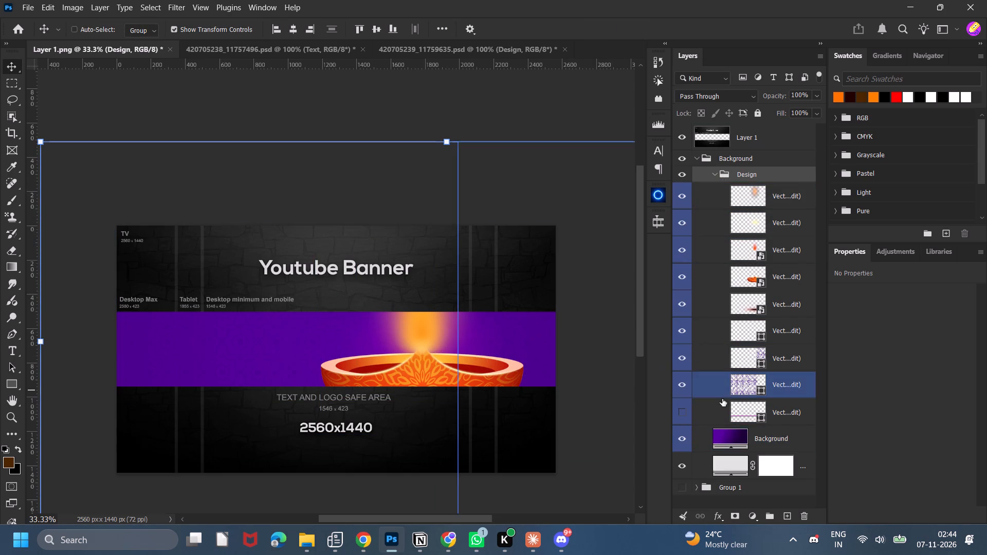
pyautogui.click(771, 412)
pyautogui.moveTo(500, 360); pyautogui.dragTo(404, 292)
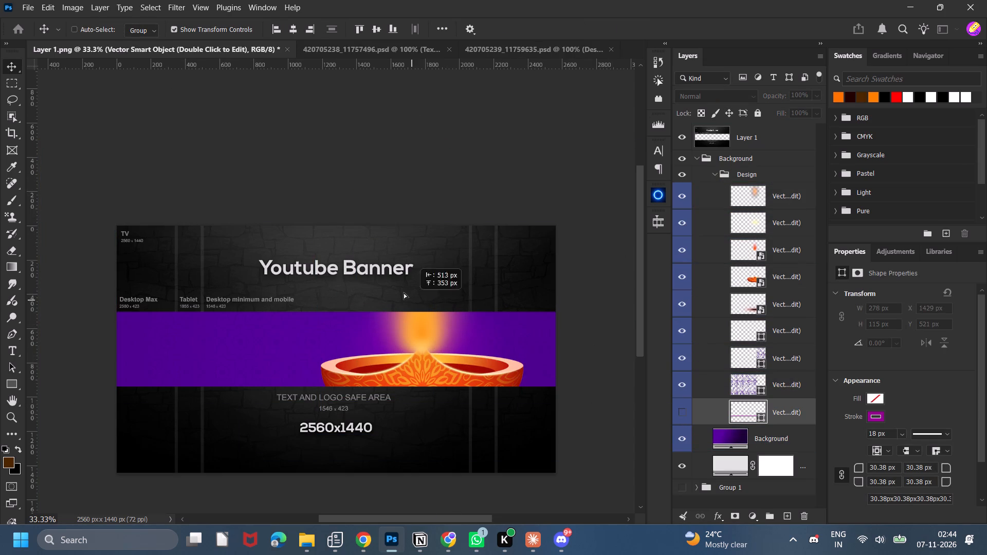
pyautogui.moveTo(404, 292); pyautogui.dragTo(373, 309)
pyautogui.click(678, 415)
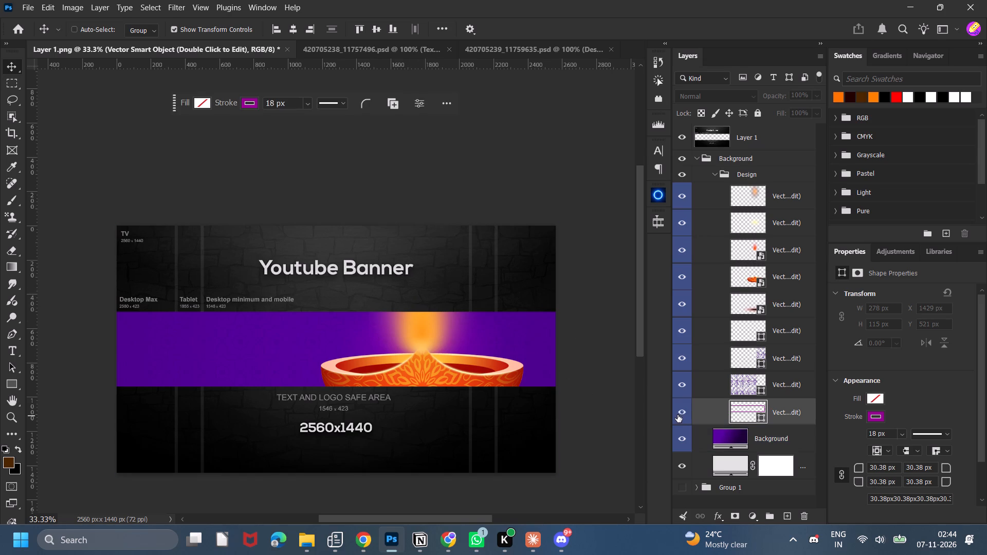
pyautogui.moveTo(471, 306); pyautogui.dragTo(477, 344)
# Scale the magenta border to about 92% to match the purple strip's height and centre it horizontally on the canvas.
pyautogui.moveTo(546, 347); pyautogui.dragTo(548, 347)
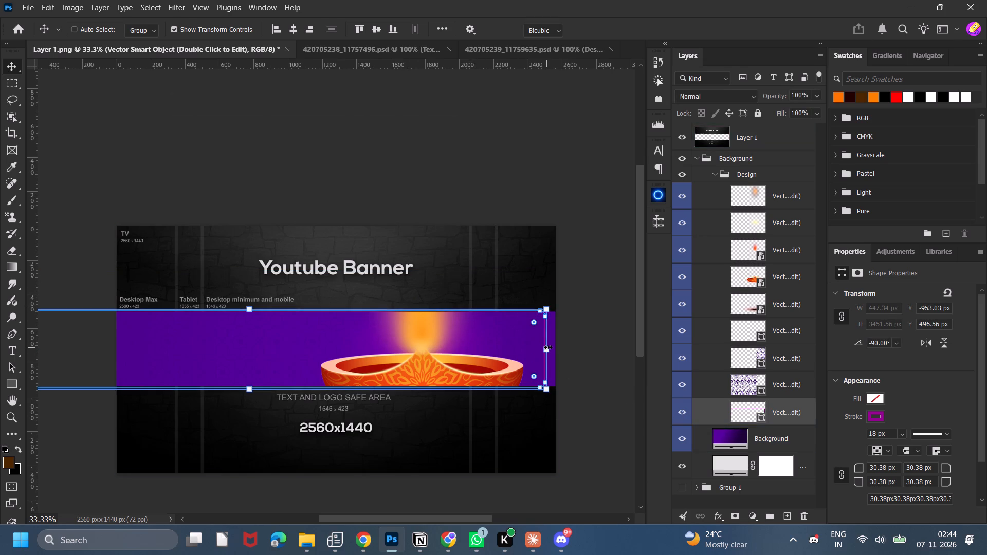
pyautogui.moveTo(548, 347); pyautogui.dragTo(557, 347)
pyautogui.click(255, 306)
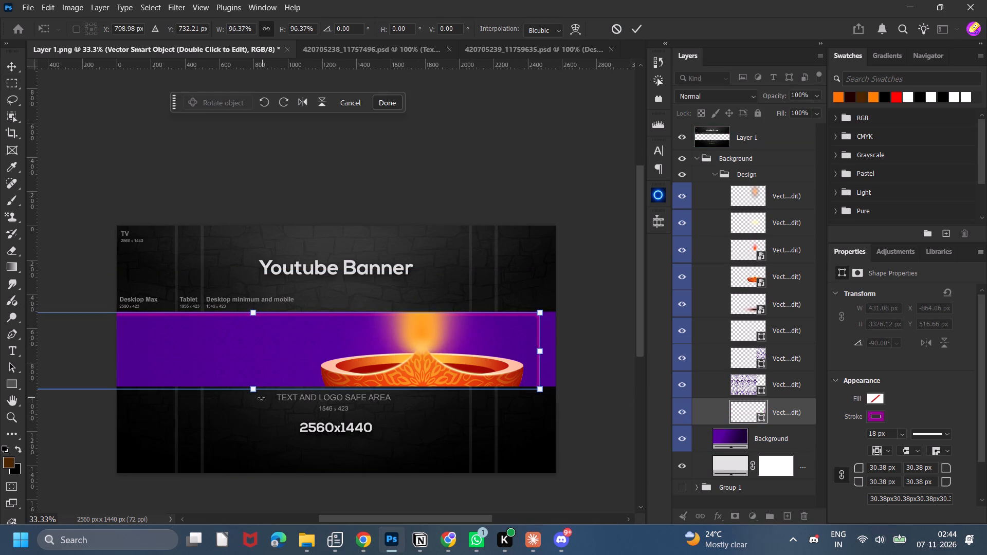
pyautogui.moveTo(255, 391); pyautogui.dragTo(259, 387)
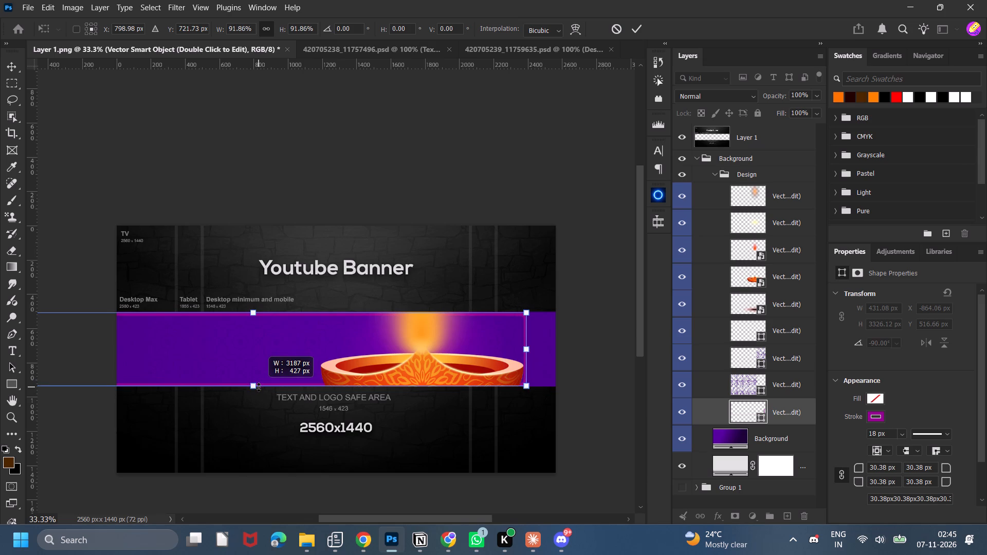
pyautogui.moveTo(259, 387); pyautogui.dragTo(261, 387)
pyautogui.click(636, 25)
pyautogui.click(293, 30)
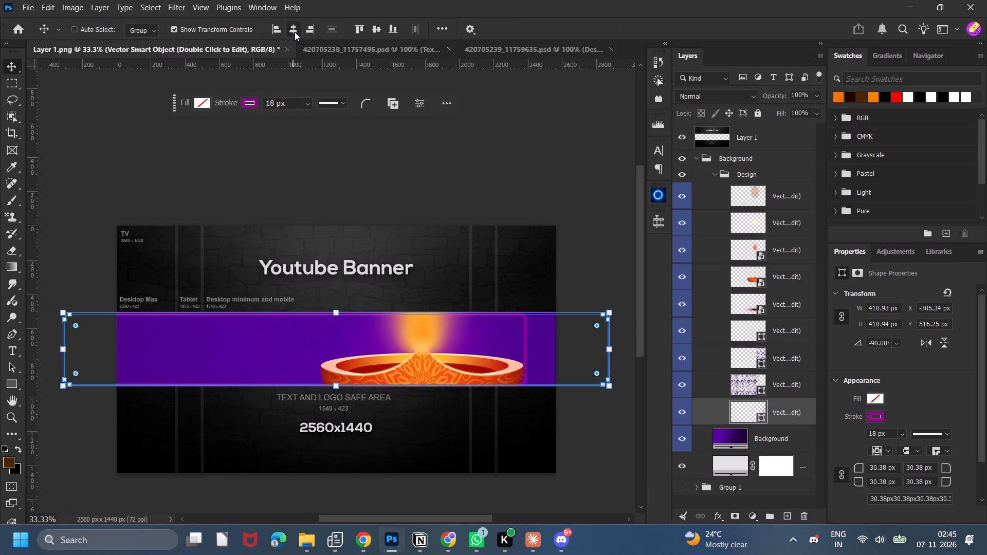
# Scale the magenta border down proportionally from both ends to span the canvas width, about 2546 px long.
pyautogui.moveTo(65, 350); pyautogui.dragTo(115, 348)
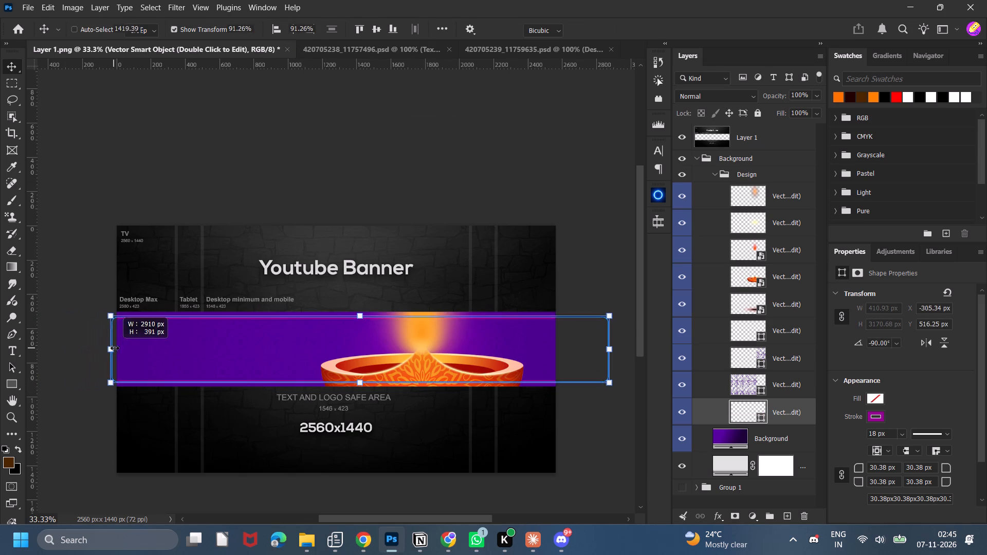
pyautogui.moveTo(115, 348); pyautogui.dragTo(117, 348)
pyautogui.moveTo(614, 347); pyautogui.dragTo(568, 350)
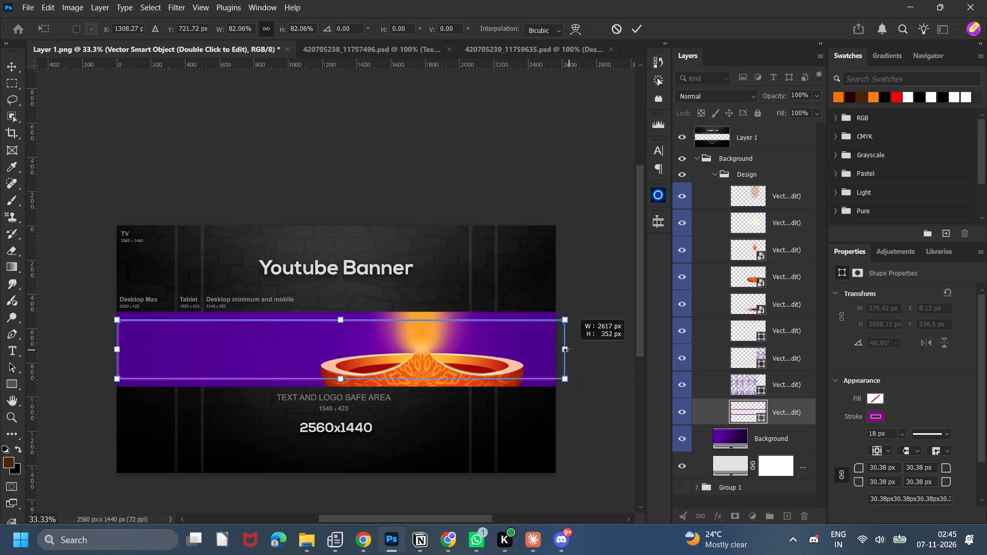
pyautogui.moveTo(568, 350); pyautogui.dragTo(562, 350)
pyautogui.click(628, 29)
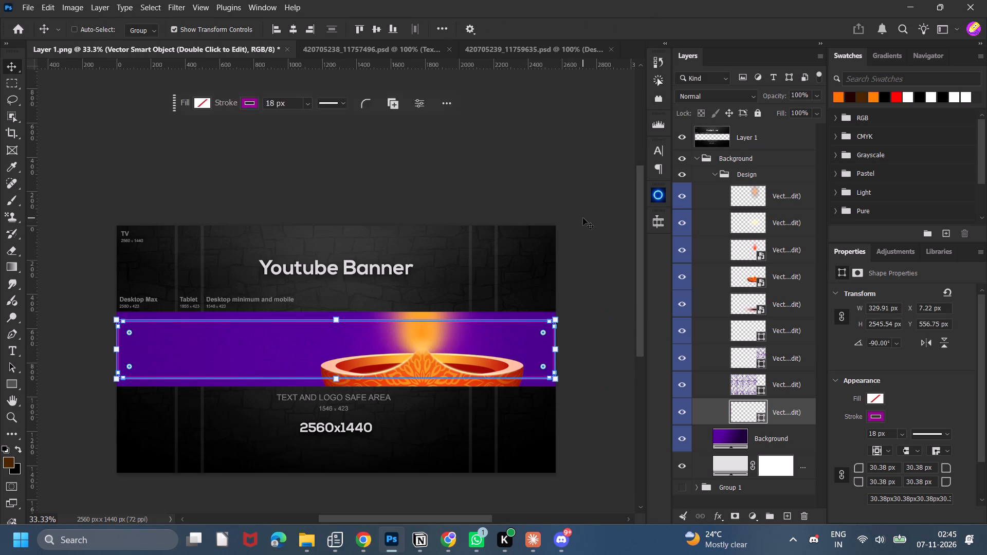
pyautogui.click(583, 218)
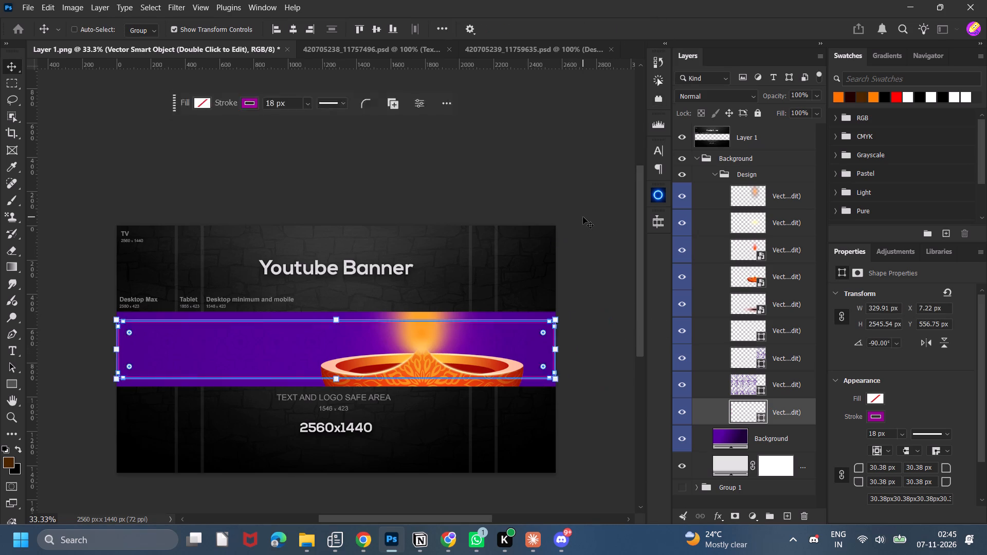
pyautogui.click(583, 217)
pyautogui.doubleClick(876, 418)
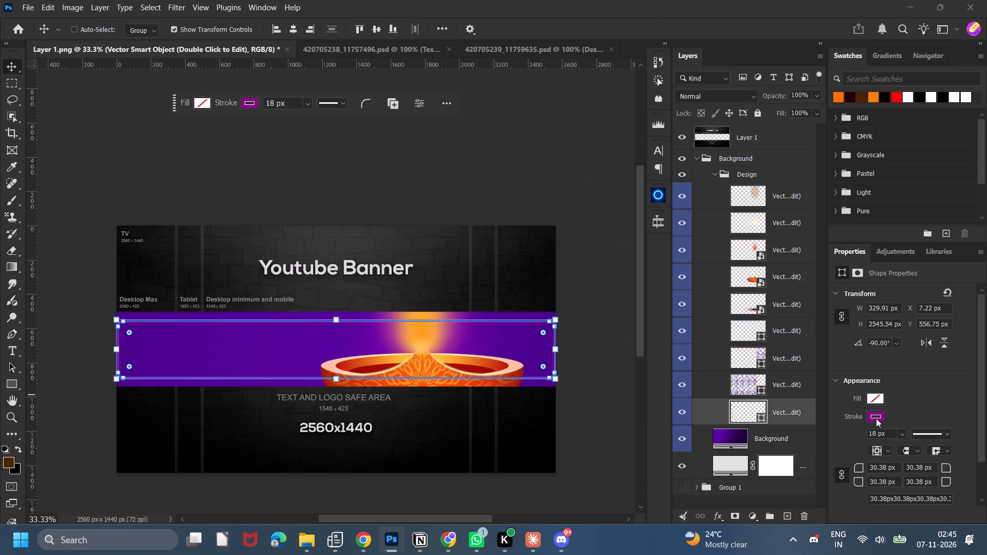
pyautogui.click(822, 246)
# With the Rectangle tool, stretch the border's upper and lower edges to the purple strip's edges, about 429 px across.
pyautogui.click(5, 383)
pyautogui.moveTo(338, 320); pyautogui.dragTo(339, 311)
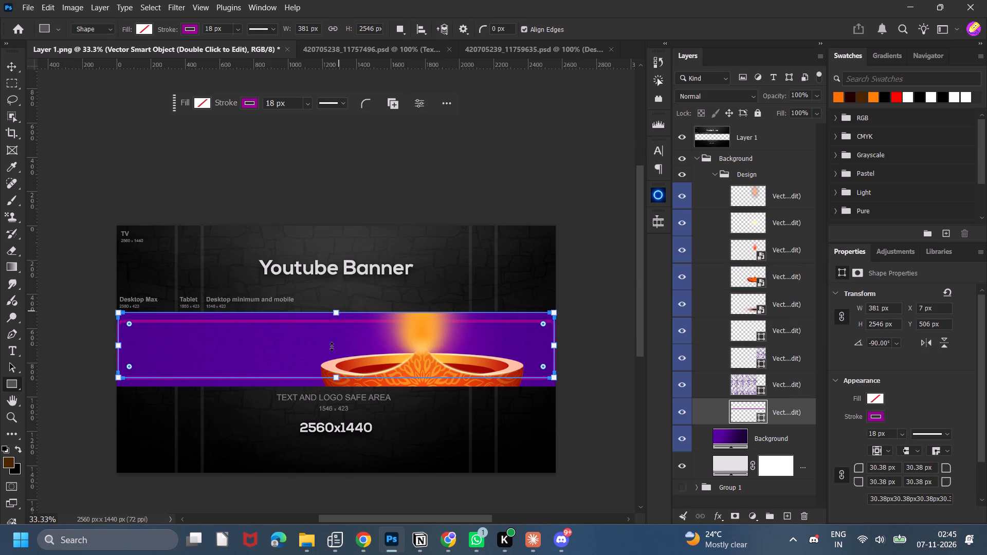
pyautogui.moveTo(332, 379); pyautogui.dragTo(334, 387)
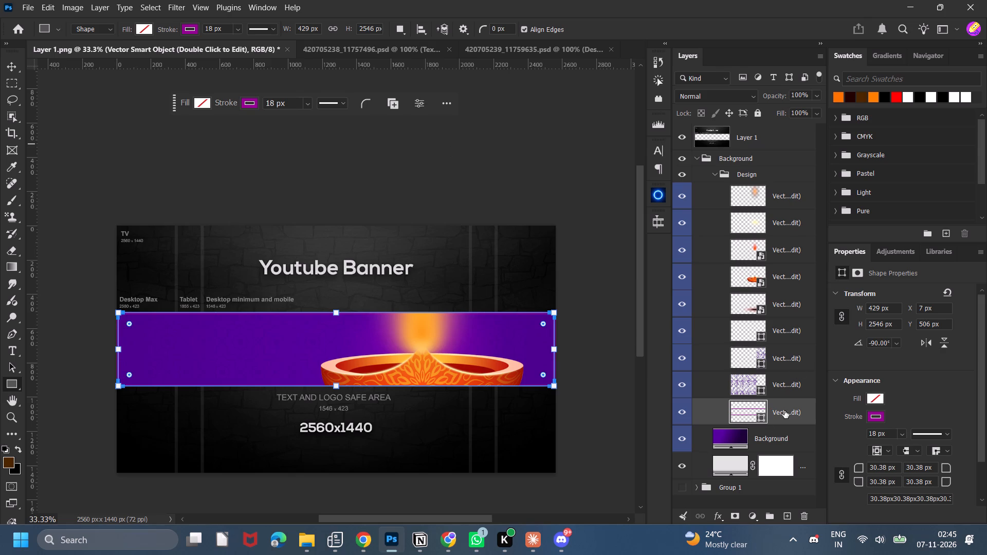
# Increase the magenta border's stroke width to 30.71 px and return to the Move tool.
pyautogui.click(872, 415)
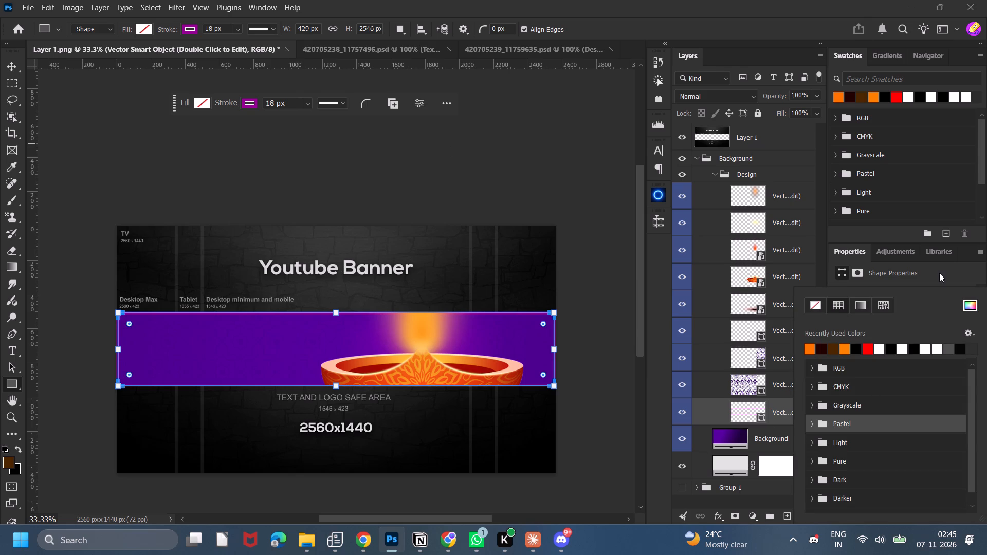
pyautogui.click(940, 273)
pyautogui.click(902, 434)
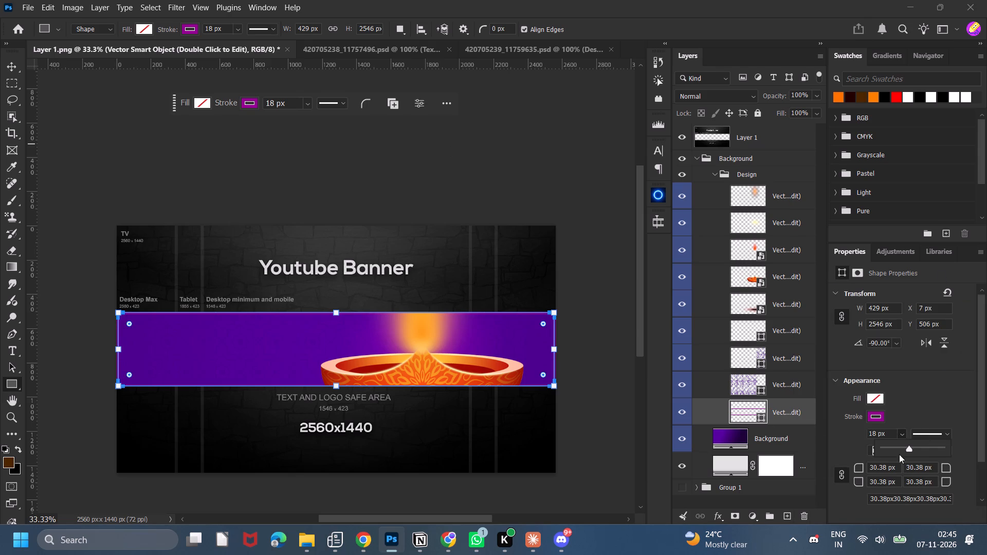
pyautogui.moveTo(908, 449); pyautogui.dragTo(922, 448)
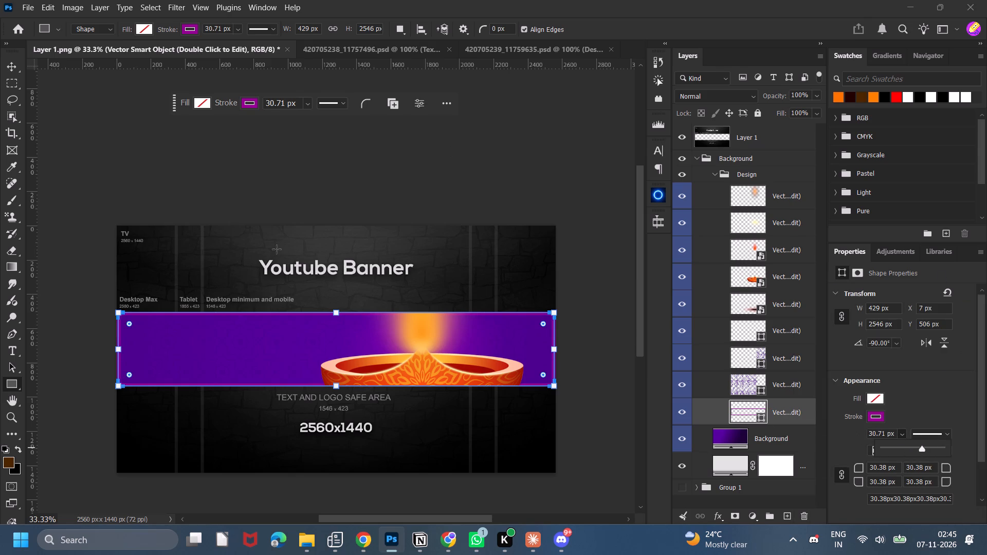
pyautogui.click(7, 65)
pyautogui.click(205, 139)
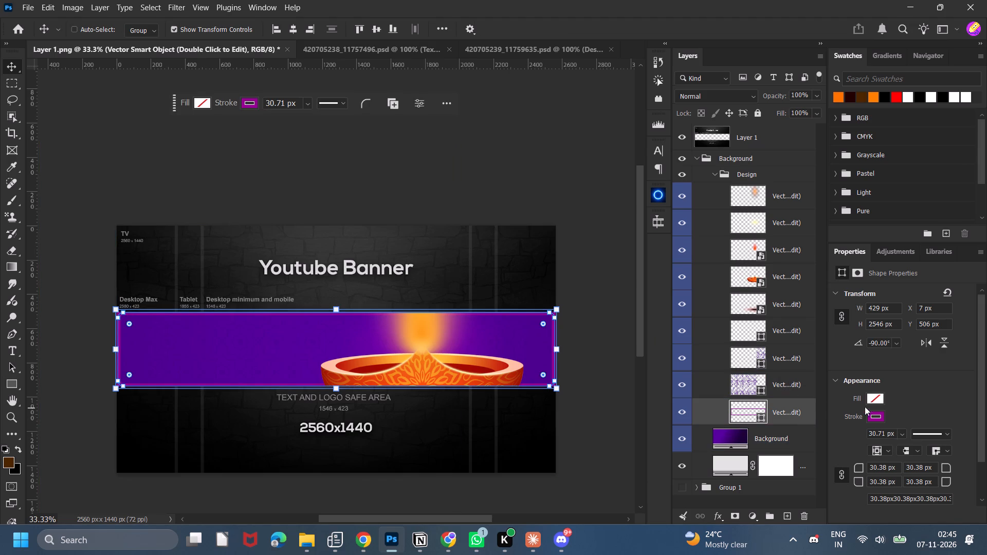
# Change the border frame's stroke colour to white (#ffffff).
pyautogui.doubleClick(765, 419)
pyautogui.moveTo(804, 323); pyautogui.dragTo(452, 88)
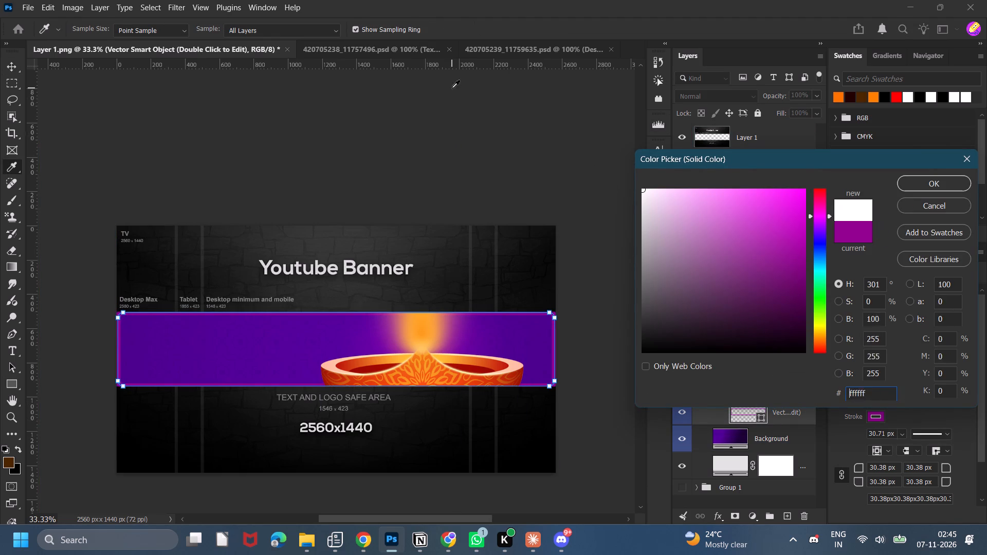
pyautogui.click(917, 188)
pyautogui.click(502, 165)
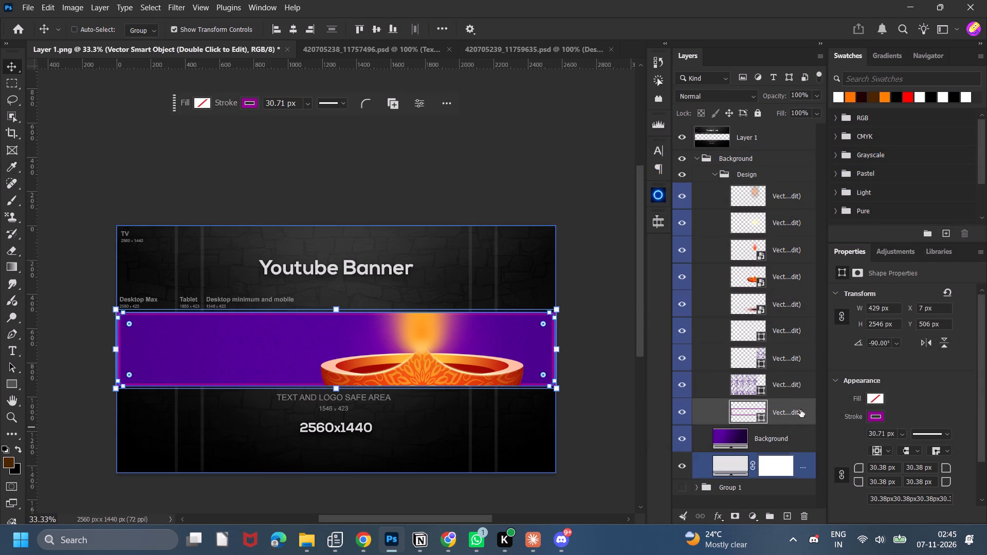
pyautogui.click(883, 417)
pyautogui.click(891, 349)
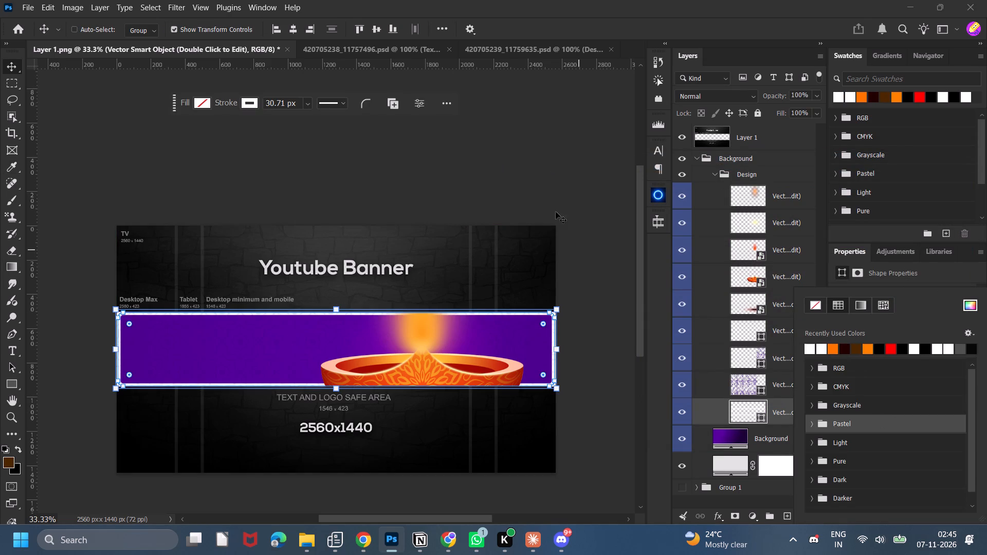
pyautogui.click(556, 212)
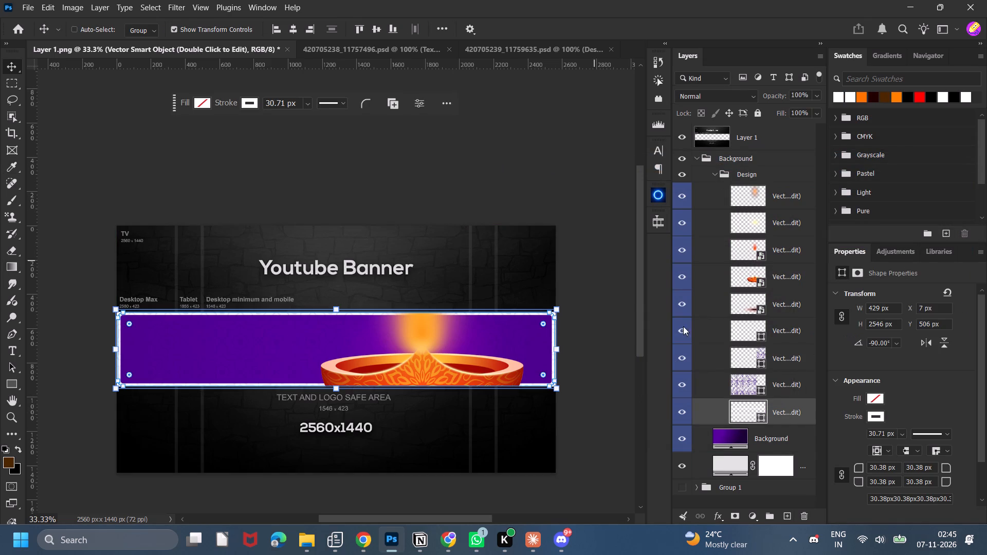
# Recolour the Background layer's radial gradient fill to run from dark red to deep maroon #380000.
pyautogui.doubleClick(730, 440)
pyautogui.click(628, 134)
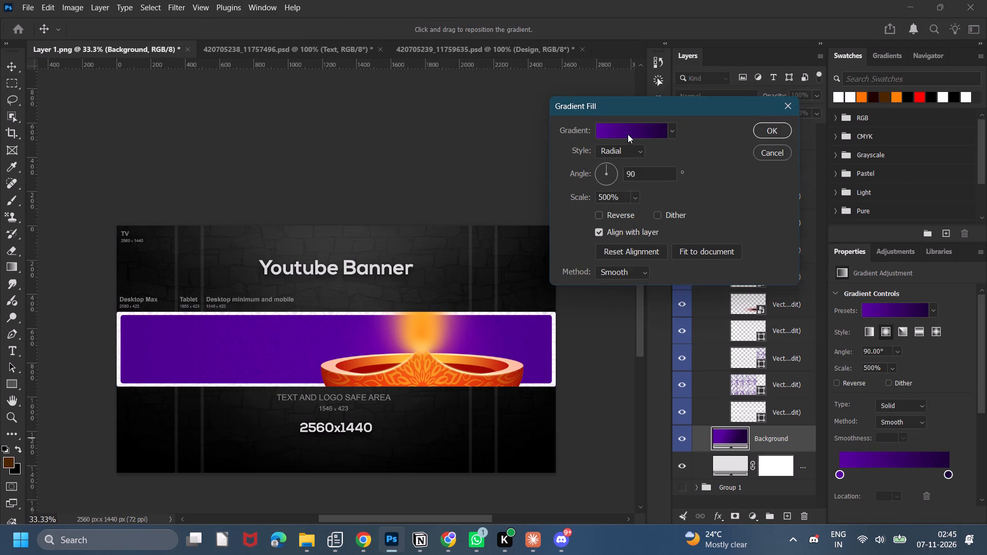
pyautogui.doubleClick(636, 330)
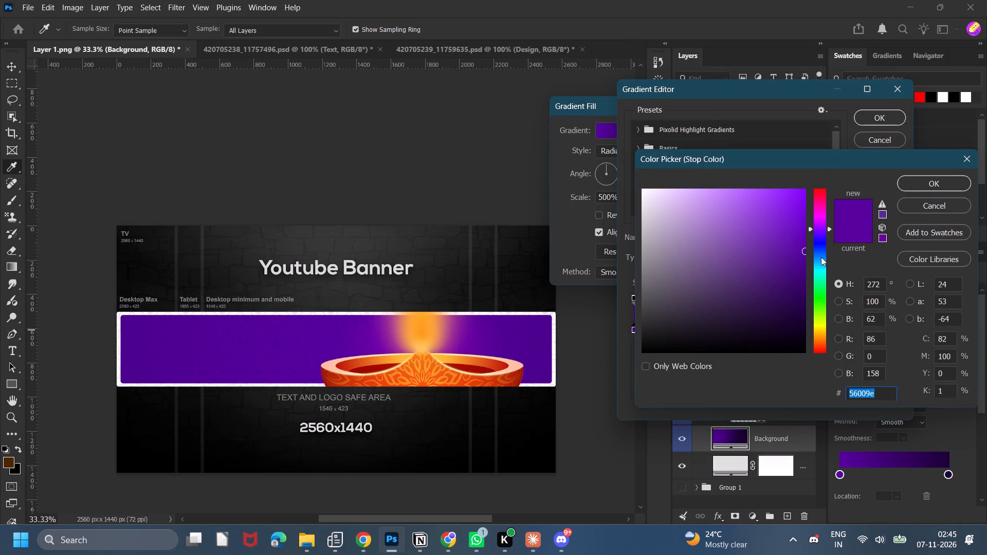
pyautogui.moveTo(819, 265); pyautogui.dragTo(845, 441)
pyautogui.click(926, 184)
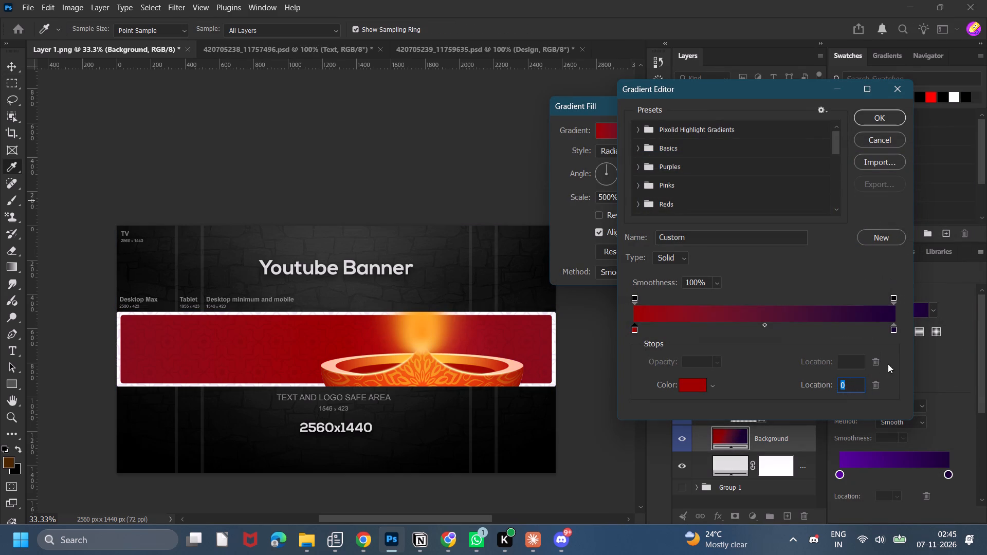
pyautogui.doubleClick(894, 329)
pyautogui.moveTo(823, 330); pyautogui.dragTo(811, 401)
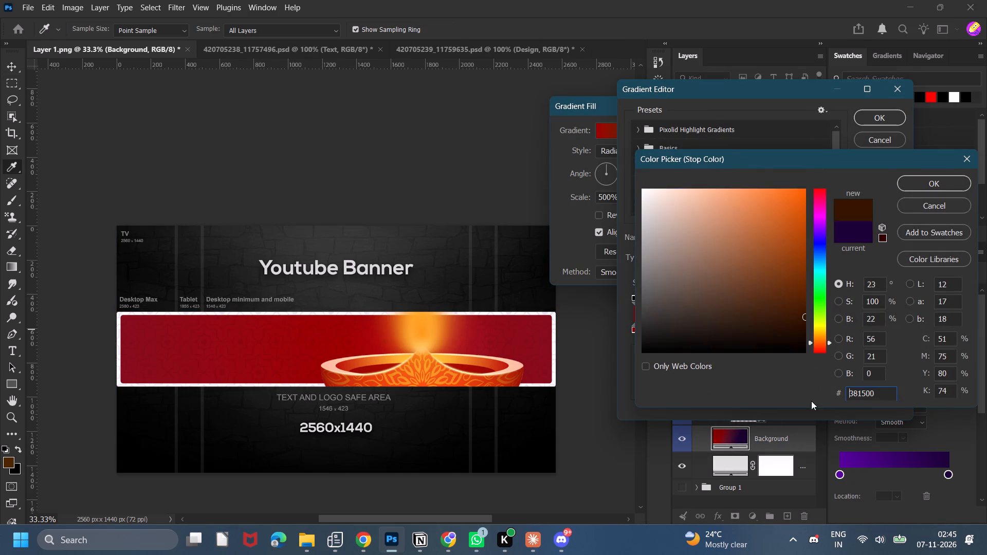
pyautogui.moveTo(811, 401); pyautogui.dragTo(810, 411)
pyautogui.click(905, 195)
pyautogui.click(932, 182)
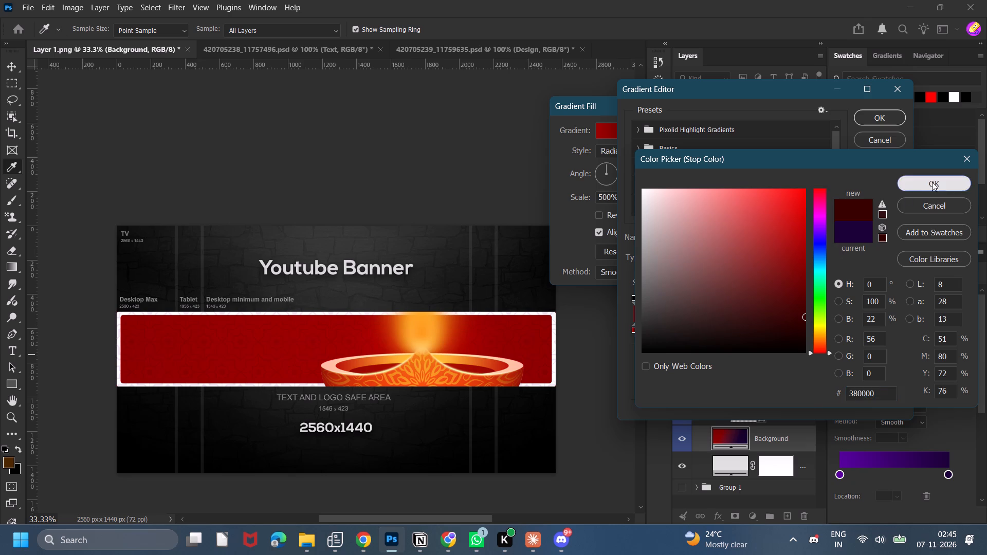
pyautogui.click(867, 121)
pyautogui.click(772, 129)
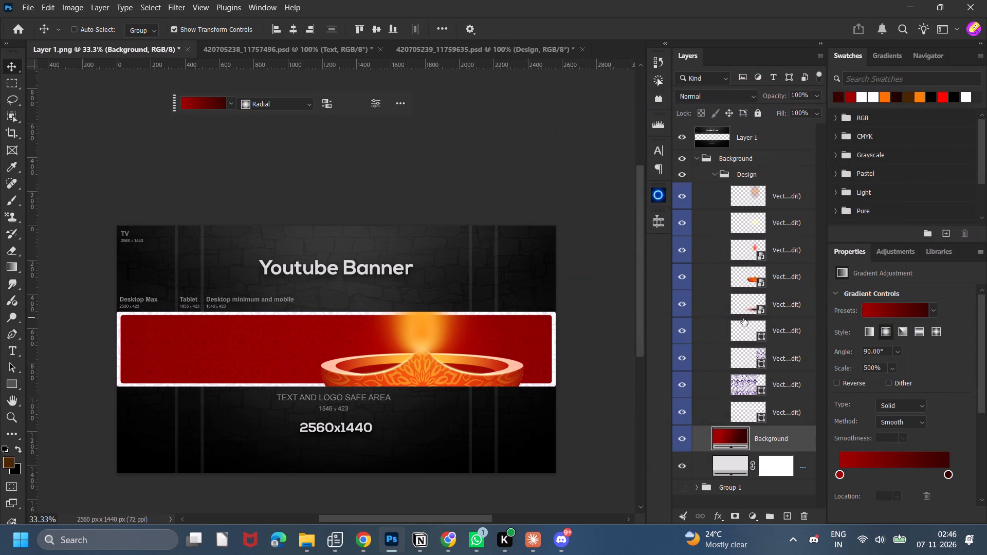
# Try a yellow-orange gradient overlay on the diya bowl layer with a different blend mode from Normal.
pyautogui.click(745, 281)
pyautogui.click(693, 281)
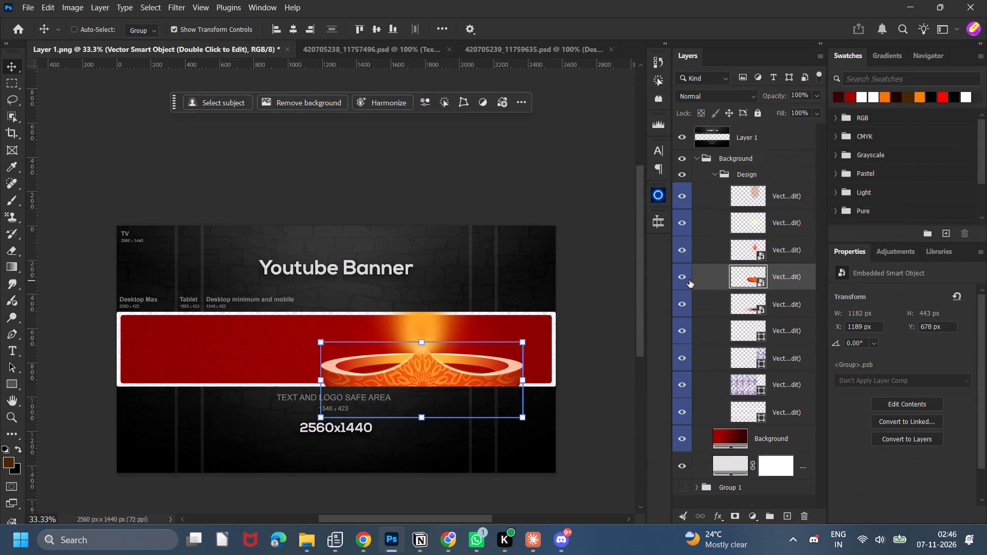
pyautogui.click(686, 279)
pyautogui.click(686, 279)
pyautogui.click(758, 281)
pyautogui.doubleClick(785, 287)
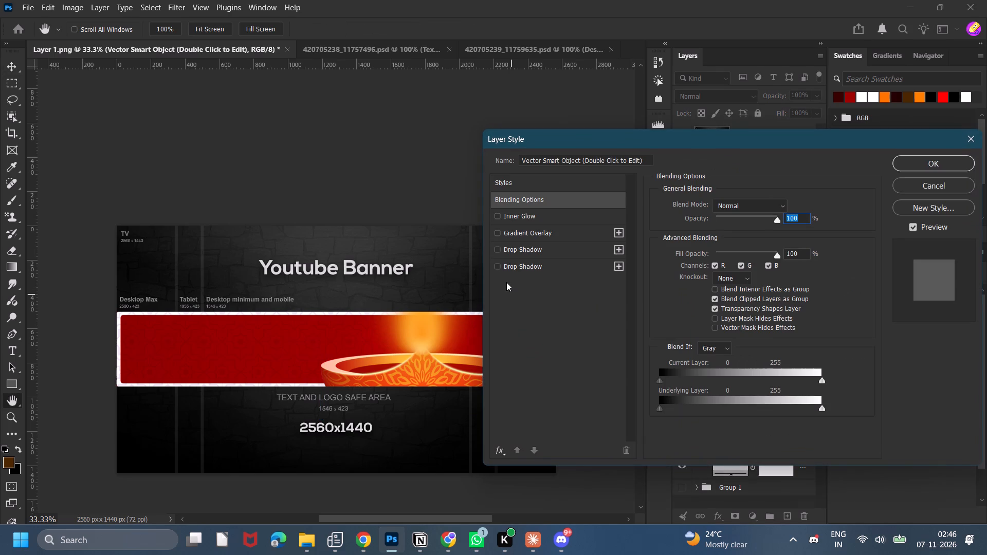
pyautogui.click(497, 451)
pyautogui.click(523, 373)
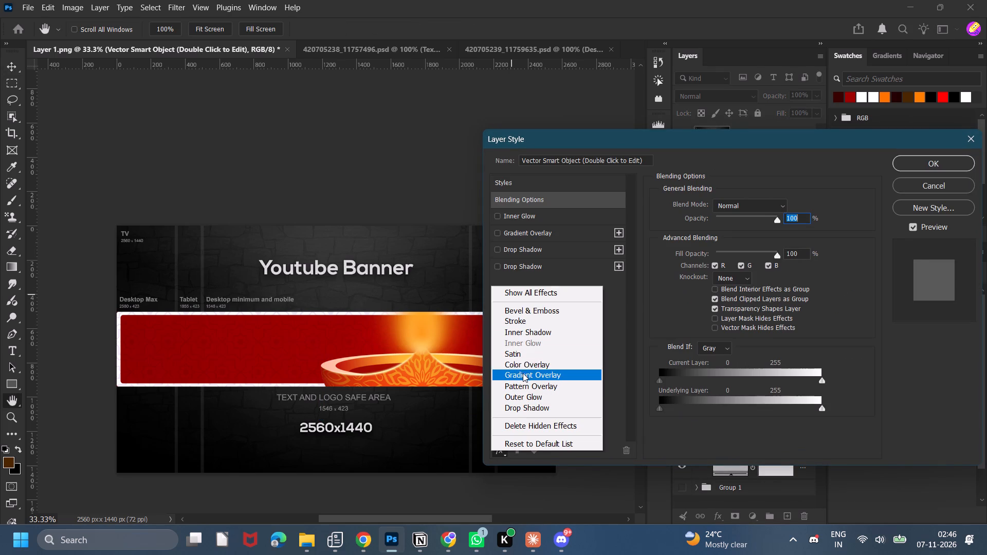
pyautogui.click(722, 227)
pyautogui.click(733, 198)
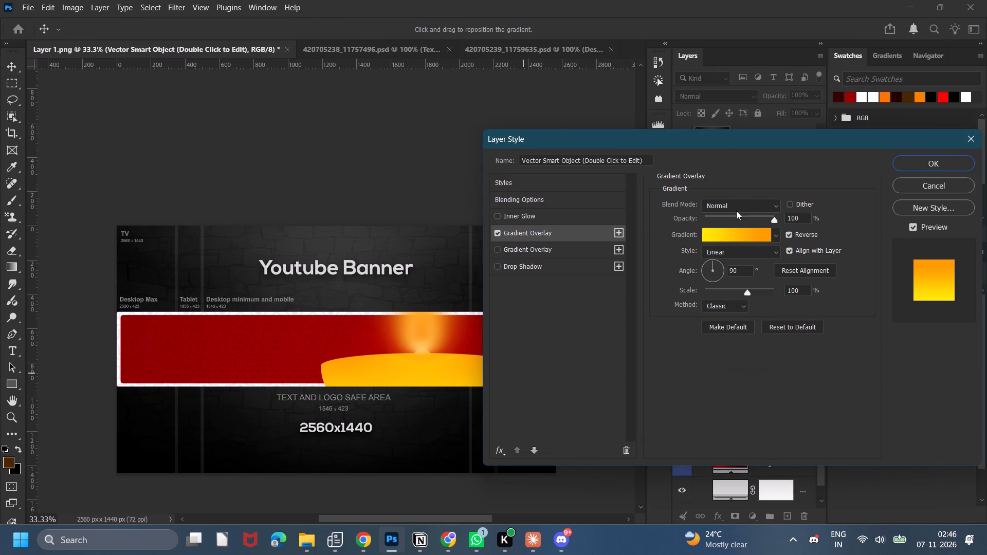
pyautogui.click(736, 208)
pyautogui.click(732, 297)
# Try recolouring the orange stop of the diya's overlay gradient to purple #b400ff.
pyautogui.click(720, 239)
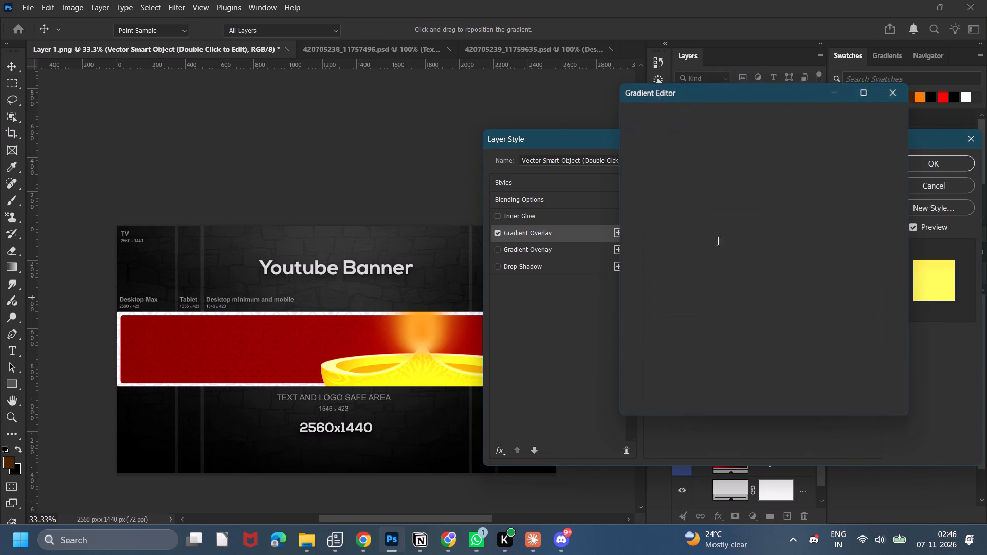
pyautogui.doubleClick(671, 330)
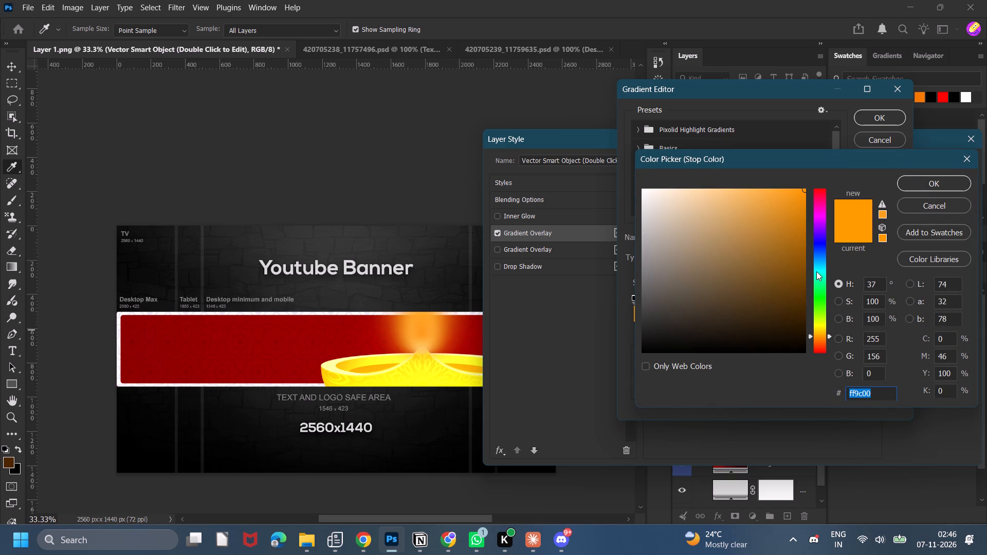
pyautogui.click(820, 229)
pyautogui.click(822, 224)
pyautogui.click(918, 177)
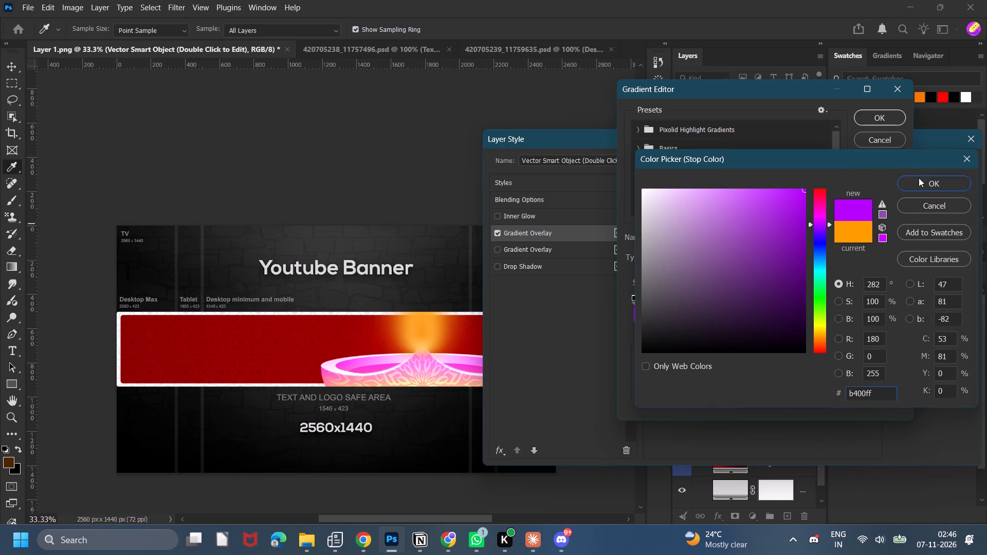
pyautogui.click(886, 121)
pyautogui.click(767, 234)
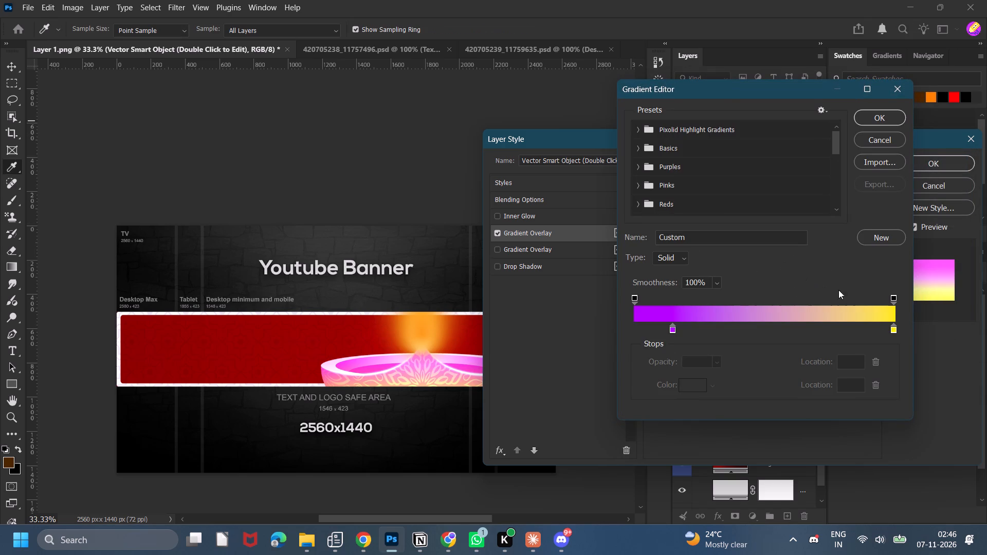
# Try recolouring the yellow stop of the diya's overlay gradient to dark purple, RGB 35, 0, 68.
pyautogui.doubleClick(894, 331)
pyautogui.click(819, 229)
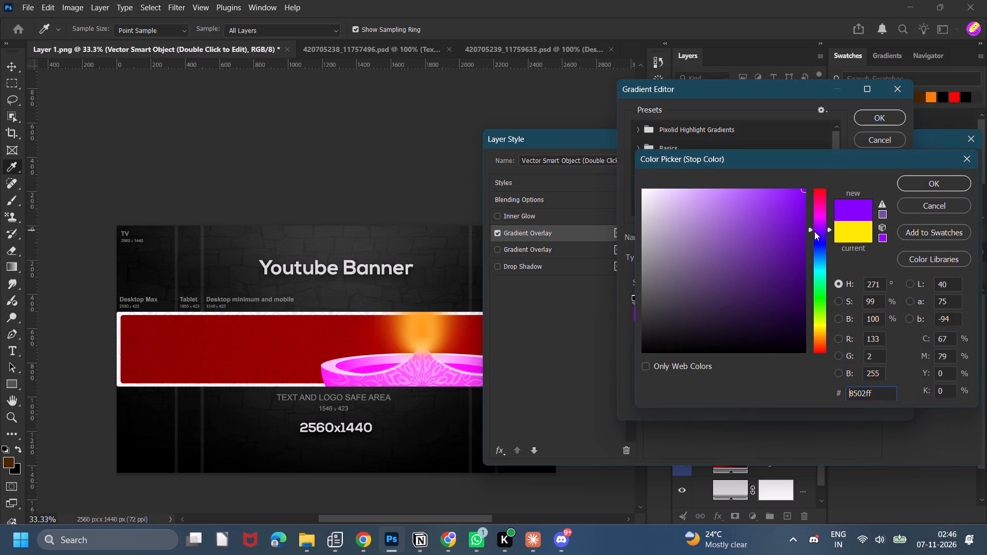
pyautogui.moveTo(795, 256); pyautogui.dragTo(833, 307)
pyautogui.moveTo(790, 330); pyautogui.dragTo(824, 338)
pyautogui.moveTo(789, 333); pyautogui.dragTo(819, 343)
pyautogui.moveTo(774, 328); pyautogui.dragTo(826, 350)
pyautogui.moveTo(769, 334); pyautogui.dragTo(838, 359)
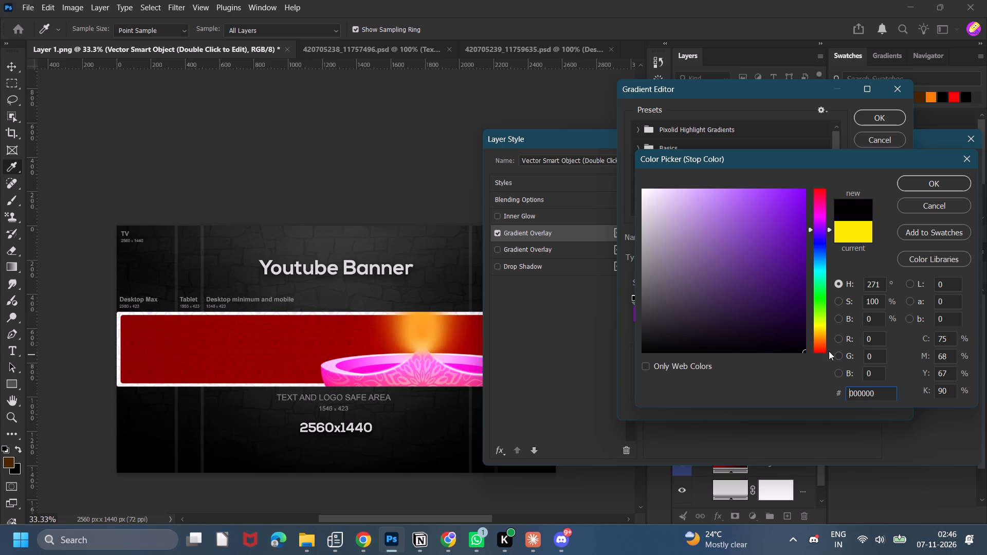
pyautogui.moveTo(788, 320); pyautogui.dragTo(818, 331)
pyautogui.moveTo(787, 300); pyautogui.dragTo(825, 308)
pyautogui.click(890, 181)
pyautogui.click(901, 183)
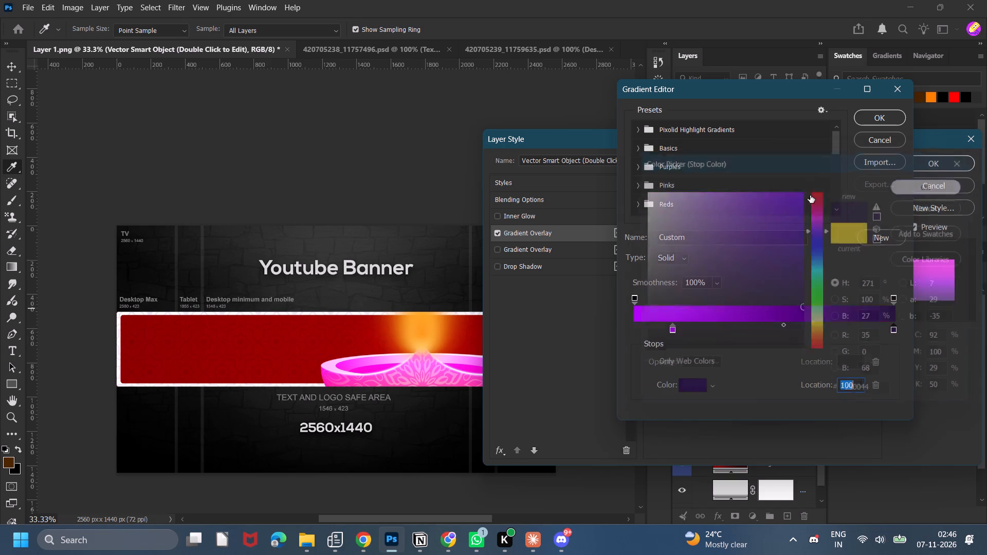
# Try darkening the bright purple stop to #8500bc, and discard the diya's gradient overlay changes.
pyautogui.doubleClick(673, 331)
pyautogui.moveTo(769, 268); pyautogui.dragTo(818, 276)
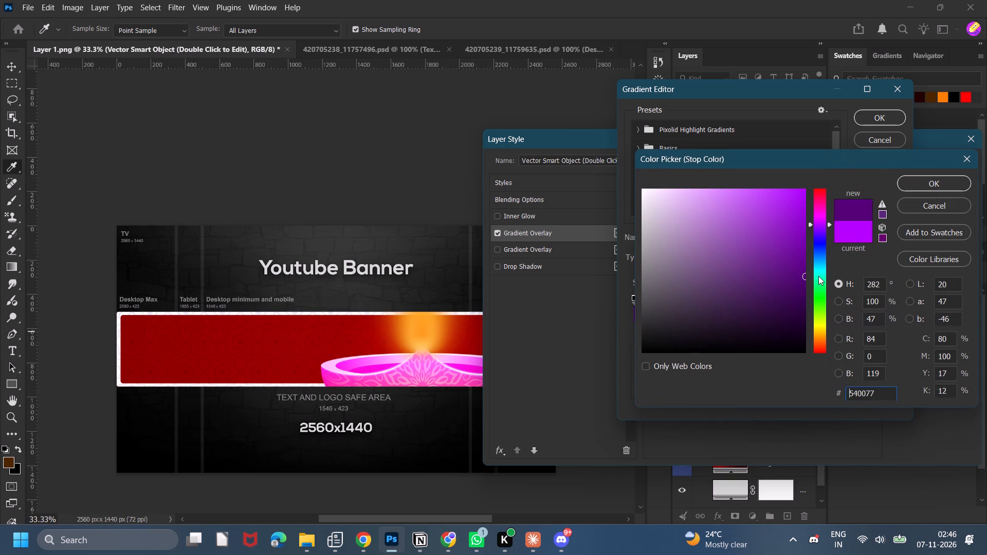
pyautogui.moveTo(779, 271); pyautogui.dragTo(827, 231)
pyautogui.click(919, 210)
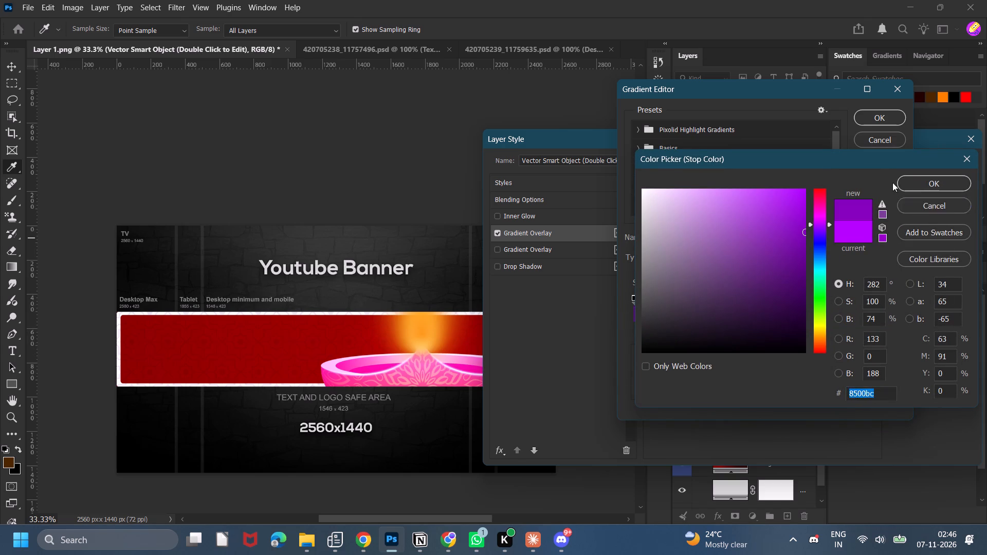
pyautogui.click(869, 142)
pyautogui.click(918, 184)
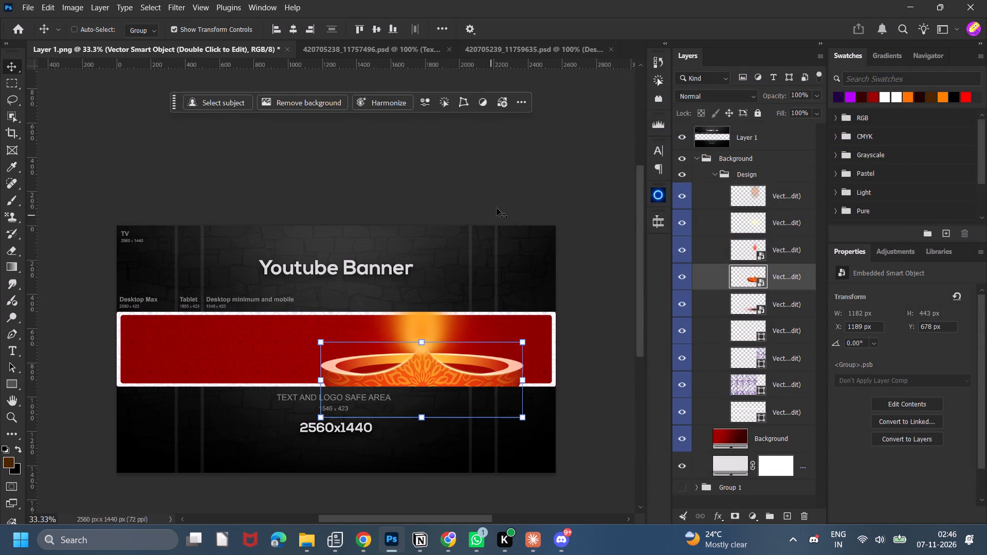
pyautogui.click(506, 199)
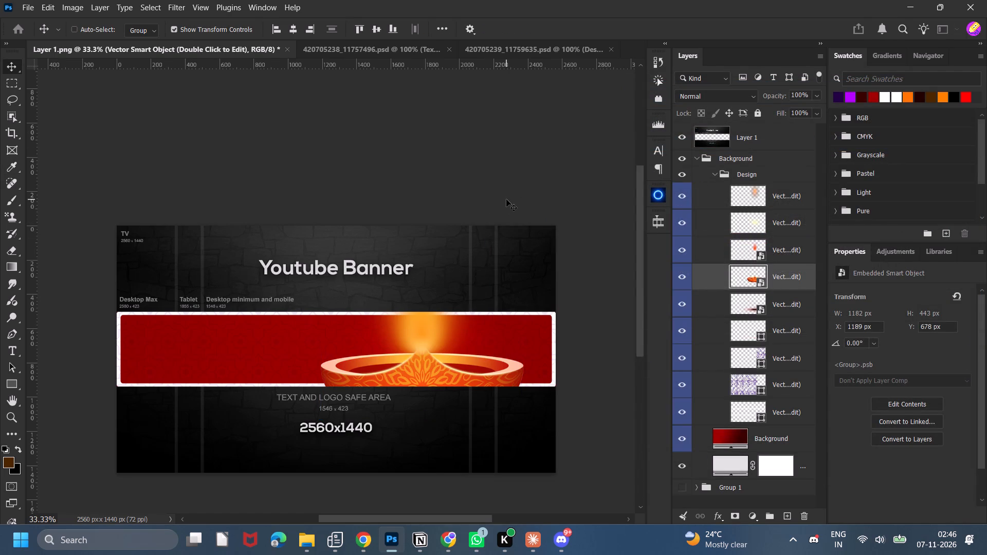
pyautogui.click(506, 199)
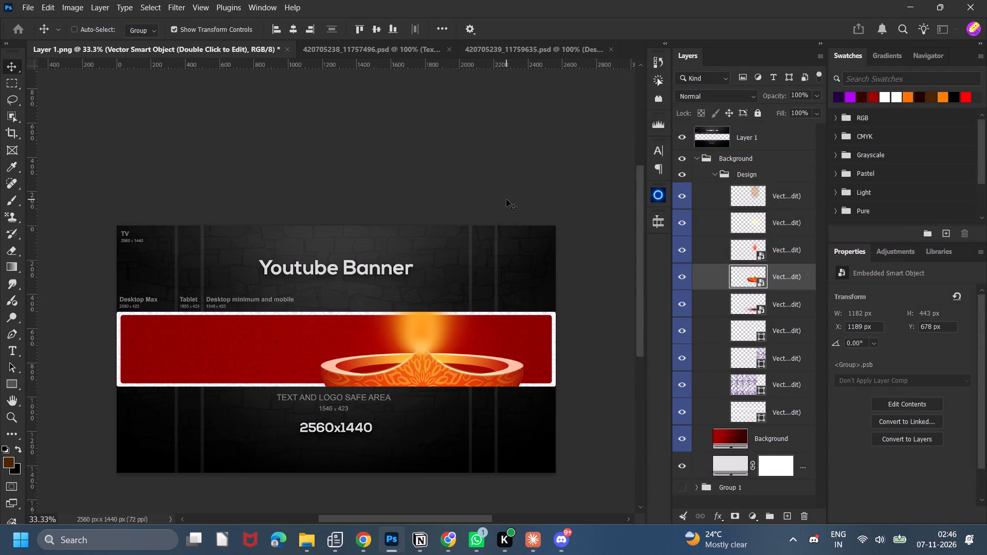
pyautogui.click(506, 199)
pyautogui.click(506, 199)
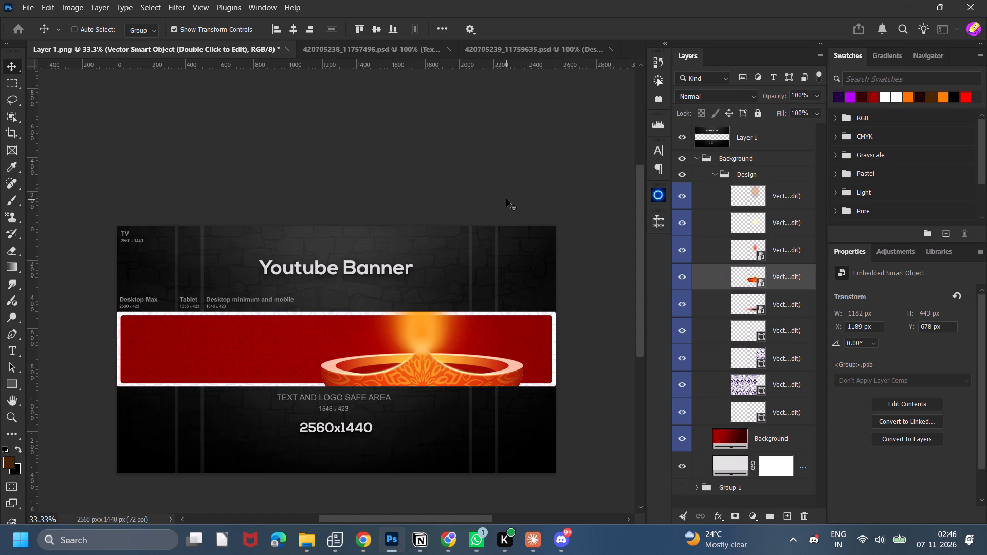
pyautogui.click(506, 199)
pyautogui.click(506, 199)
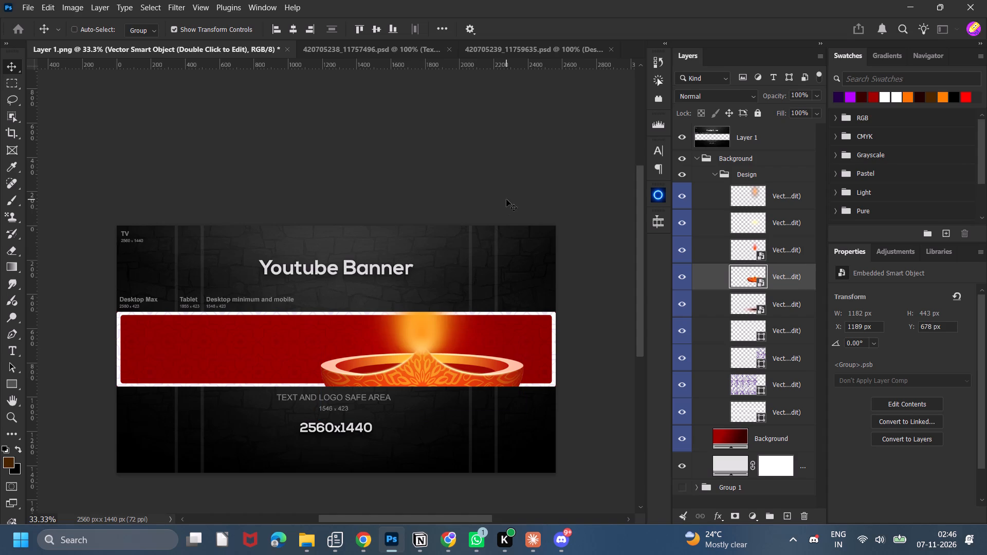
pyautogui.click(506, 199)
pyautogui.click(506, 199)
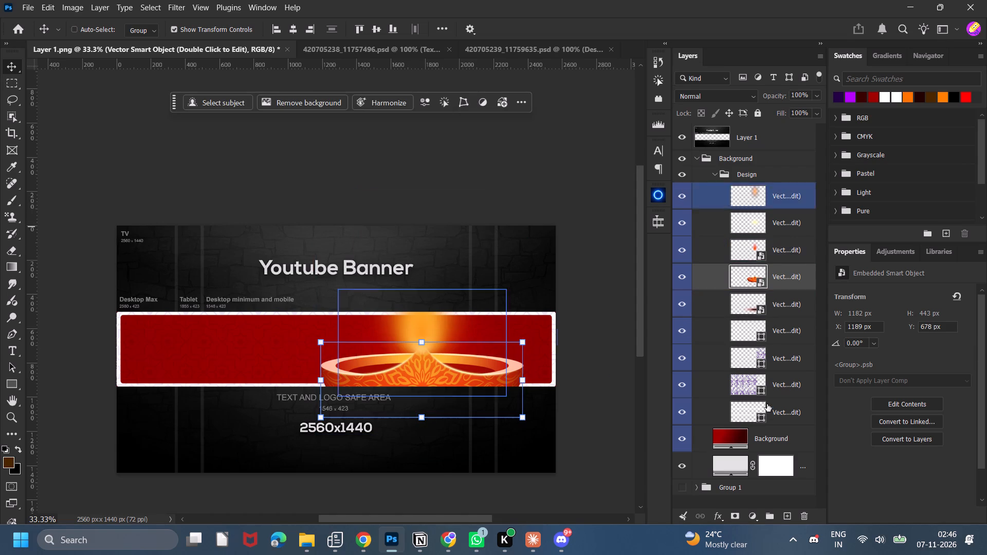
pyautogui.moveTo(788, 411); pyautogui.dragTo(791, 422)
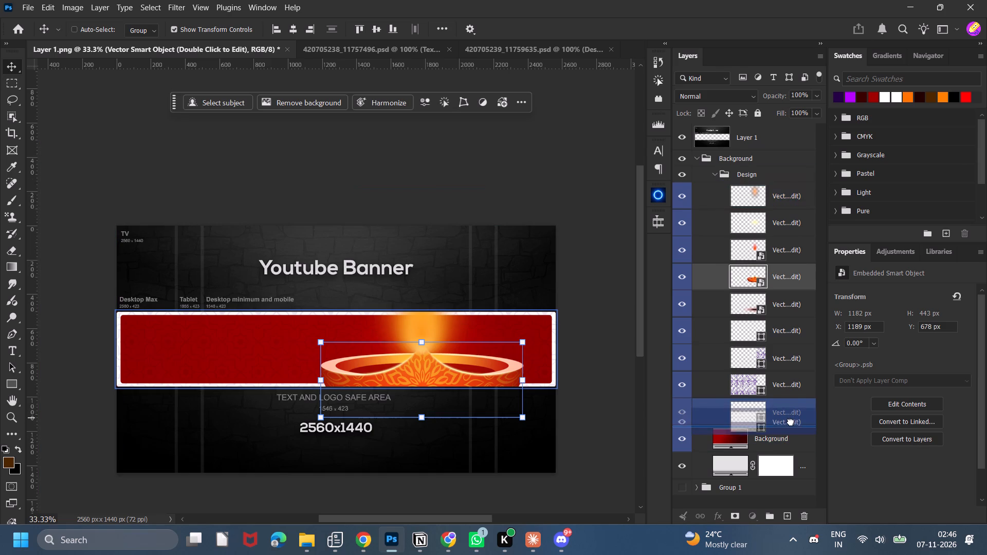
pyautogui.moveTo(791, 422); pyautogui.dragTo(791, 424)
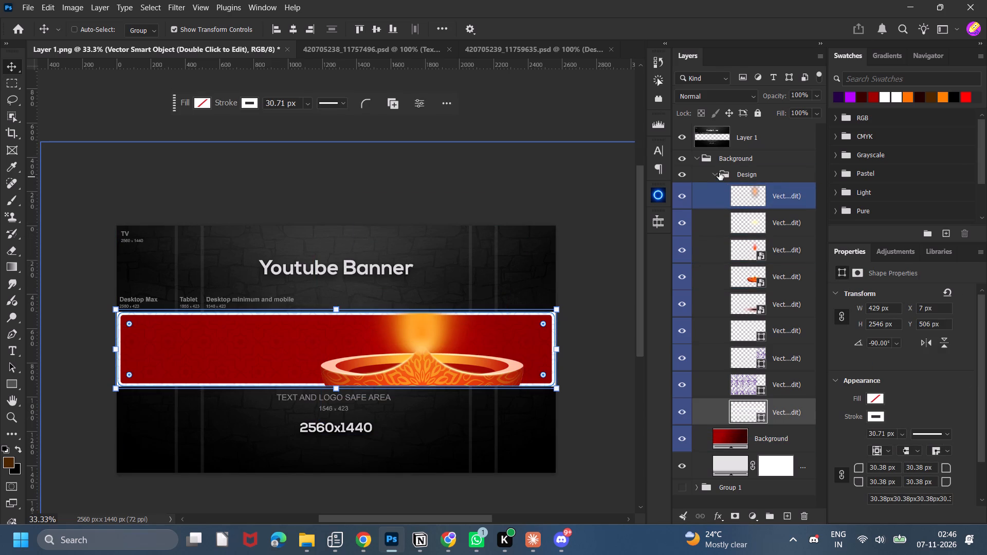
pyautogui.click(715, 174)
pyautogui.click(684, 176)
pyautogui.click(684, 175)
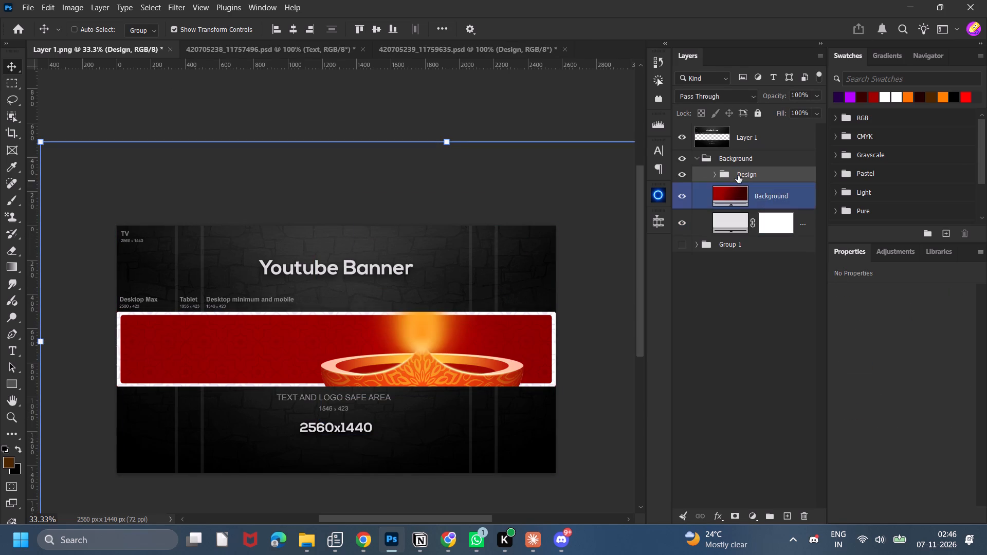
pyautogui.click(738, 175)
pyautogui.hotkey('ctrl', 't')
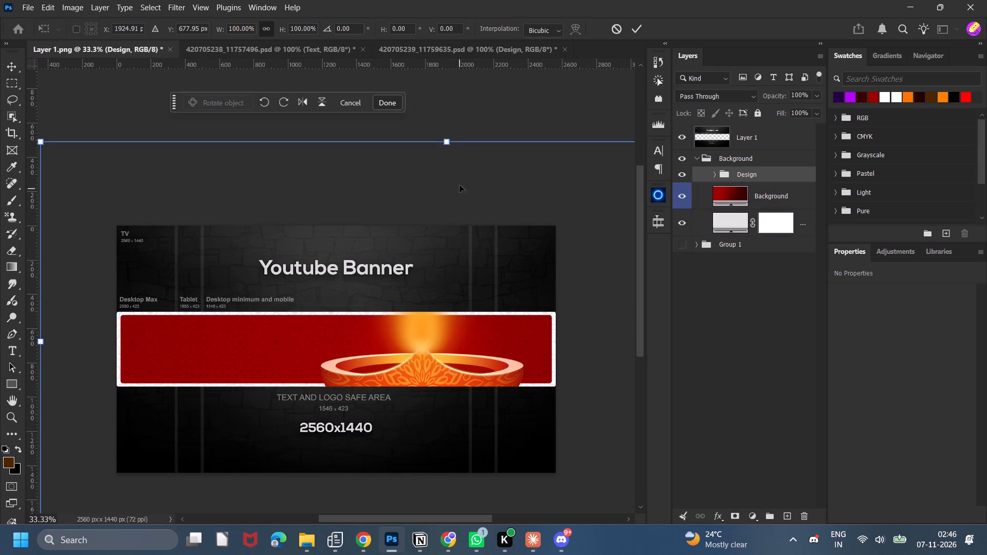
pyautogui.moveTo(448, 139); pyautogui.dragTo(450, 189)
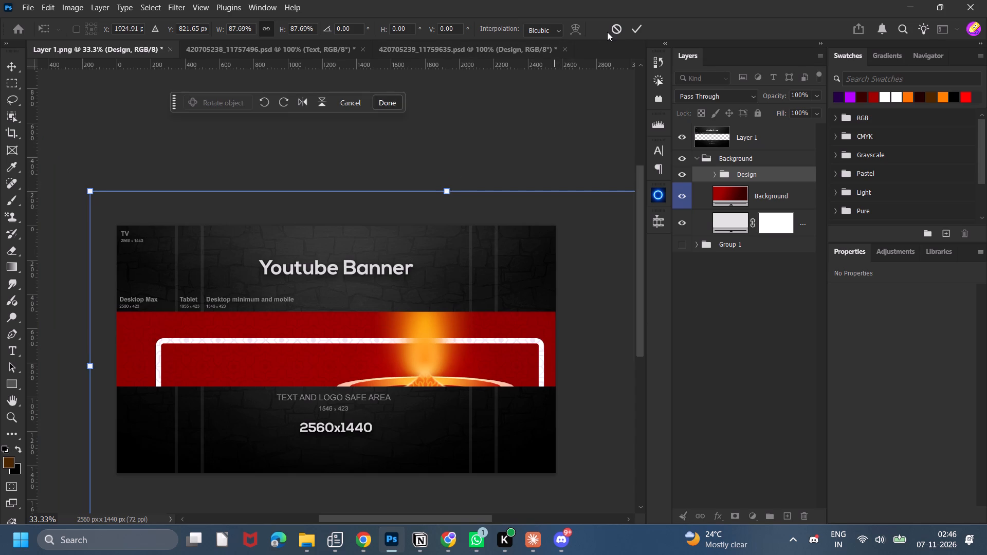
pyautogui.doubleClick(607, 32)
# Move the white border frame layer out of the Design group, placing it directly above the red Background layer.
pyautogui.click(715, 176)
pyautogui.scroll(-2, 730, 306)
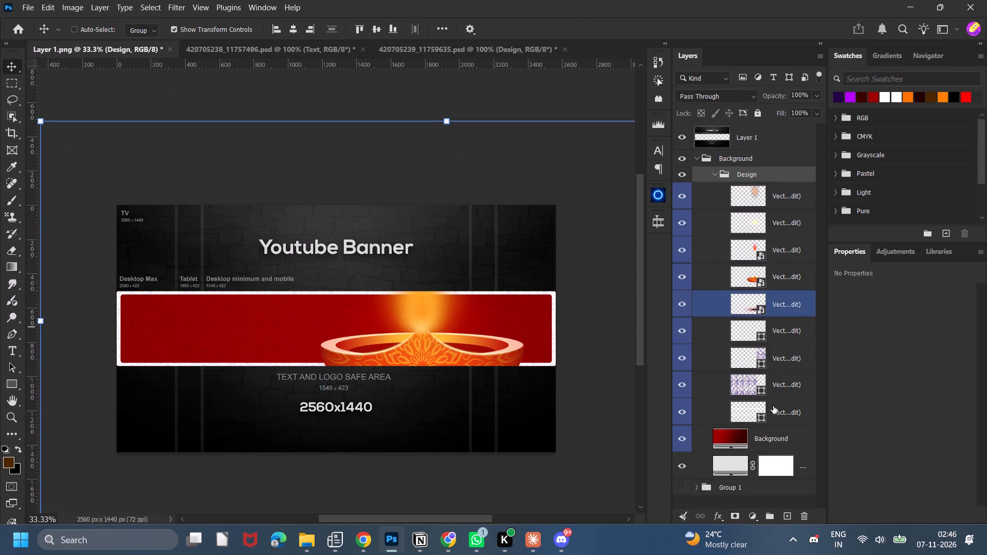
pyautogui.moveTo(782, 414); pyautogui.dragTo(780, 436)
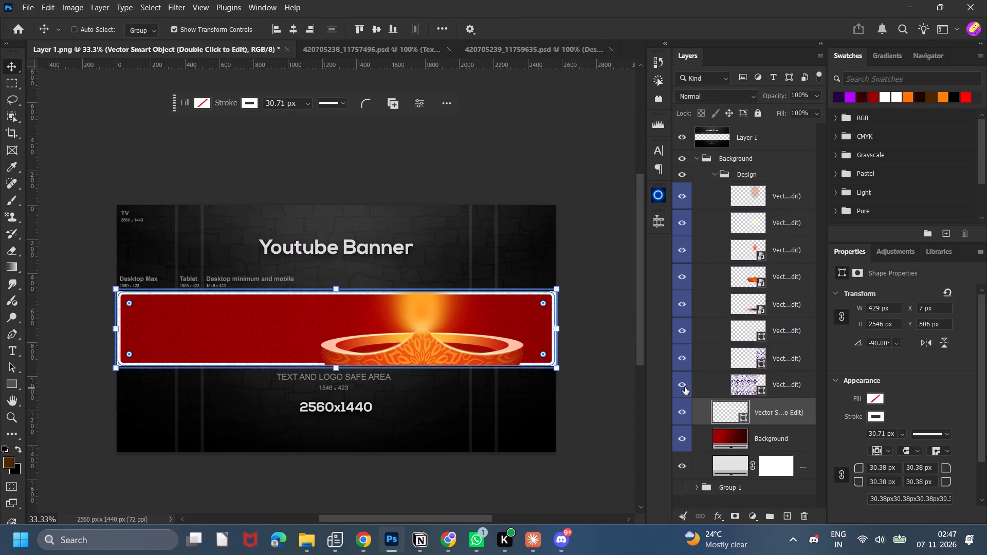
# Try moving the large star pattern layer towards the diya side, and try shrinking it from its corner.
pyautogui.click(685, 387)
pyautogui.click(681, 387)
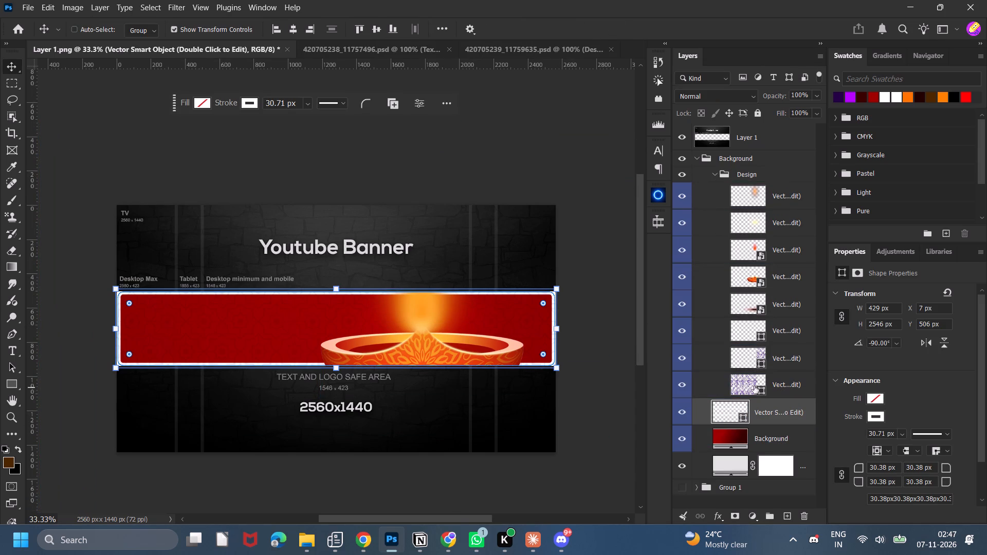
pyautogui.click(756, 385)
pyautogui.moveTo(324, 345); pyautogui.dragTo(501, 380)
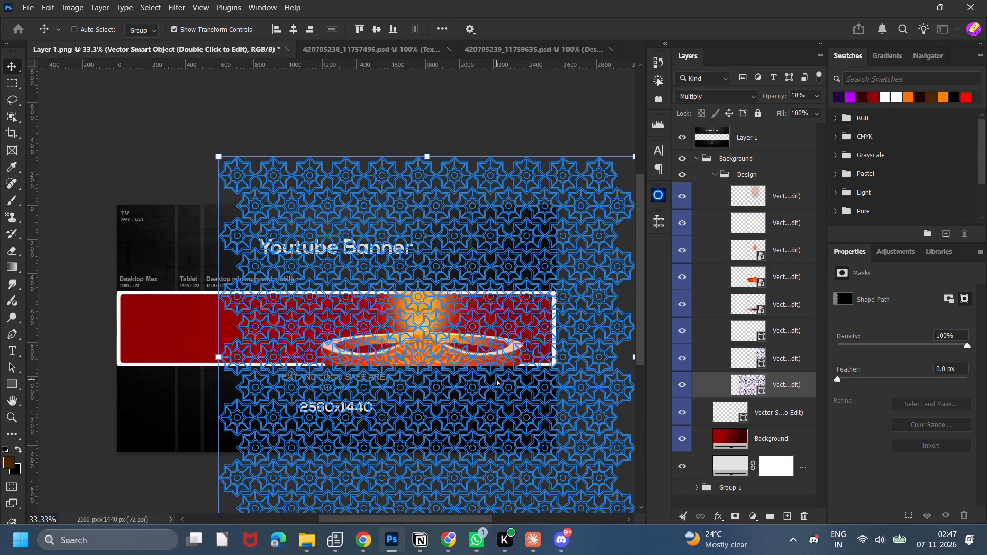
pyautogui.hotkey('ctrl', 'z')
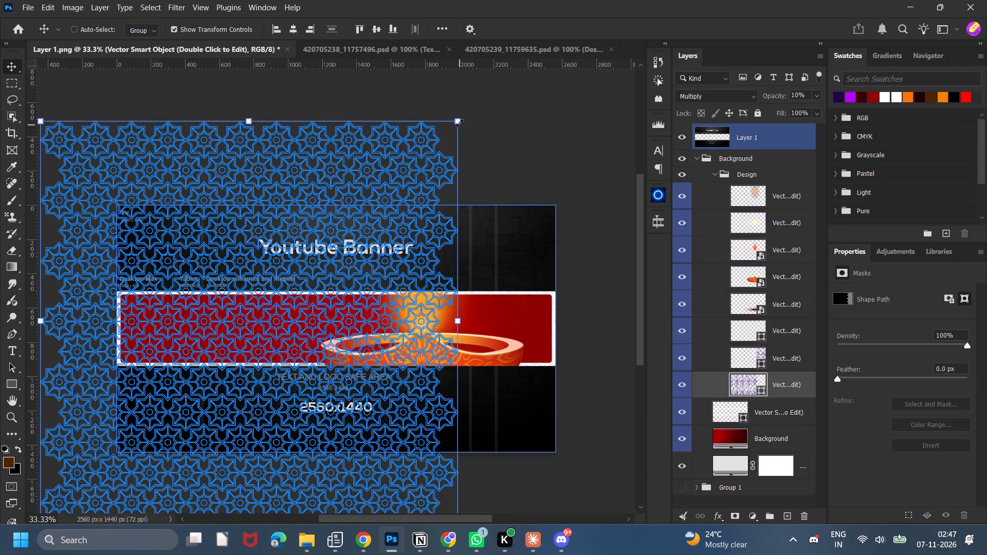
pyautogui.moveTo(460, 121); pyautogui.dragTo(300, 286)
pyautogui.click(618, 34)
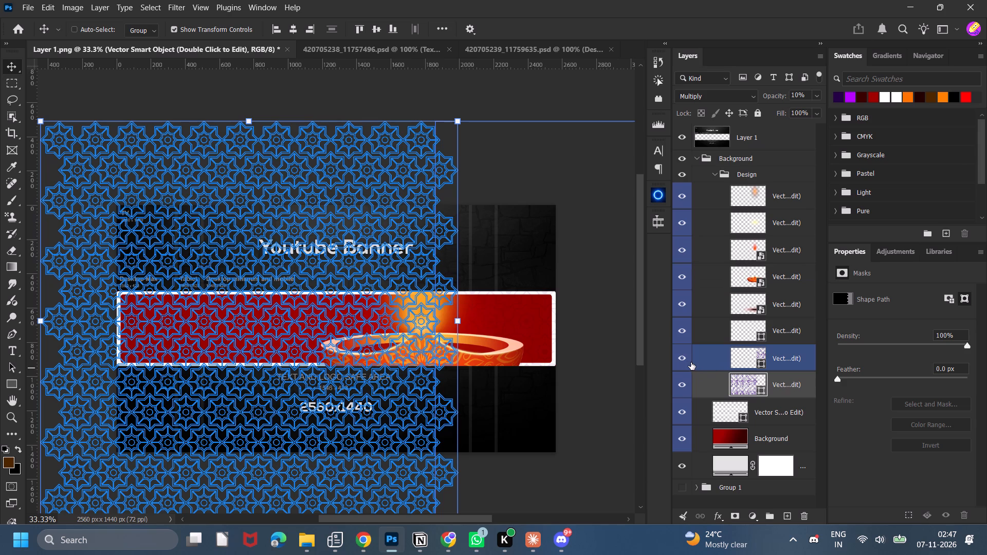
# Hide the upper star pattern layer, and scale the lower one to 49% in width and height.
pyautogui.click(686, 361)
pyautogui.moveTo(365, 345); pyautogui.dragTo(496, 343)
pyautogui.moveTo(480, 350); pyautogui.dragTo(447, 347)
pyautogui.hotkey('ctrl', '-')
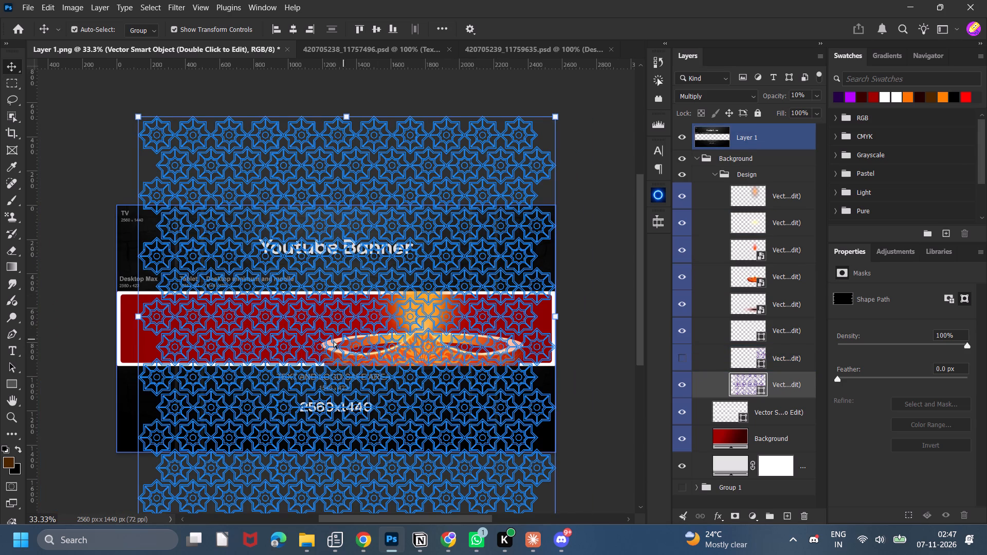
pyautogui.hotkey('ctrl', '-')
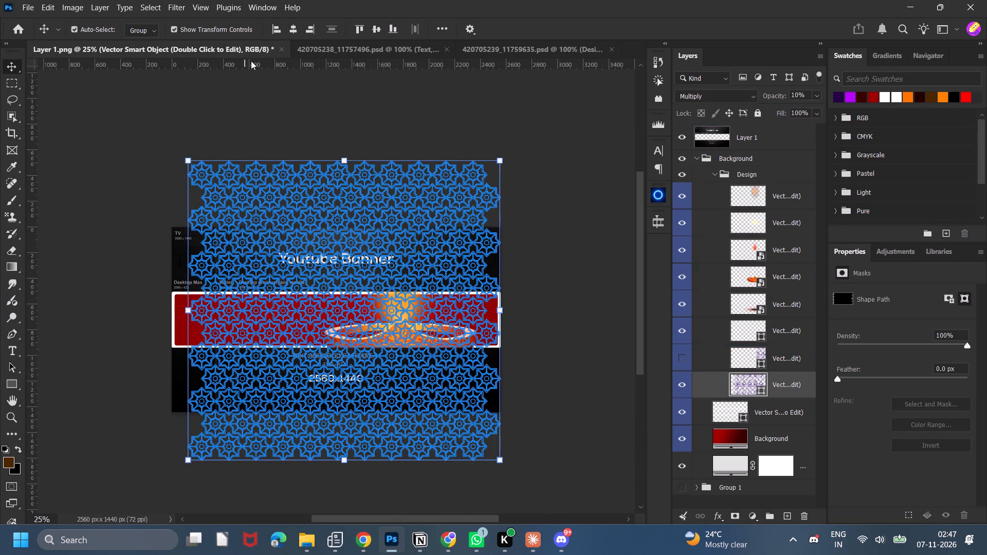
pyautogui.hotkey('ctrl', 't')
pyautogui.moveTo(283, 26); pyautogui.dragTo(272, 33)
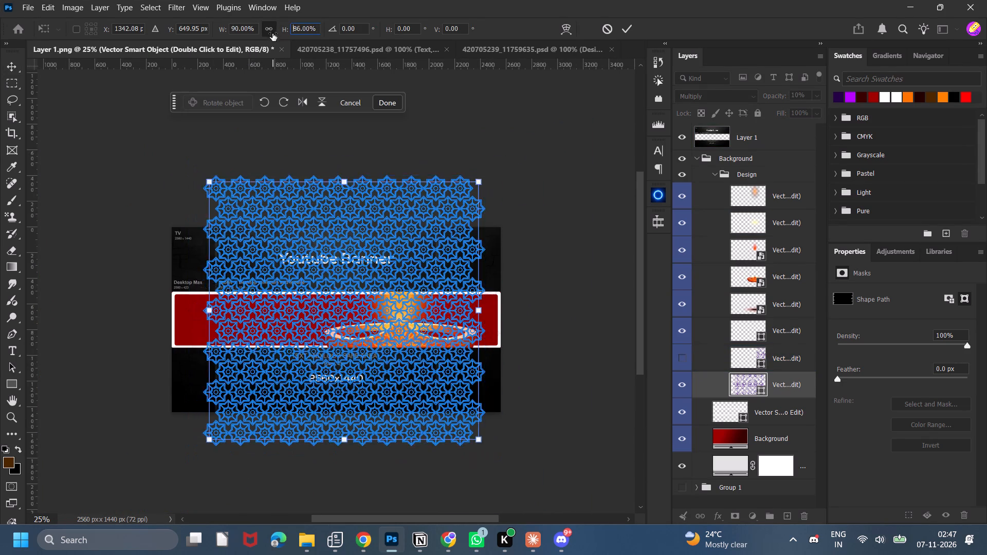
pyautogui.moveTo(272, 33); pyautogui.dragTo(249, 66)
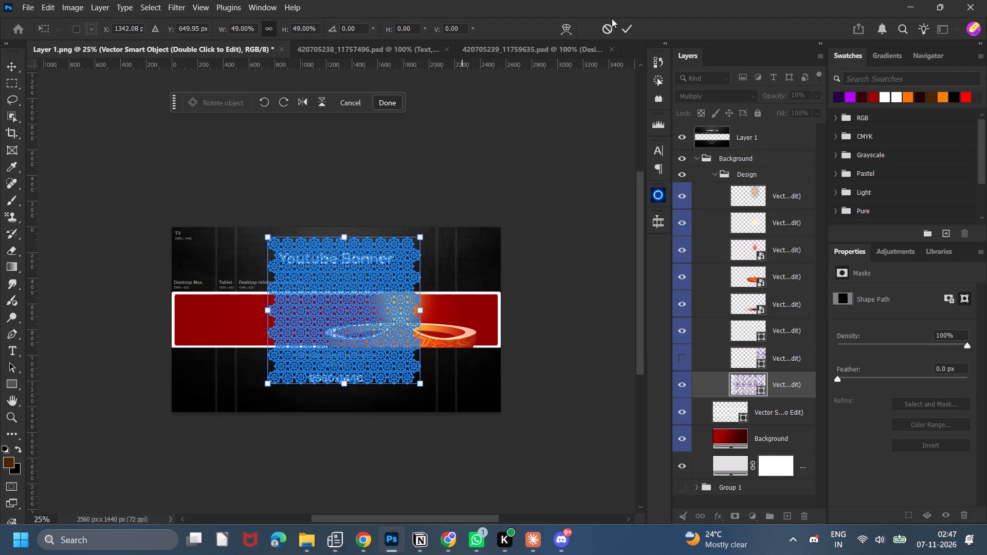
pyautogui.click(639, 30)
pyautogui.click(629, 31)
# Move the shrunken star pattern about 780 px left so it covers the left end of the red strip.
pyautogui.scroll(-2, 469, 229)
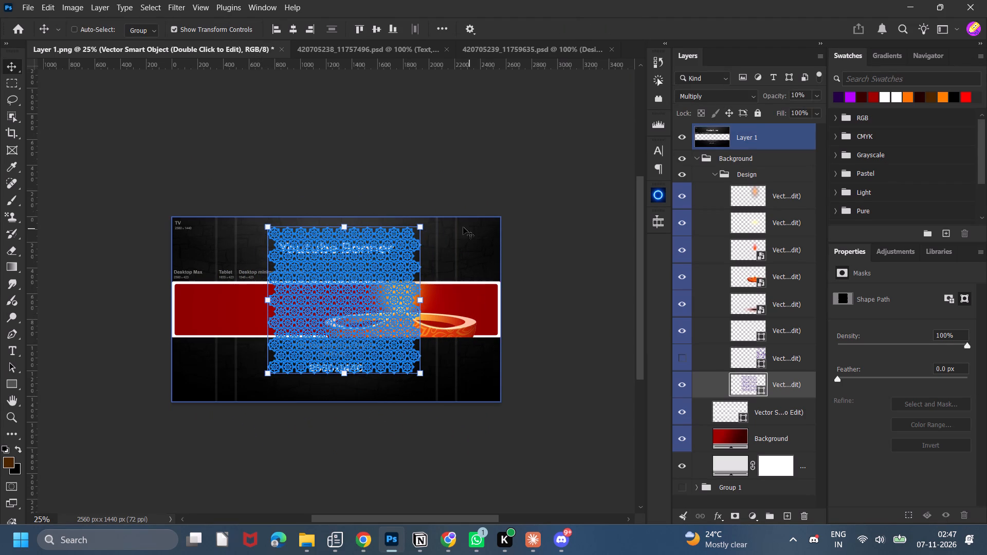
pyautogui.scroll(-1, 463, 227)
pyautogui.moveTo(540, 228); pyautogui.dragTo(491, 225)
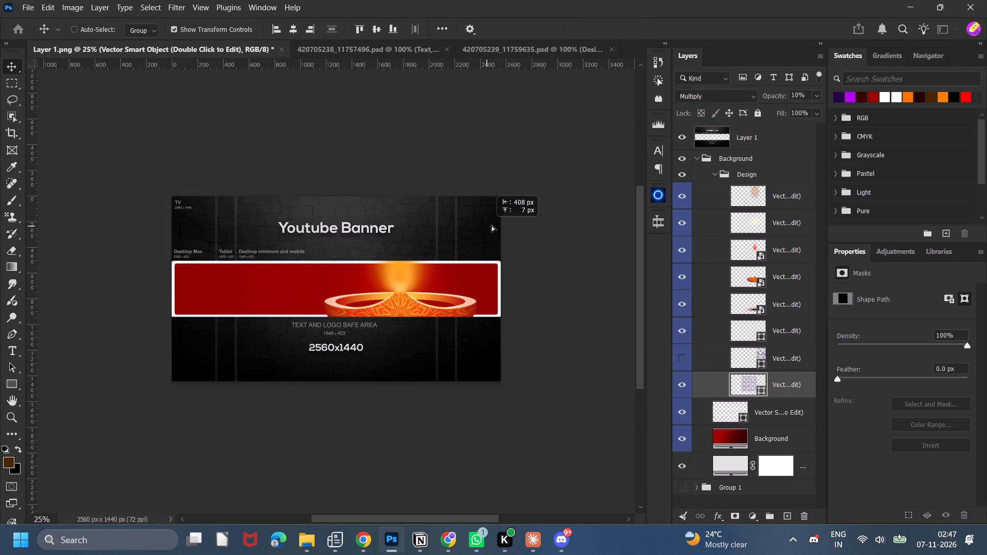
pyautogui.moveTo(491, 225); pyautogui.dragTo(435, 221)
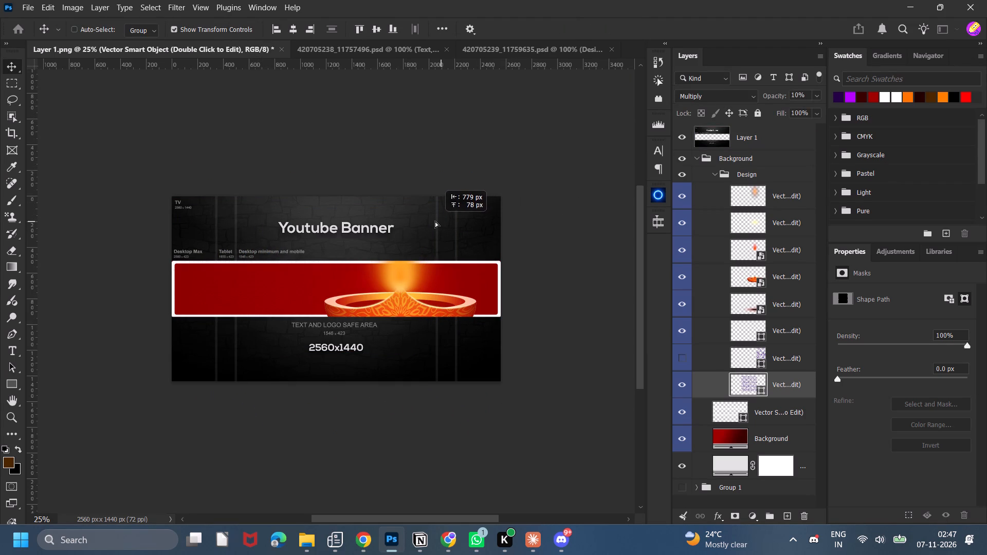
pyautogui.moveTo(435, 221); pyautogui.dragTo(432, 220)
# Duplicate the star pattern twice in a level row, each copy about 1160 px further right, to span the whole strip.
pyautogui.keyDown('alt'); pyautogui.keyDown('shift'); pyautogui.moveTo(267, 280); pyautogui.dragTo(270, 280); pyautogui.keyUp('shift'); pyautogui.keyUp('alt')
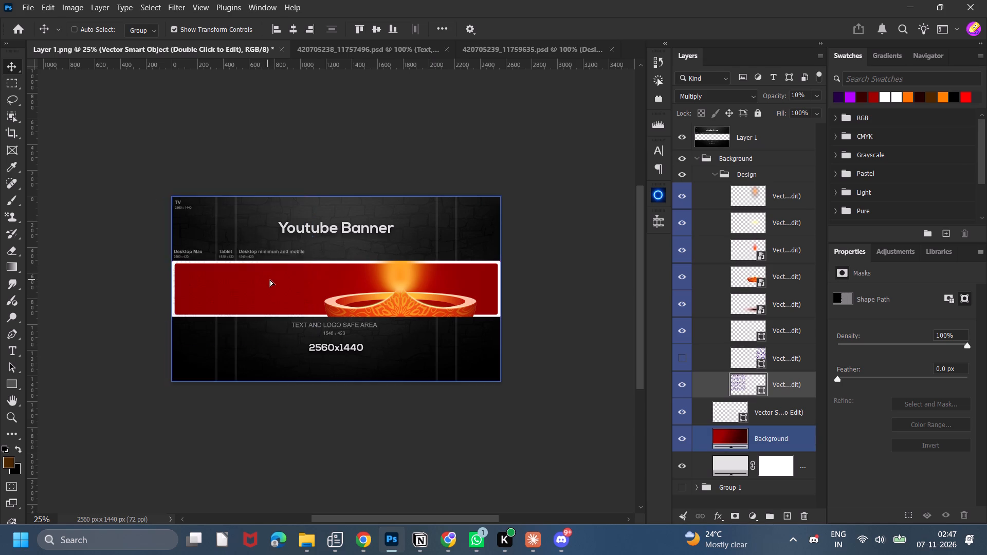
pyautogui.keyDown('alt'); pyautogui.keyDown('shift'); pyautogui.moveTo(270, 280); pyautogui.dragTo(416, 283); pyautogui.keyUp('shift'); pyautogui.keyUp('alt')
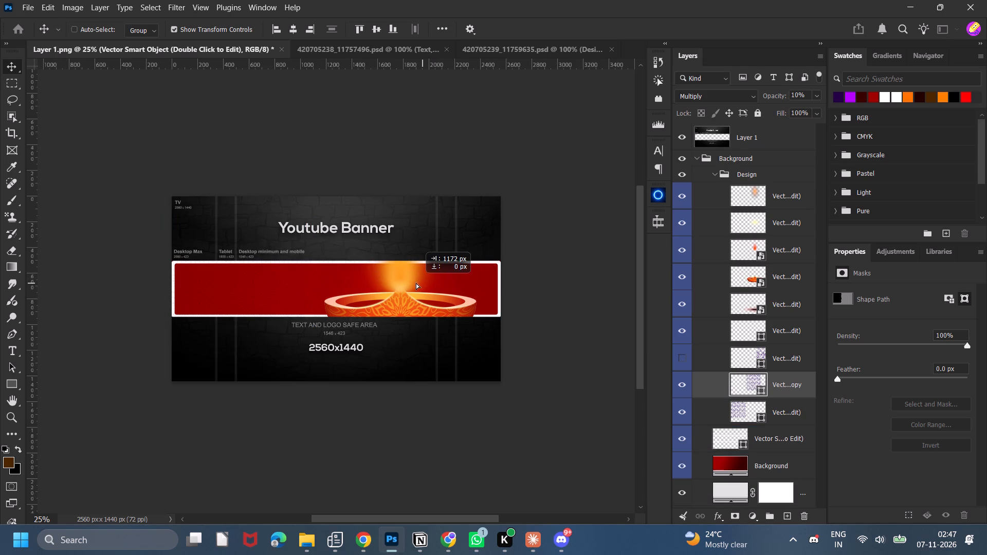
pyautogui.keyDown('alt'); pyautogui.keyDown('shift'); pyautogui.moveTo(416, 283); pyautogui.dragTo(414, 282); pyautogui.keyUp('shift'); pyautogui.keyUp('alt')
pyautogui.keyDown('alt'); pyautogui.keyDown('shift'); pyautogui.moveTo(394, 289); pyautogui.dragTo(558, 290); pyautogui.keyUp('shift'); pyautogui.keyUp('alt')
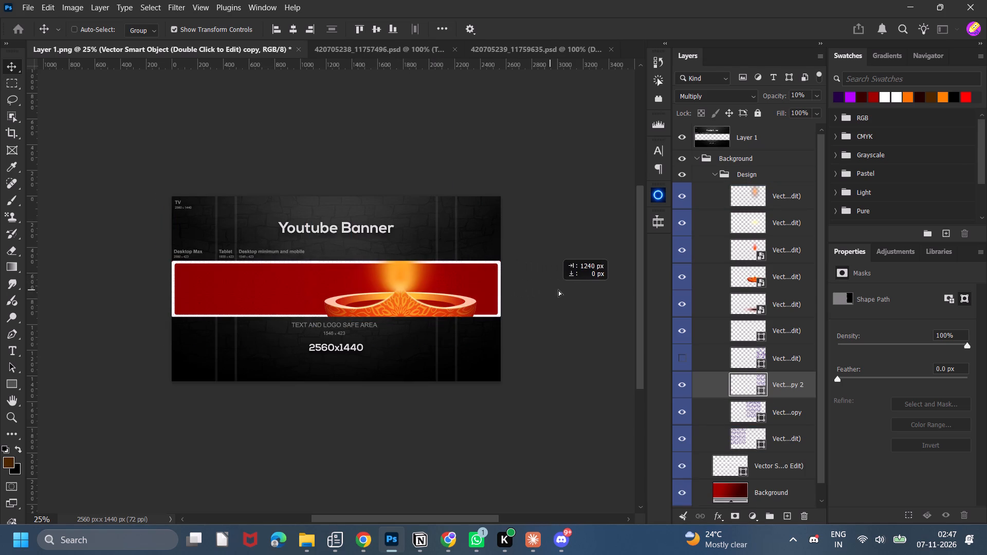
pyautogui.keyDown('alt'); pyautogui.keyDown('shift'); pyautogui.moveTo(558, 290); pyautogui.dragTo(540, 287); pyautogui.keyUp('shift'); pyautogui.keyUp('alt')
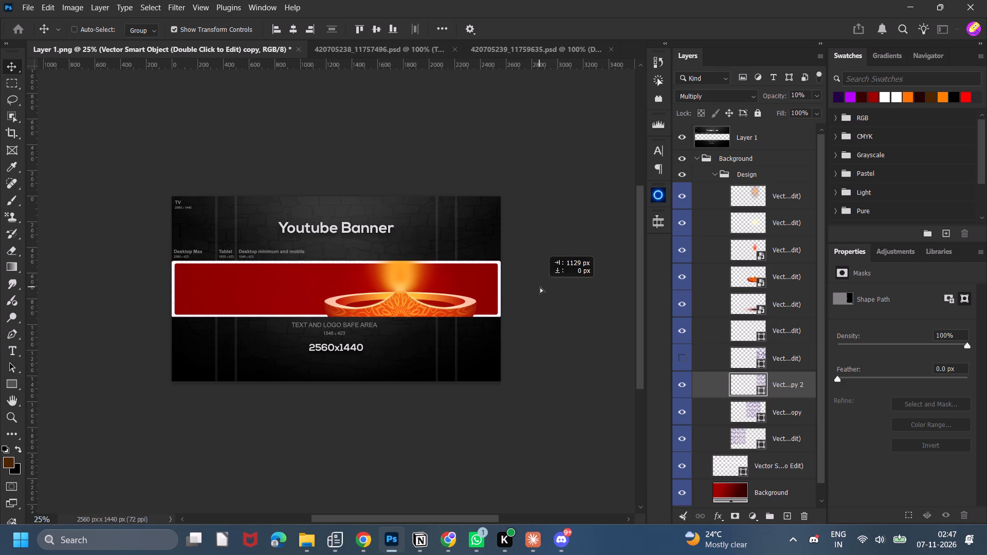
pyautogui.keyDown('alt'); pyautogui.keyDown('shift'); pyautogui.moveTo(540, 287); pyautogui.dragTo(542, 287); pyautogui.keyUp('shift'); pyautogui.keyUp('alt')
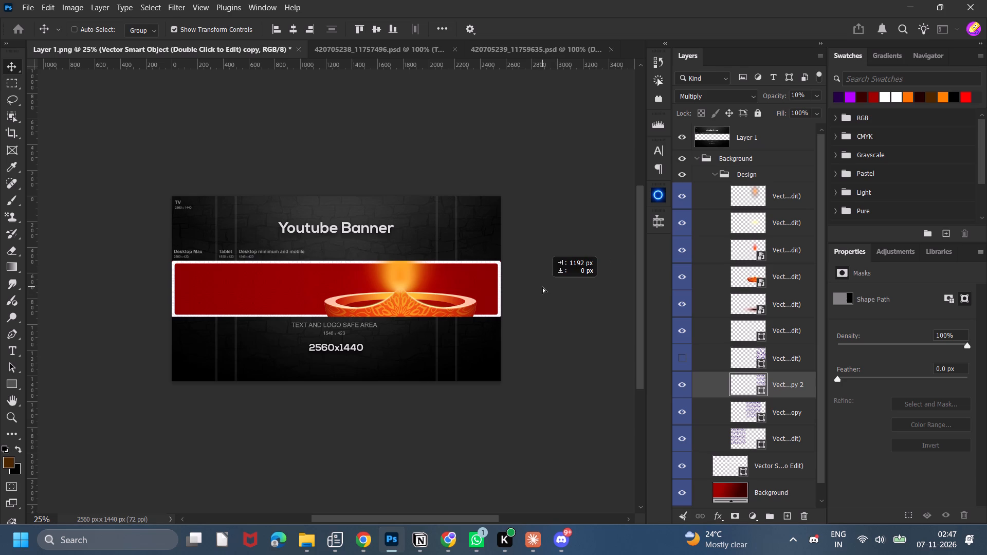
pyautogui.keyDown('alt'); pyautogui.keyDown('shift'); pyautogui.moveTo(542, 287); pyautogui.dragTo(542, 287); pyautogui.keyUp('shift'); pyautogui.keyUp('alt')
pyautogui.click(325, 164)
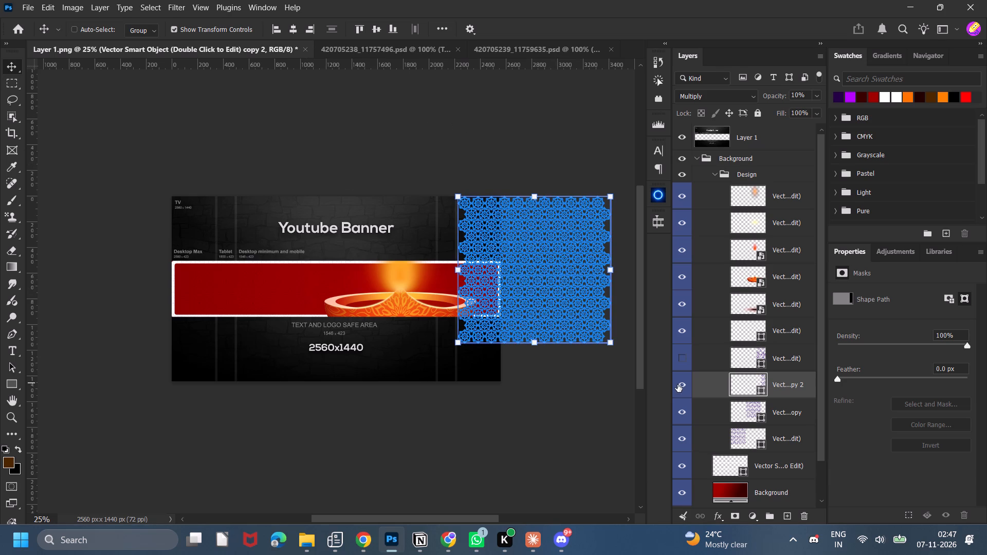
pyautogui.click(444, 120)
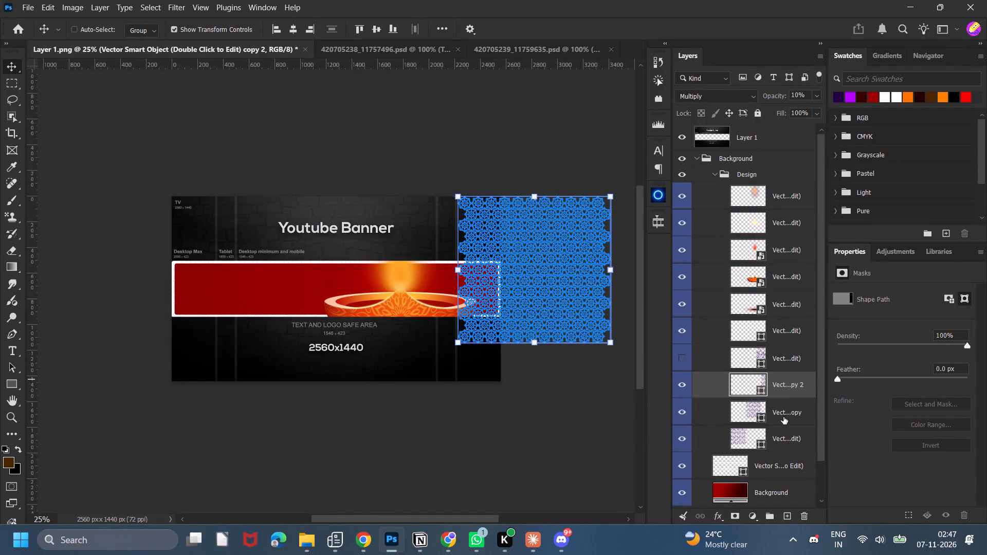
# Move the three star pattern layers out of the Design group, placing them directly above the border frame layer.
pyautogui.keyDown('shift'); pyautogui.click(781, 442); pyautogui.keyUp('shift')
pyautogui.moveTo(780, 389); pyautogui.dragTo(784, 454)
# Delete the hidden star pattern layer and the small stray shape layer from the Design group.
pyautogui.click(741, 357)
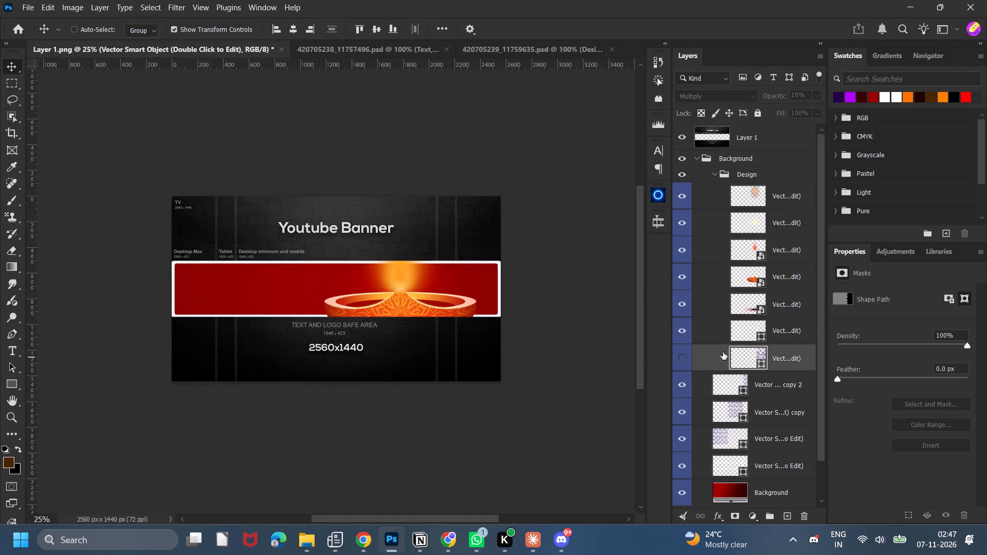
pyautogui.press('Delete')
pyautogui.click(780, 334)
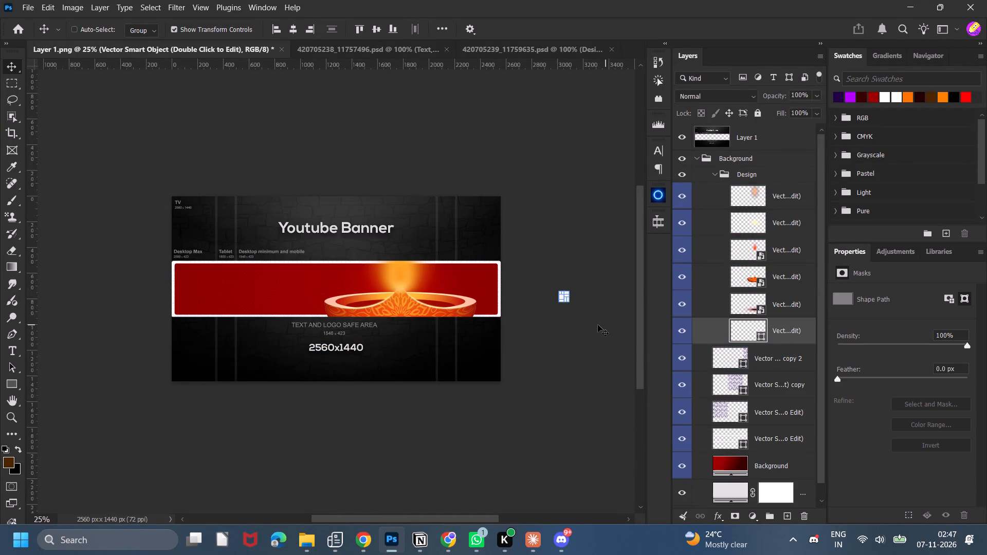
pyautogui.moveTo(595, 325); pyautogui.dragTo(468, 304)
pyautogui.press('Delete')
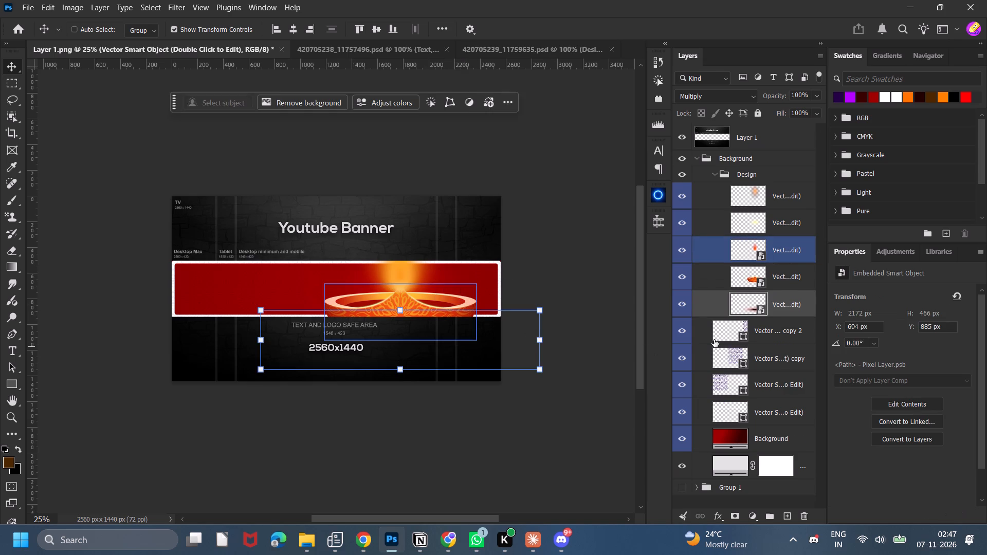
# Scale the Design group with the diya artwork to 49.84% and centre it horizontally within the red strip.
pyautogui.click(781, 284)
pyautogui.click(771, 251)
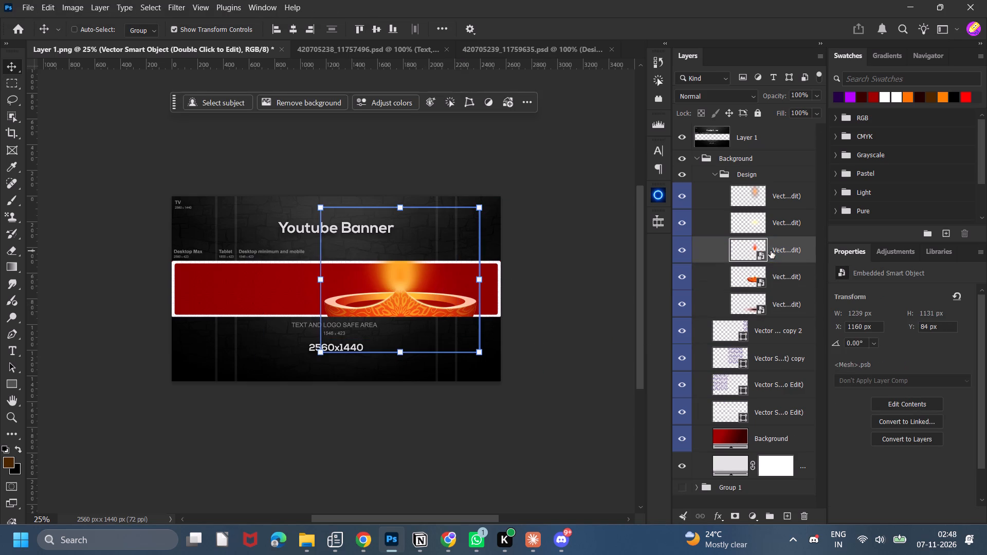
pyautogui.click(778, 213)
pyautogui.click(712, 174)
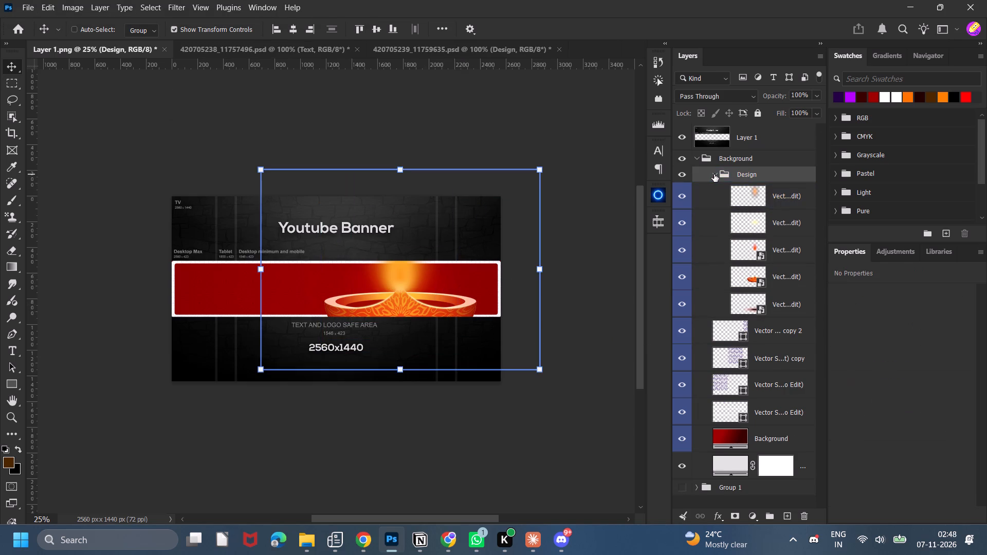
pyautogui.click(716, 174)
pyautogui.moveTo(401, 166); pyautogui.dragTo(404, 235)
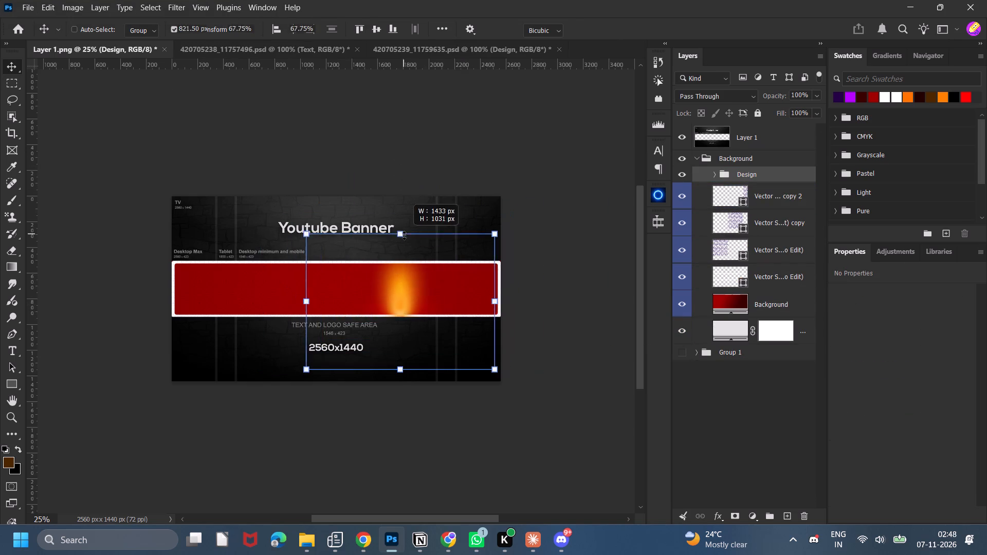
pyautogui.moveTo(404, 235); pyautogui.dragTo(410, 270)
pyautogui.moveTo(416, 319); pyautogui.dragTo(350, 272)
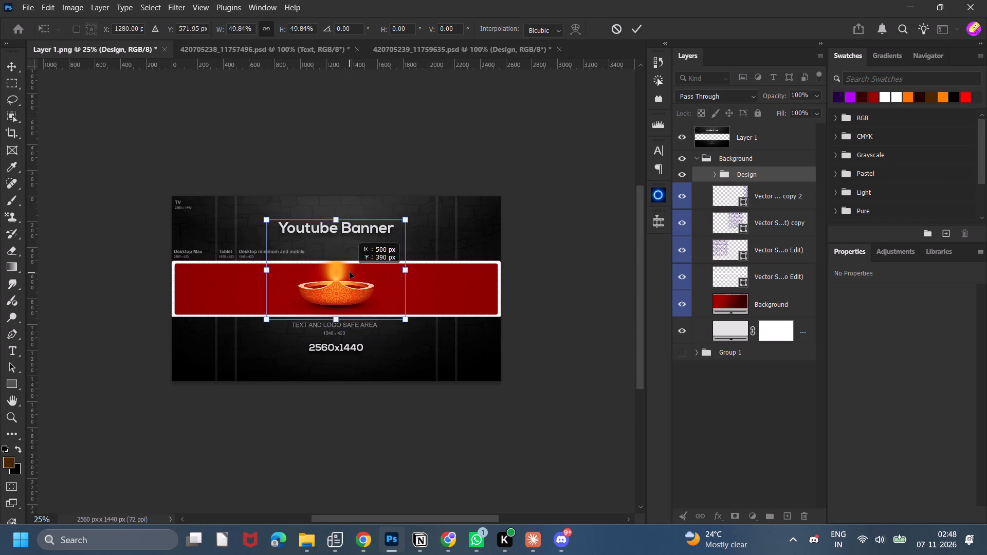
pyautogui.moveTo(350, 272); pyautogui.dragTo(348, 280)
pyautogui.click(633, 27)
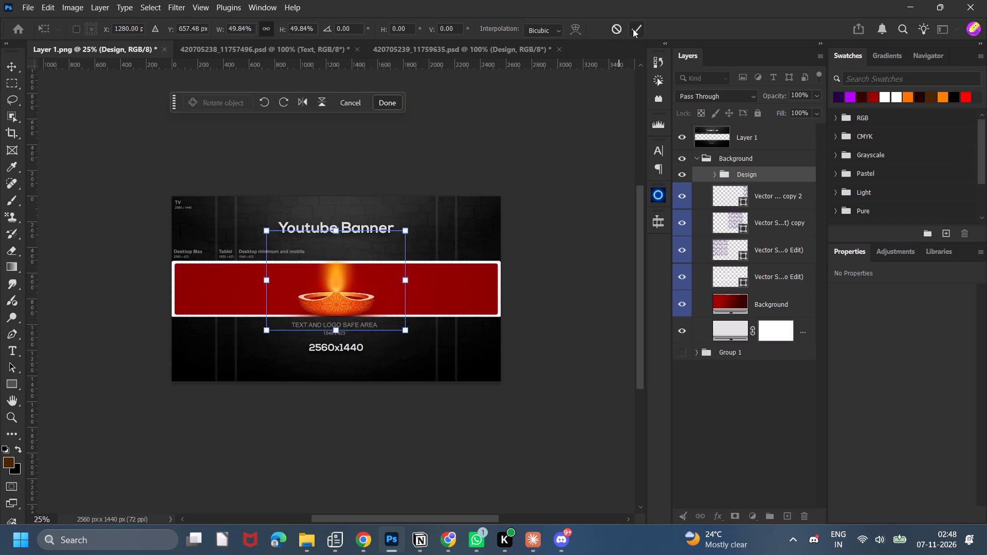
pyautogui.click(293, 35)
pyautogui.click(440, 143)
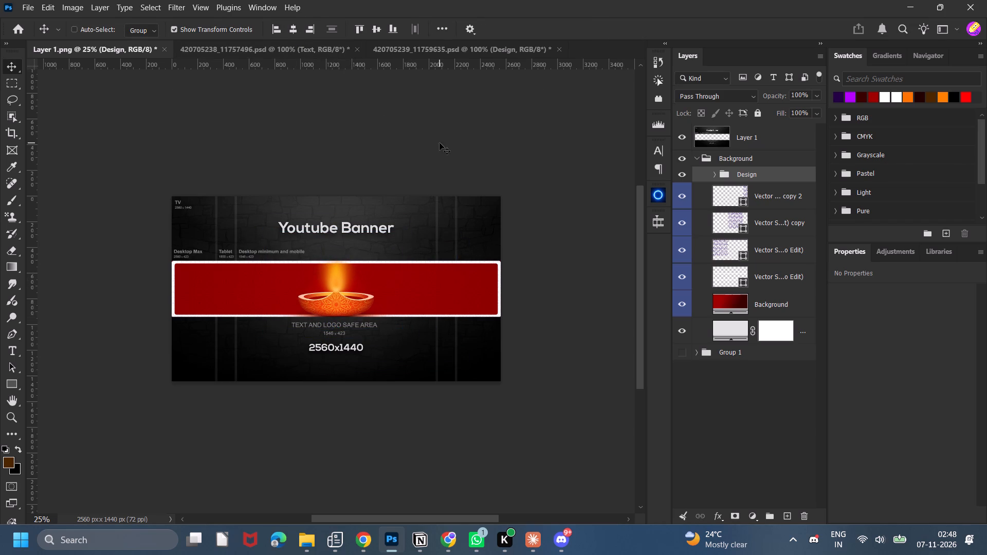
# Enlarge the Design group to 126.19%, keeping the diya centred with its bowl cropped by the strip's lower edge.
pyautogui.moveTo(338, 337); pyautogui.dragTo(343, 363)
pyautogui.moveTo(358, 306); pyautogui.dragTo(361, 297)
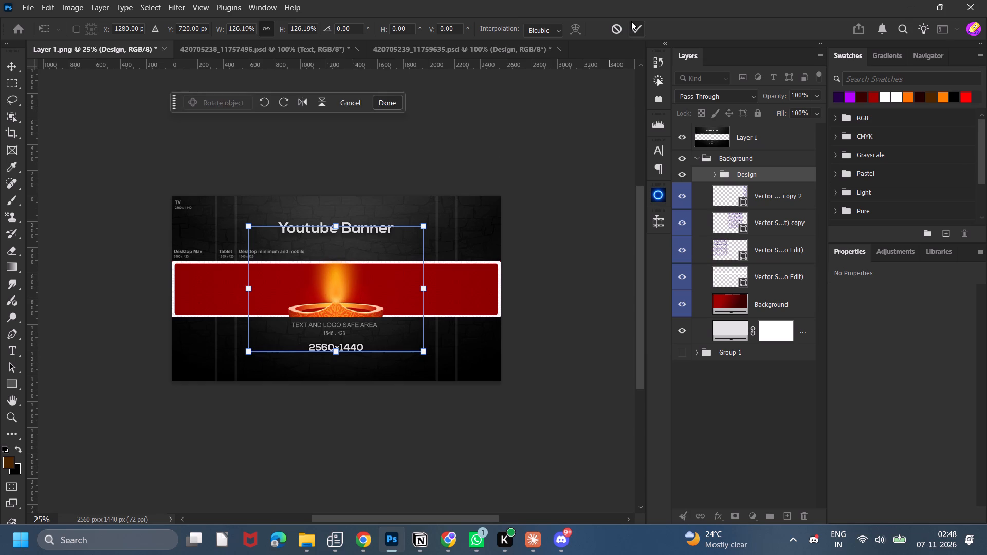
pyautogui.click(640, 28)
# Recolour the border frame's white stroke to the recently used orange.
pyautogui.click(738, 281)
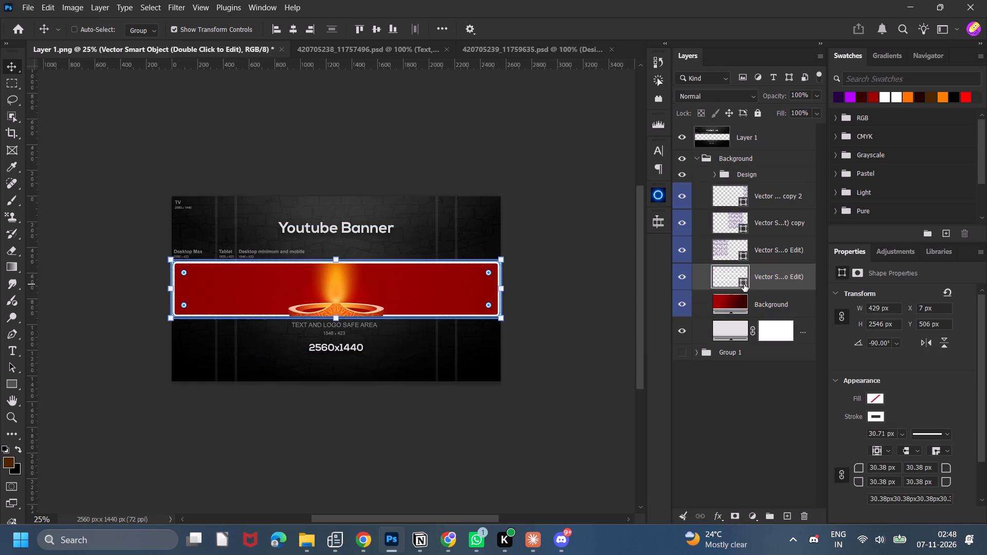
pyautogui.click(744, 284)
pyautogui.click(874, 413)
pyautogui.click(881, 350)
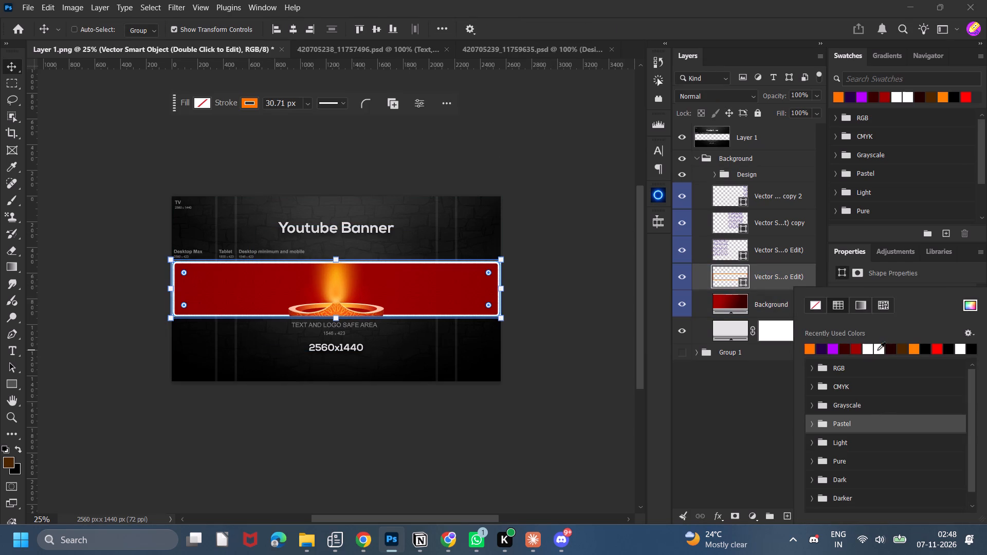
# Set the orange border frame layer's blending mode to Linear Dodge (Add).
pyautogui.click(544, 171)
pyautogui.click(690, 90)
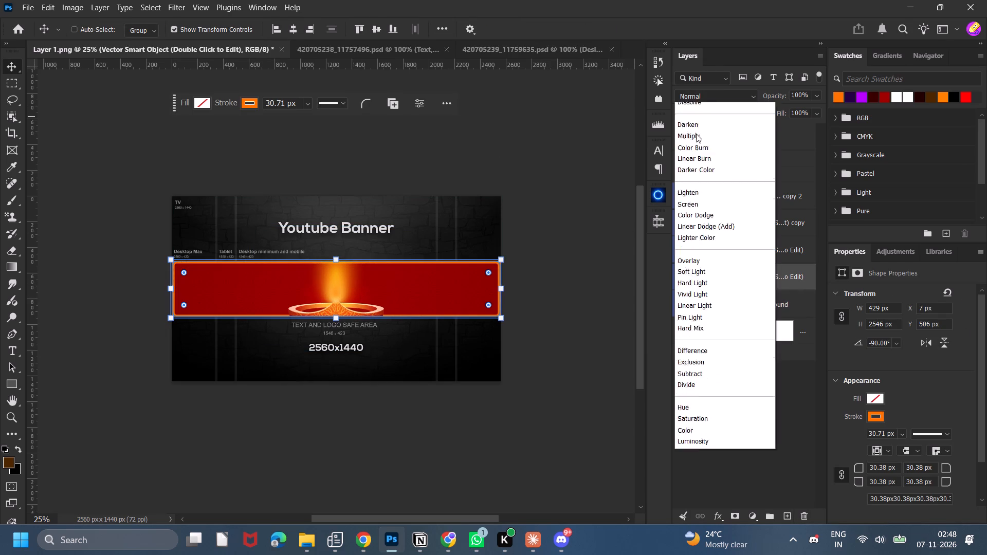
pyautogui.click(714, 240)
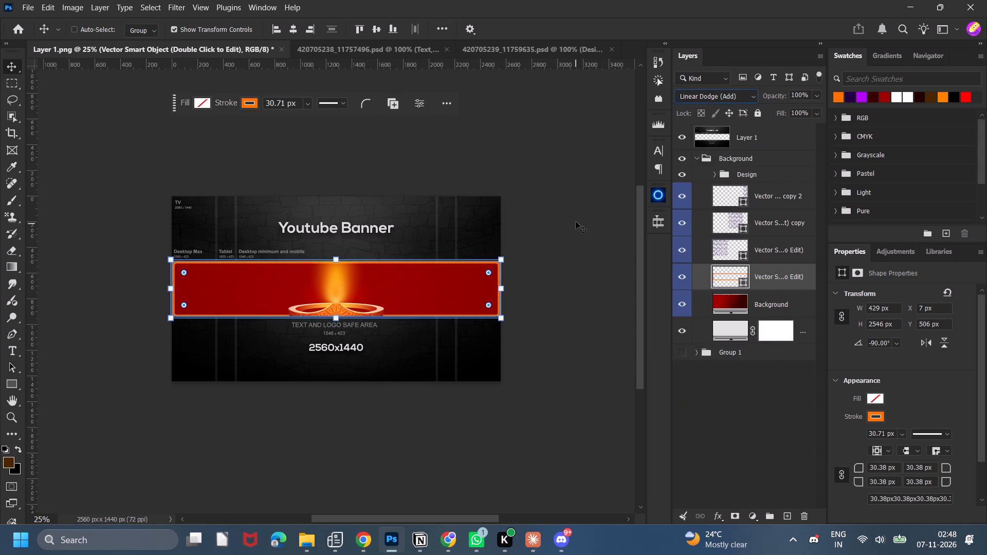
pyautogui.click(575, 221)
# Duplicate the orange border frame layer and convert the copy to a smart object.
pyautogui.hotkey('ctrl', 'j')
pyautogui.rightClick(771, 276)
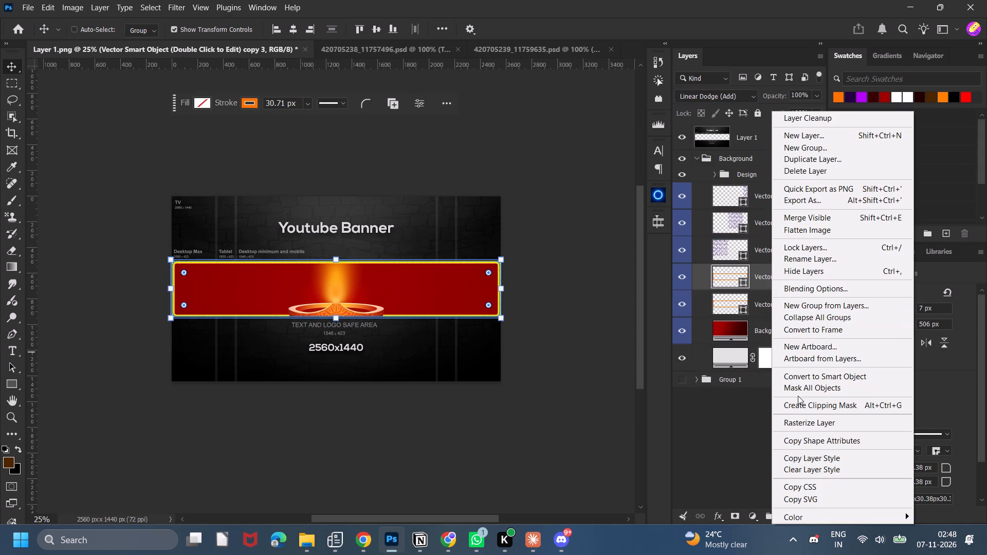
pyautogui.click(799, 373)
pyautogui.click(575, 196)
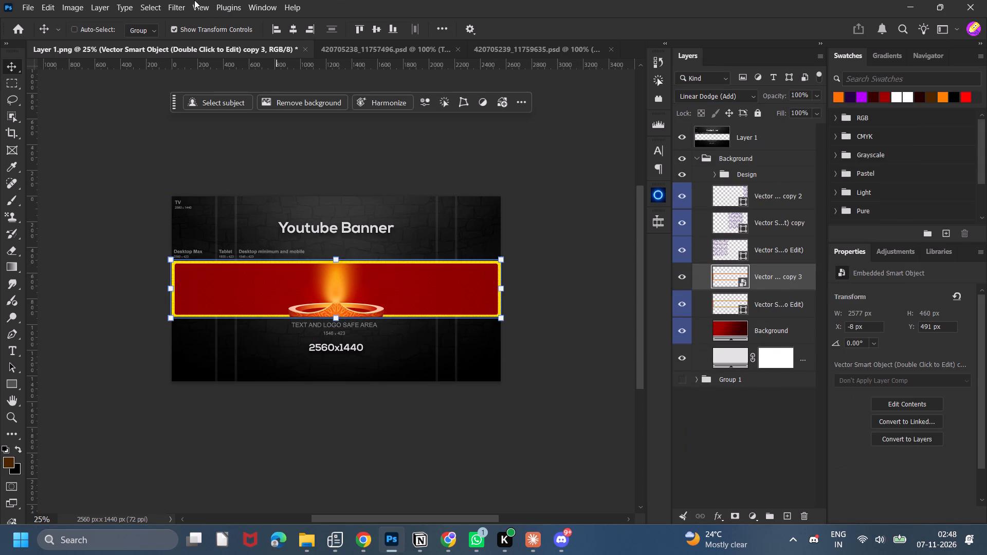
# Apply a Gaussian Blur with a 25.0-pixel radius to the smart object copy of the border frame.
pyautogui.click(200, 5)
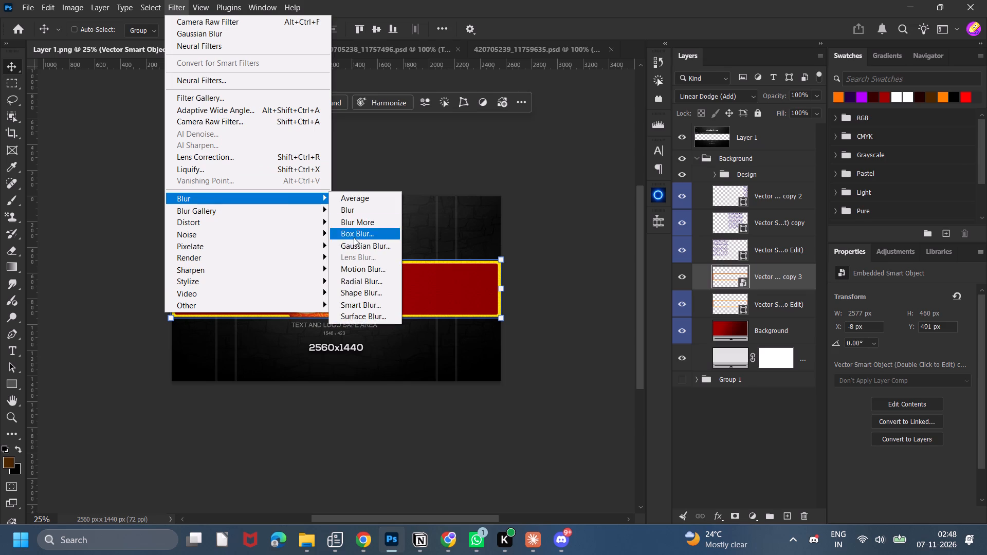
pyautogui.click(354, 244)
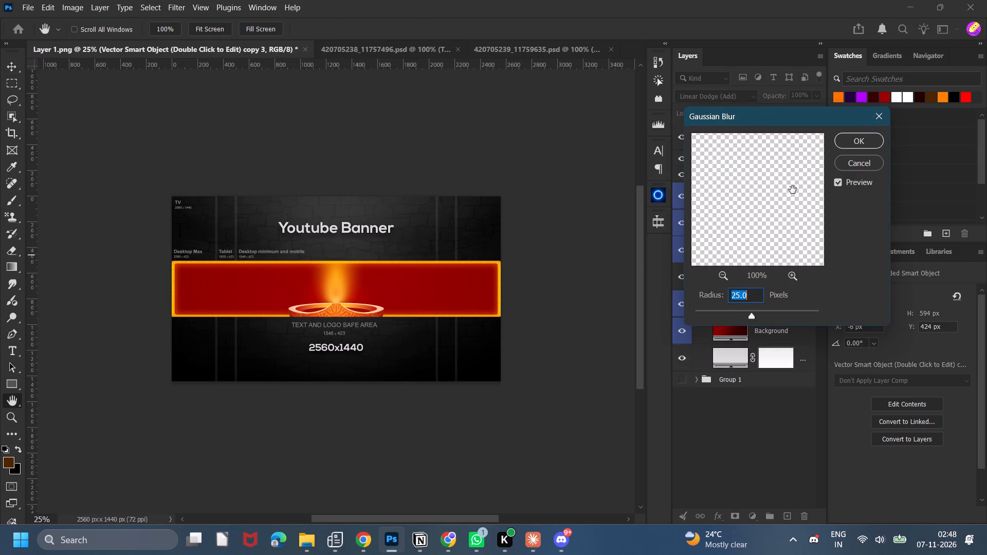
pyautogui.click(855, 140)
pyautogui.click(548, 151)
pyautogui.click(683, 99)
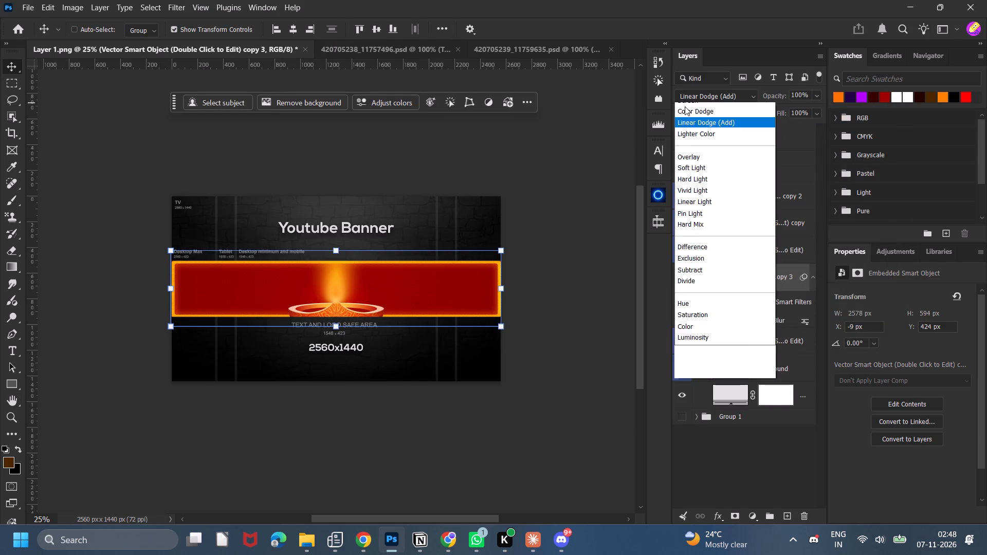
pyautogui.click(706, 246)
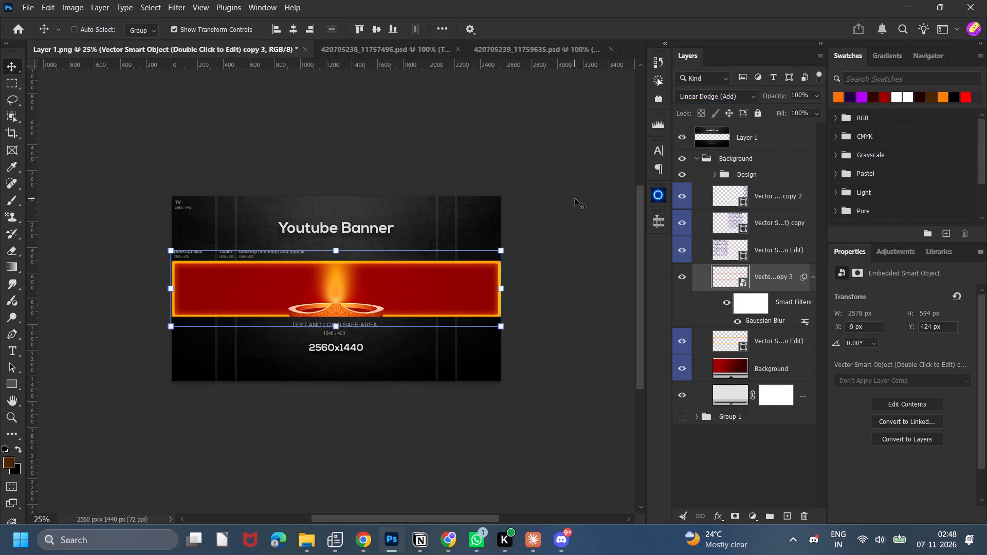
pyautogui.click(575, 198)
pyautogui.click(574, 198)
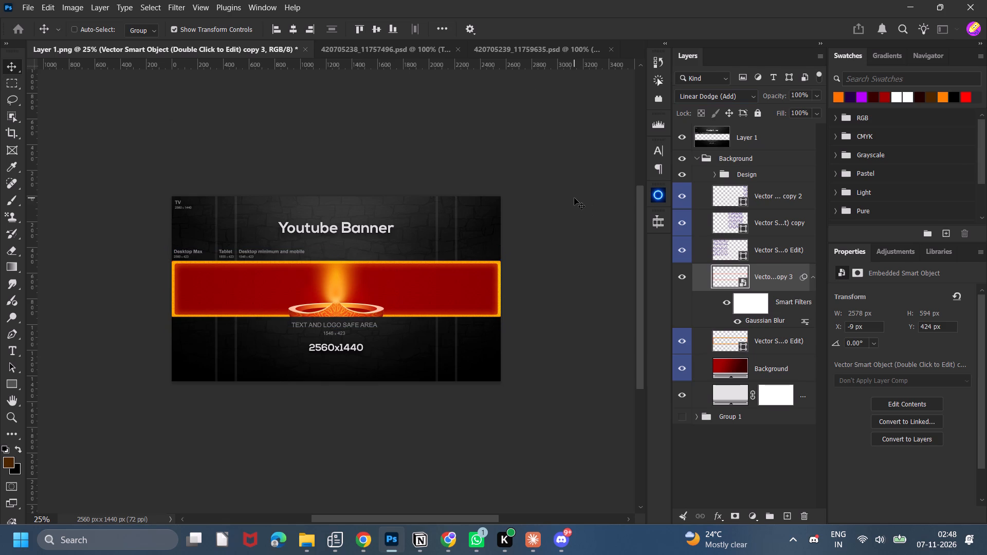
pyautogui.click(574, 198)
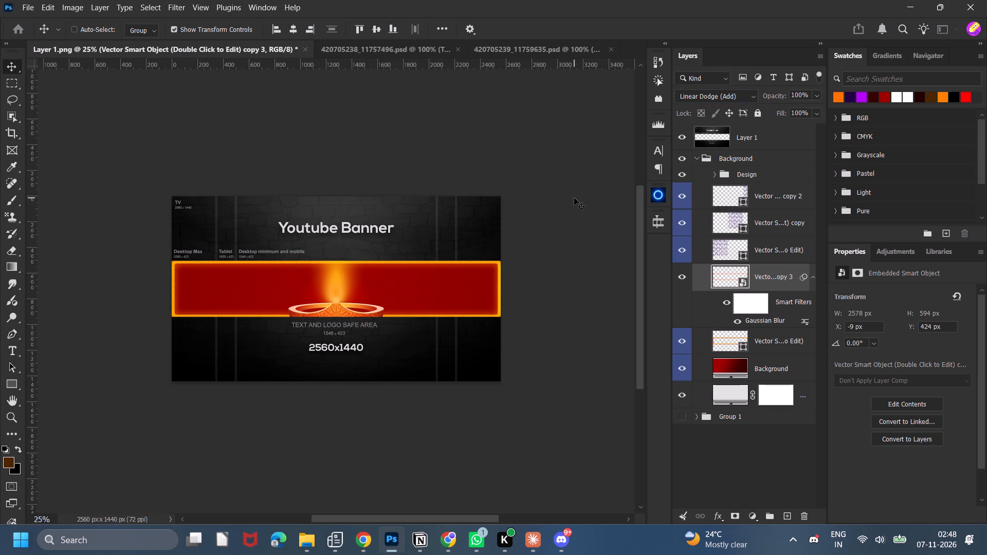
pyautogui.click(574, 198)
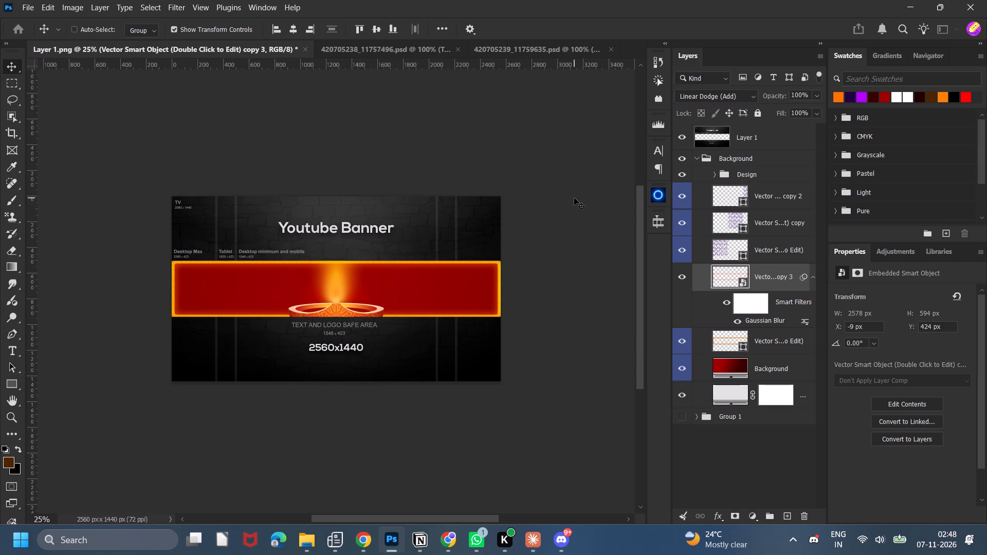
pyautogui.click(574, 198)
# Group the blurred frame copy with the original border frame and duplicate the group.
pyautogui.keyDown('ctrl'); pyautogui.click(767, 344); pyautogui.keyUp('ctrl')
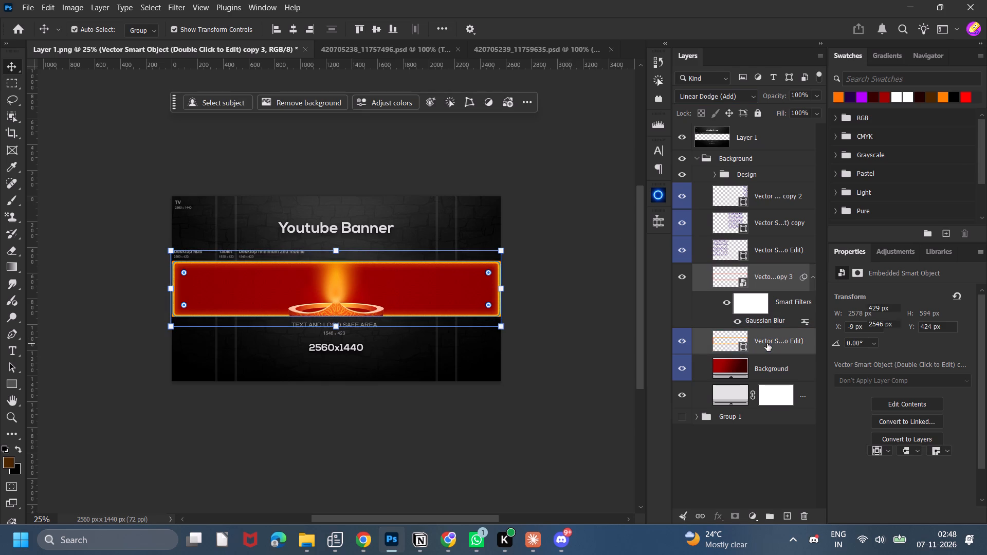
pyautogui.hotkey('ctrl', 'g')
pyautogui.hotkey('ctrl', 'j')
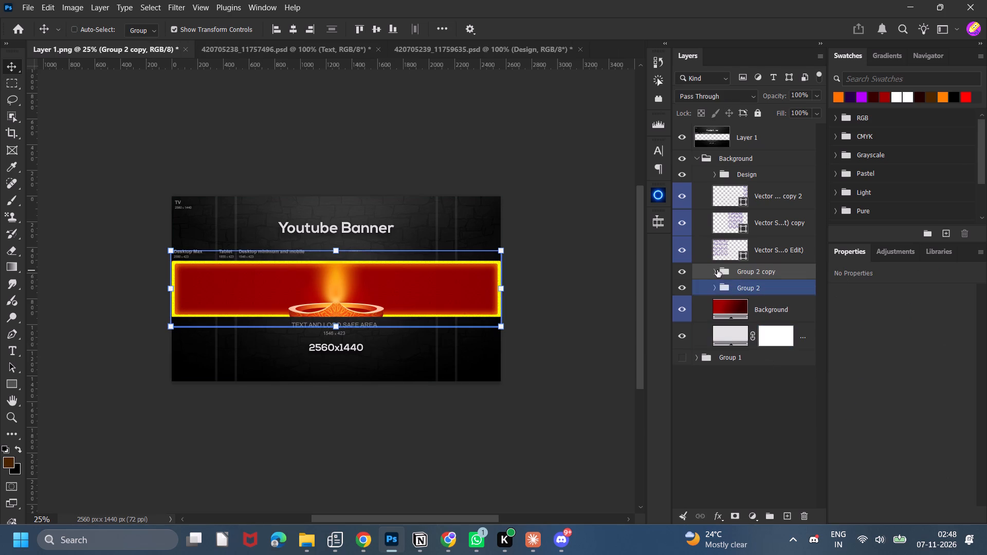
# Hide the blurred frame layer inside the duplicated frame group.
pyautogui.click(716, 270)
pyautogui.click(779, 292)
pyautogui.click(678, 290)
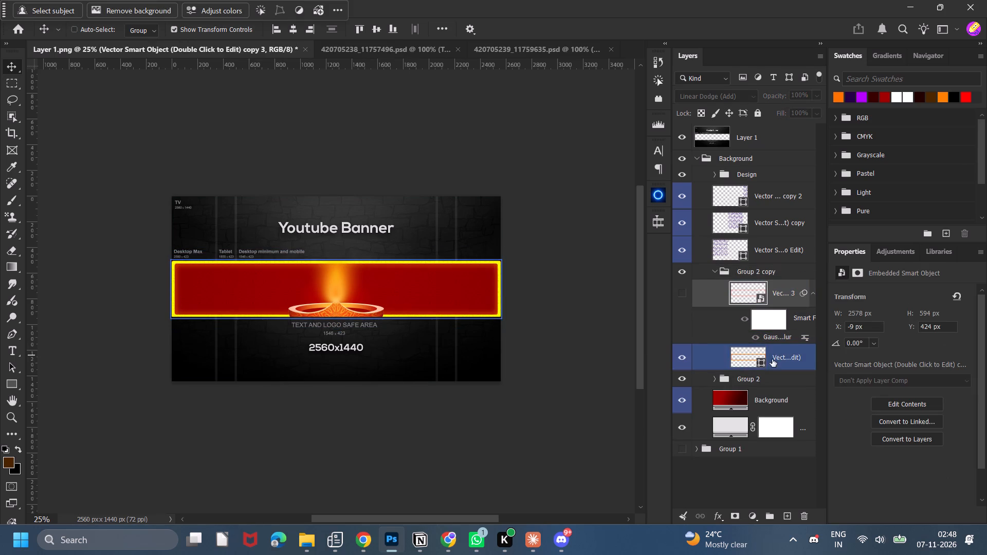
# Pull in both ends of the sharp frame in the duplicated group, making it about 1724 px long across the strip.
pyautogui.click(777, 360)
pyautogui.click(11, 388)
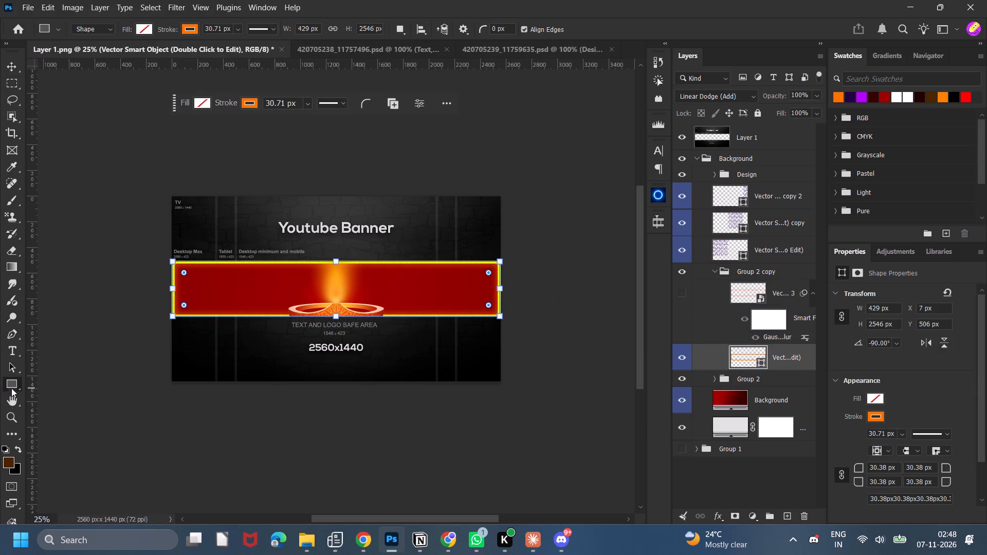
pyautogui.moveTo(170, 289); pyautogui.dragTo(232, 290)
pyautogui.moveTo(502, 290); pyautogui.dragTo(459, 289)
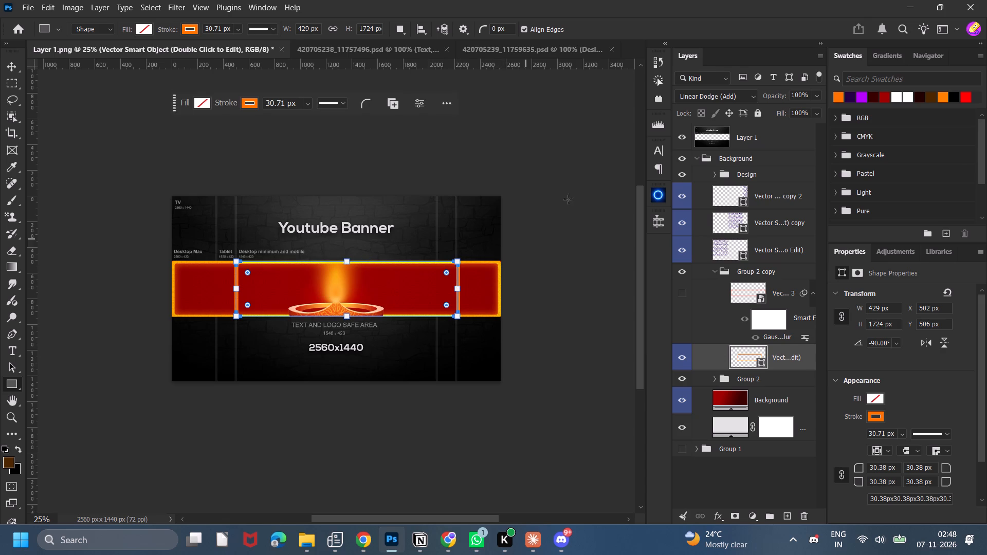
pyautogui.click(576, 185)
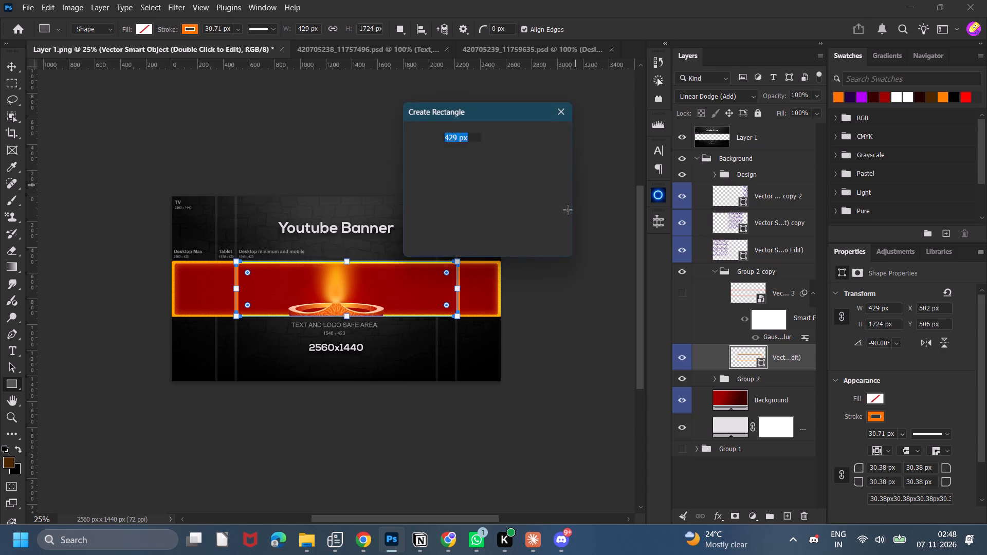
pyautogui.click(510, 244)
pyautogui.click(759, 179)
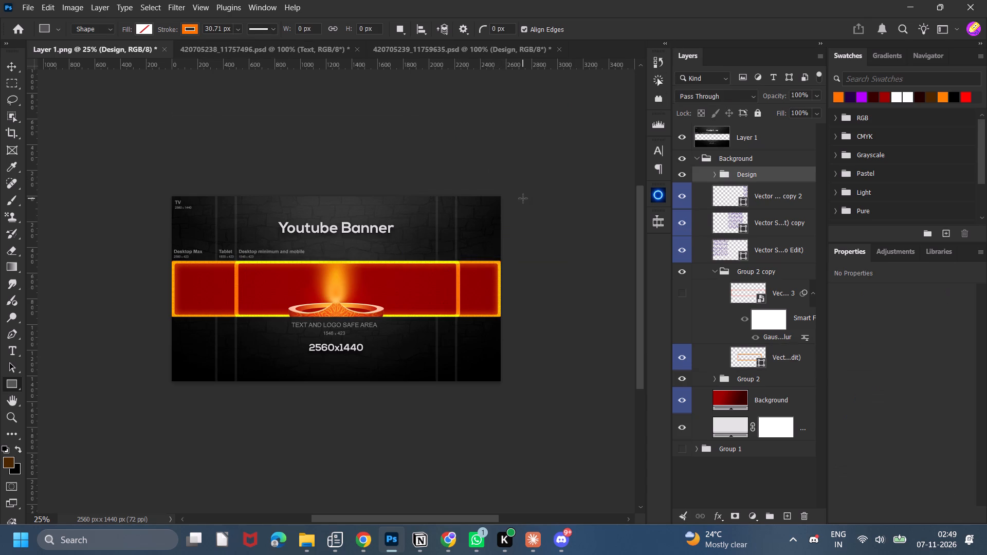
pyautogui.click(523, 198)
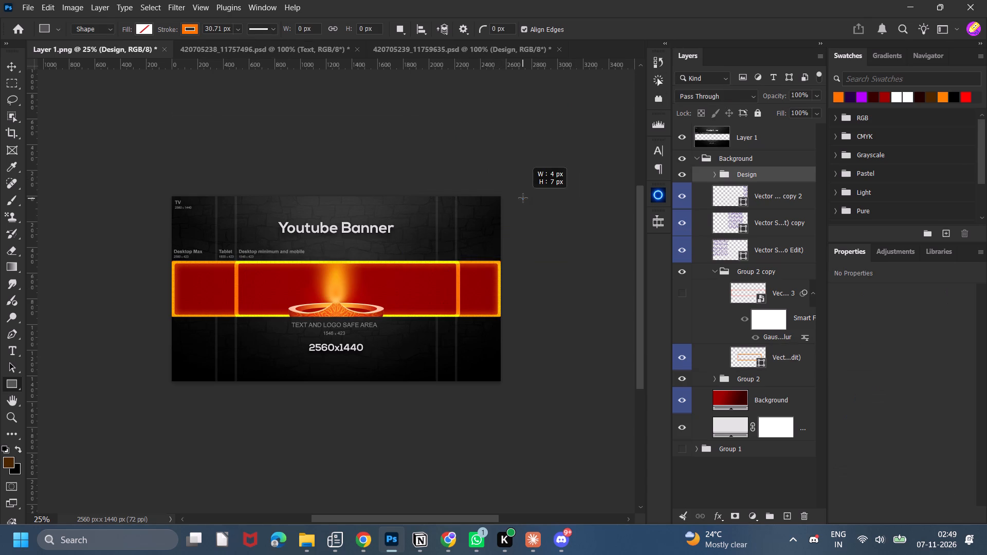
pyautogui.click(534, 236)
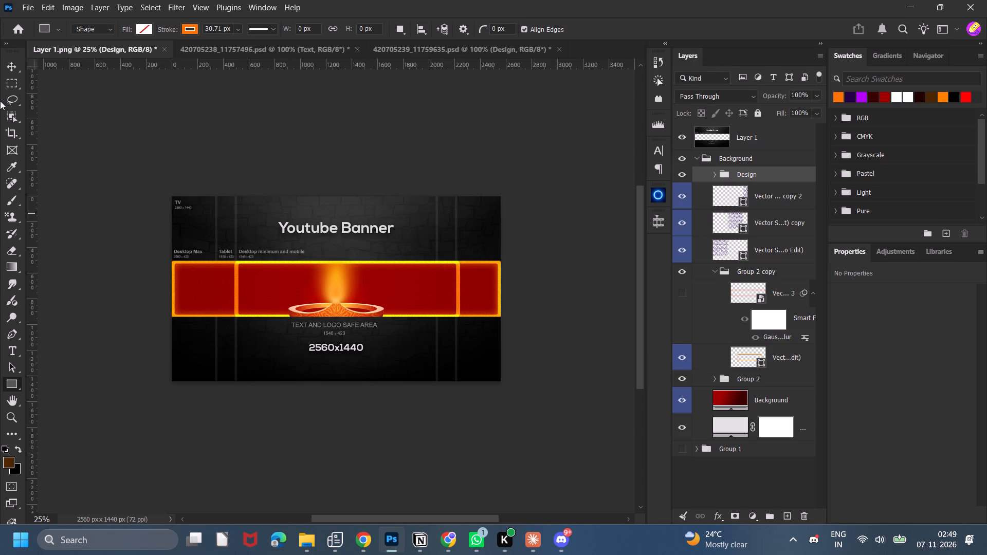
# Pull in the inner frame's right edge, shortening the frame to about 1572 px across the strip.
pyautogui.click(744, 353)
pyautogui.moveTo(461, 290); pyautogui.dragTo(442, 293)
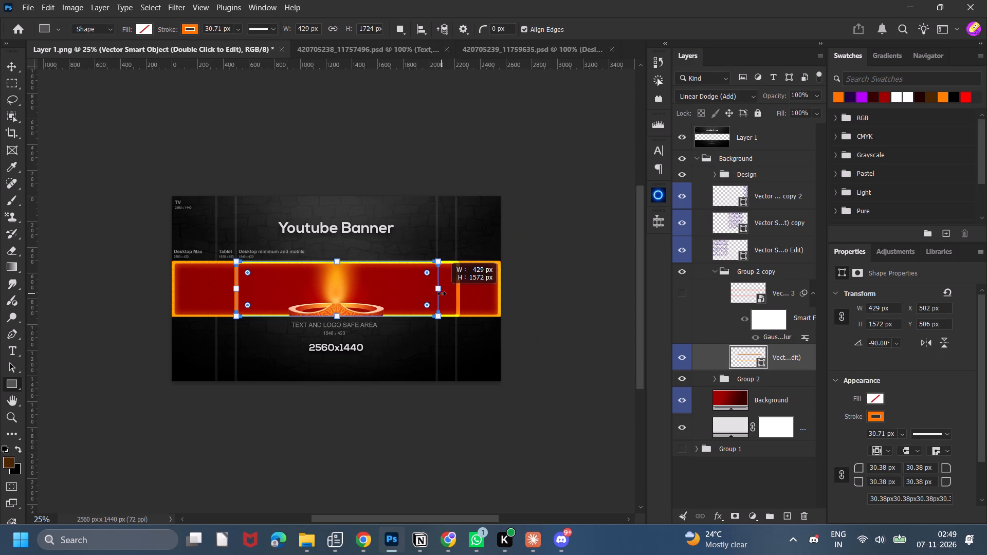
pyautogui.moveTo(442, 293); pyautogui.dragTo(442, 294)
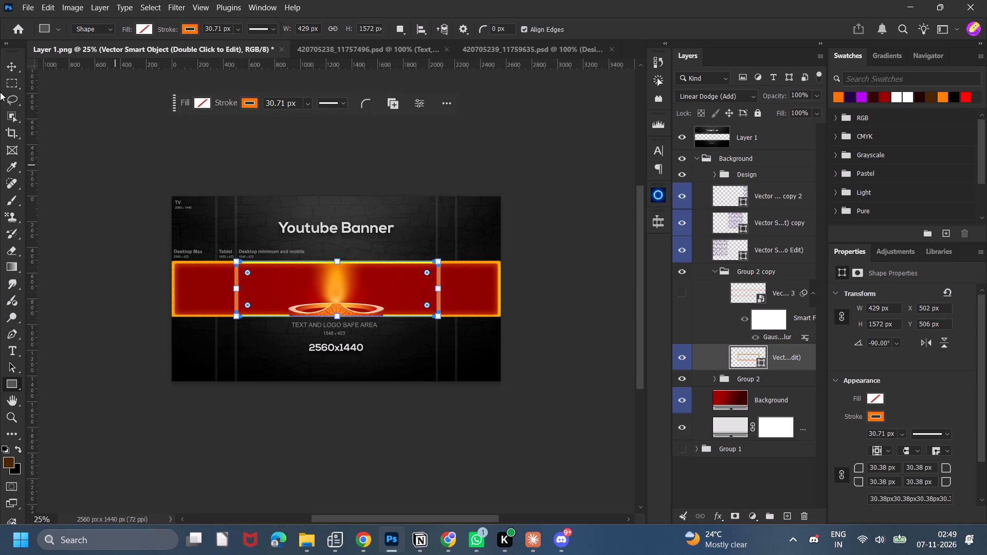
# Centre the inner frame horizontally on the banner.
pyautogui.click(10, 64)
pyautogui.click(116, 124)
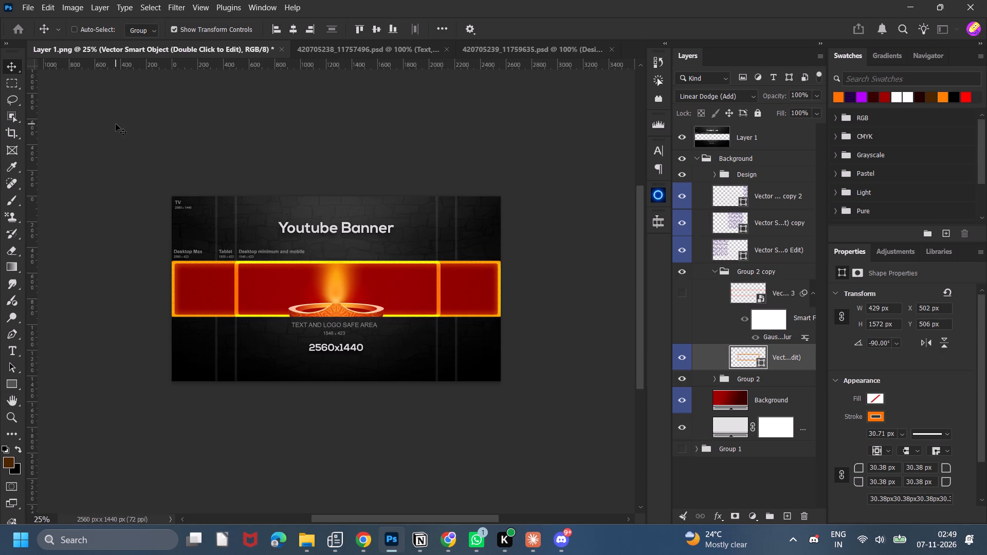
pyautogui.click(299, 30)
pyautogui.click(507, 136)
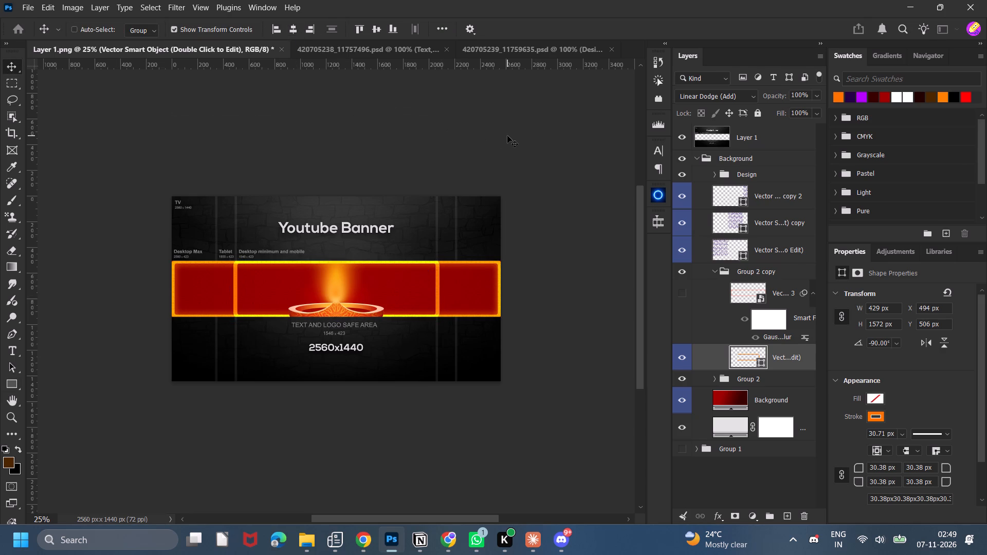
pyautogui.click(507, 136)
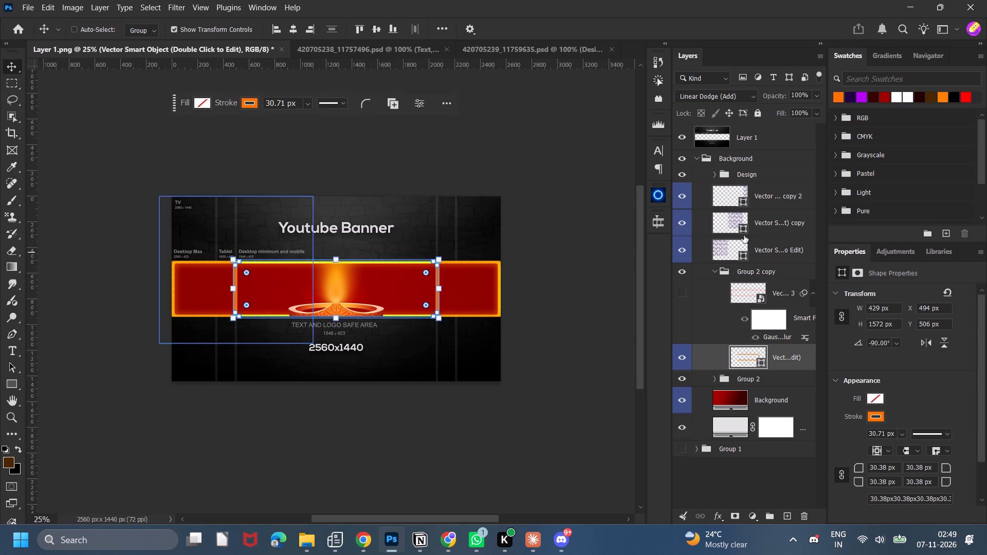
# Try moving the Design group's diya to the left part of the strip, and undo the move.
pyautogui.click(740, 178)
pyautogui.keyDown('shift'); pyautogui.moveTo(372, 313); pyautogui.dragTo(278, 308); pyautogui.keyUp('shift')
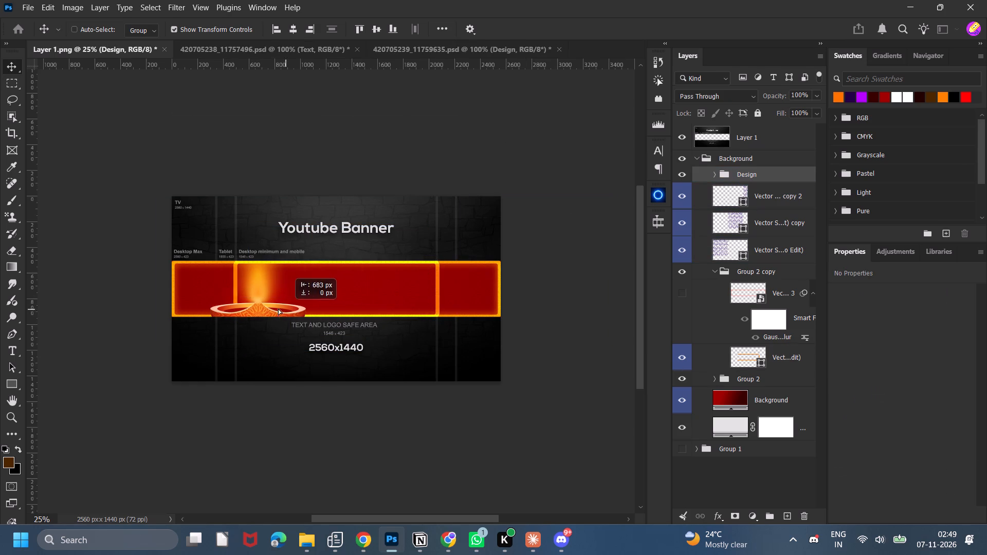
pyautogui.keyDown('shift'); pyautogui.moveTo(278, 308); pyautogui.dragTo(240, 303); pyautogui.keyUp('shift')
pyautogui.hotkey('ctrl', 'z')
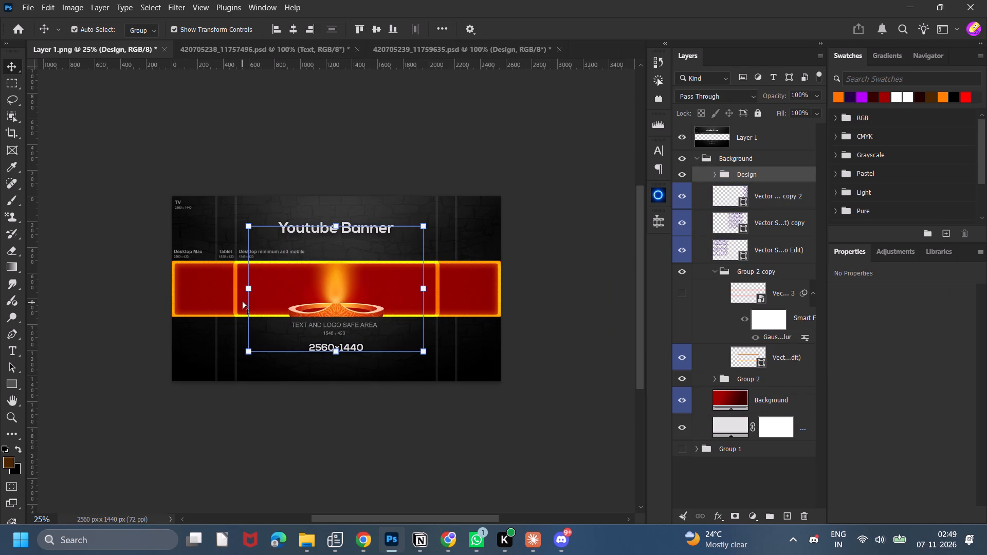
# Duplicate the Design group twice, and scale one copy to about half size in the strip's right end compartment.
pyautogui.hotkey('ctrl', 'j')
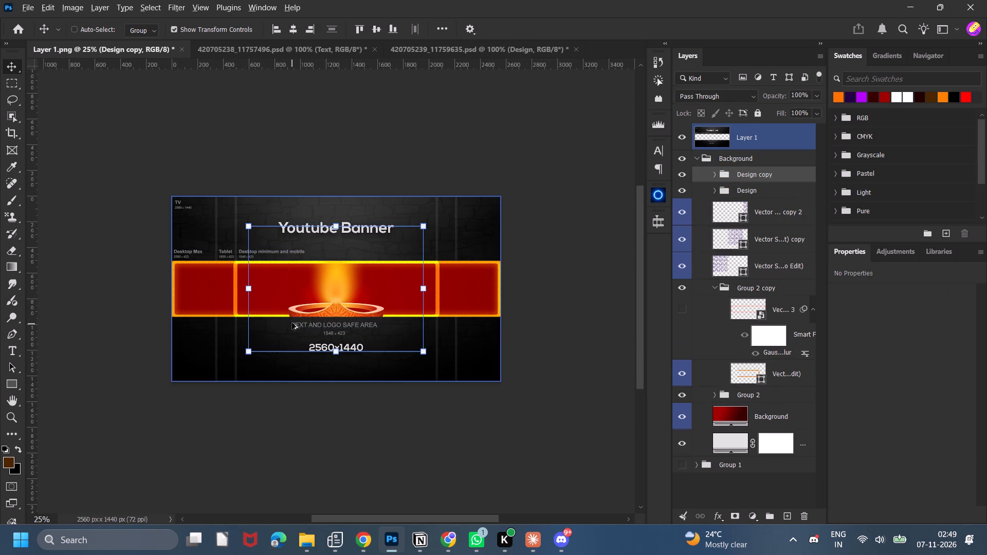
pyautogui.keyDown('alt'); pyautogui.keyDown('shift'); pyautogui.moveTo(291, 315); pyautogui.dragTo(438, 324); pyautogui.keyUp('shift'); pyautogui.keyUp('alt')
pyautogui.moveTo(487, 353); pyautogui.dragTo(488, 328)
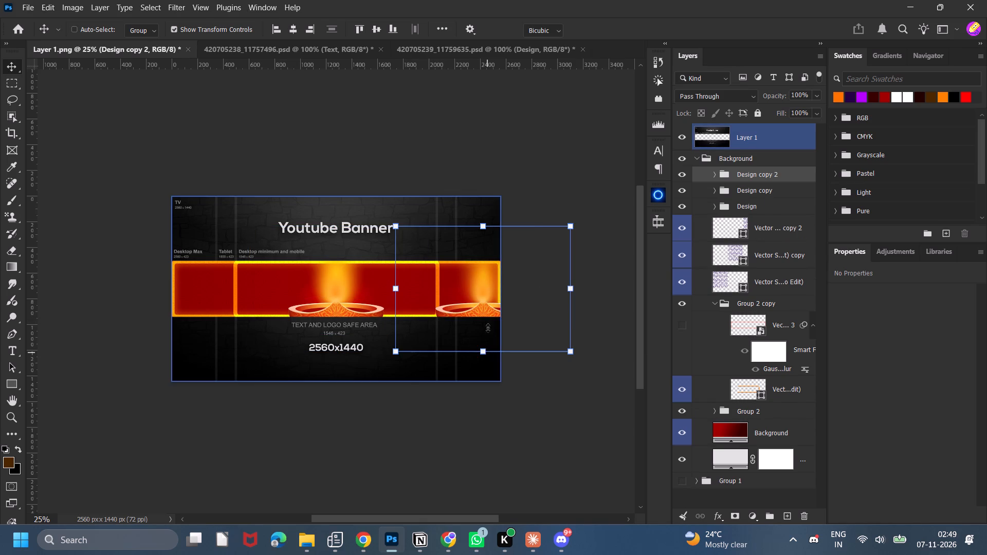
pyautogui.moveTo(488, 328); pyautogui.dragTo(484, 304)
pyautogui.moveTo(495, 280); pyautogui.dragTo(481, 303)
pyautogui.moveTo(471, 329); pyautogui.dragTo(471, 314)
pyautogui.click(637, 29)
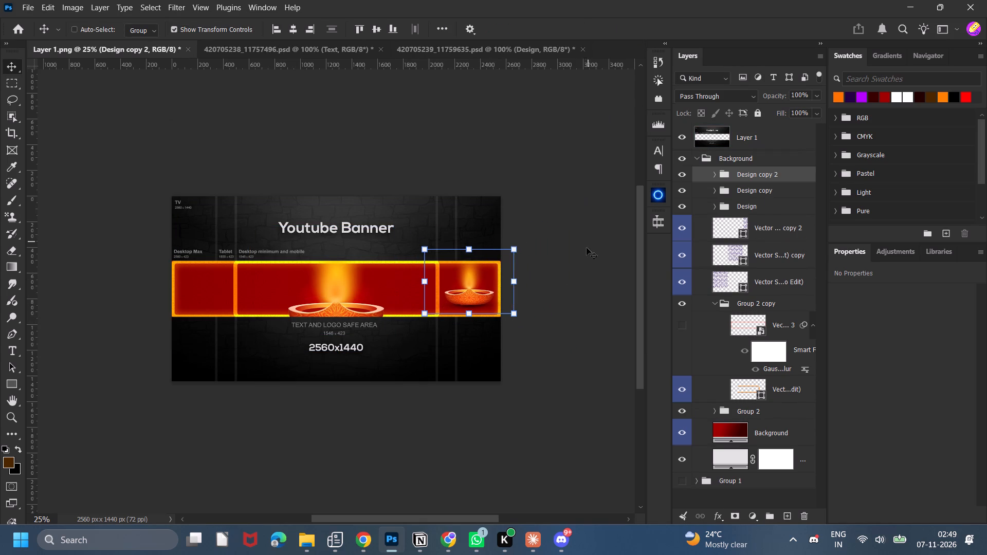
# Move the small right-hand diya down about 68 px and nudge it slightly left within its compartment.
pyautogui.moveTo(582, 258); pyautogui.dragTo(585, 267)
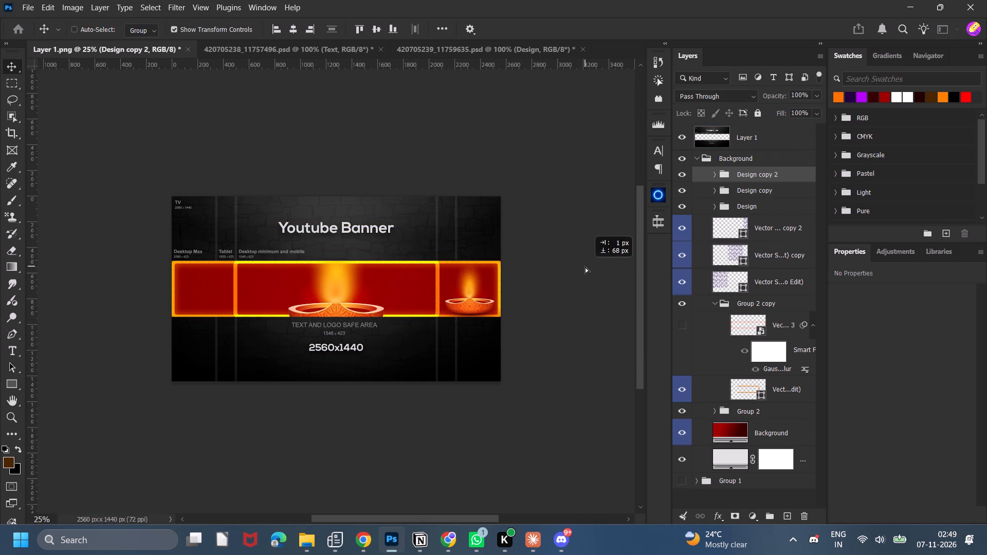
pyautogui.moveTo(585, 267); pyautogui.dragTo(585, 266)
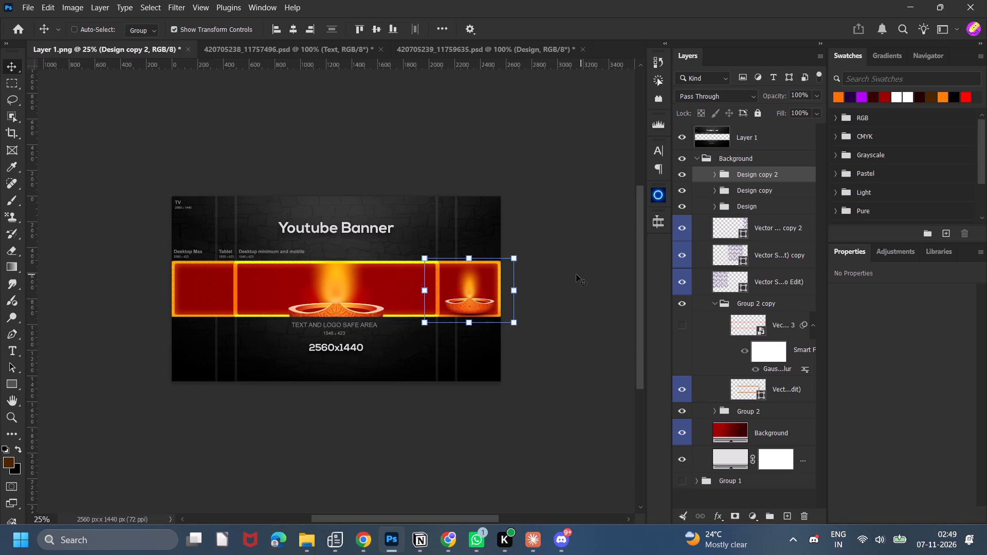
pyautogui.click(563, 268)
pyautogui.press('Left')
pyautogui.press('Left')
pyautogui.click(563, 268)
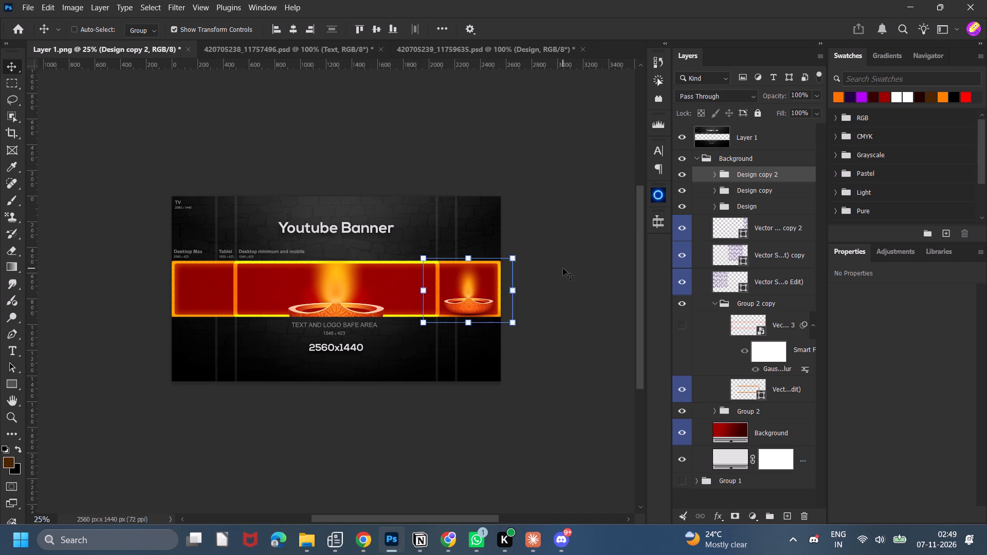
# Duplicate the small right-hand diya and place the copy in the strip's left end compartment, level with the original.
pyautogui.keyDown('alt'); pyautogui.keyDown('shift'); pyautogui.moveTo(559, 300); pyautogui.dragTo(297, 310); pyautogui.keyUp('shift'); pyautogui.keyUp('alt')
pyautogui.click(505, 184)
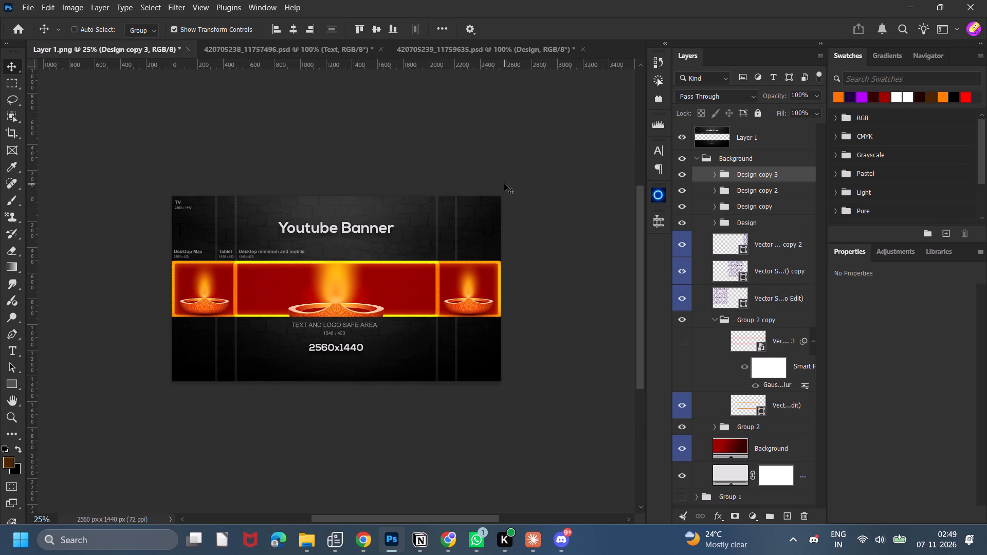
pyautogui.click(504, 183)
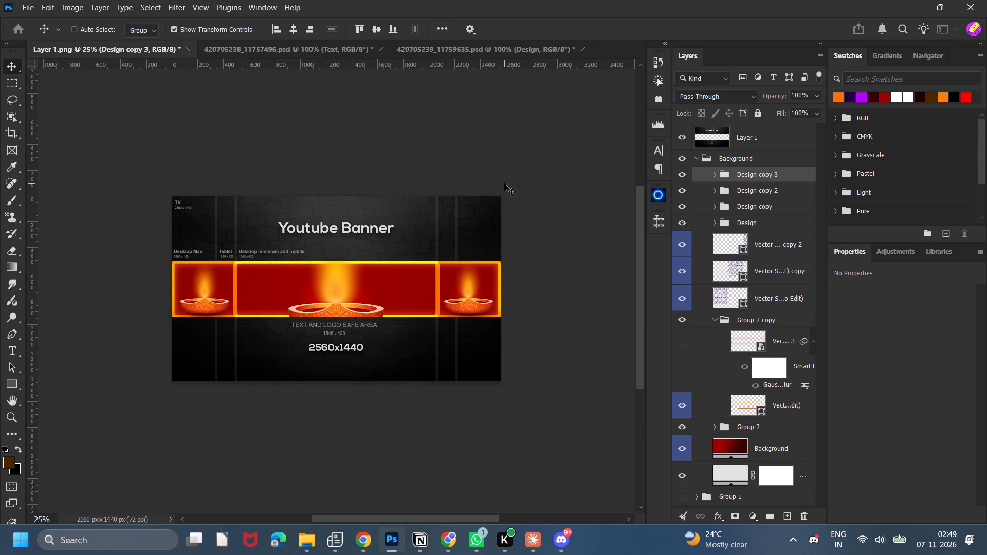
pyautogui.click(504, 183)
pyautogui.click(504, 183)
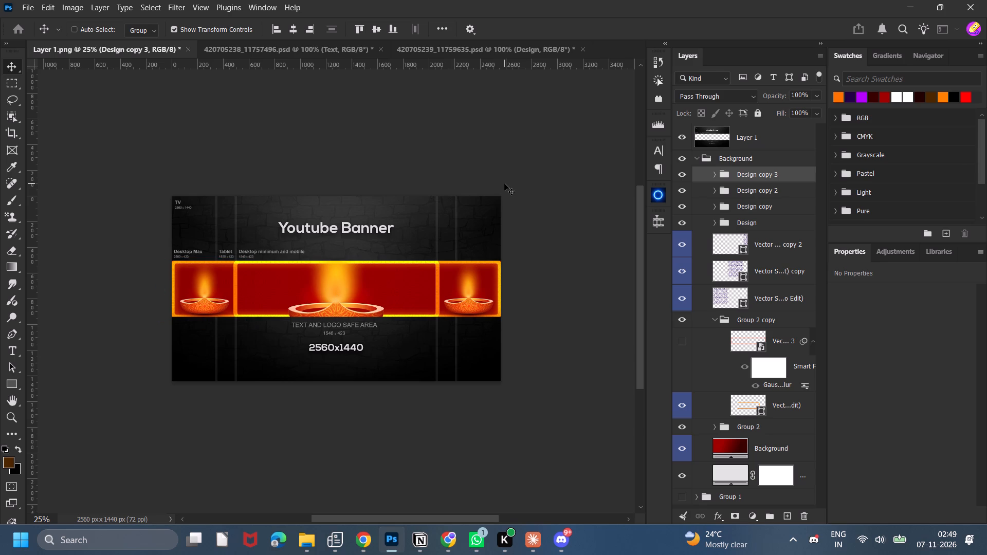
pyautogui.click(504, 183)
pyautogui.click(504, 183)
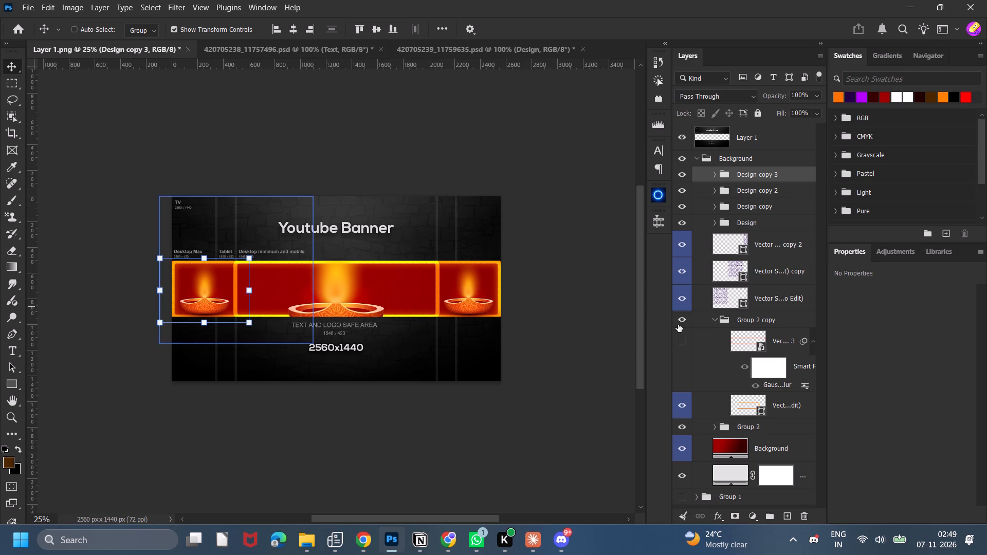
# Delete the inner frame group, Group 2 copy, from the Background group, keeping the outer frame in Group 2.
pyautogui.click(718, 429)
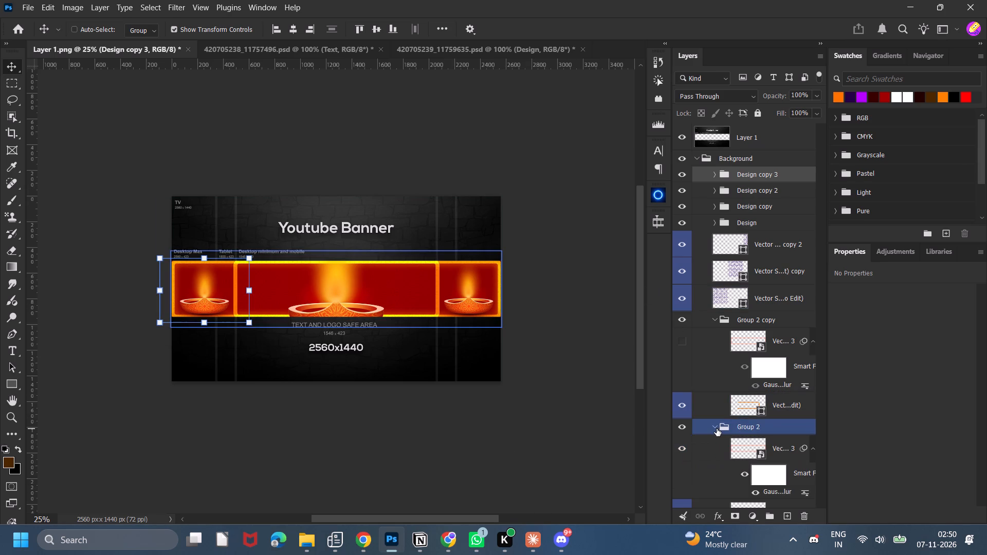
pyautogui.scroll(-9, 726, 428)
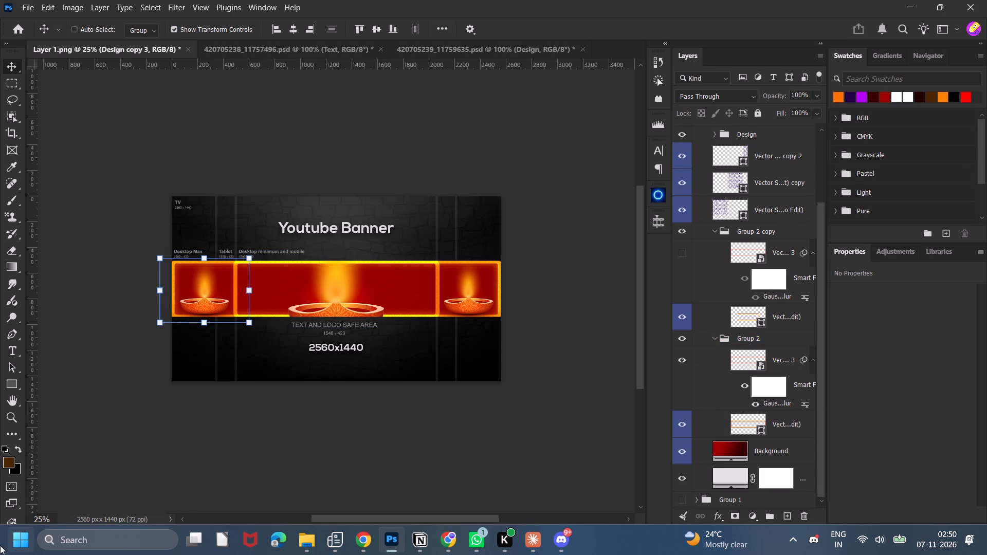
pyautogui.click(715, 340)
pyautogui.click(715, 318)
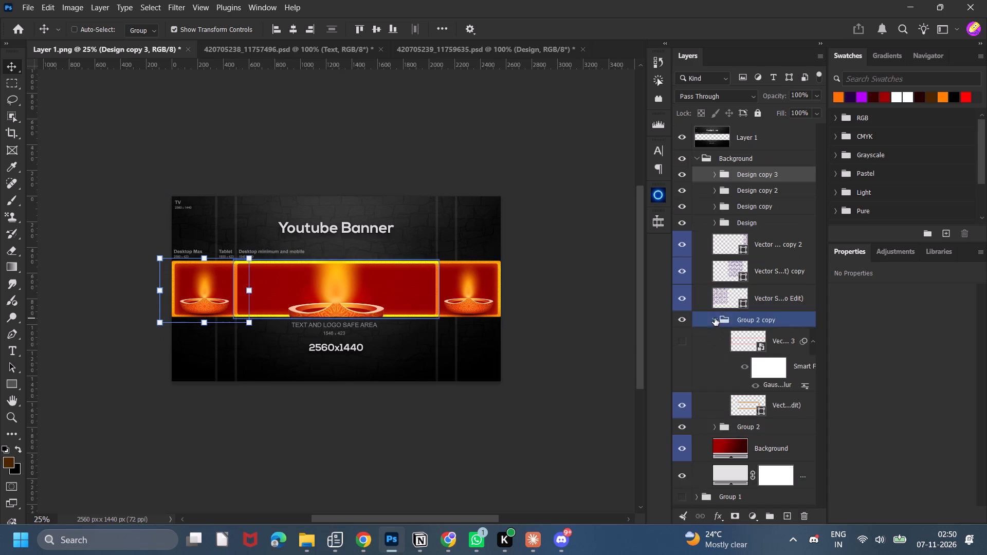
pyautogui.click(739, 322)
pyautogui.click(744, 322)
pyautogui.press('Delete')
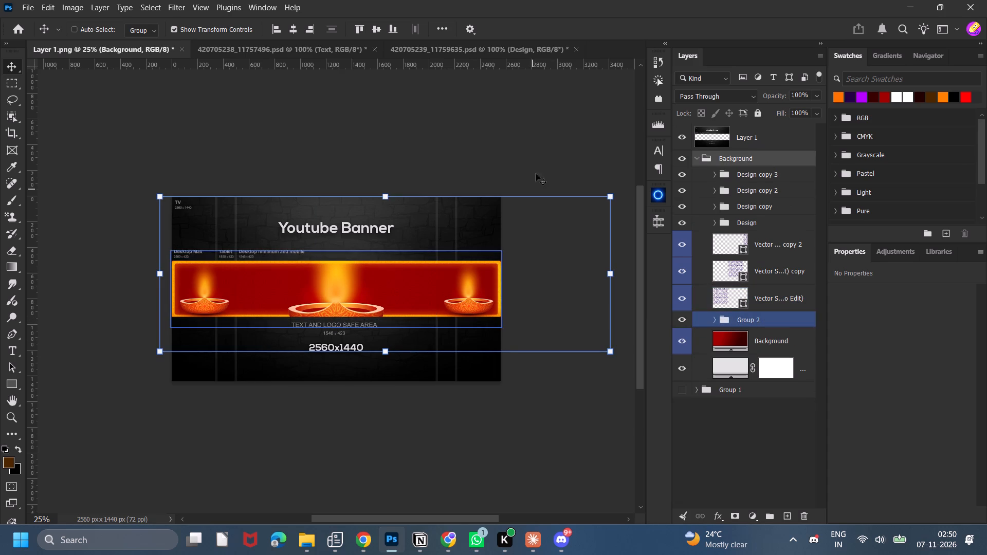
pyautogui.click(552, 144)
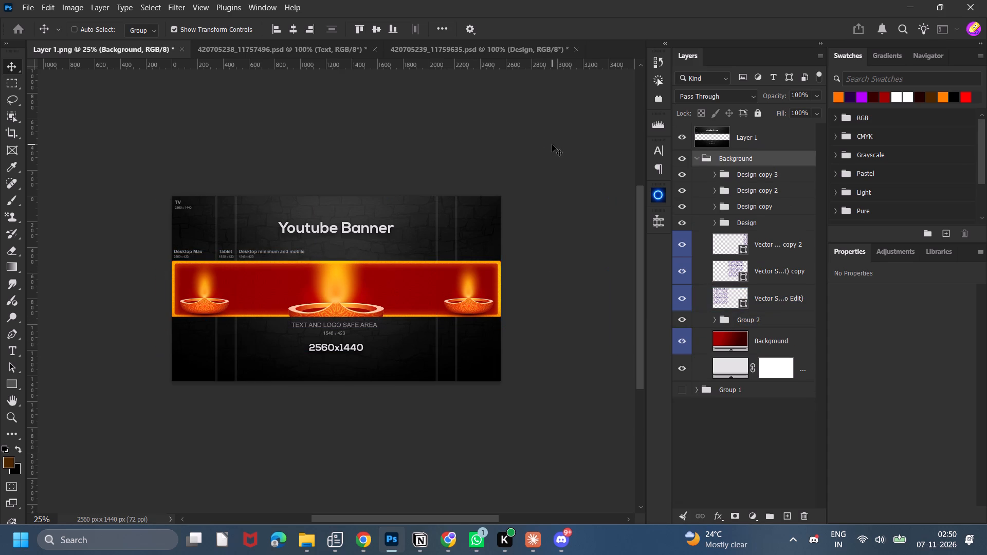
pyautogui.click(552, 144)
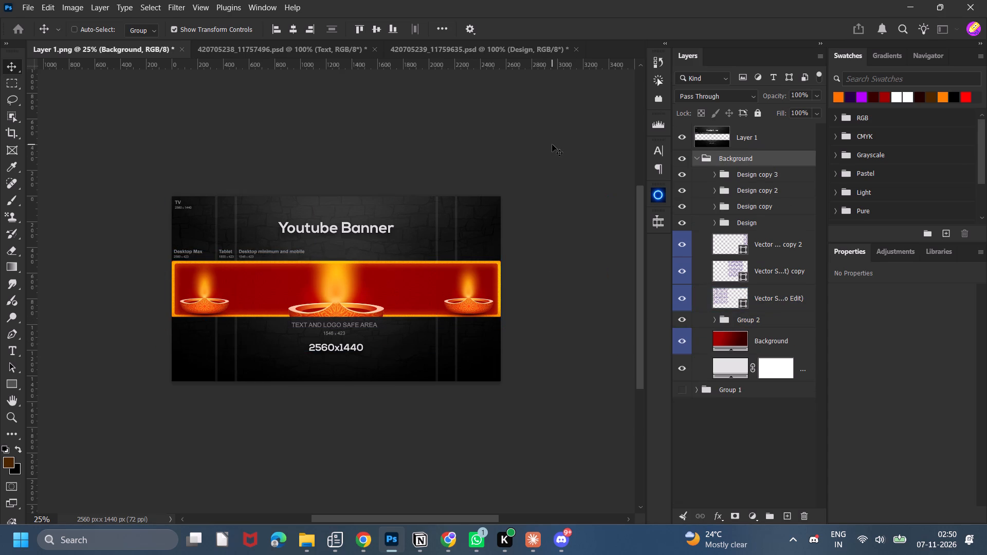
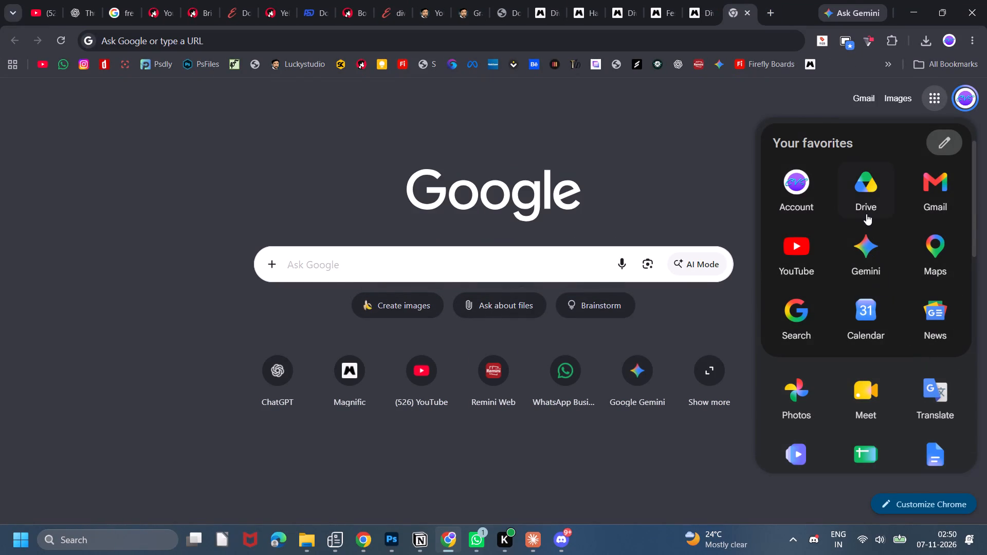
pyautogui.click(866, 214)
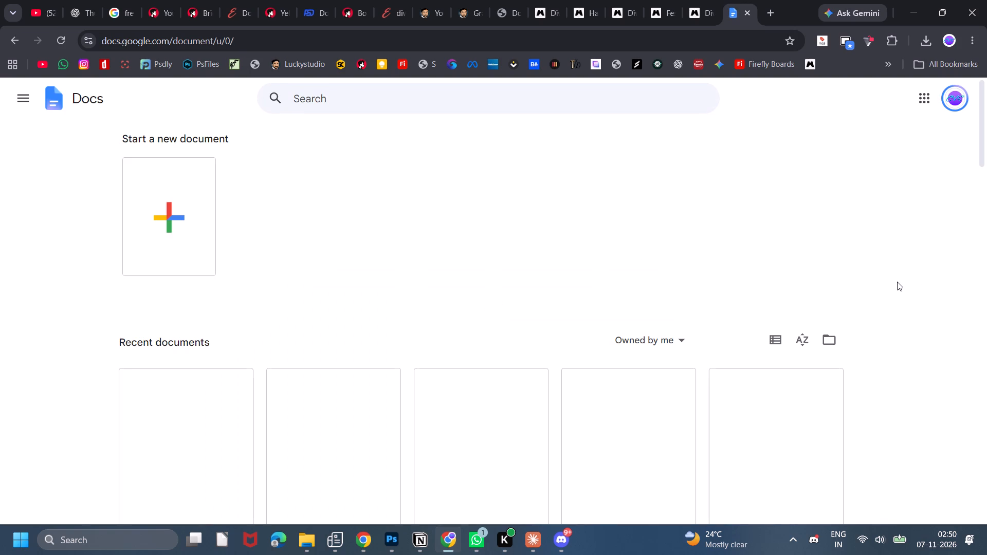
pyautogui.scroll(-2, 114, 265)
pyautogui.click(160, 317)
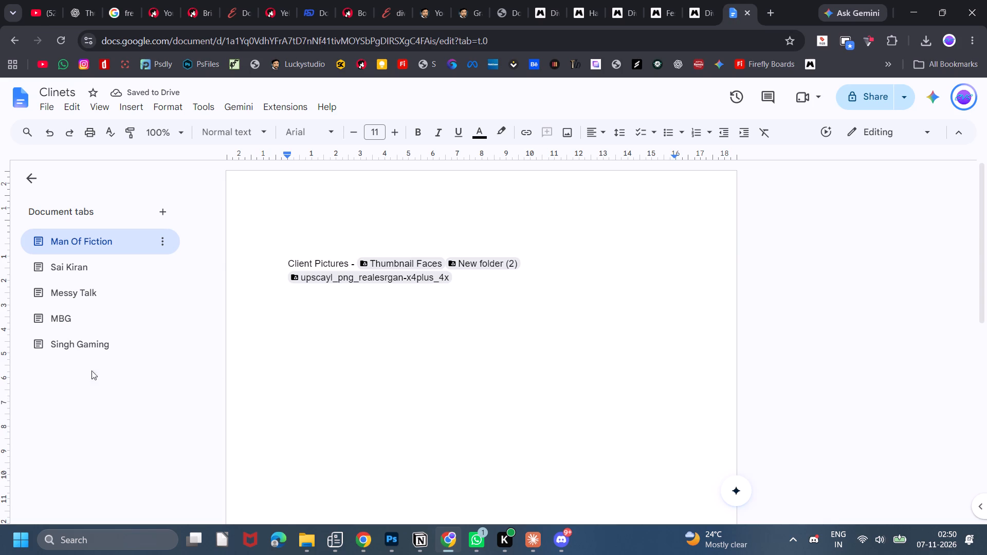
pyautogui.click(66, 322)
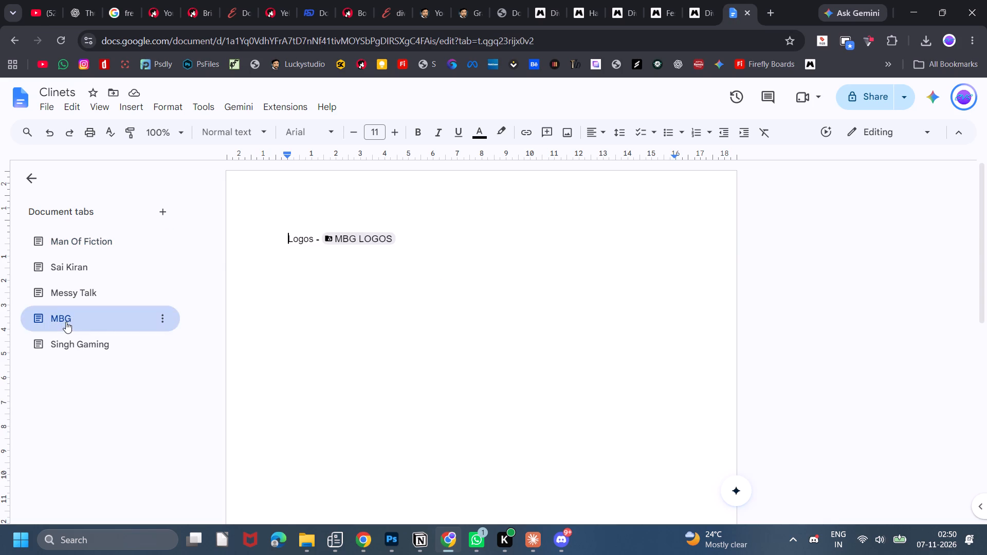
pyautogui.click(376, 237)
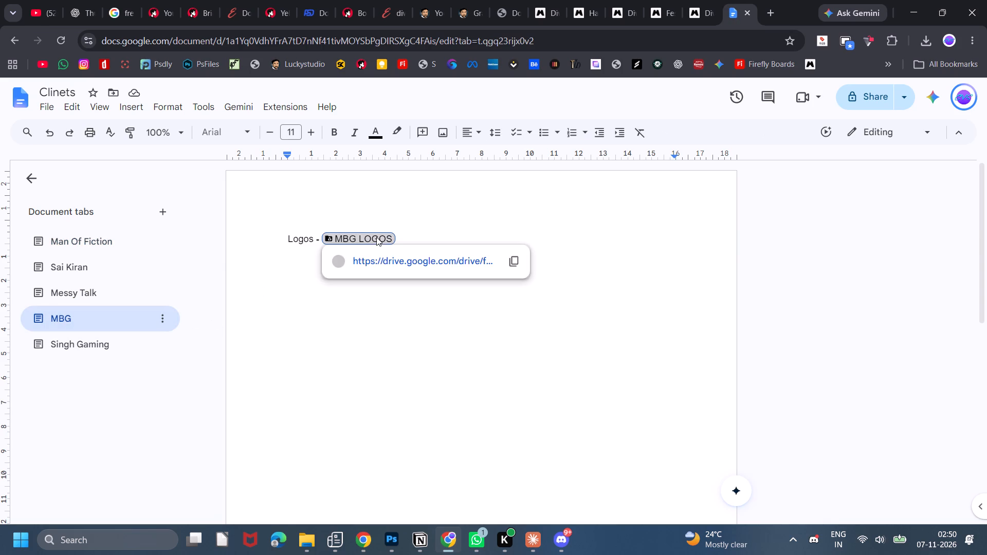
pyautogui.click(388, 267)
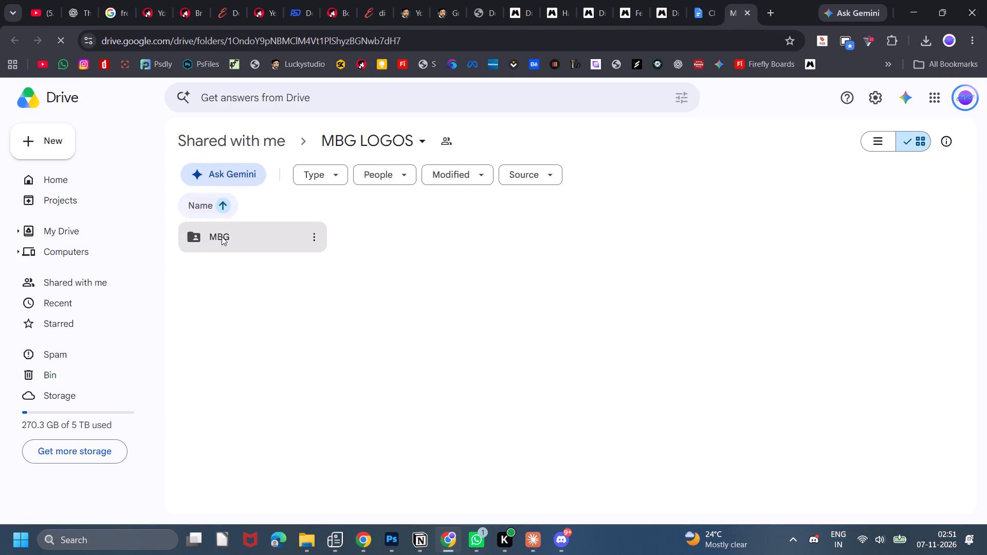
pyautogui.doubleClick(227, 240)
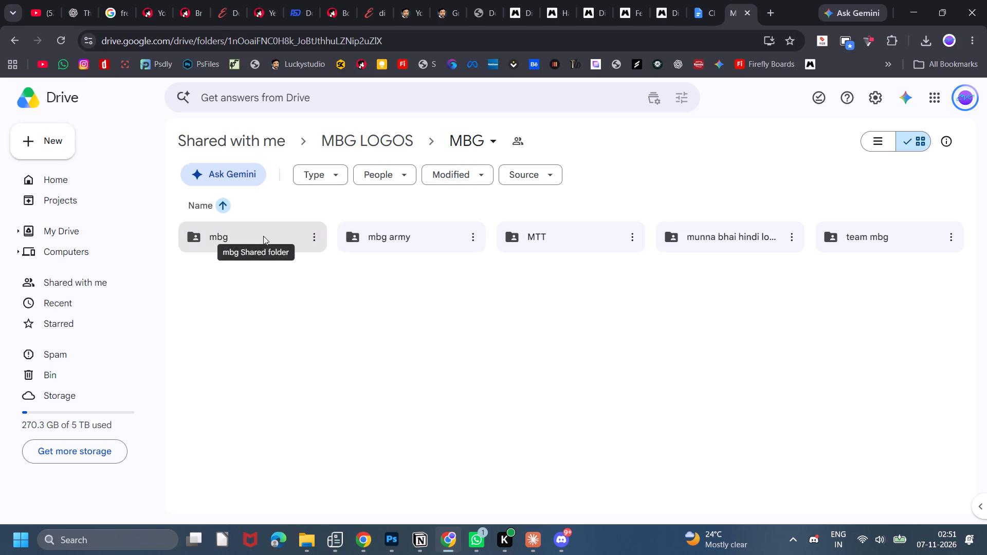
pyautogui.click(263, 236)
pyautogui.click(353, 237)
pyautogui.click(522, 243)
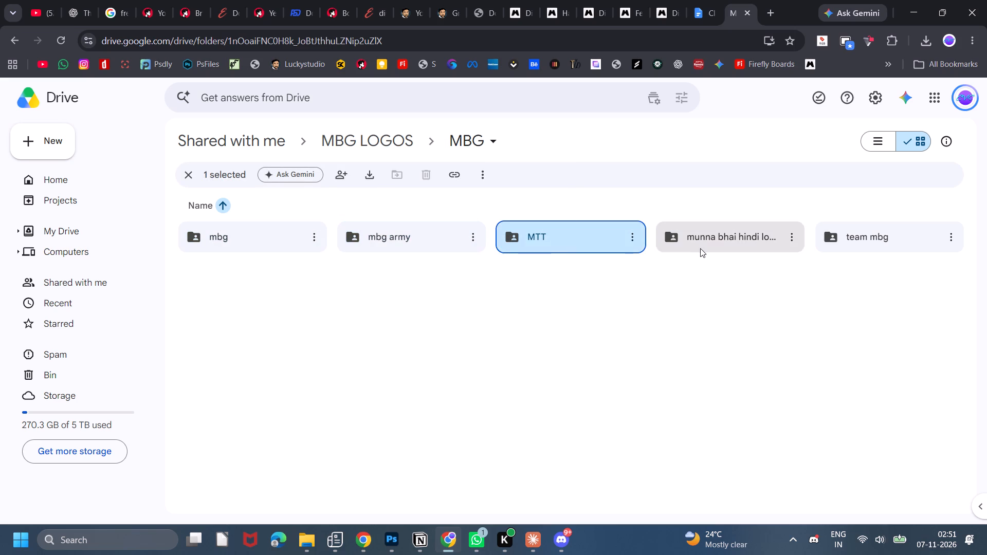
pyautogui.click(700, 248)
pyautogui.click(880, 239)
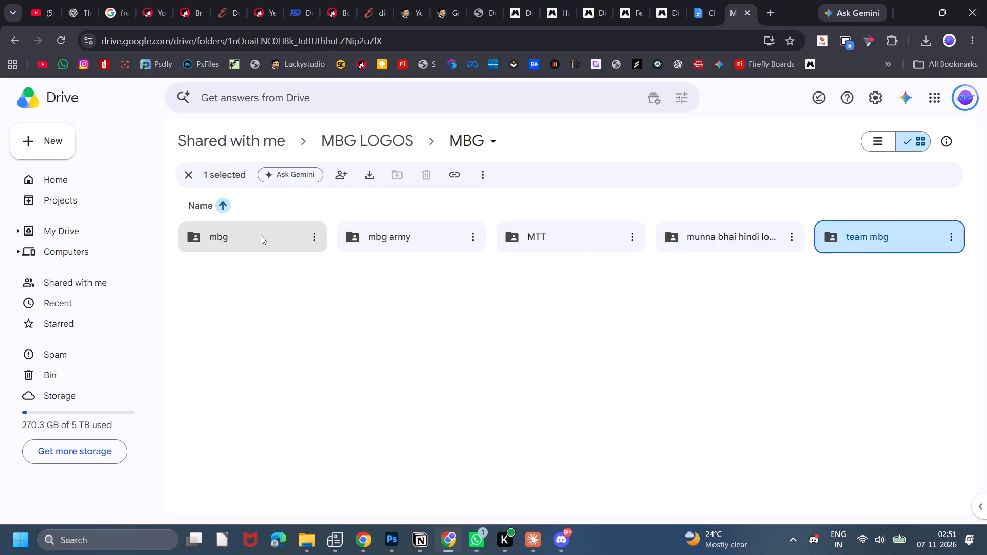
pyautogui.click(715, 244)
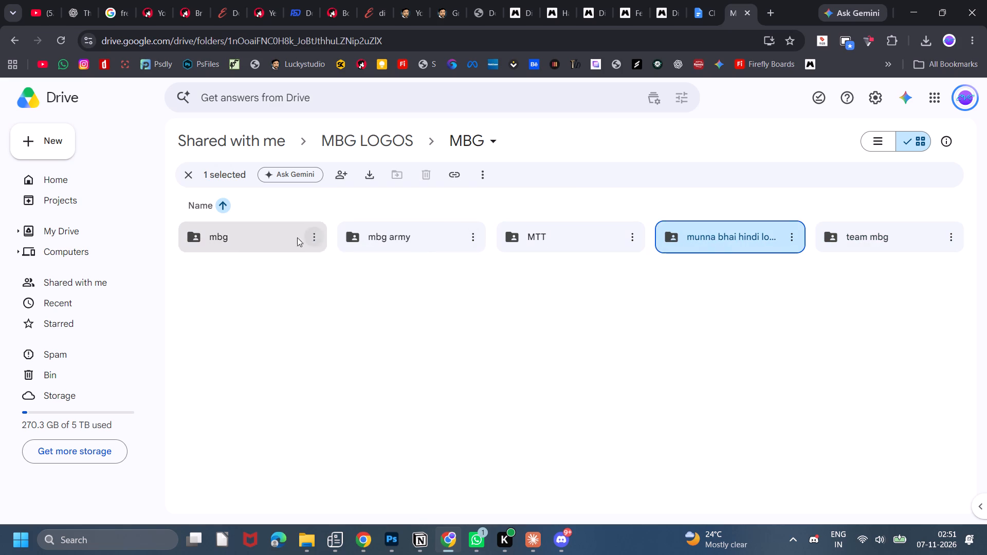
pyautogui.doubleClick(245, 239)
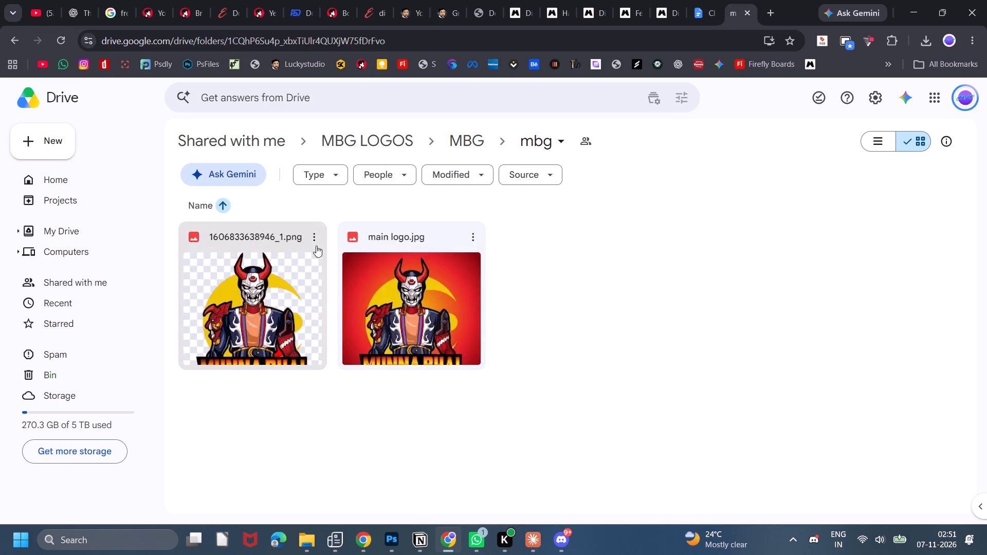
pyautogui.click(316, 244)
pyautogui.click(345, 286)
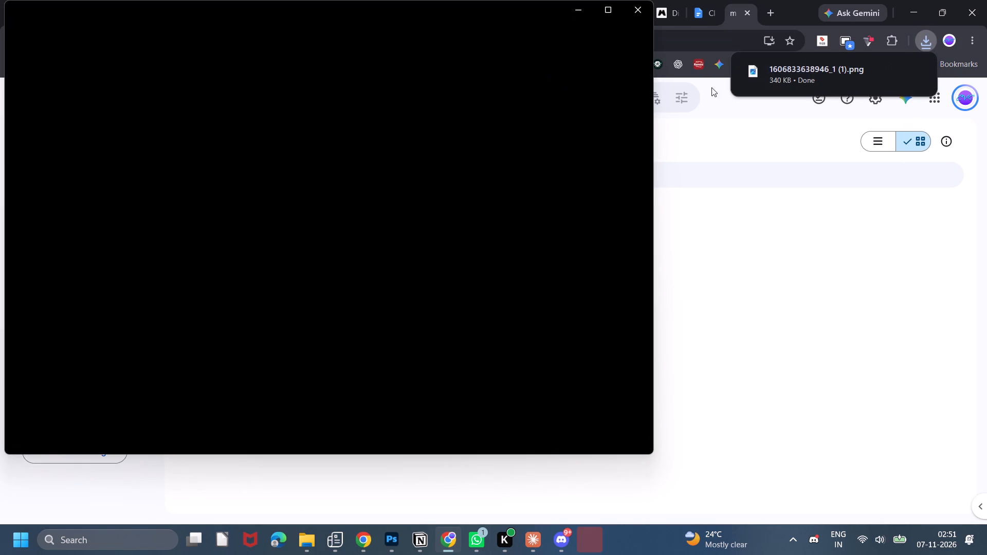
pyautogui.click(633, 7)
# Place the downloaded logo PNG in the Photoshop banner, scaled to about 64.5% and positioned over the centre diya.
pyautogui.moveTo(785, 76); pyautogui.dragTo(632, 267)
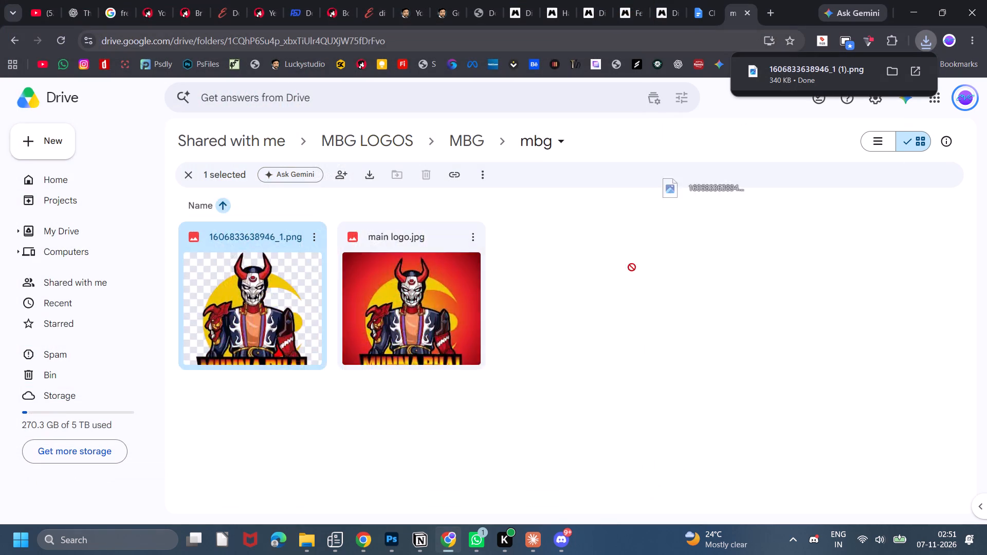
pyautogui.moveTo(632, 267); pyautogui.dragTo(378, 351)
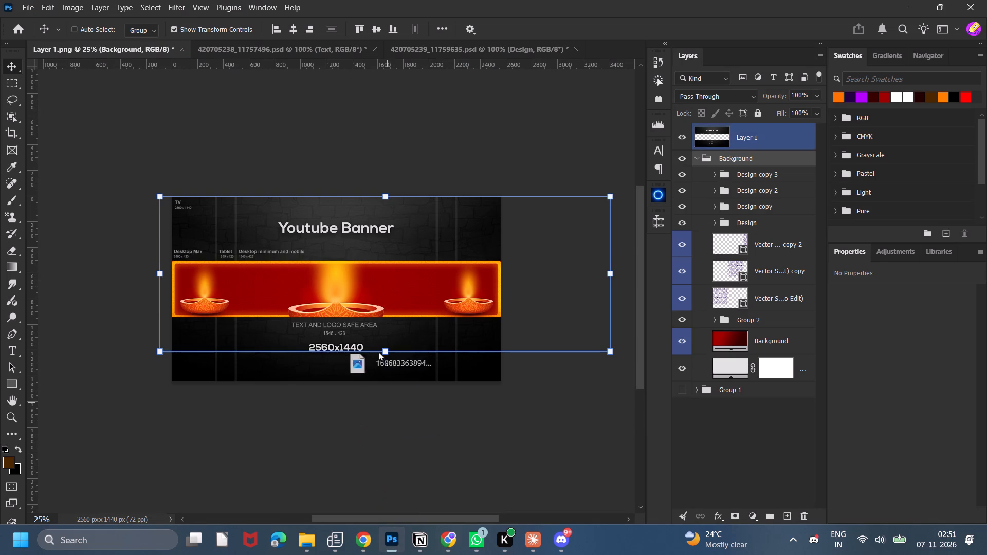
pyautogui.moveTo(378, 351); pyautogui.dragTo(372, 313)
pyautogui.moveTo(343, 341); pyautogui.dragTo(344, 306)
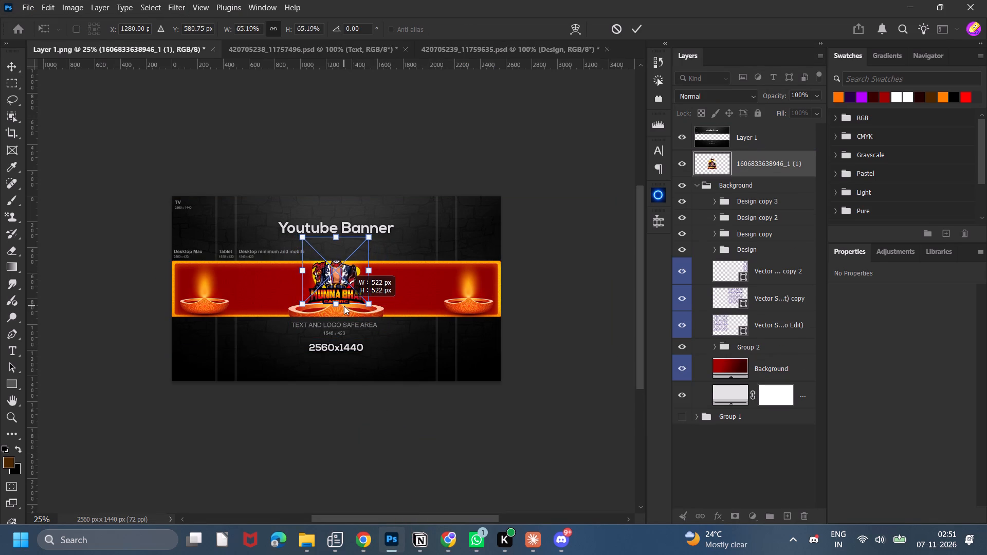
pyautogui.moveTo(344, 306); pyautogui.dragTo(343, 303)
pyautogui.moveTo(351, 274); pyautogui.dragTo(349, 294)
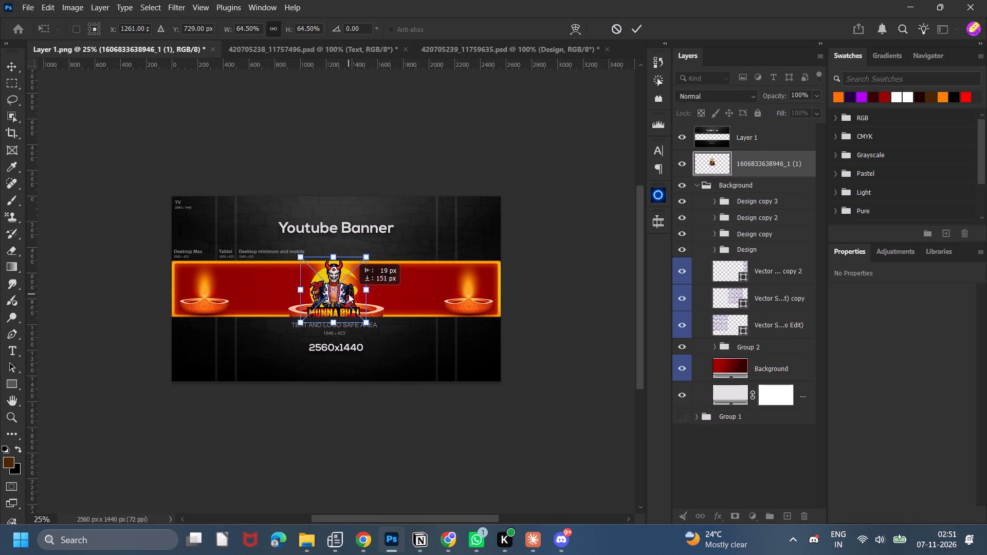
pyautogui.moveTo(349, 294); pyautogui.dragTo(350, 294)
pyautogui.click(637, 33)
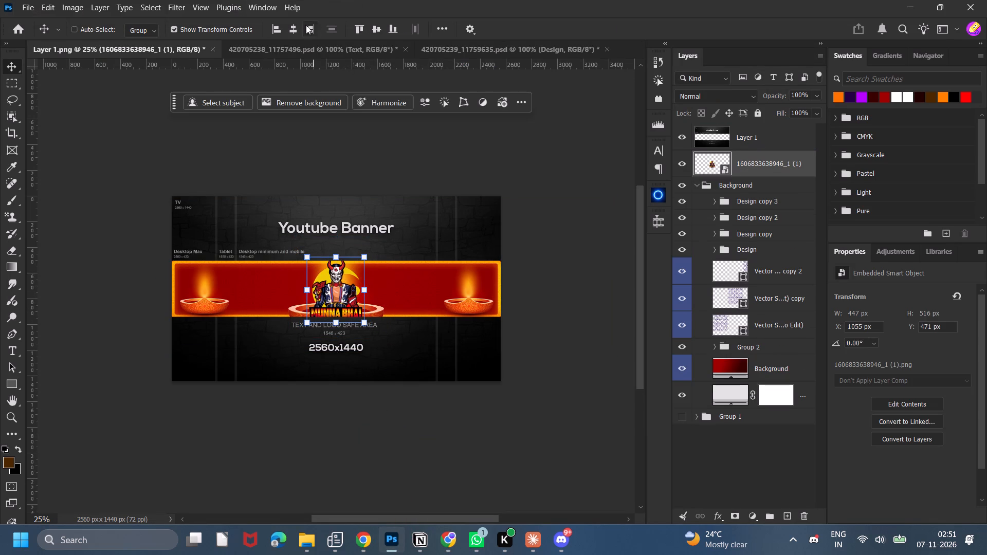
# Reduce the logo to about 366 x 423 px so it fits the red strip's height, and centre it horizontally on the canvas.
pyautogui.click(298, 28)
pyautogui.moveTo(338, 260); pyautogui.dragTo(340, 265)
pyautogui.moveTo(339, 322); pyautogui.dragTo(339, 312)
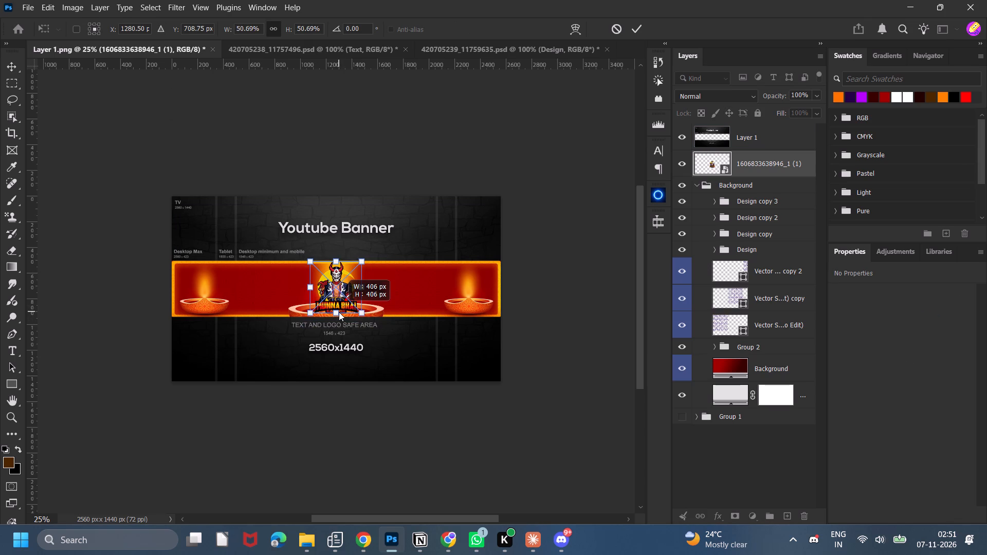
pyautogui.moveTo(339, 312); pyautogui.dragTo(339, 314)
pyautogui.click(632, 27)
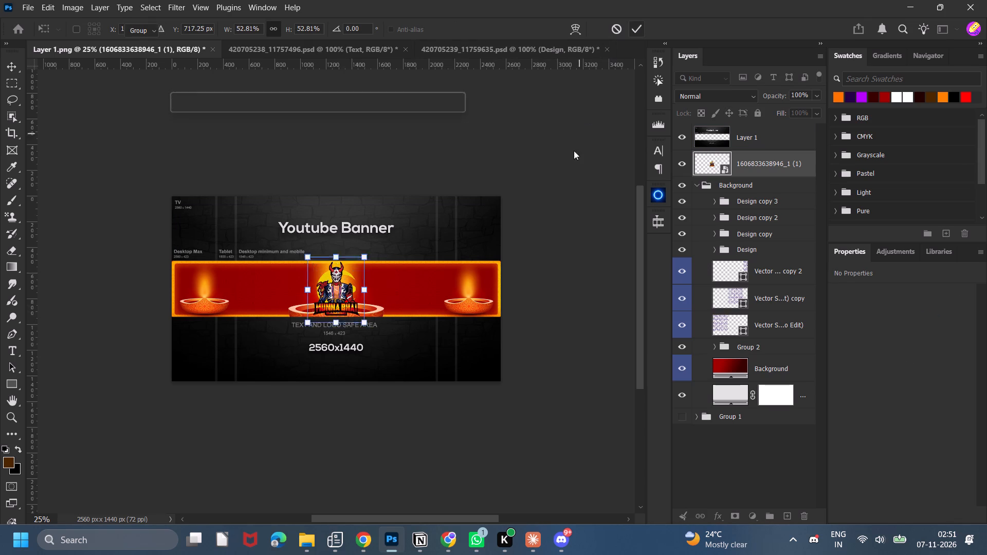
pyautogui.click(571, 161)
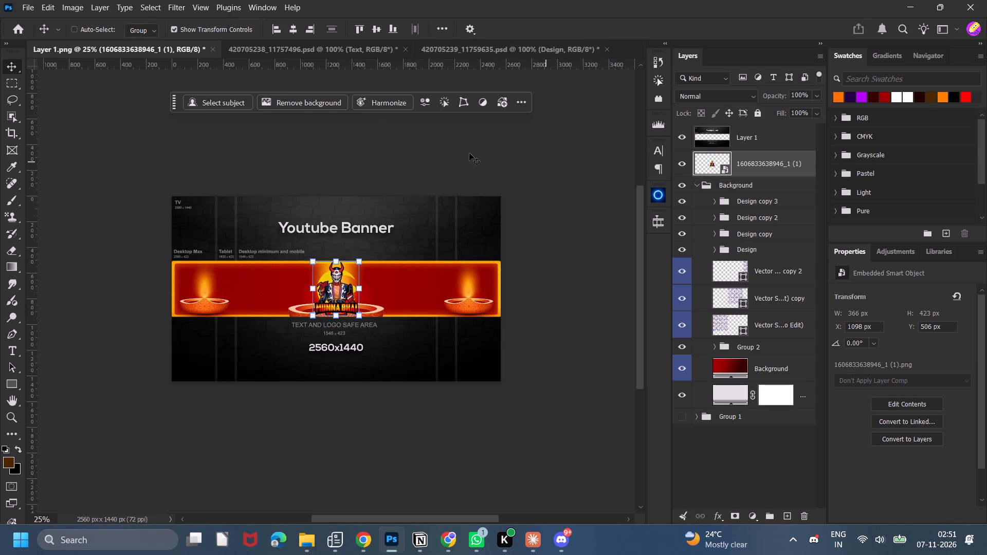
pyautogui.click(294, 29)
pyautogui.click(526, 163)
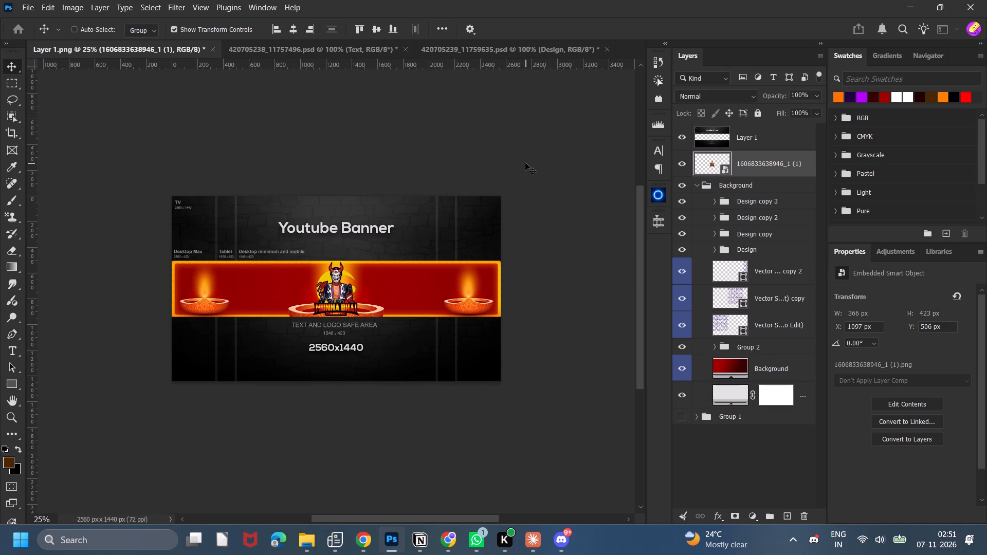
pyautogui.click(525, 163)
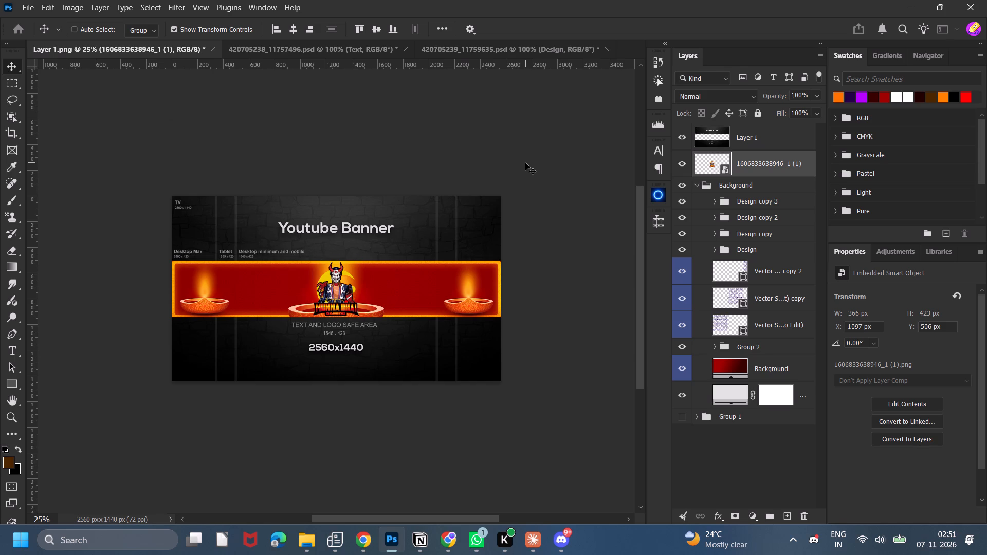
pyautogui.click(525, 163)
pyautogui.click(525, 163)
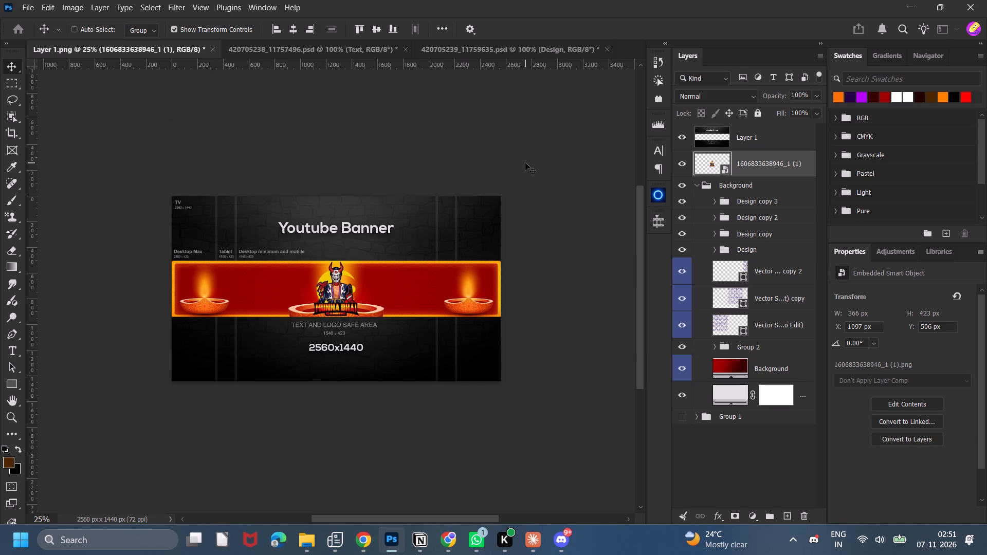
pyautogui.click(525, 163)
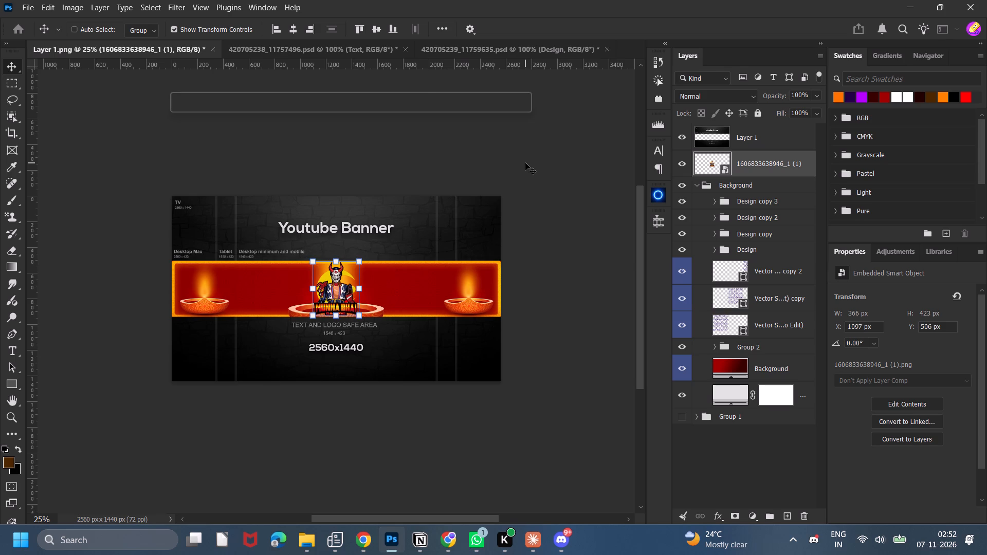
# Bring the Diwali text layer out of Group 1 to just beneath the logo layer, and collapse Group 1.
pyautogui.click(696, 418)
pyautogui.scroll(-8, 745, 461)
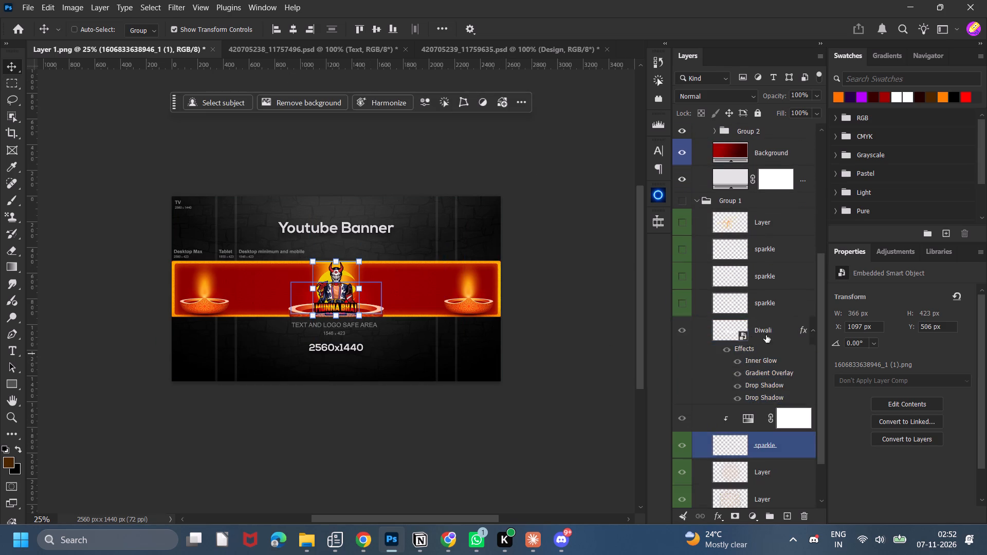
pyautogui.moveTo(766, 335); pyautogui.dragTo(752, 387)
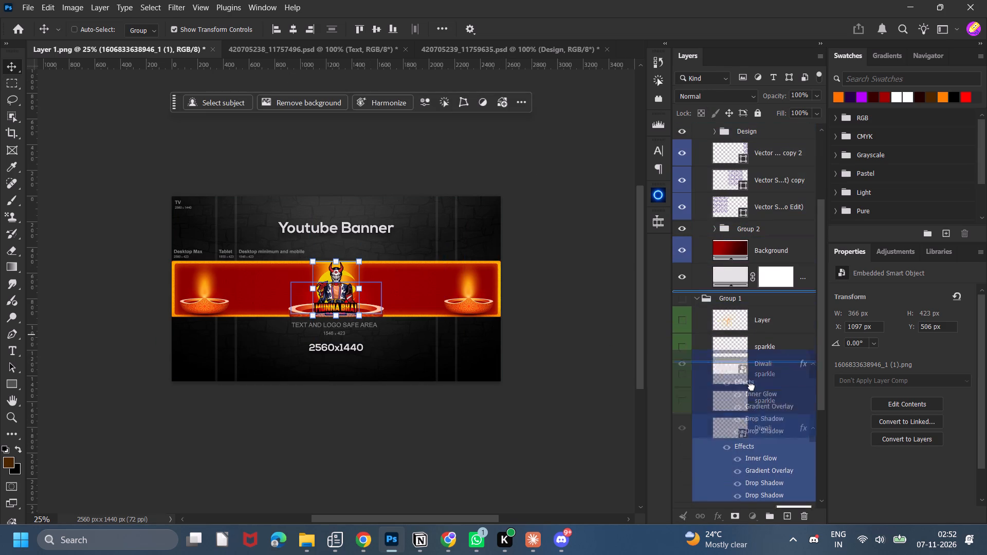
pyautogui.moveTo(752, 387); pyautogui.dragTo(769, 89)
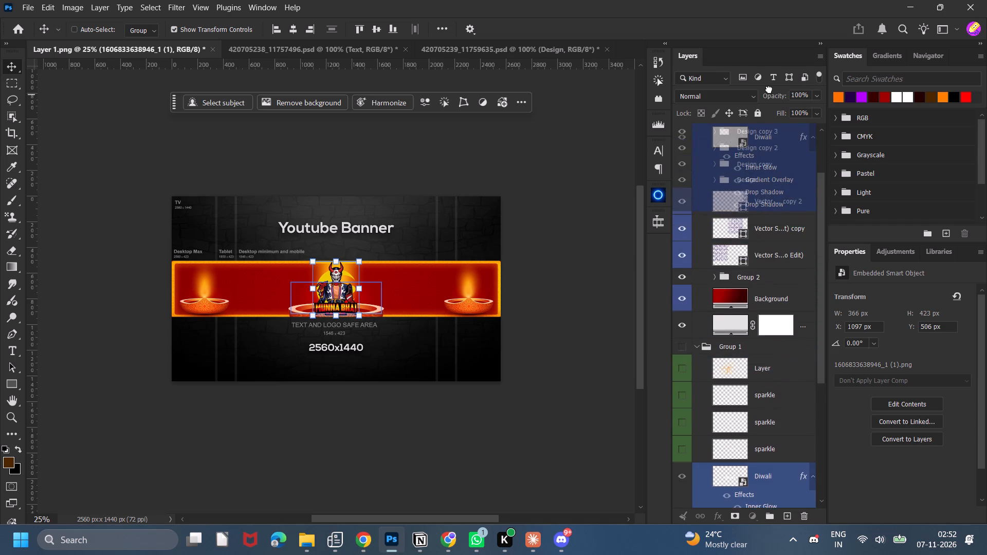
pyautogui.moveTo(769, 89); pyautogui.dragTo(757, 180)
pyautogui.scroll(-3, 709, 392)
pyautogui.scroll(-1, 741, 431)
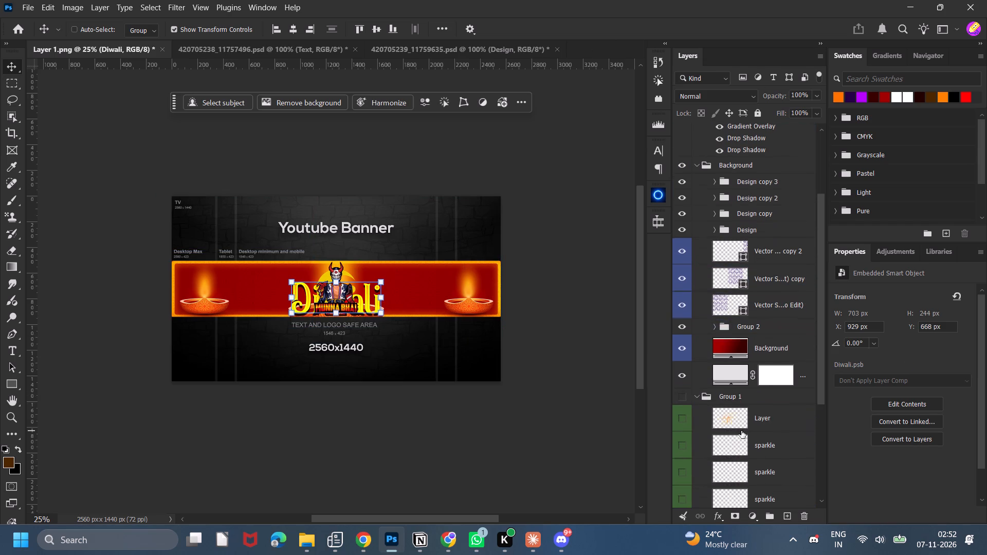
pyautogui.scroll(-1, 741, 431)
pyautogui.click(695, 369)
pyautogui.scroll(7, 702, 386)
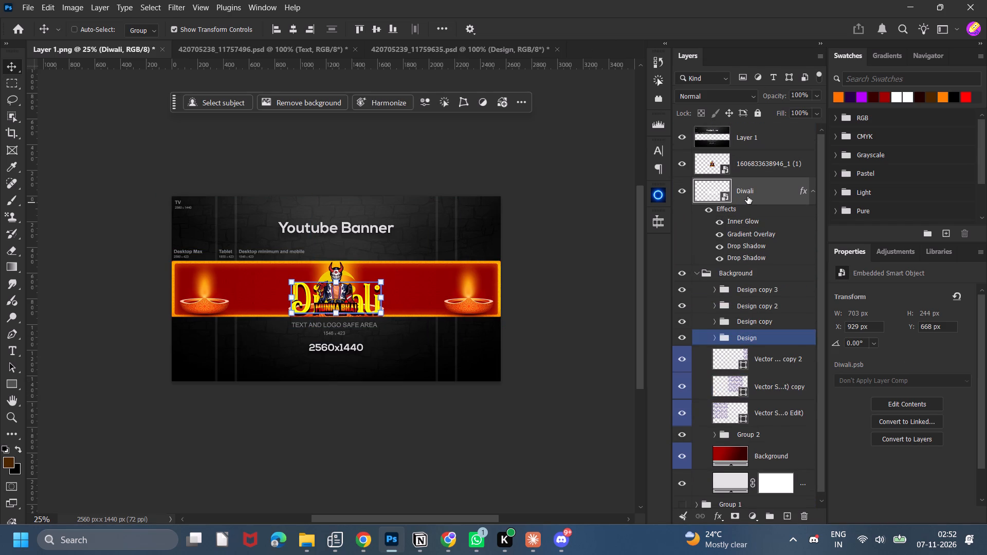
# Scale the Diwali text to about 595 x 206 px and place it just right of the logo, at about X 1463, Y 601.
pyautogui.moveTo(516, 444); pyautogui.dragTo(518, 429)
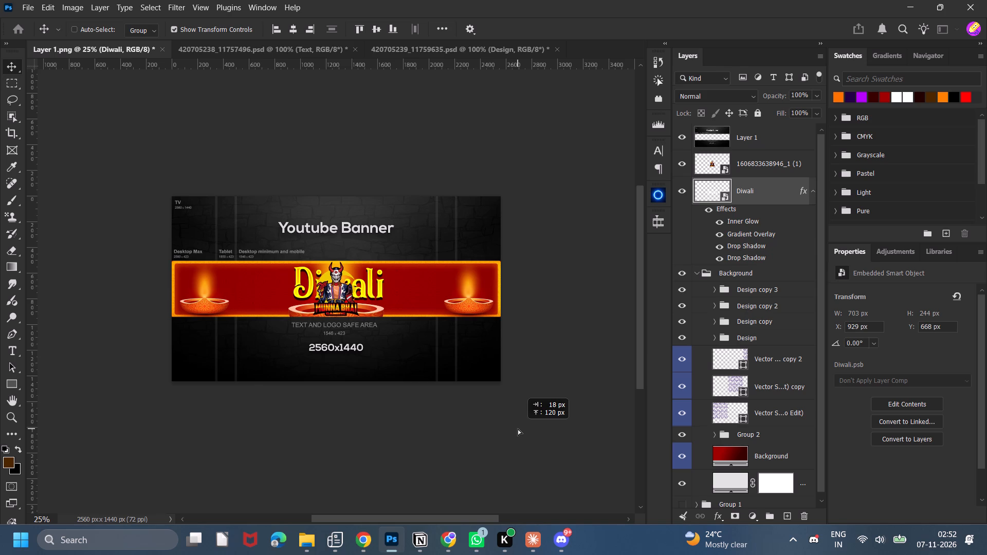
pyautogui.moveTo(518, 429); pyautogui.dragTo(462, 433)
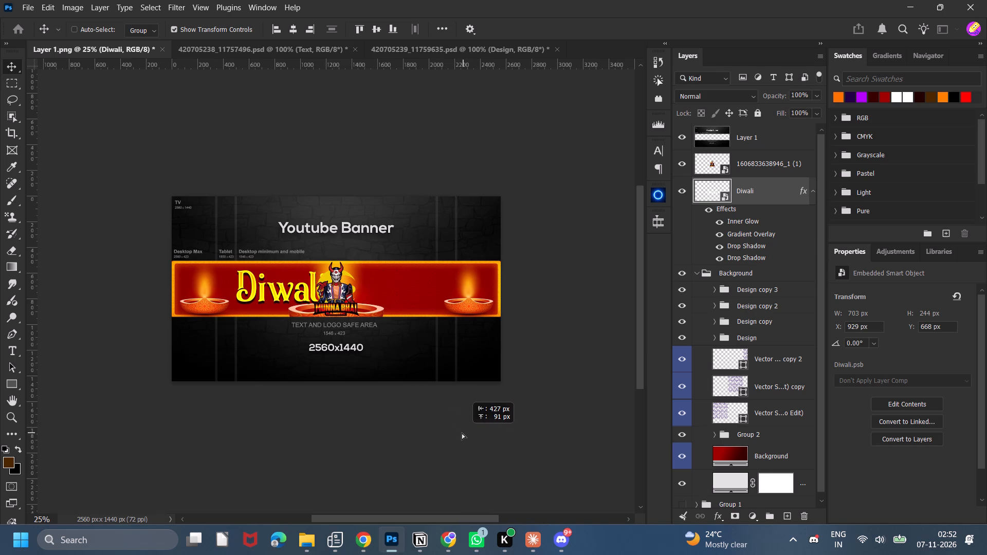
pyautogui.moveTo(462, 433); pyautogui.dragTo(584, 430)
pyautogui.moveTo(448, 282); pyautogui.dragTo(434, 284)
pyautogui.click(634, 27)
pyautogui.moveTo(555, 260); pyautogui.dragTo(554, 260)
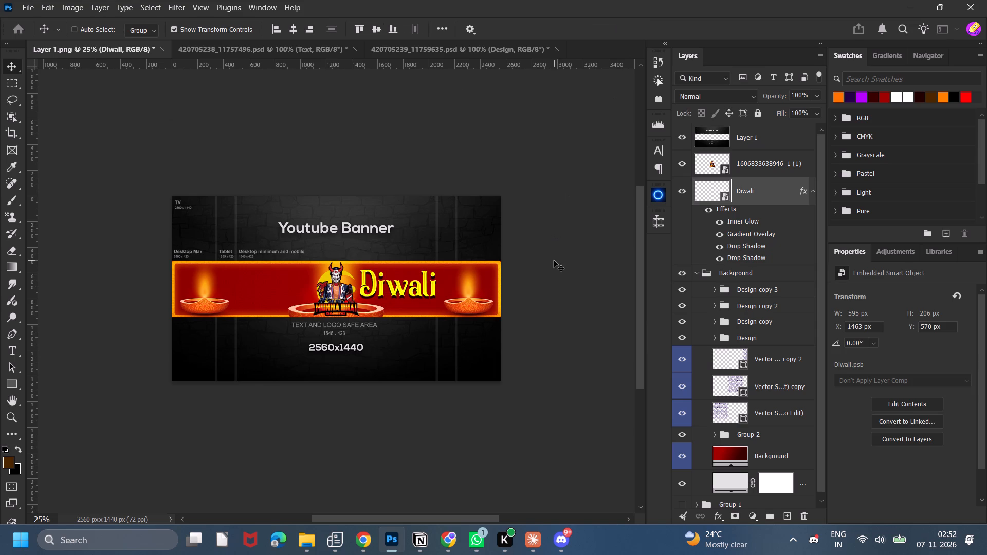
pyautogui.moveTo(554, 260); pyautogui.dragTo(551, 265)
pyautogui.click(551, 265)
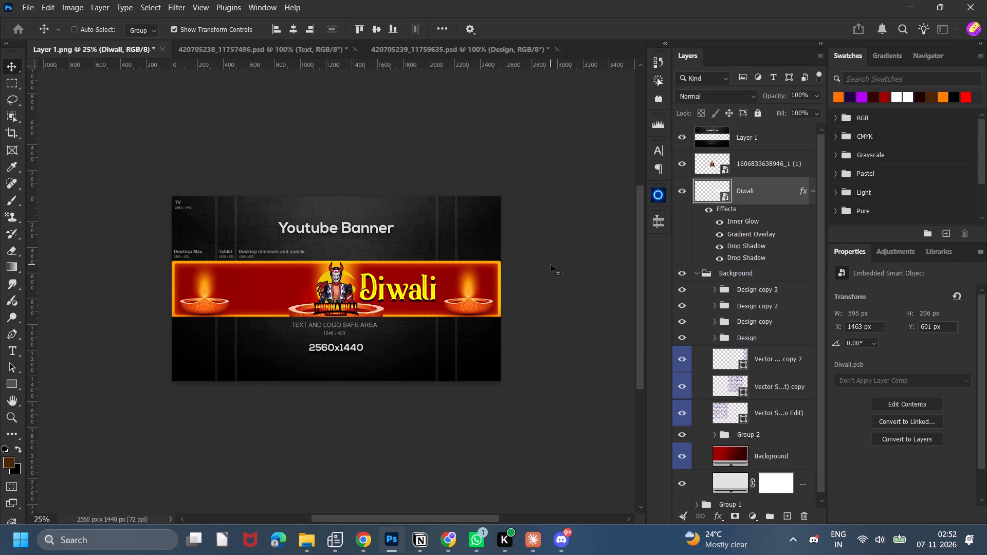
# Move the Diwali text up 24 px so it sits at Y 577 px beside the logo.
pyautogui.click(551, 265)
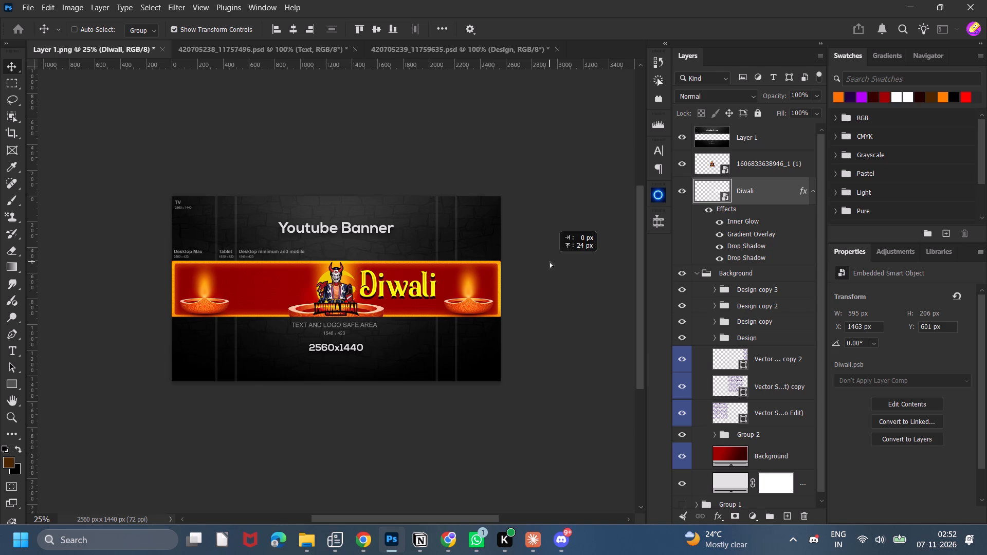
pyautogui.click(309, 534)
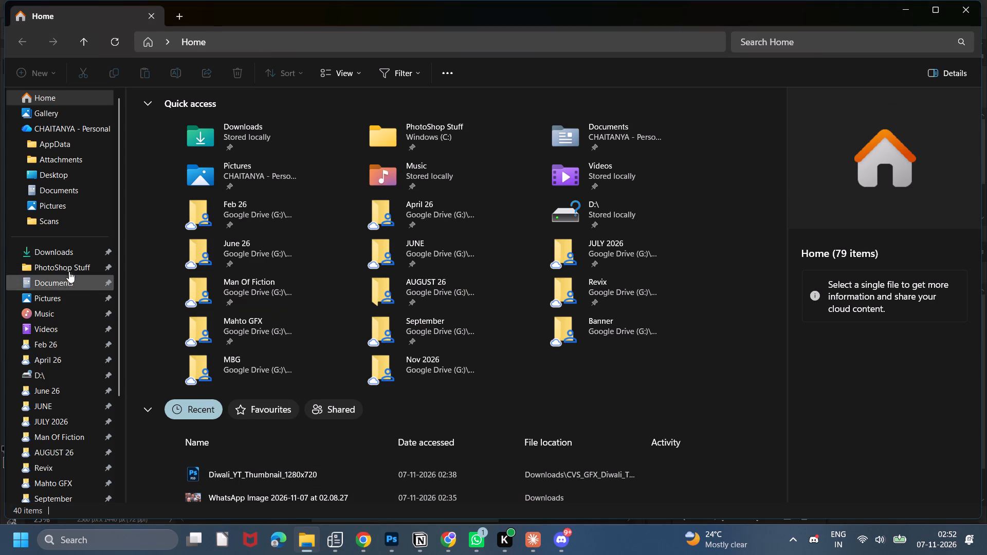
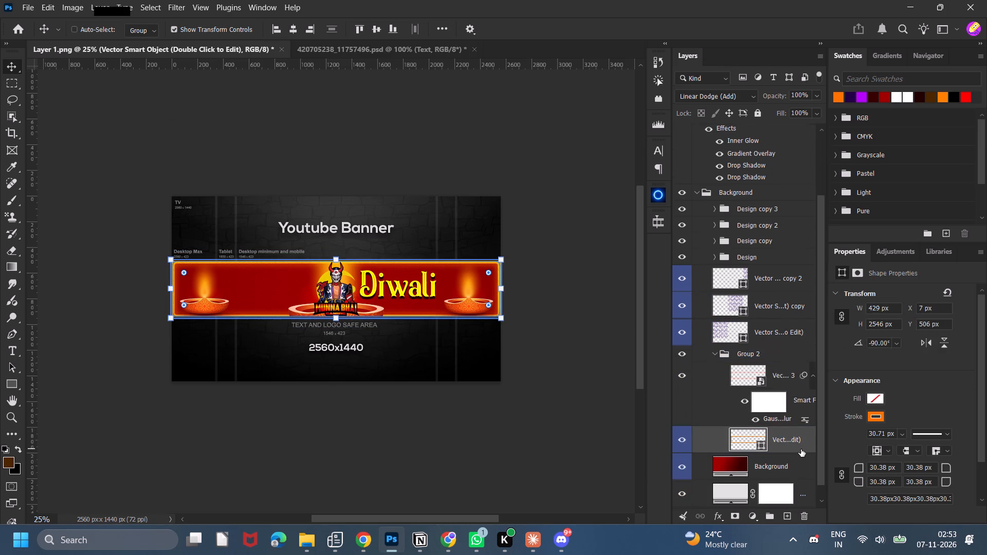
# Give the orange border shape a Multiply drop shadow with 0 px distance and 29 px size.
pyautogui.doubleClick(801, 449)
pyautogui.moveTo(516, 138); pyautogui.dragTo(554, 132)
pyautogui.click(538, 261)
pyautogui.click(560, 260)
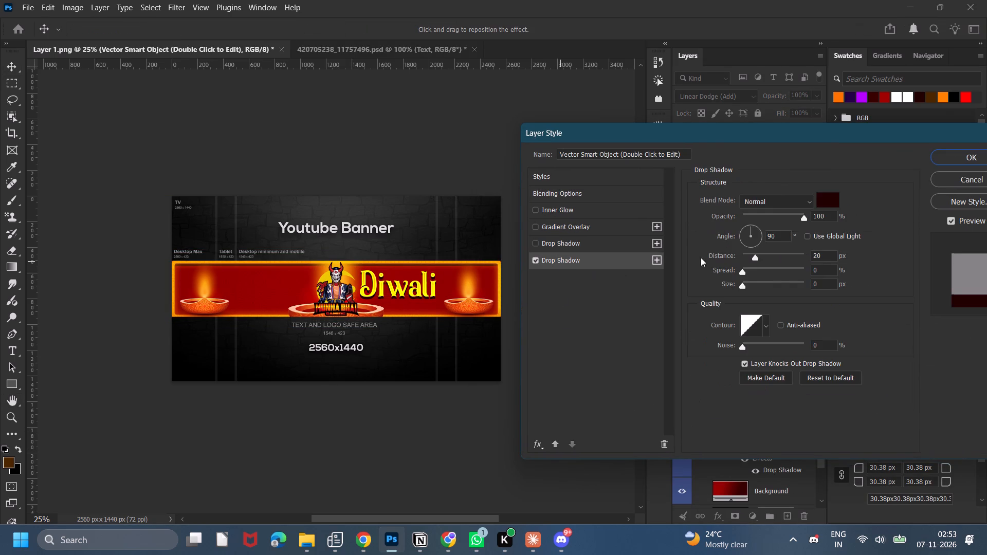
pyautogui.moveTo(754, 253); pyautogui.dragTo(696, 271)
pyautogui.moveTo(745, 285); pyautogui.dragTo(768, 285)
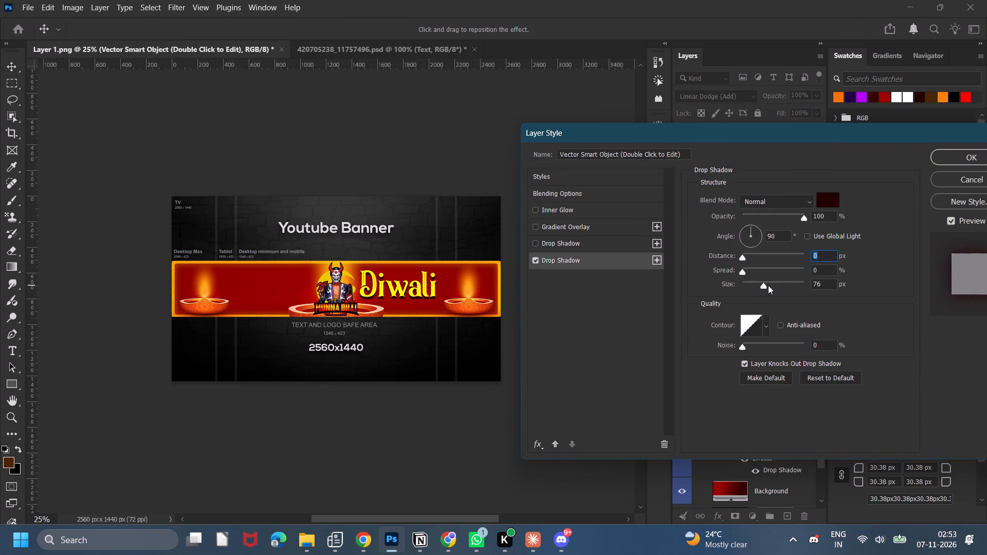
pyautogui.moveTo(768, 285); pyautogui.dragTo(755, 290)
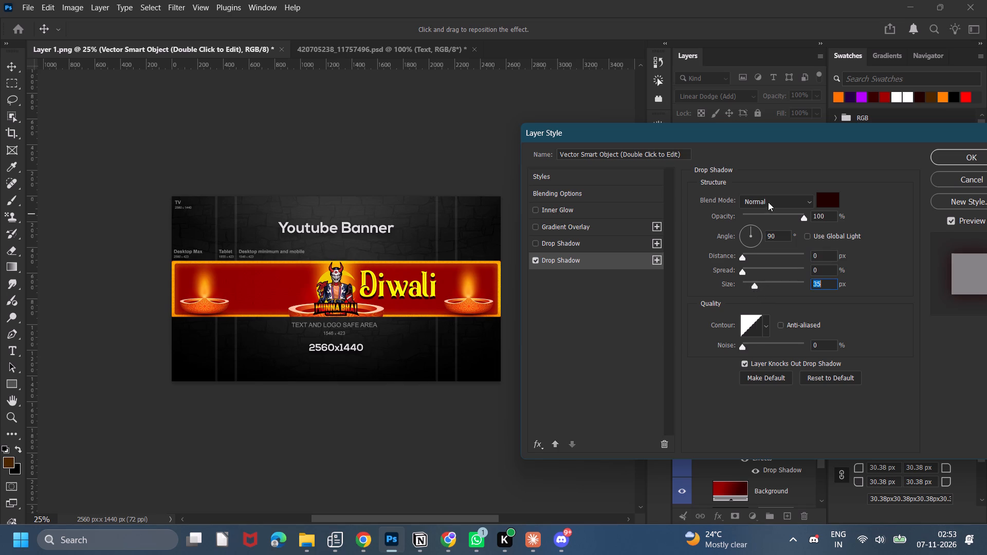
pyautogui.click(768, 202)
pyautogui.click(766, 205)
pyautogui.moveTo(756, 284); pyautogui.dragTo(754, 307)
# Add a second drop shadow to the border with 18% spread and apply the layer style.
pyautogui.click(657, 264)
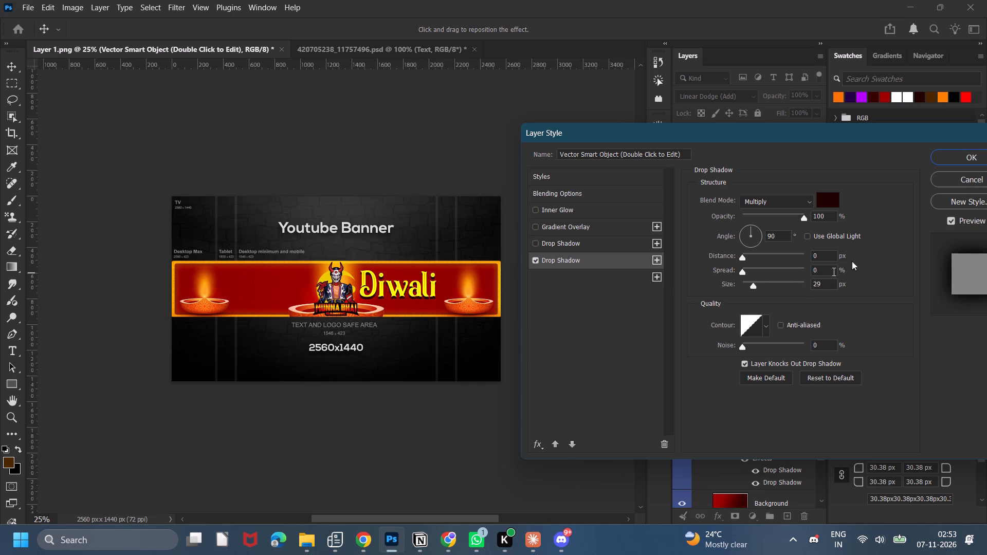
pyautogui.moveTo(747, 270); pyautogui.dragTo(753, 269)
pyautogui.moveTo(753, 269); pyautogui.dragTo(754, 268)
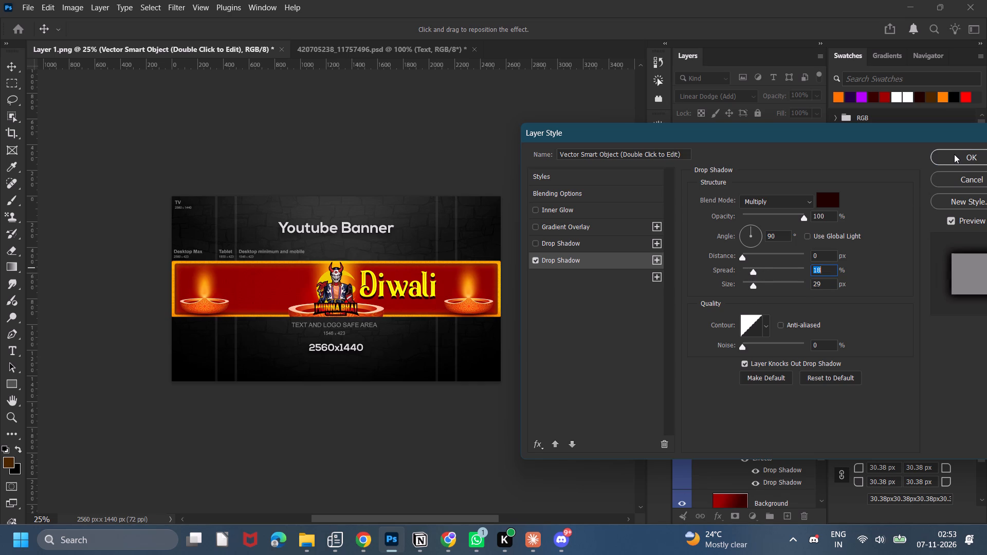
pyautogui.click(971, 158)
pyautogui.click(554, 161)
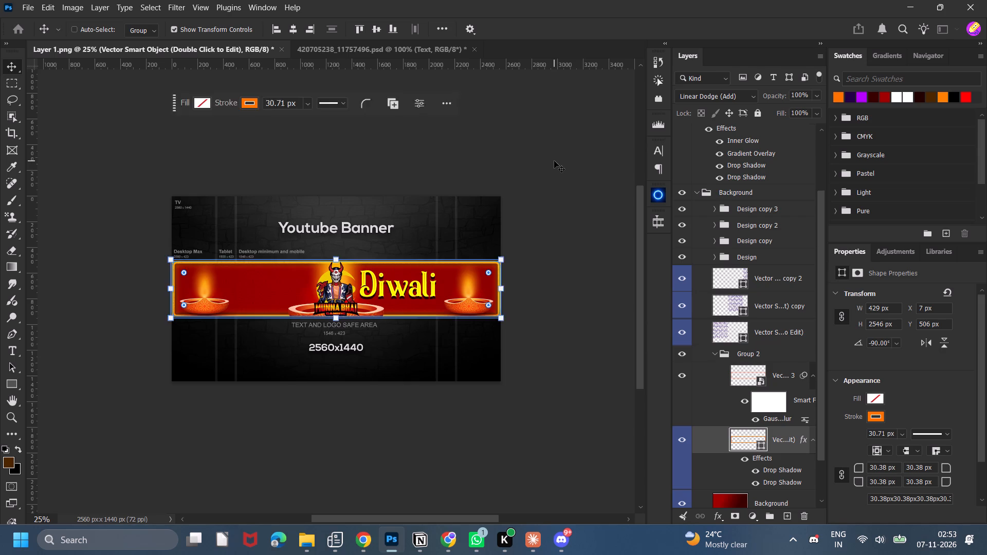
pyautogui.click(554, 161)
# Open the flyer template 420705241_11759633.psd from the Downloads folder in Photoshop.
pyautogui.click(448, 540)
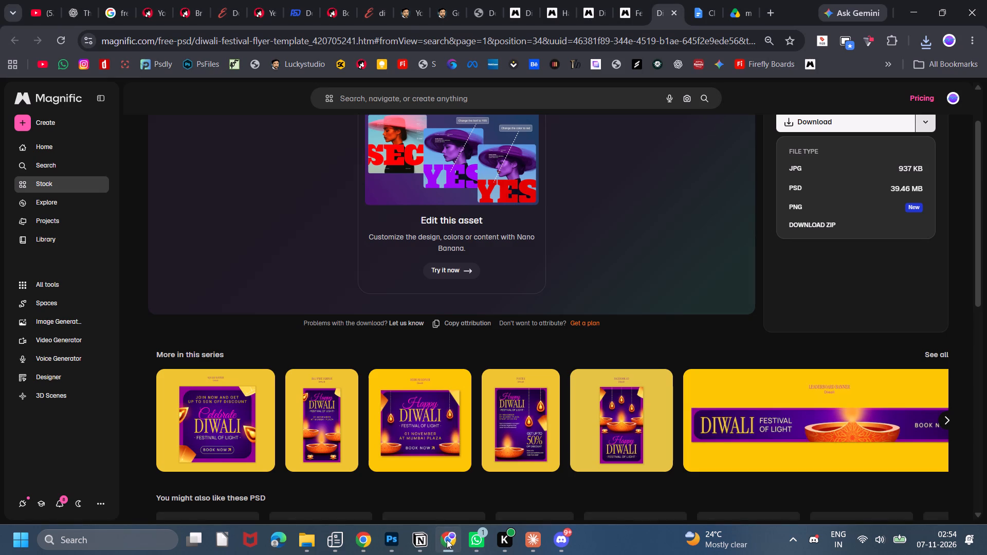
pyautogui.click(307, 537)
pyautogui.click(51, 253)
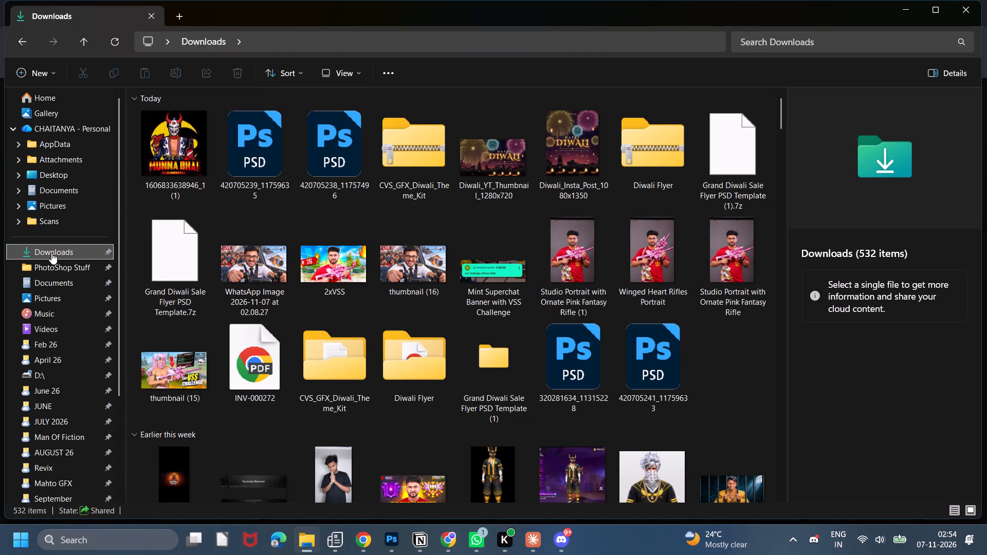
pyautogui.doubleClick(196, 152)
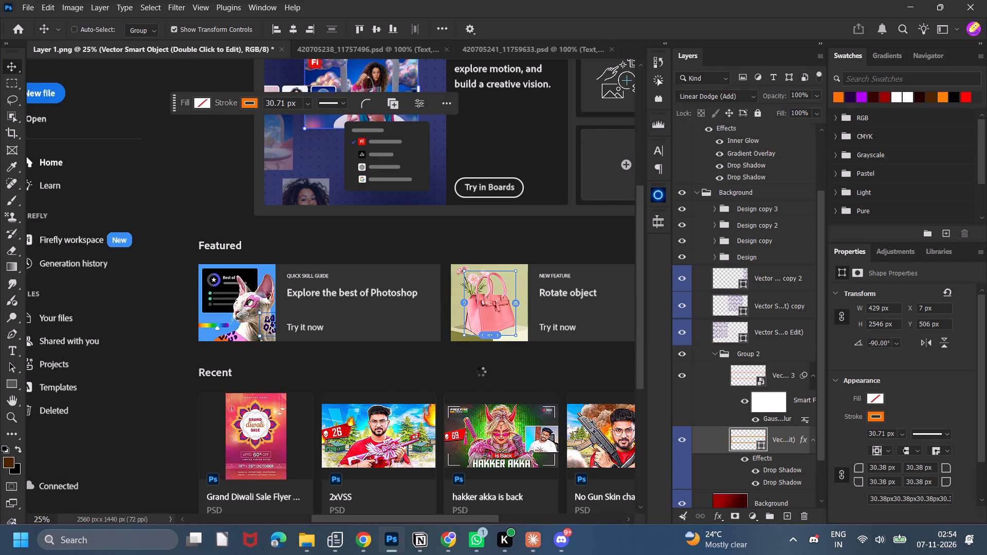
pyautogui.scroll(-2, 443, 356)
pyautogui.scroll(1, 443, 356)
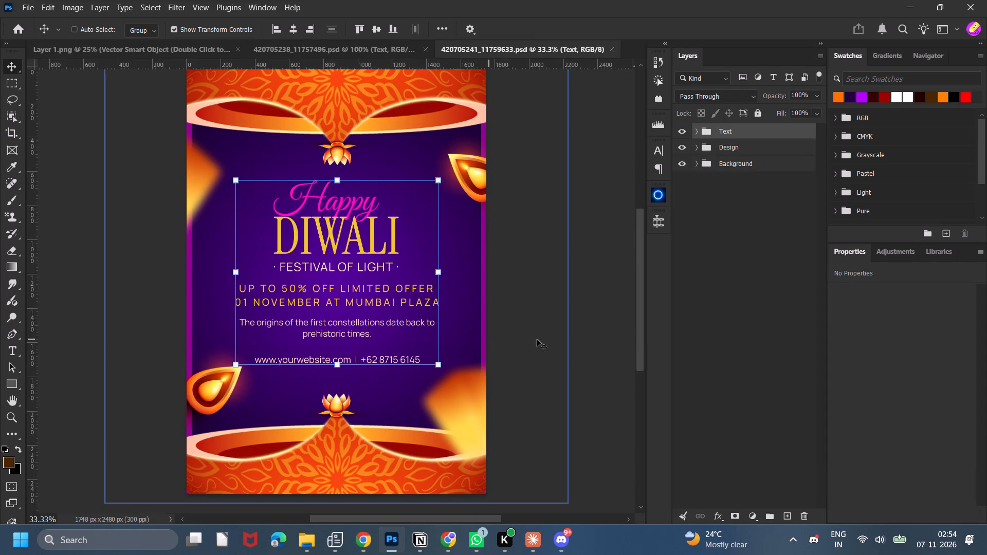
pyautogui.scroll(3, 626, 332)
# Hide the Text group in the flyer template.
pyautogui.click(685, 149)
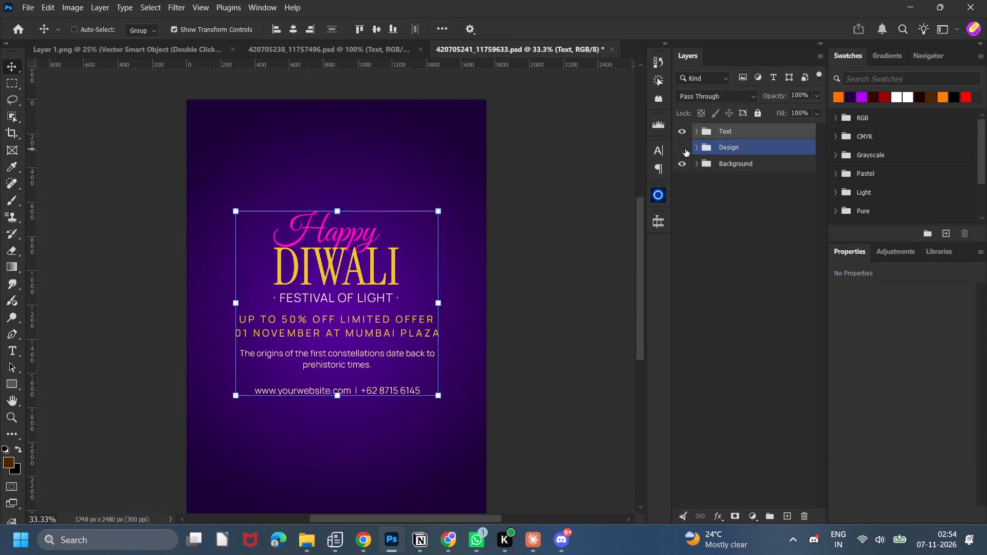
pyautogui.click(685, 149)
pyautogui.click(697, 131)
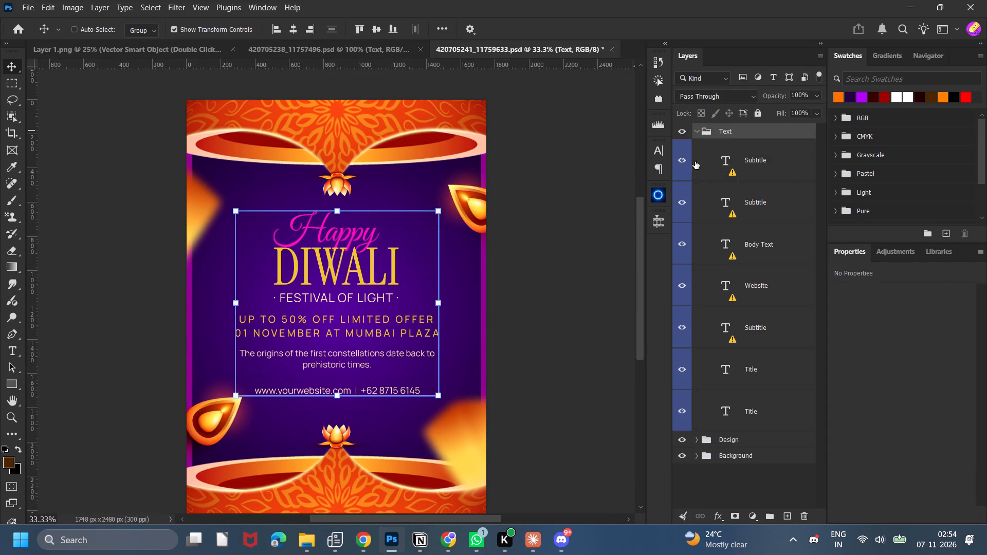
pyautogui.click(681, 133)
pyautogui.click(698, 131)
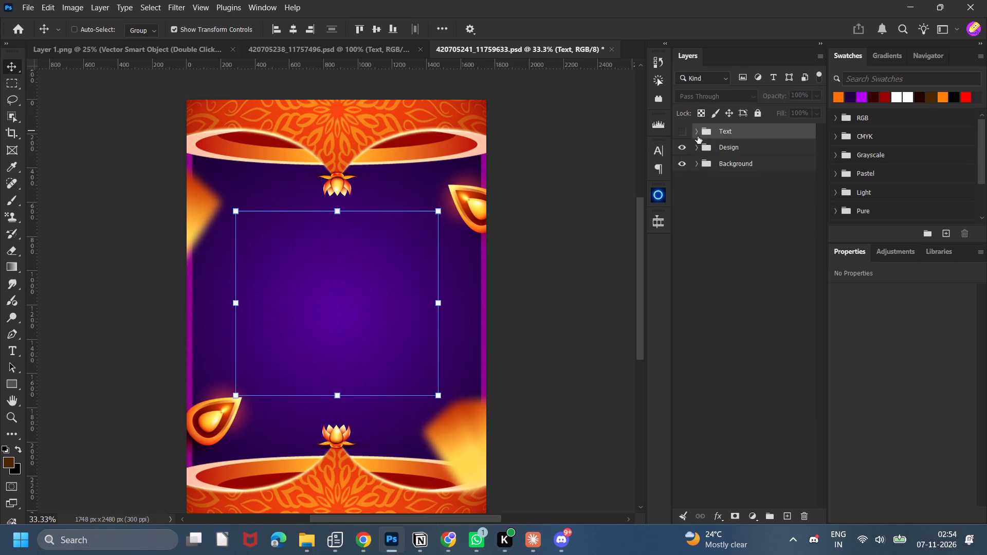
# Copy the glow layer of the flyer's right-hand diya from the Design group into the Layer 1.png banner.
pyautogui.doubleClick(686, 147)
pyautogui.click(695, 149)
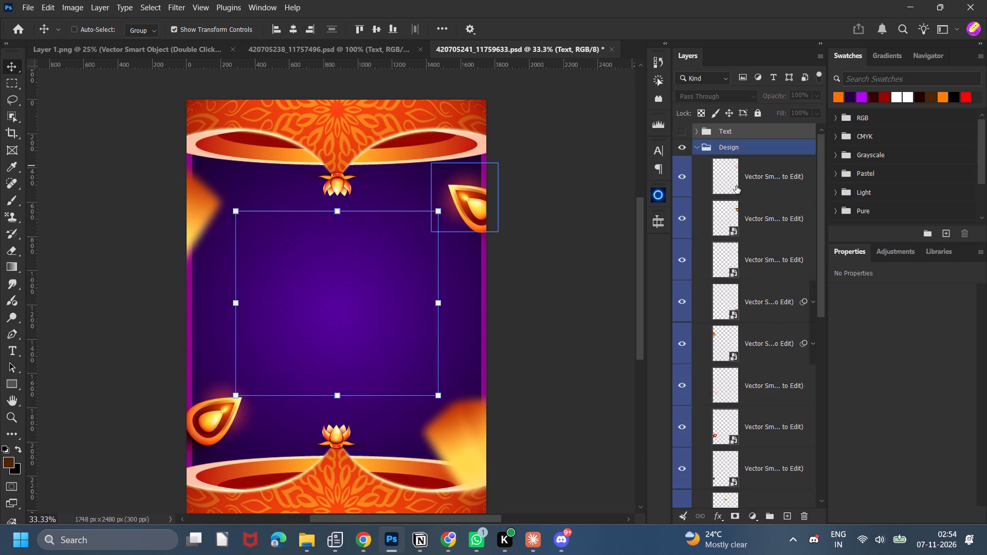
pyautogui.click(736, 186)
pyautogui.moveTo(766, 181); pyautogui.dragTo(67, 51)
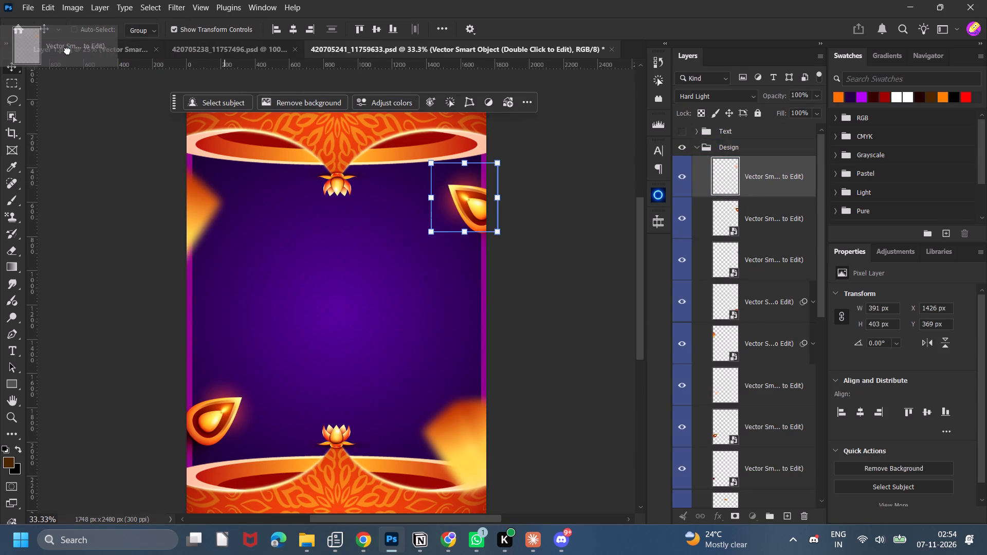
pyautogui.moveTo(67, 51); pyautogui.dragTo(303, 294)
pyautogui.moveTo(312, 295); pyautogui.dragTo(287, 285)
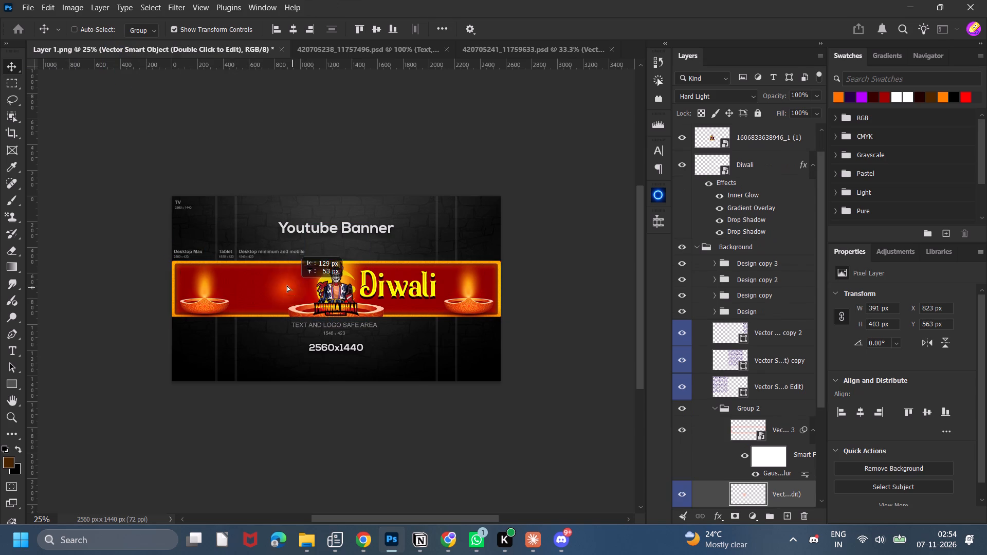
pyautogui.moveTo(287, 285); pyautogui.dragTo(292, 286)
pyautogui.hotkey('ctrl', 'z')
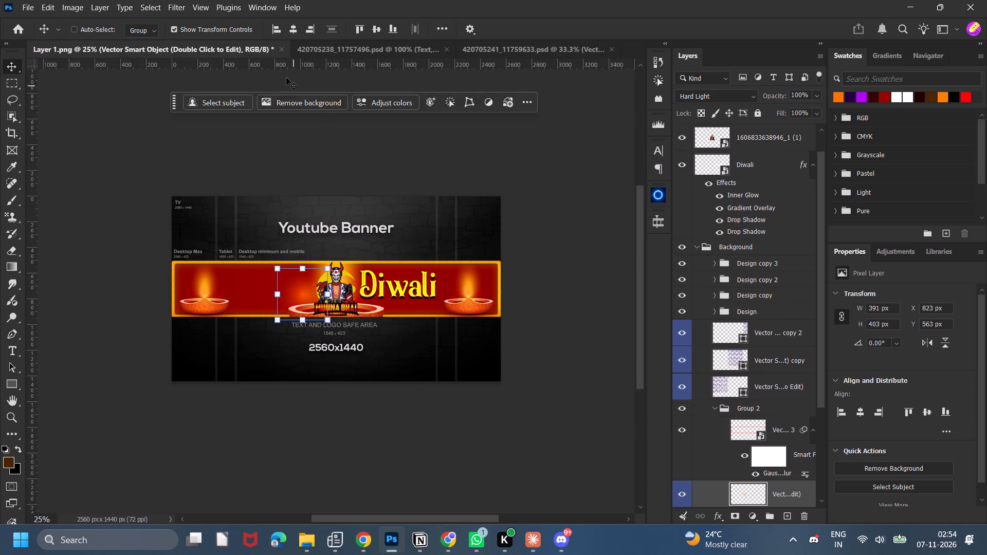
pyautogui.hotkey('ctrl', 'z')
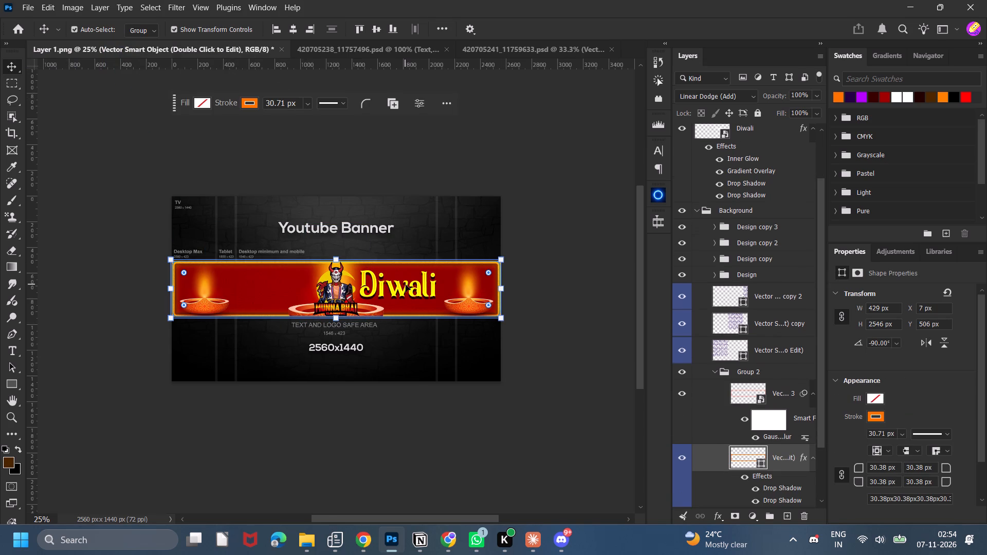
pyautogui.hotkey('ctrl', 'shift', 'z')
# Move the glow over the banner's right diya at X 2109, Y 482 px and duplicate it onto the left diya at X 65, Y 540 px.
pyautogui.moveTo(308, 289); pyautogui.dragTo(474, 280)
pyautogui.keyDown('alt'); pyautogui.moveTo(473, 288); pyautogui.dragTo(211, 276); pyautogui.keyUp('alt')
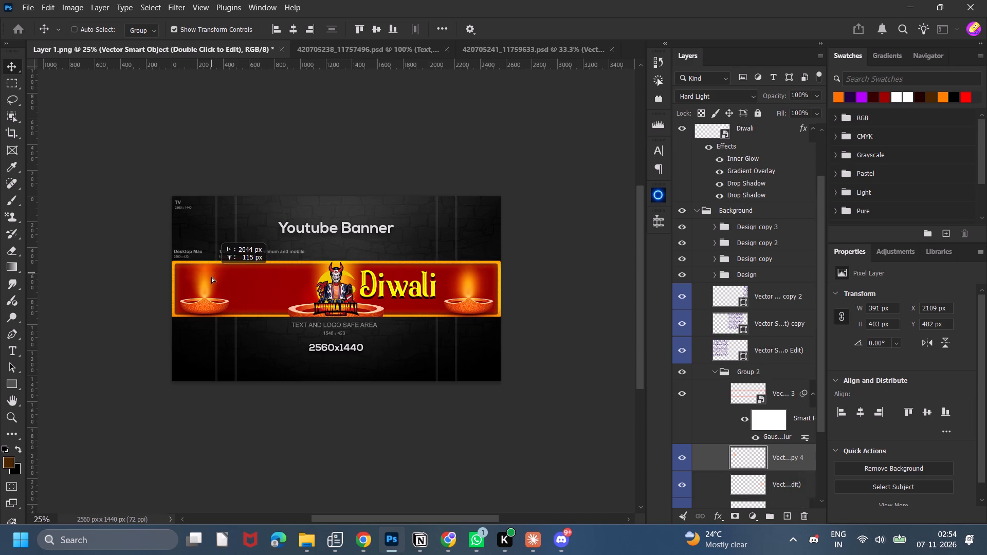
pyautogui.keyDown('alt'); pyautogui.moveTo(211, 276); pyautogui.dragTo(210, 295); pyautogui.keyUp('alt')
# Duplicate the left diya's glow and place the copy behind the Munna Bhai logo at about X 1099, Y 506 px.
pyautogui.keyDown('alt'); pyautogui.moveTo(207, 290); pyautogui.dragTo(221, 288); pyautogui.keyUp('alt')
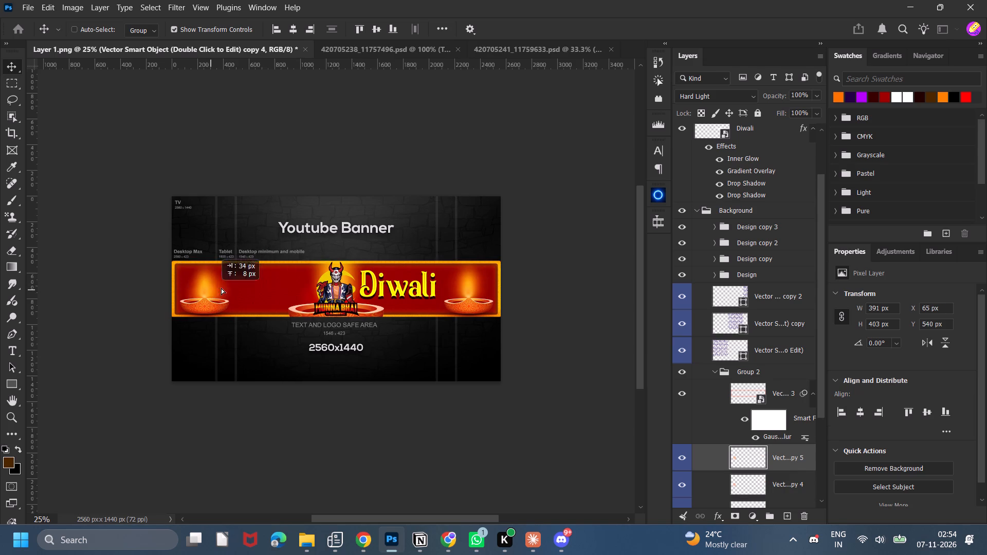
pyautogui.keyDown('alt'); pyautogui.moveTo(221, 288); pyautogui.dragTo(342, 285); pyautogui.keyUp('alt')
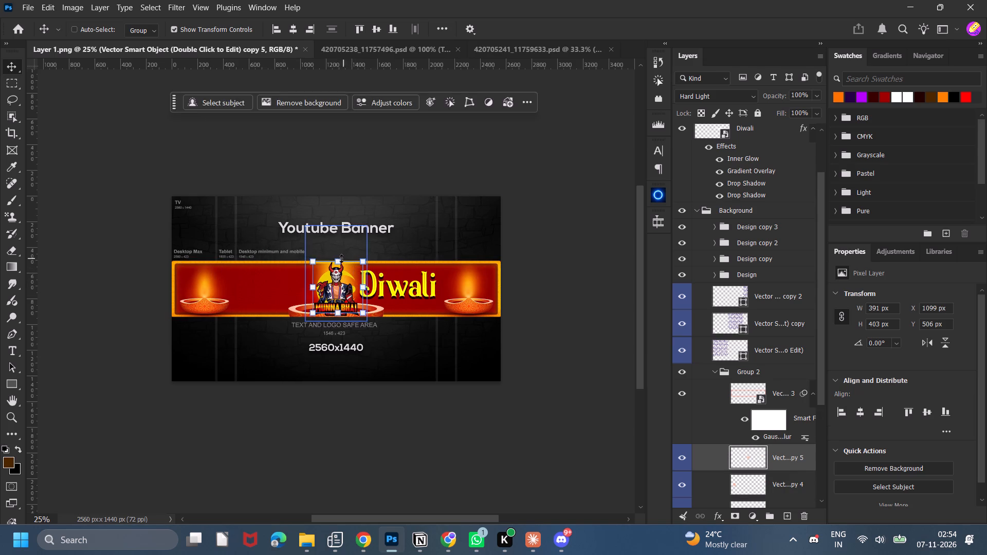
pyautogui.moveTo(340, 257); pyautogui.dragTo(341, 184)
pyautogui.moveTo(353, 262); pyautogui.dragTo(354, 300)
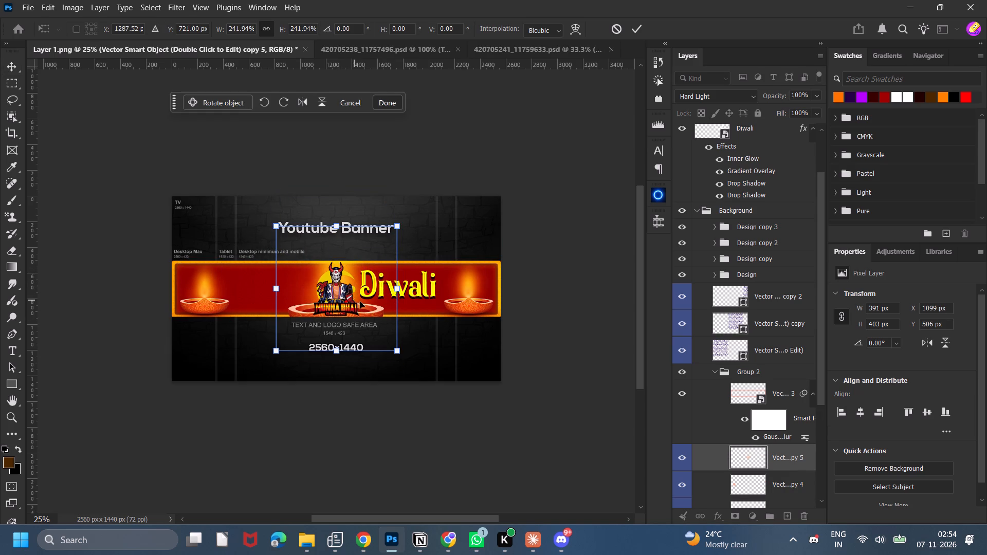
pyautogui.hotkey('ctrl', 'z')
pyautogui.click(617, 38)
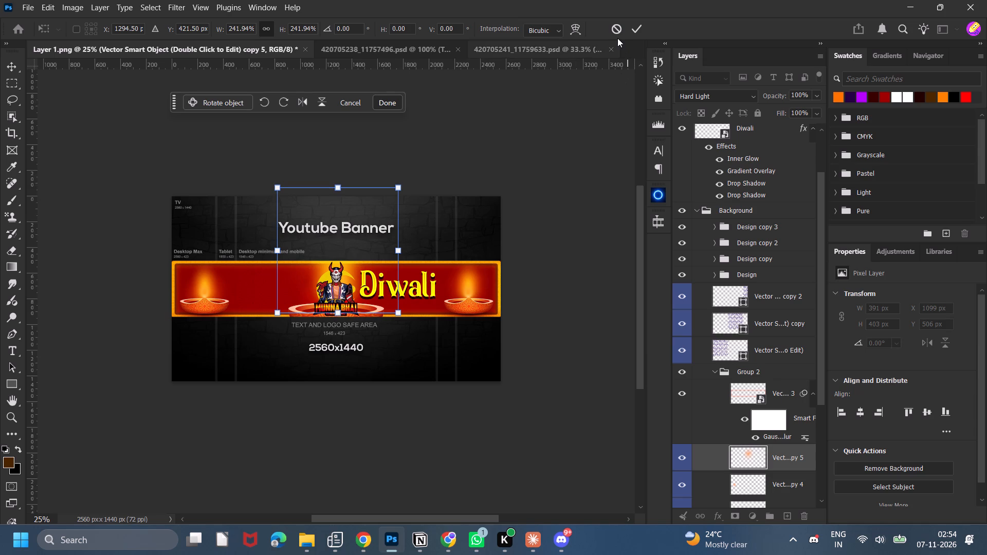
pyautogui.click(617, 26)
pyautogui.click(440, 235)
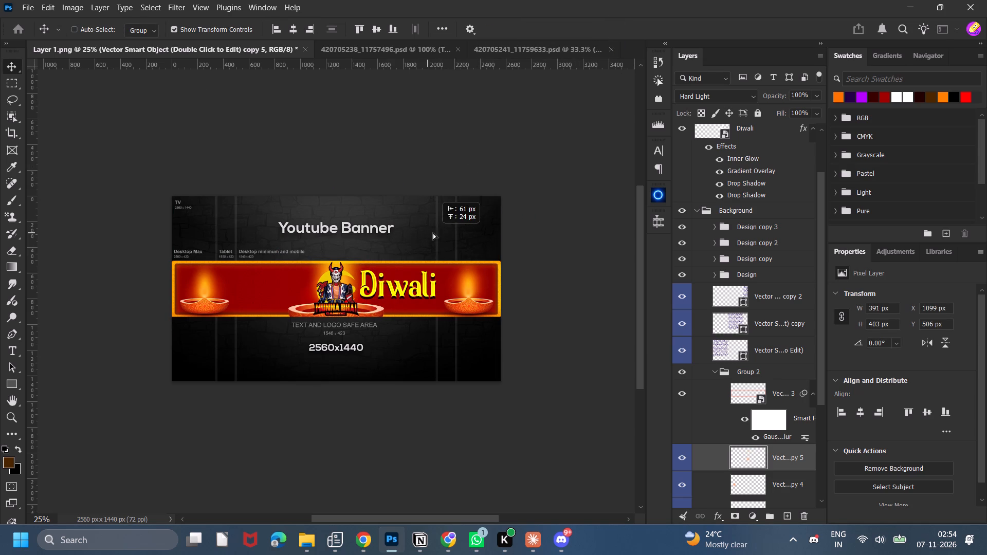
# Scale the glow behind the logo to about 475 × 490 px and centre it horizontally on the canvas.
pyautogui.moveTo(342, 311); pyautogui.dragTo(343, 321)
pyautogui.click(645, 29)
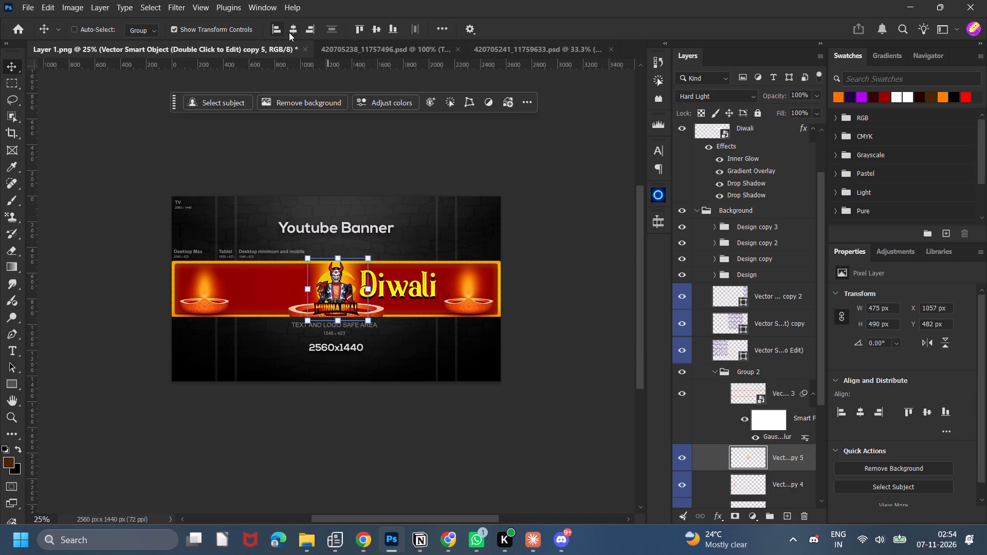
pyautogui.click(289, 31)
pyautogui.click(527, 197)
pyautogui.click(527, 196)
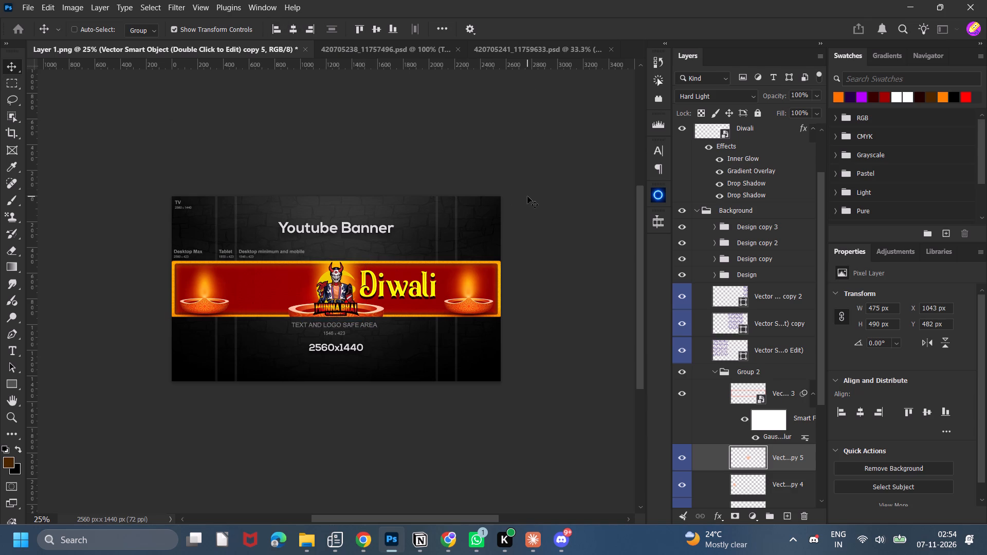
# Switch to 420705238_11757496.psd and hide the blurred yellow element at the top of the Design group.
pyautogui.click(330, 51)
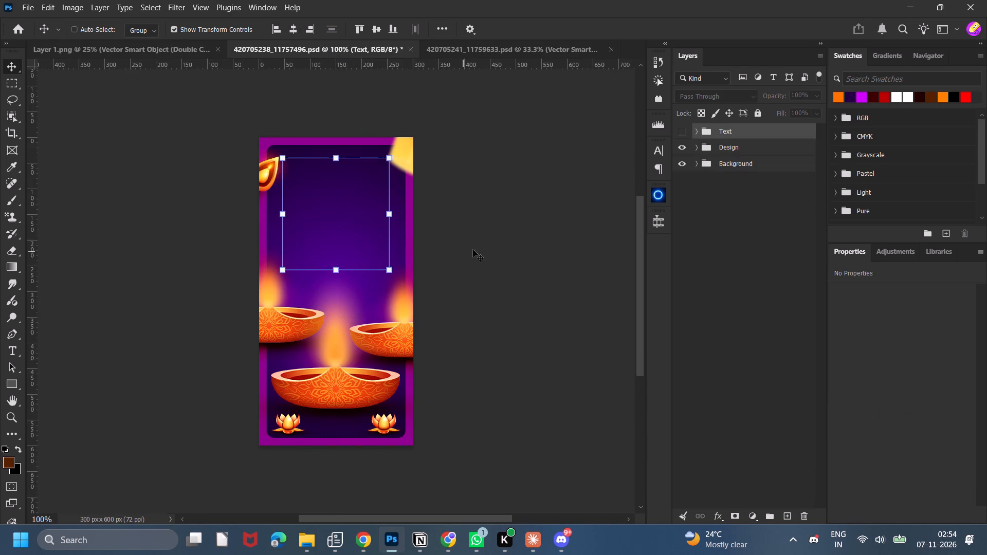
pyautogui.doubleClick(679, 154)
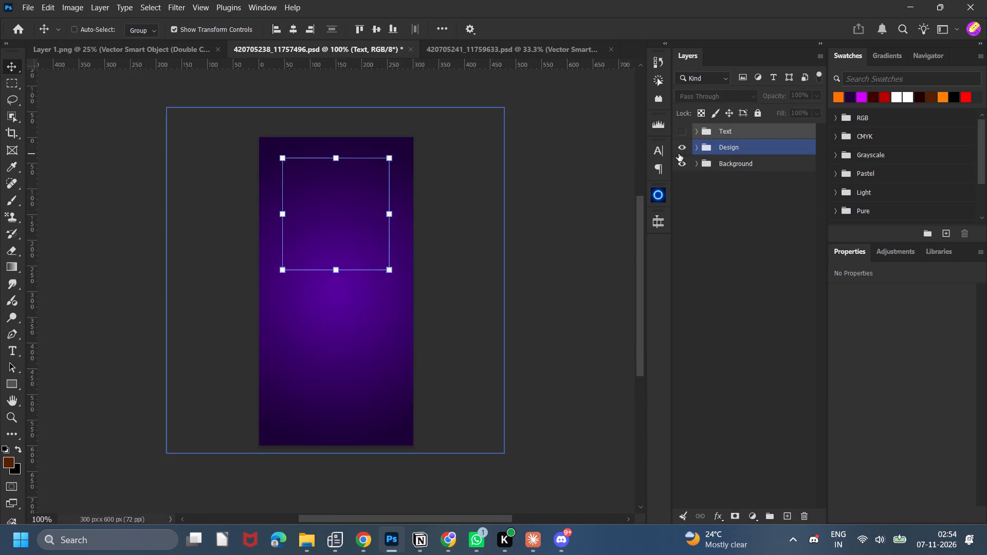
pyautogui.click(696, 152)
pyautogui.click(686, 175)
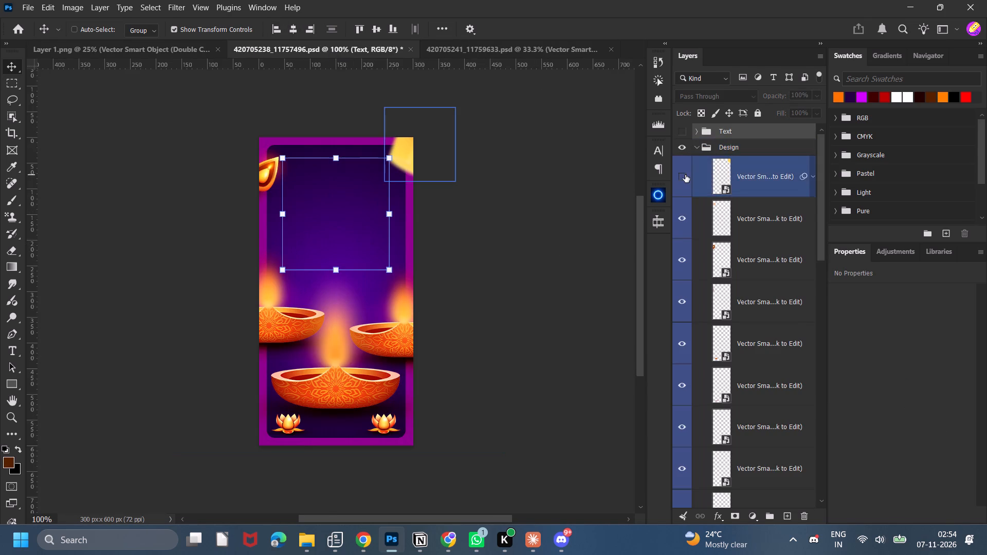
pyautogui.click(685, 175)
pyautogui.click(685, 175)
# Identify the small diya at the flyer's upper left and its red glow, then group those two layers.
pyautogui.click(698, 229)
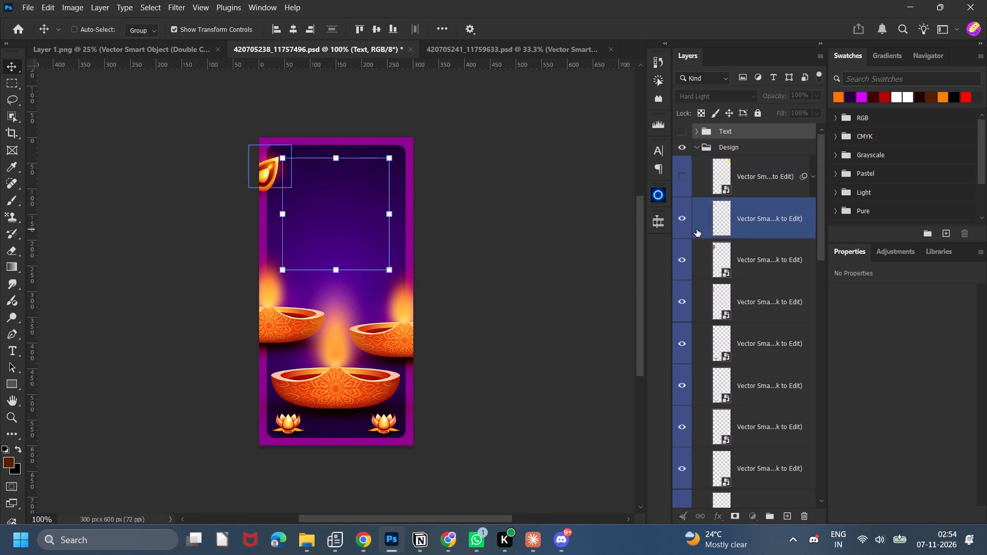
pyautogui.doubleClick(682, 219)
pyautogui.click(685, 270)
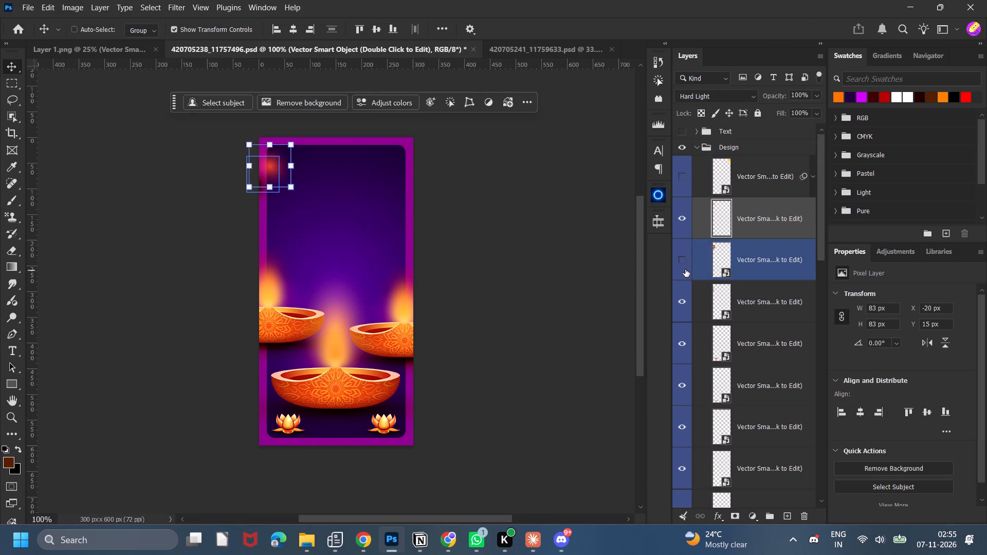
pyautogui.click(685, 265)
pyautogui.click(763, 256)
pyautogui.keyDown('ctrl'); pyautogui.click(767, 217); pyautogui.keyUp('ctrl')
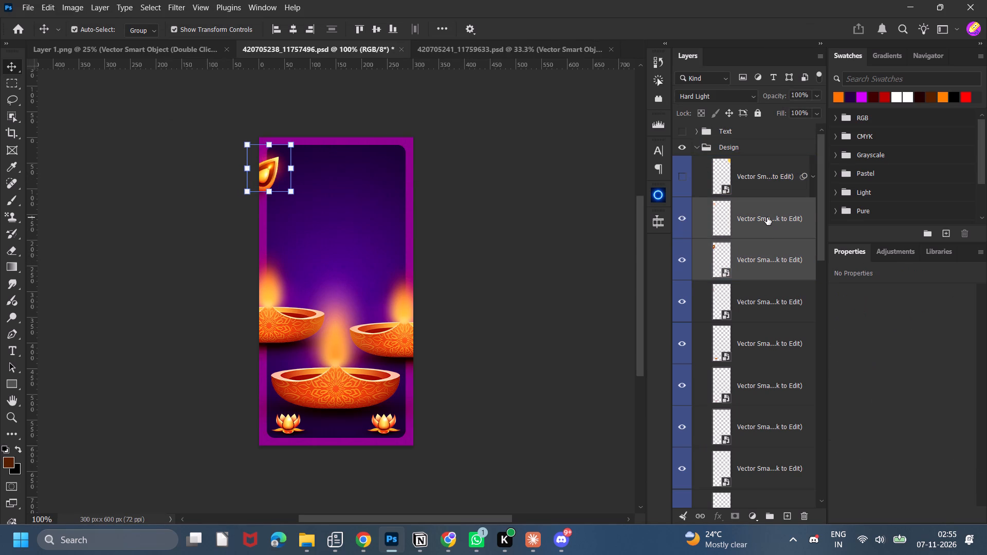
pyautogui.hotkey('ctrl', 'g')
pyautogui.moveTo(765, 204); pyautogui.dragTo(765, 203)
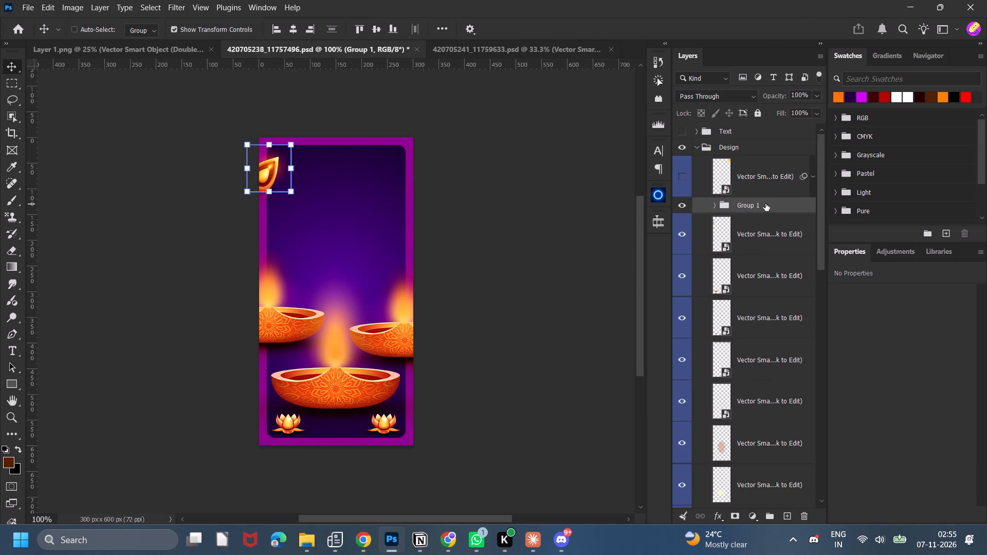
# Copy the diya group into Layer 1.png, flipping it both ways and enlarging it to about 364% left of the logo.
pyautogui.moveTo(765, 203); pyautogui.dragTo(301, 292)
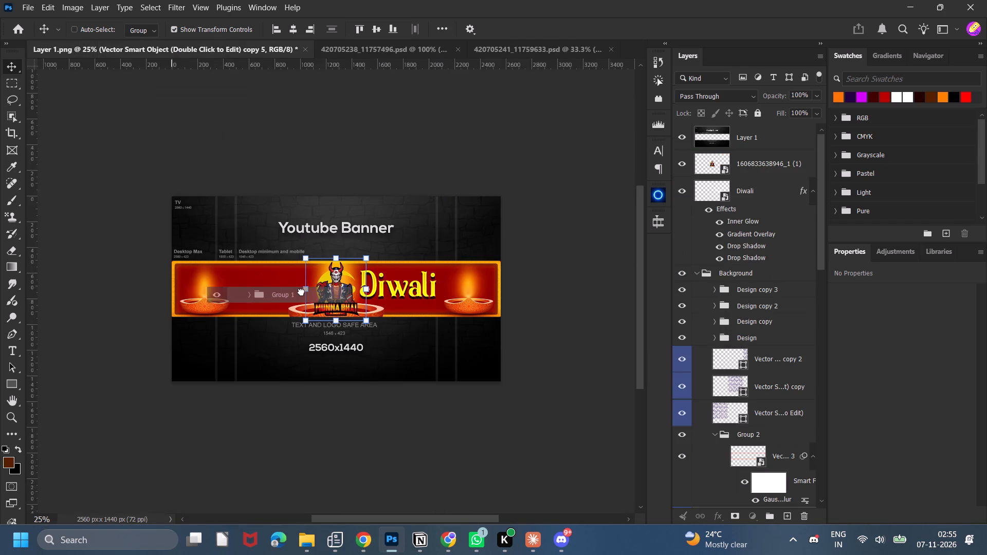
pyautogui.moveTo(301, 292); pyautogui.dragTo(303, 290)
pyautogui.moveTo(306, 291); pyautogui.dragTo(254, 310)
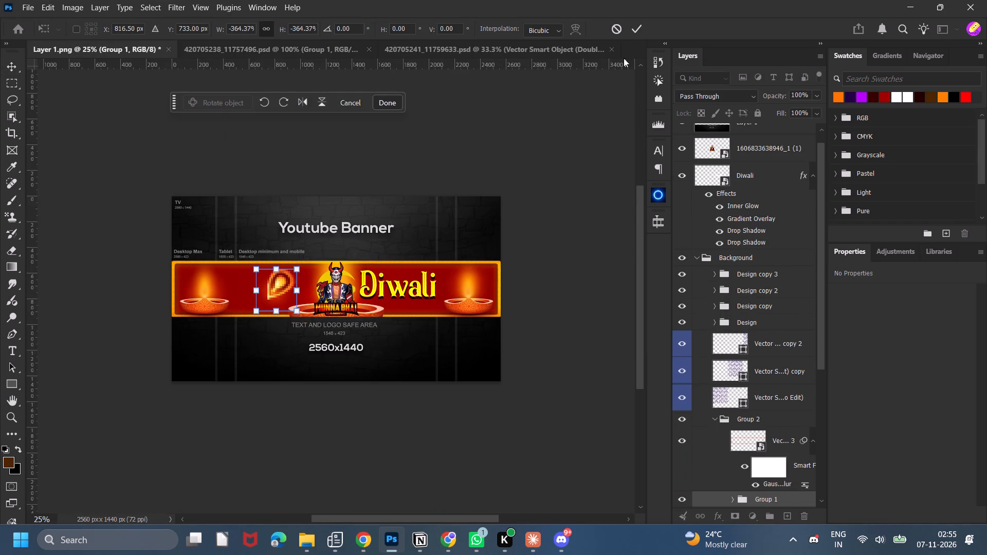
pyautogui.click(635, 33)
# Scale the copied diya group to about 50% and rotate it clockwise so its tip points away from the Munna Bhai logo.
pyautogui.moveTo(552, 323); pyautogui.dragTo(590, 317)
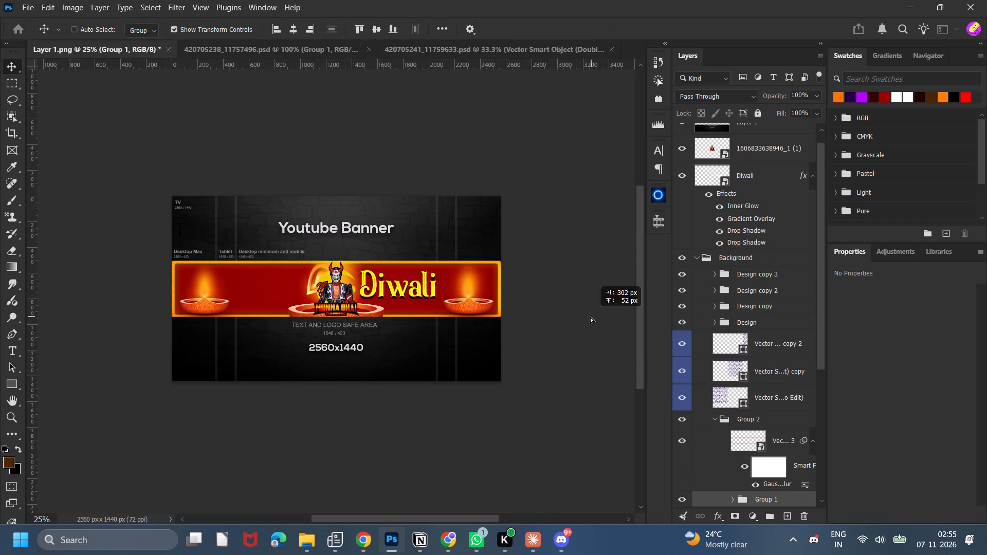
pyautogui.moveTo(590, 317); pyautogui.dragTo(565, 335)
pyautogui.moveTo(312, 325); pyautogui.dragTo(292, 303)
pyautogui.moveTo(314, 294); pyautogui.dragTo(308, 322)
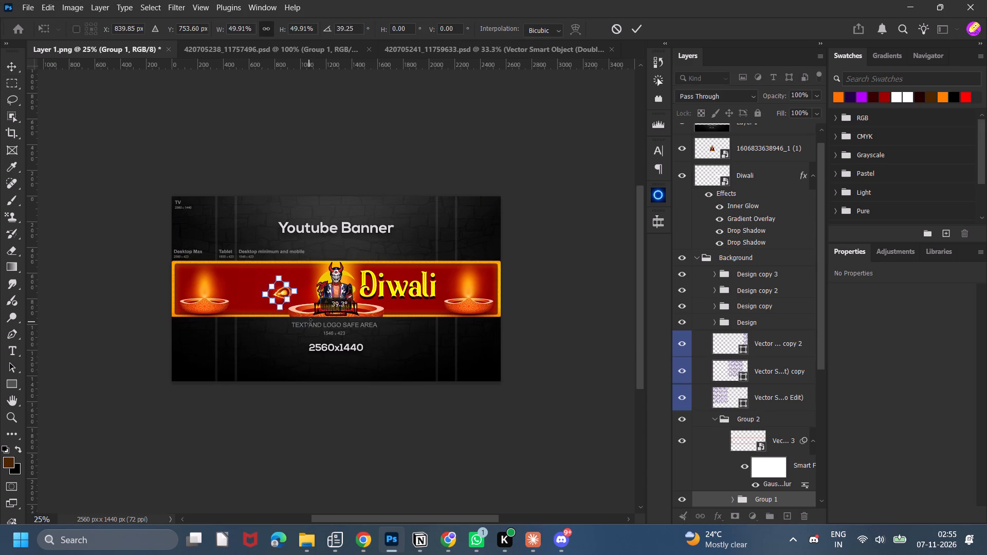
pyautogui.moveTo(308, 322); pyautogui.dragTo(296, 330)
pyautogui.click(633, 31)
# Move the small diya partly behind the logo's left side, centred at about X 1097, Y 785 px.
pyautogui.moveTo(424, 429); pyautogui.dragTo(438, 430)
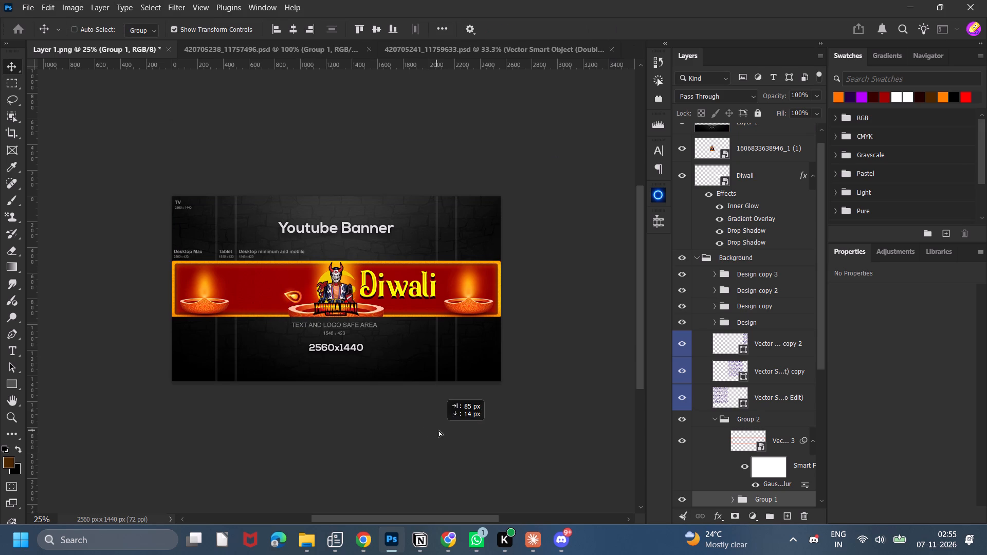
pyautogui.moveTo(438, 430); pyautogui.dragTo(455, 435)
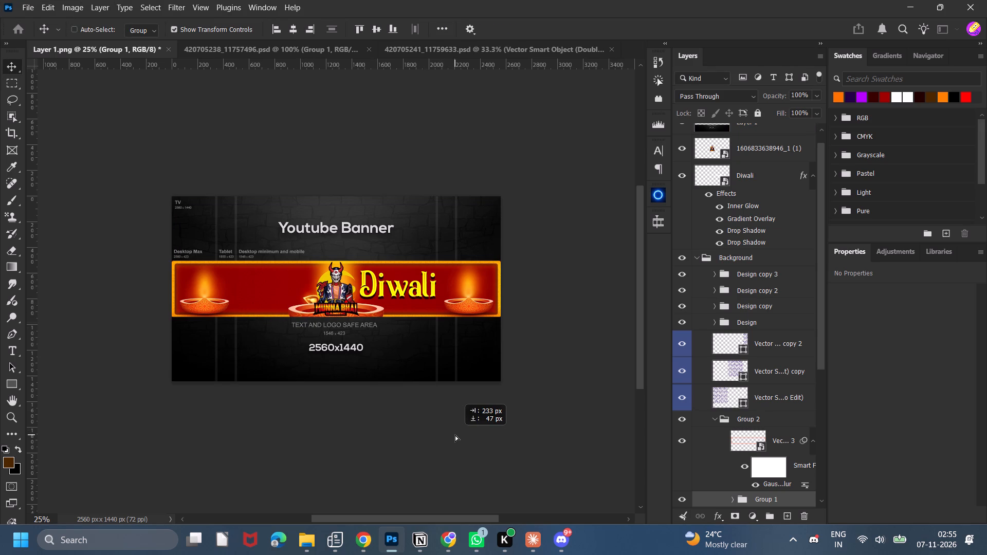
pyautogui.moveTo(455, 435); pyautogui.dragTo(450, 431)
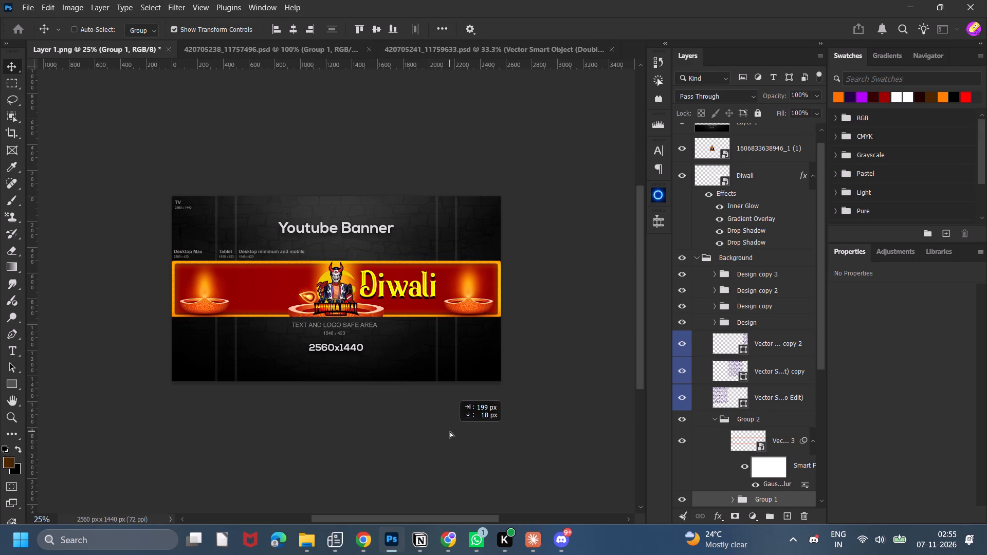
pyautogui.moveTo(450, 431); pyautogui.dragTo(456, 433)
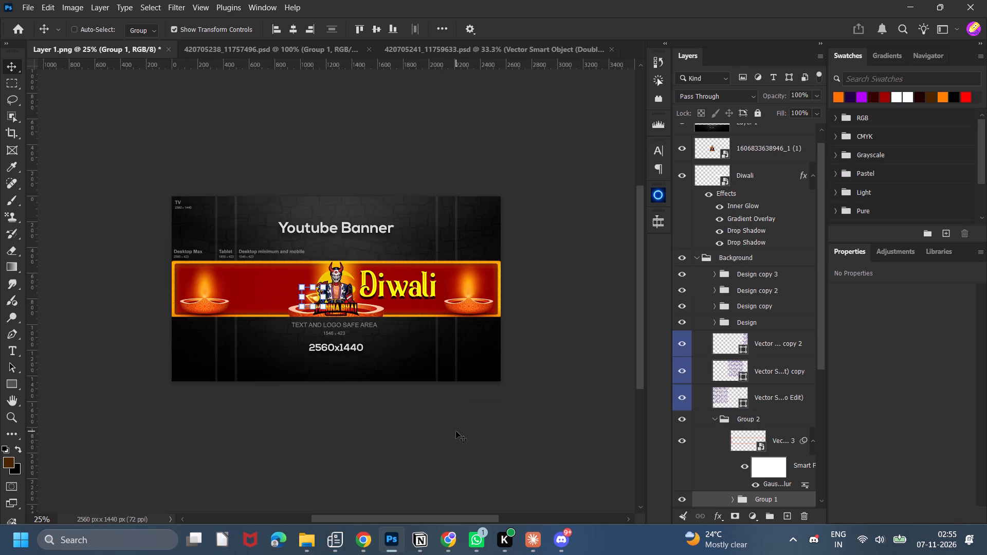
# Duplicate the small diya, flip the copy horizontally and move it straight across to the logo's right side.
pyautogui.hotkey('ctrl', 'j')
pyautogui.hotkey('ctrl', 't')
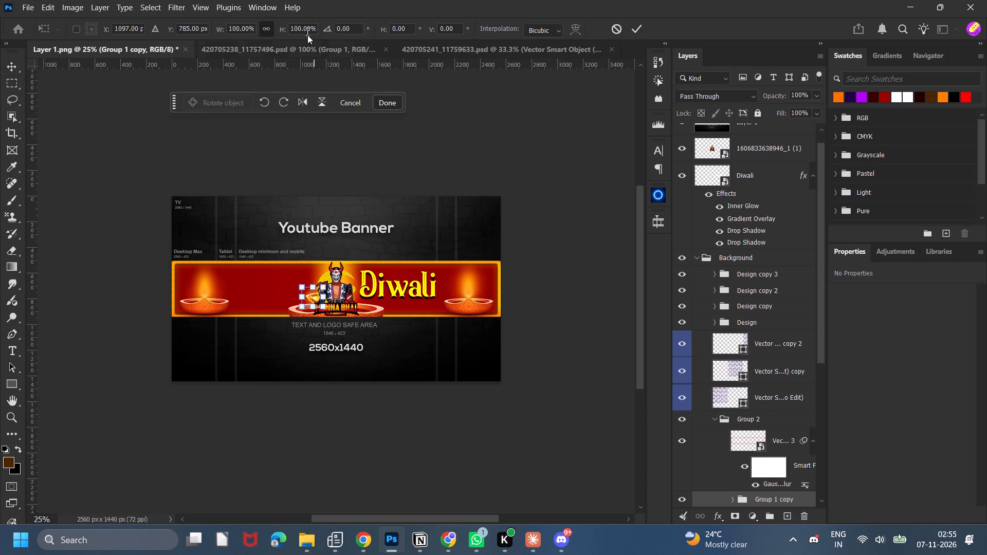
pyautogui.click(303, 104)
pyautogui.click(636, 31)
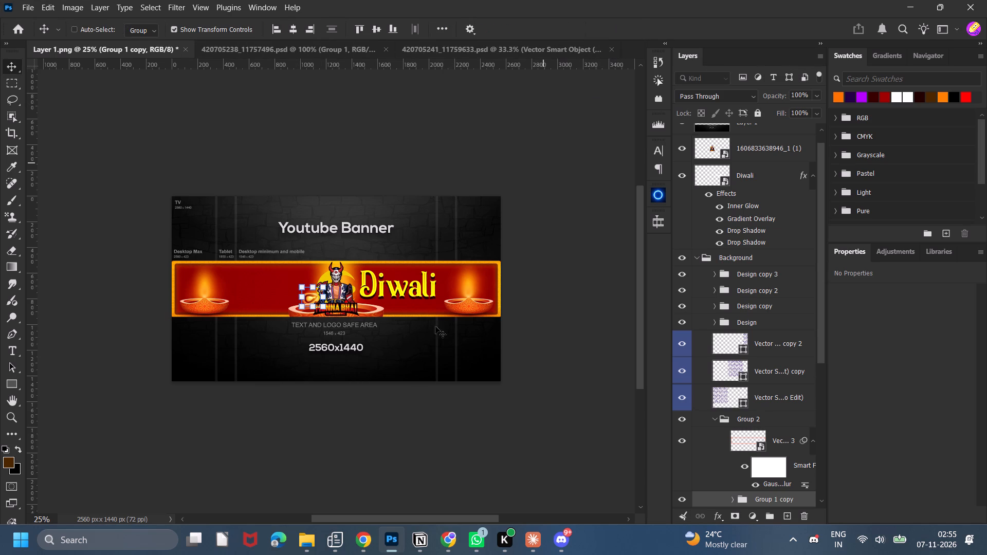
pyautogui.keyDown('shift'); pyautogui.moveTo(361, 403); pyautogui.dragTo(412, 402); pyautogui.keyUp('shift')
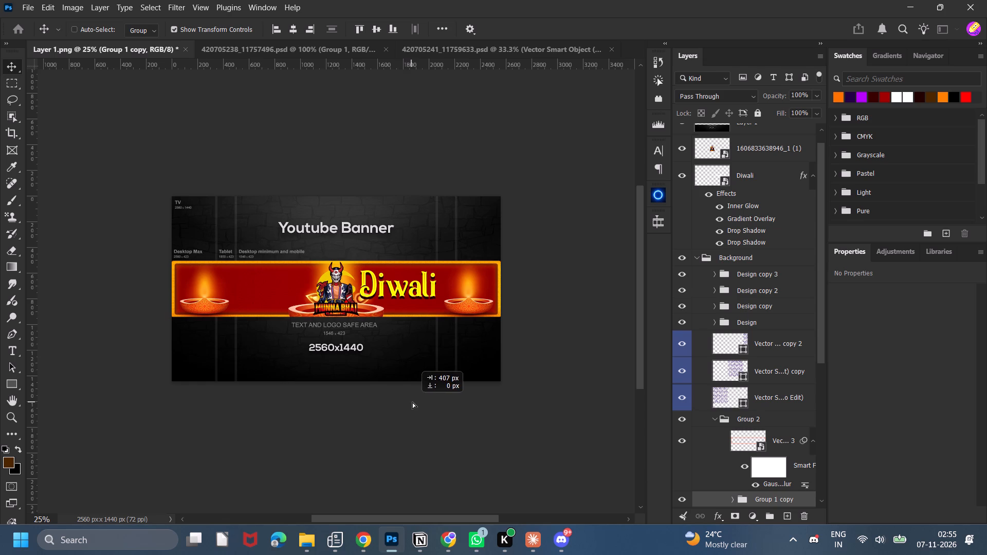
pyautogui.keyDown('shift'); pyautogui.moveTo(412, 402); pyautogui.dragTo(409, 401); pyautogui.keyUp('shift')
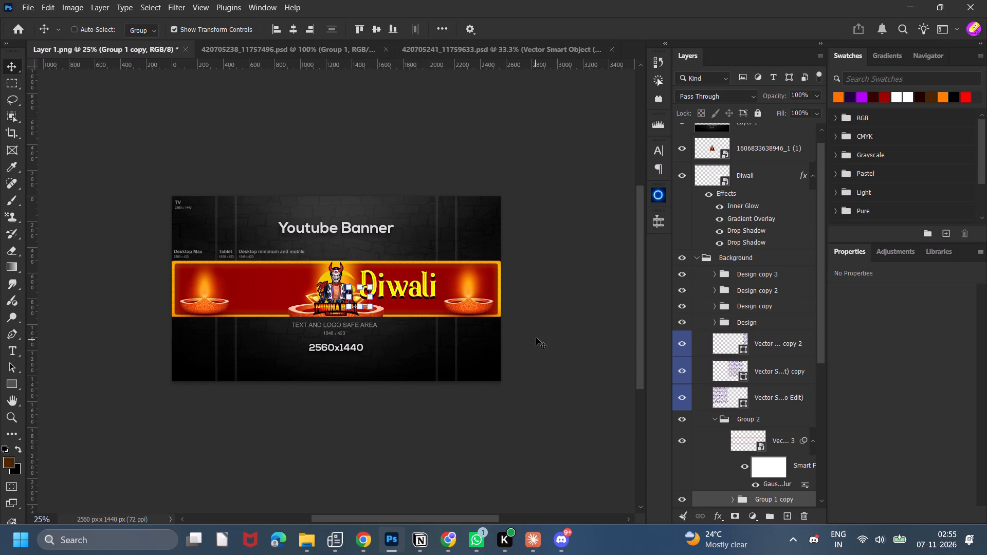
# Shift the Diwali text slightly to the right and upward, away from the Munna Bhai logo.
pyautogui.click(750, 180)
pyautogui.click(555, 246)
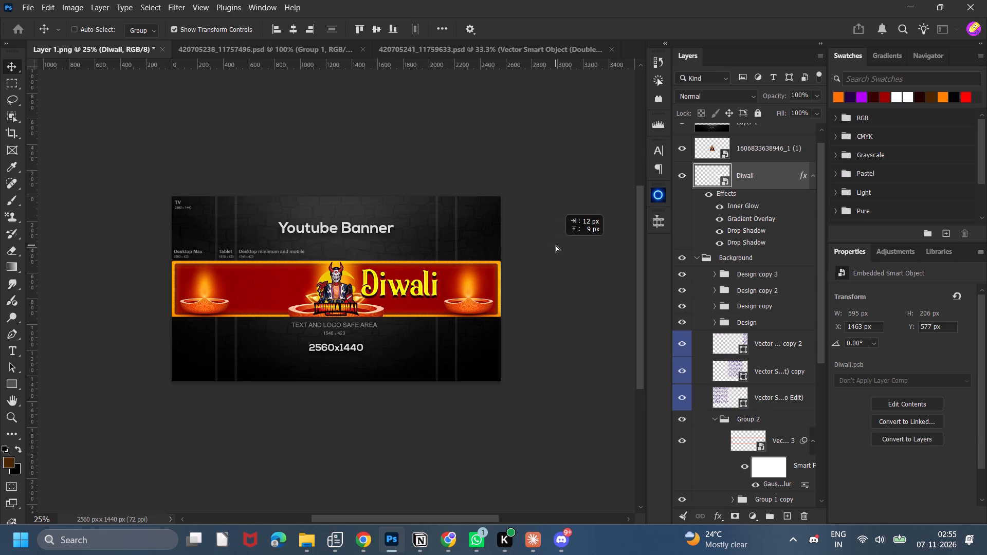
pyautogui.moveTo(552, 245); pyautogui.dragTo(560, 244)
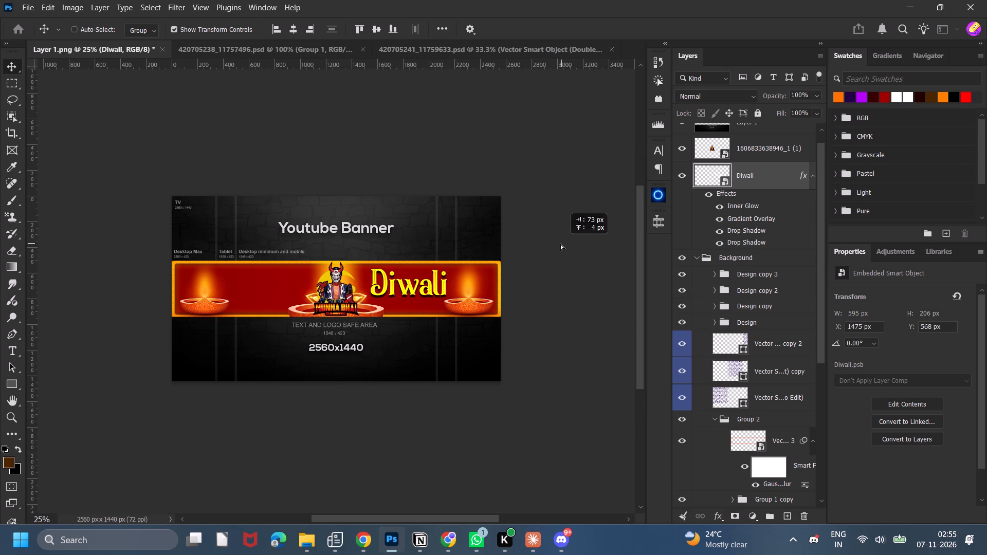
pyautogui.moveTo(560, 244); pyautogui.dragTo(558, 248)
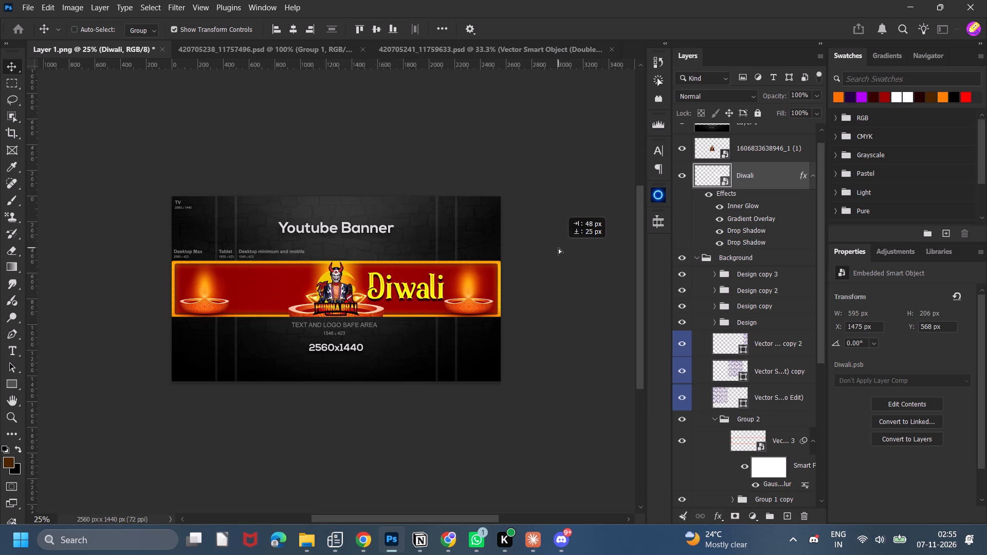
pyautogui.moveTo(558, 248); pyautogui.dragTo(559, 245)
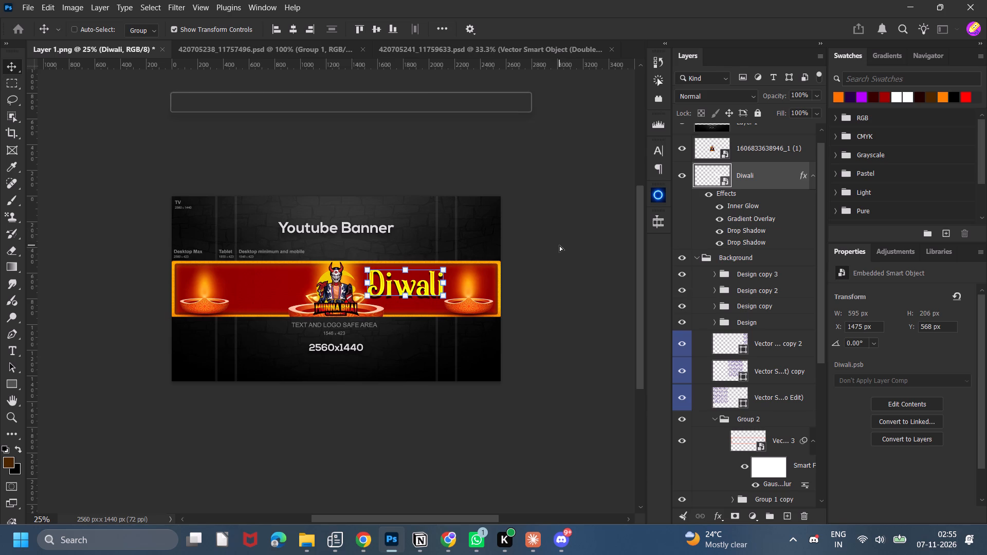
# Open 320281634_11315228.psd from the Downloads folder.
pyautogui.click(300, 544)
pyautogui.click(300, 544)
pyautogui.click(300, 544)
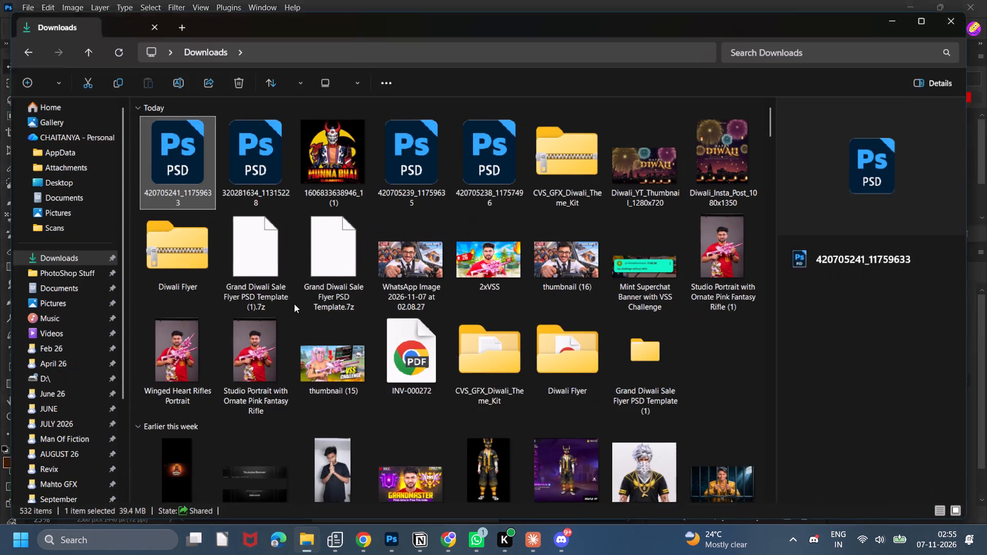
pyautogui.doubleClick(235, 173)
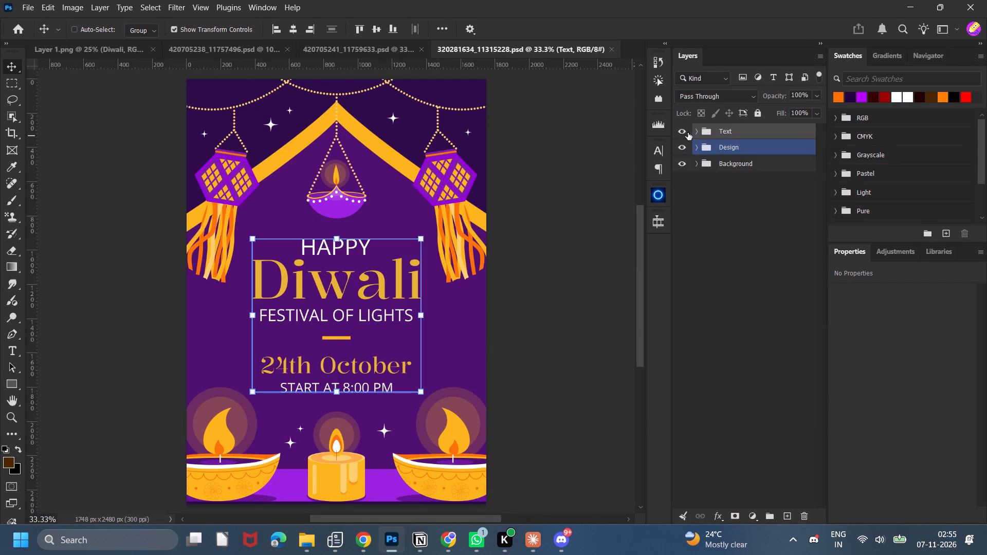
# Hide the Text group and the candle, diyas and yellow dash in the Design group to isolate the white sparkles layer.
pyautogui.click(673, 131)
pyautogui.doubleClick(684, 147)
pyautogui.click(694, 149)
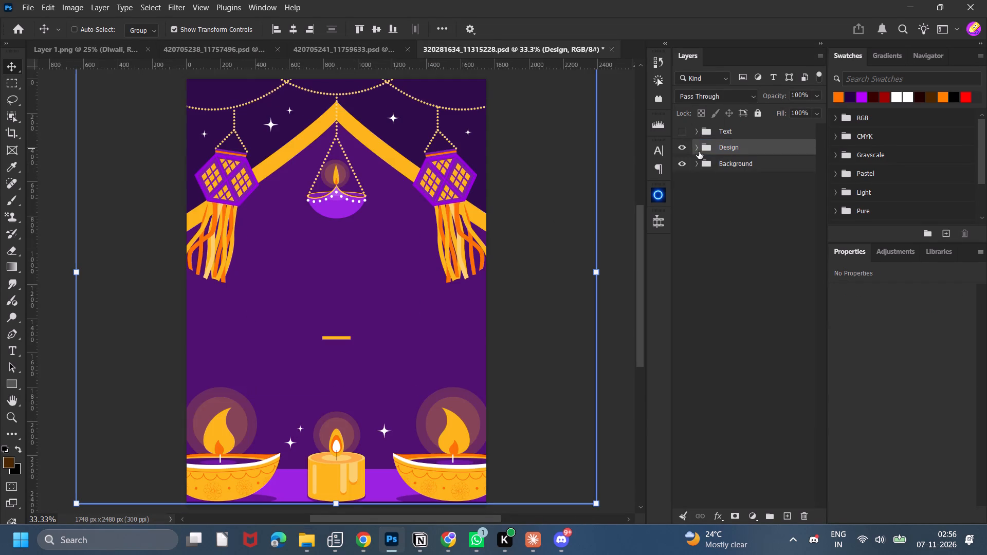
pyautogui.click(700, 153)
pyautogui.click(696, 149)
pyautogui.doubleClick(682, 172)
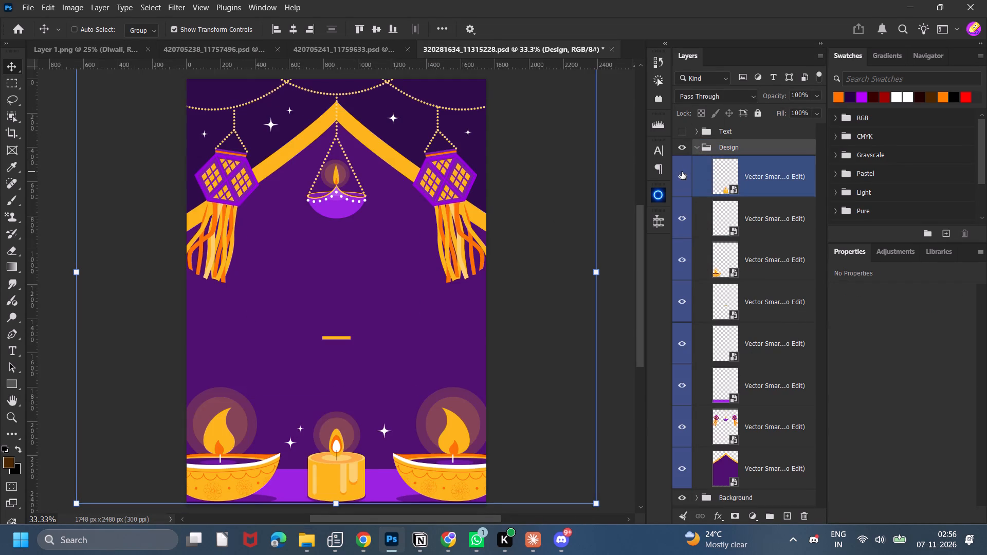
pyautogui.click(682, 172)
pyautogui.click(684, 211)
pyautogui.doubleClick(684, 211)
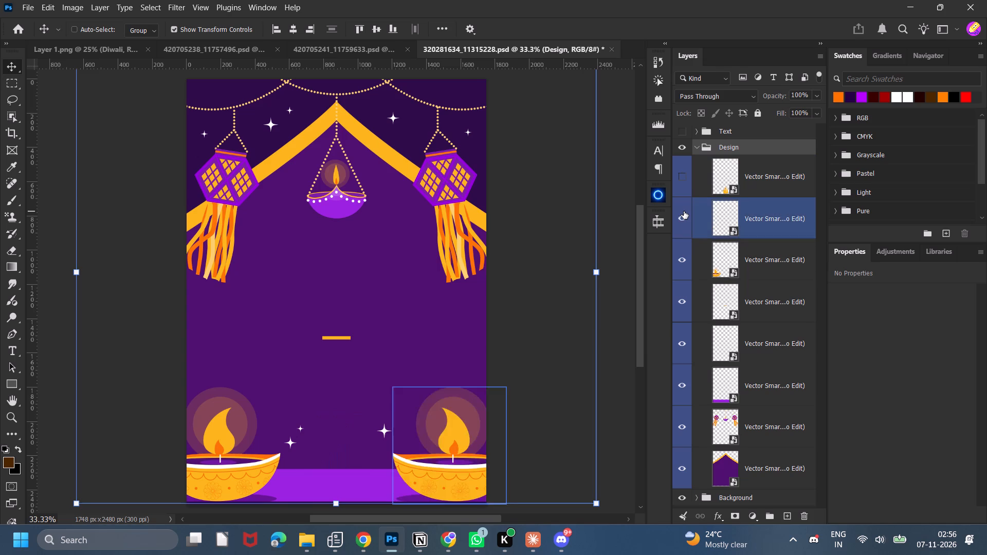
pyautogui.click(682, 259)
pyautogui.doubleClick(681, 263)
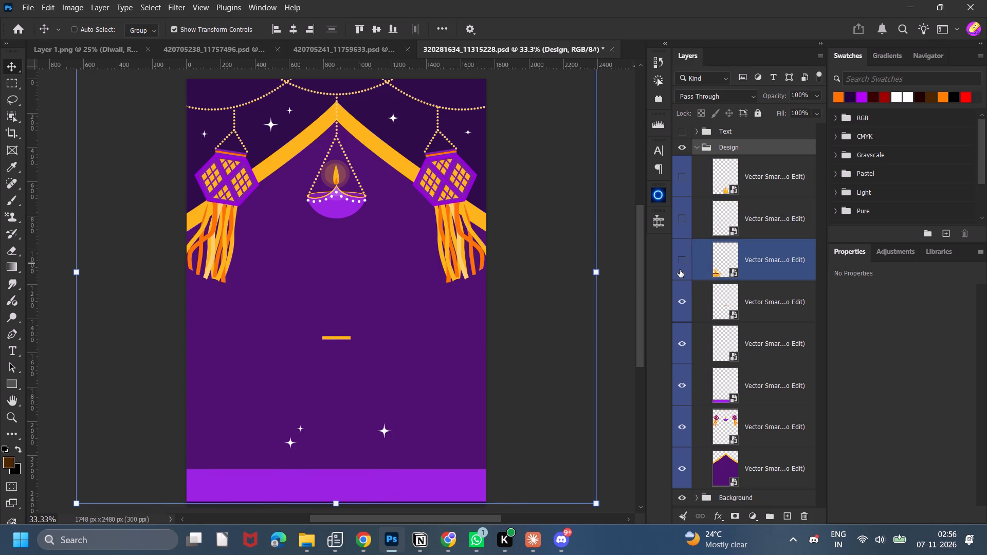
pyautogui.doubleClick(682, 298)
pyautogui.click(683, 300)
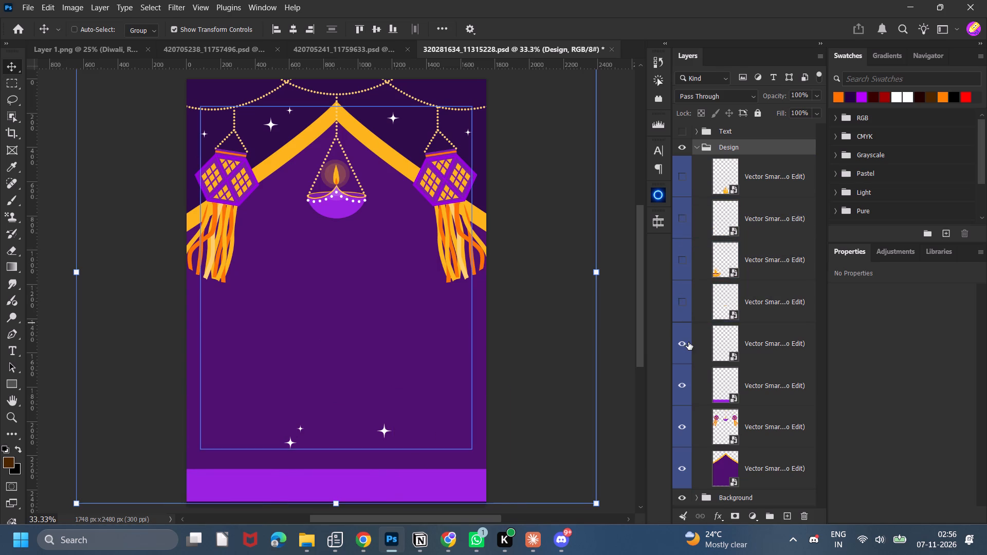
pyautogui.doubleClick(688, 343)
# Copy the white sparkles layer from the template into the Layer 1.png banner.
pyautogui.click(742, 347)
pyautogui.moveTo(761, 344); pyautogui.dragTo(182, 51)
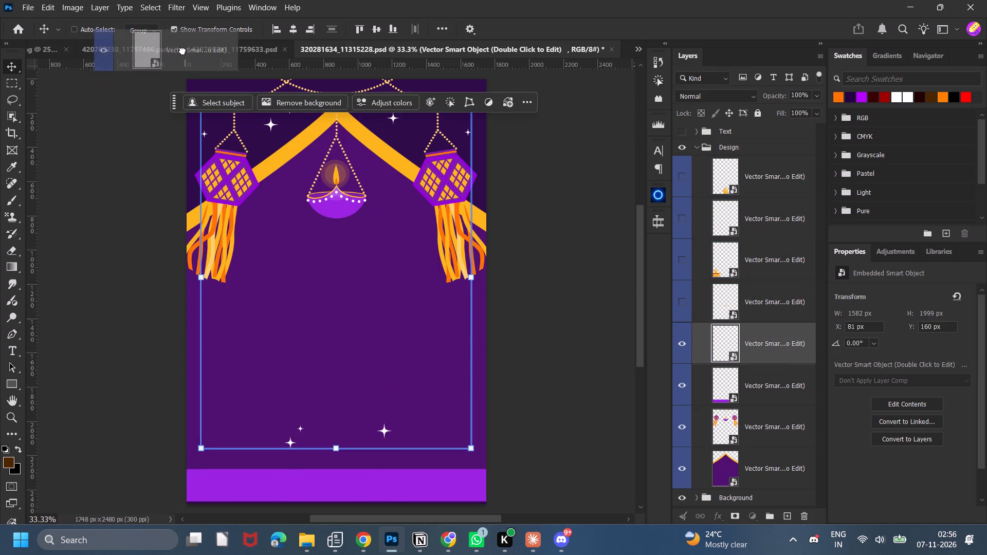
pyautogui.moveTo(182, 51); pyautogui.dragTo(113, 55)
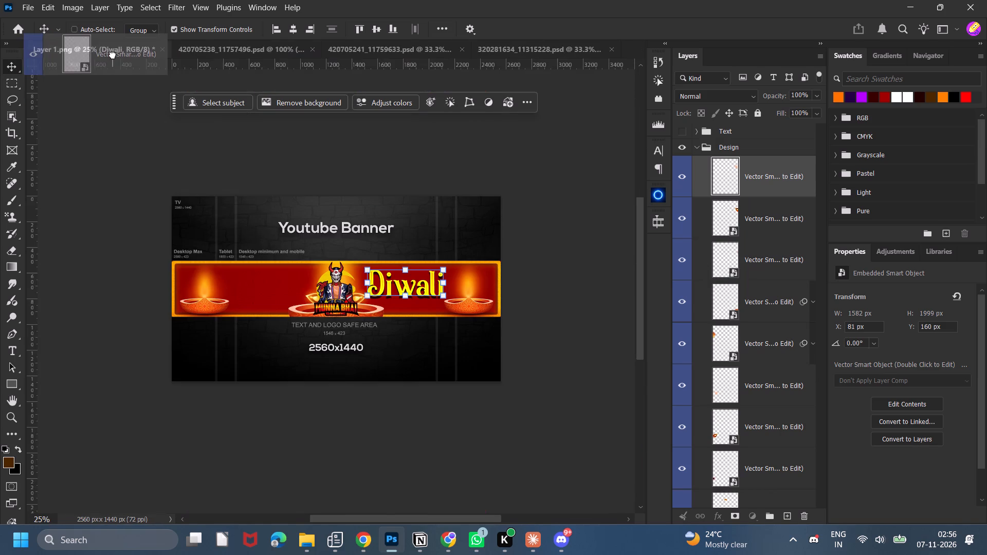
pyautogui.moveTo(113, 55); pyautogui.dragTo(261, 286)
# Centre the sparkles horizontally on the canvas and adjust their position to X 490, Y 540 px.
pyautogui.moveTo(265, 281); pyautogui.dragTo(275, 366)
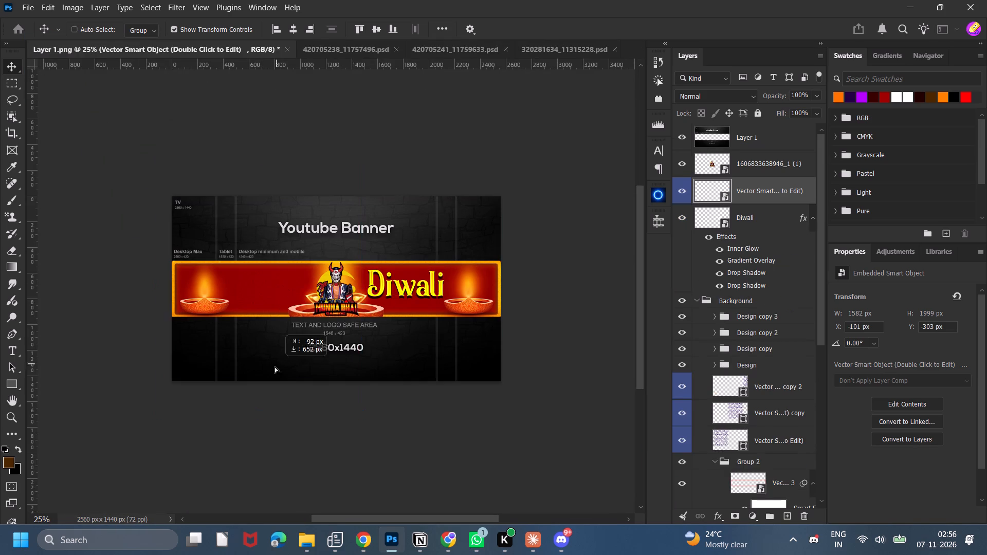
pyautogui.moveTo(275, 366); pyautogui.dragTo(353, 382)
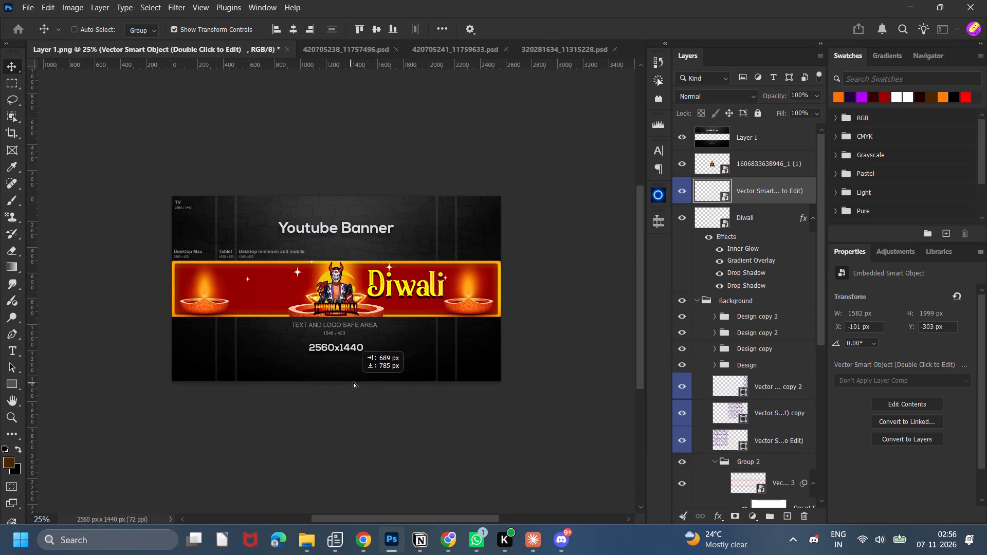
pyautogui.moveTo(353, 382); pyautogui.dragTo(353, 384)
pyautogui.click(294, 32)
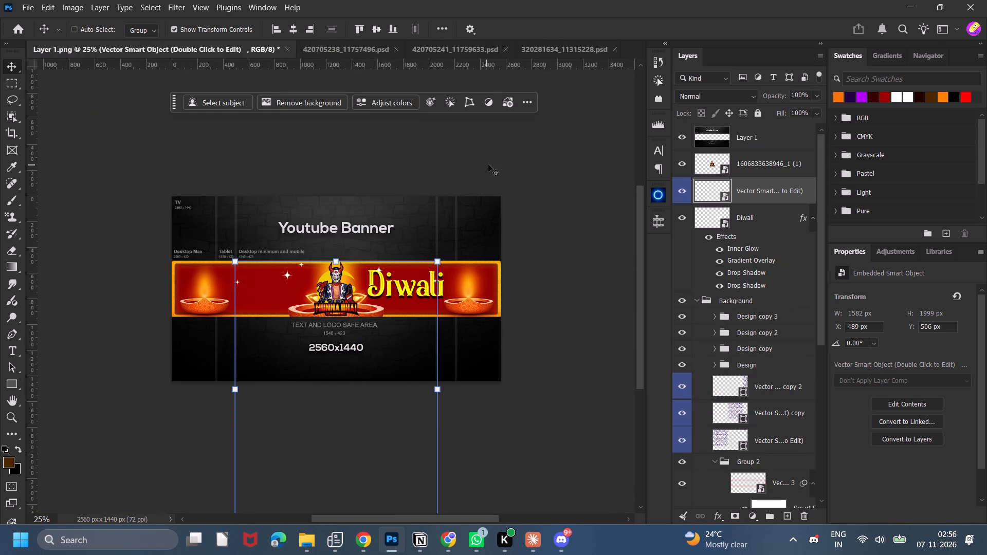
pyautogui.click(489, 164)
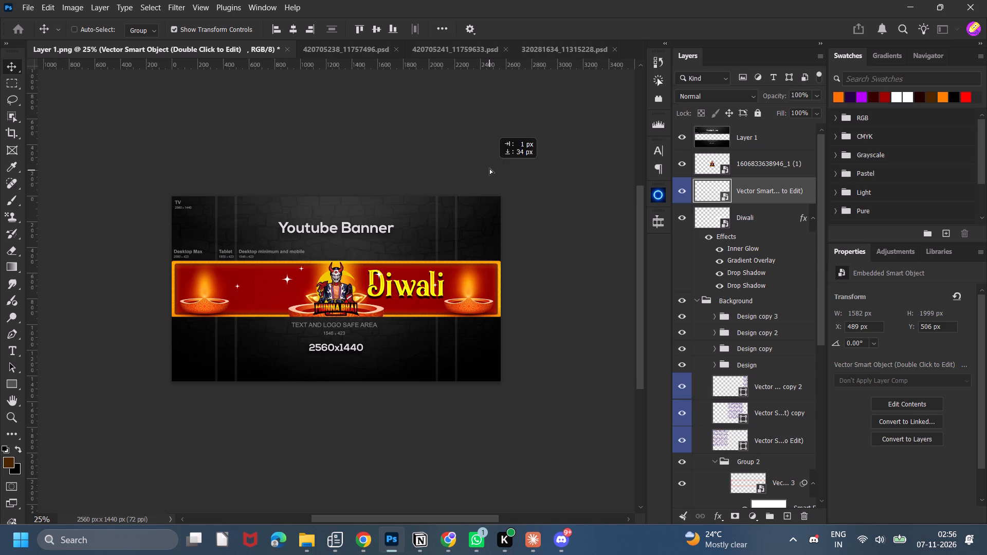
pyautogui.click(489, 168)
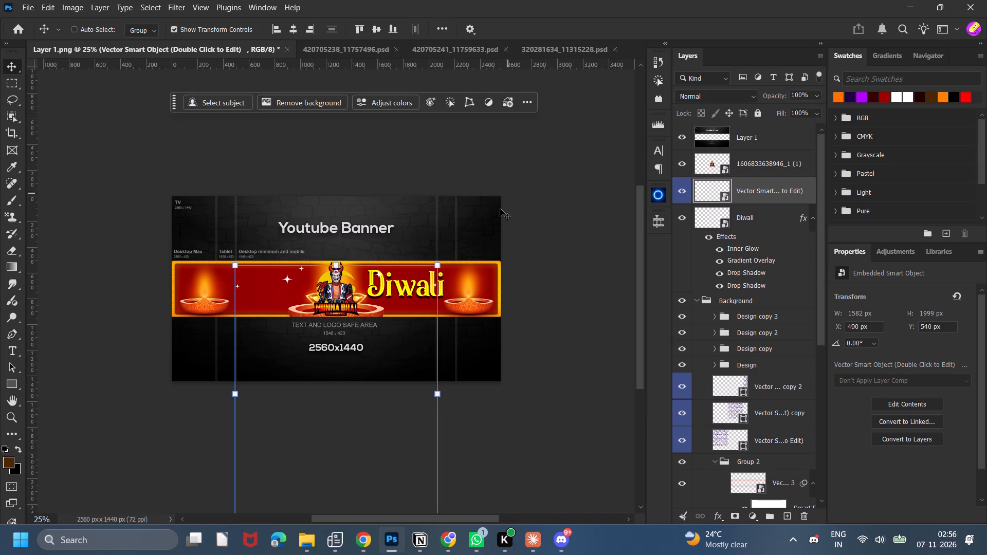
# Scale the white sparkles layer down to about 1179 x 1490 px, centred horizontally at about X 692, Y 540 px.
pyautogui.moveTo(442, 390); pyautogui.dragTo(390, 382)
pyautogui.moveTo(323, 358); pyautogui.dragTo(359, 331)
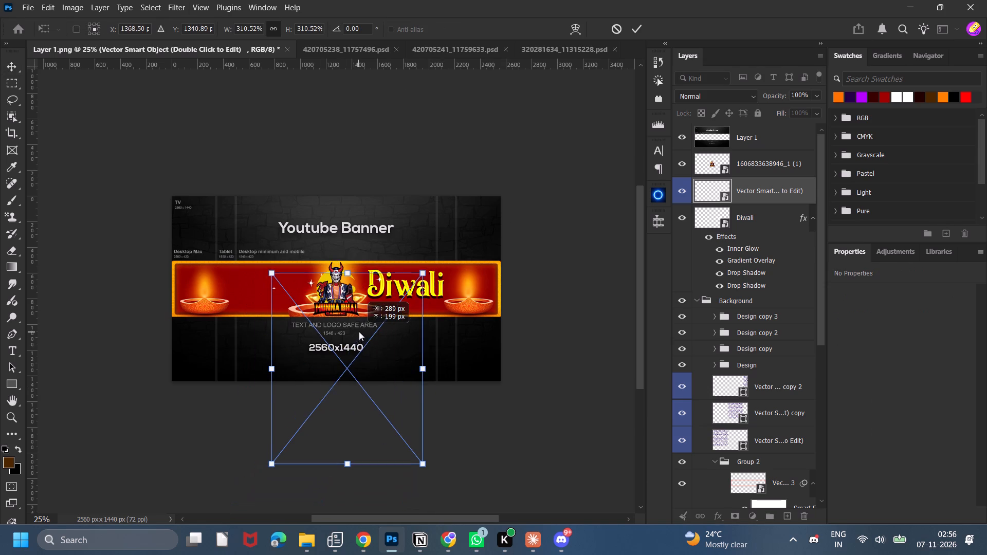
pyautogui.moveTo(359, 331); pyautogui.dragTo(355, 325)
pyautogui.click(635, 20)
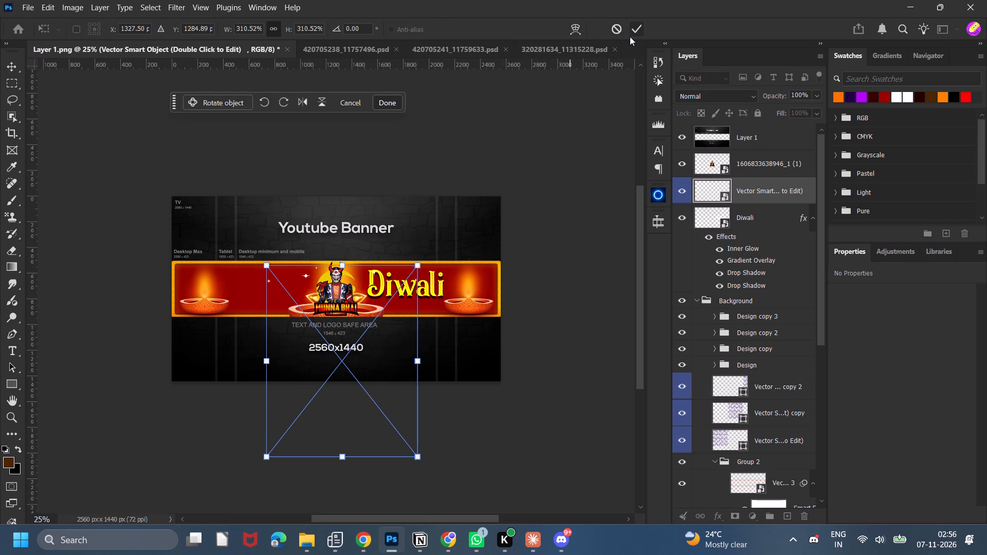
pyautogui.click(630, 36)
pyautogui.click(289, 34)
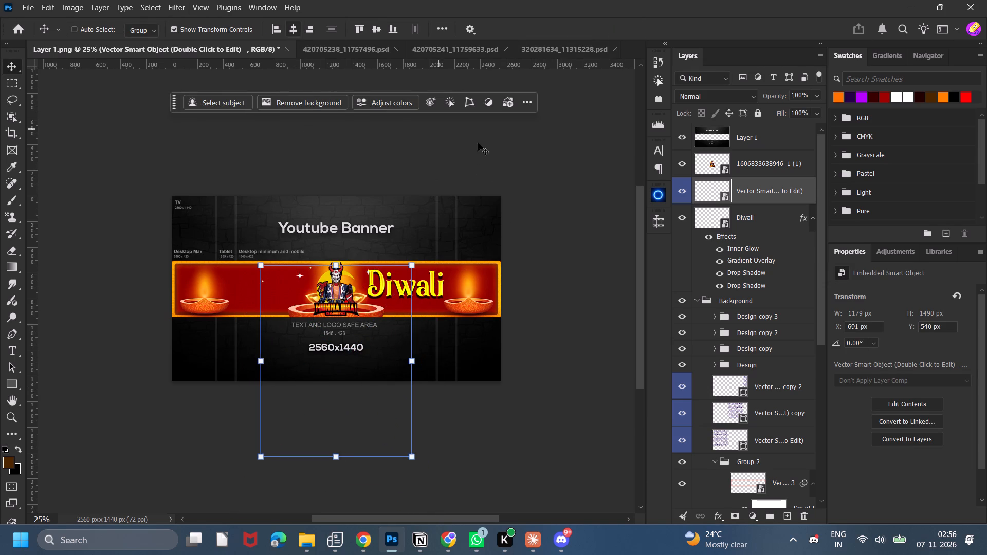
pyautogui.click(490, 152)
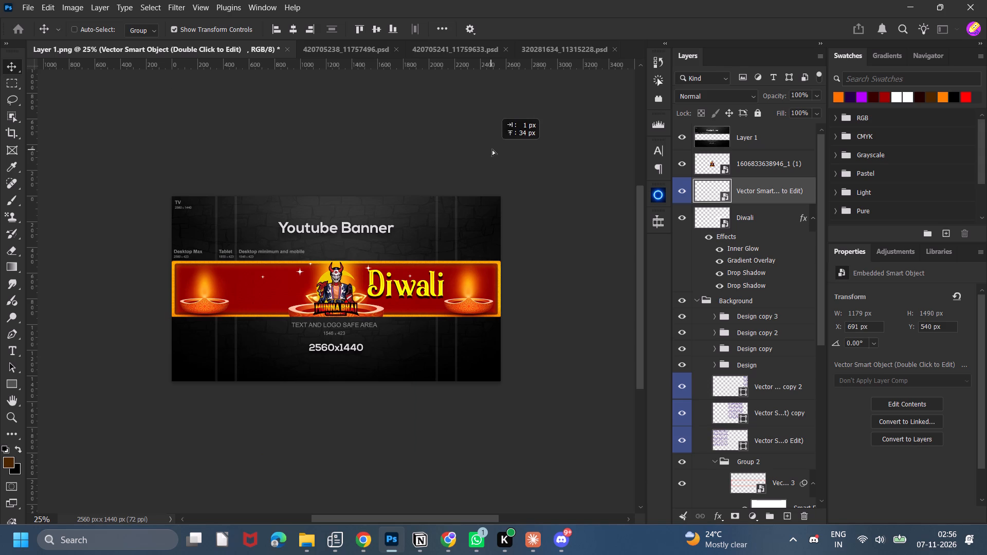
pyautogui.click(492, 151)
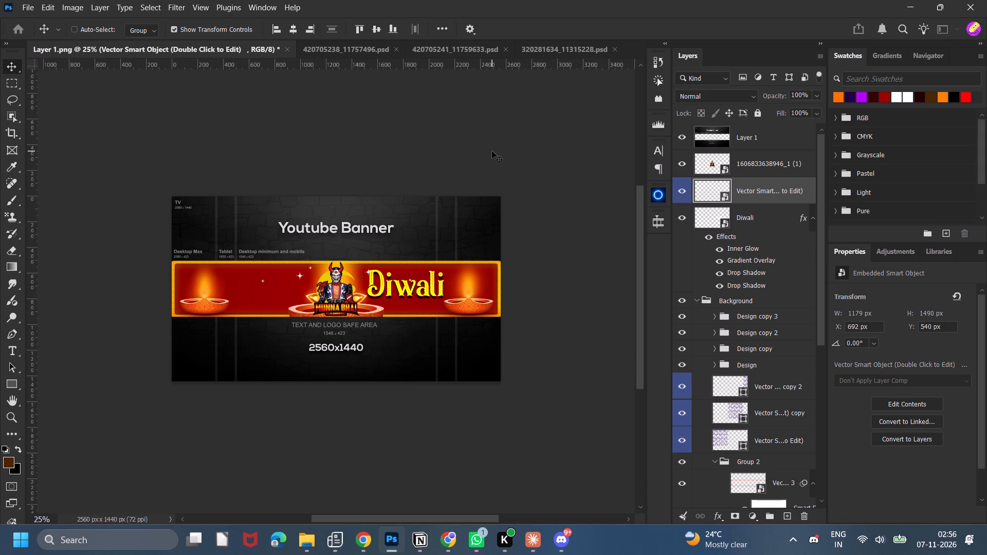
pyautogui.click(492, 151)
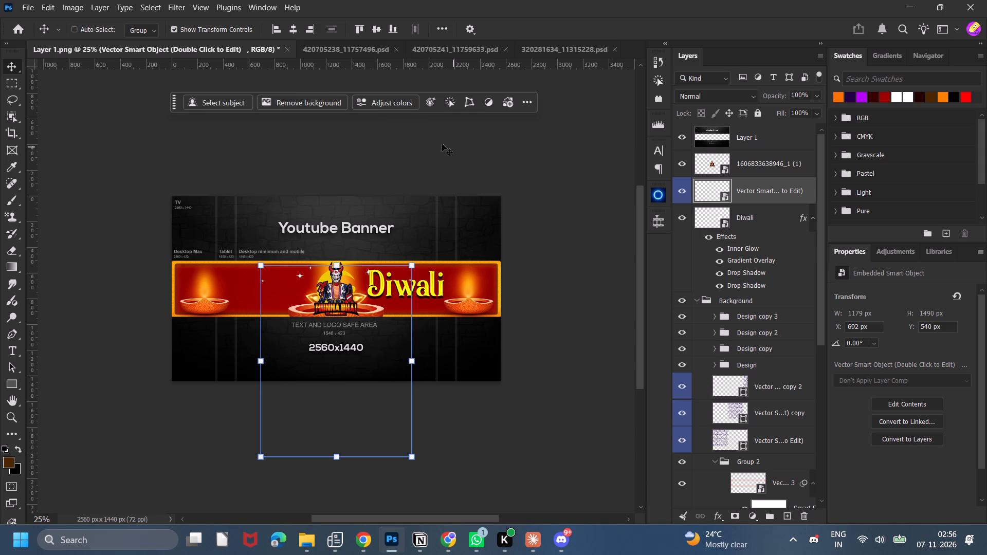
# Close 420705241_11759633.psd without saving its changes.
pyautogui.click(317, 50)
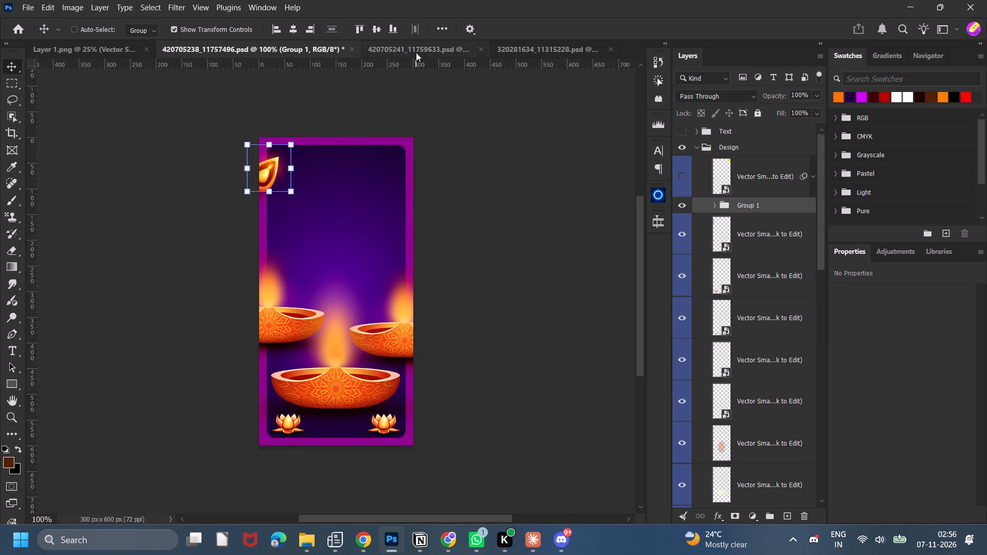
pyautogui.click(416, 52)
pyautogui.click(533, 52)
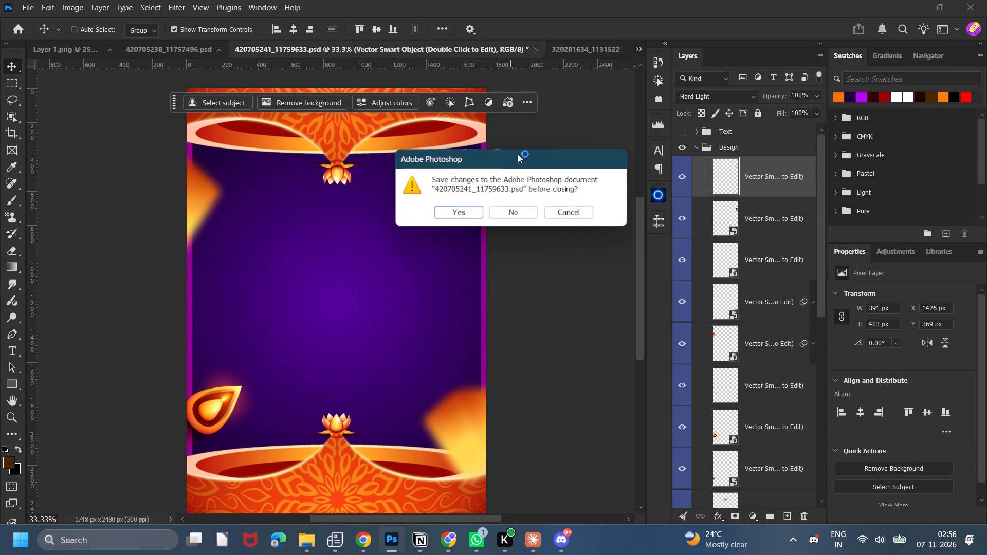
pyautogui.click(524, 213)
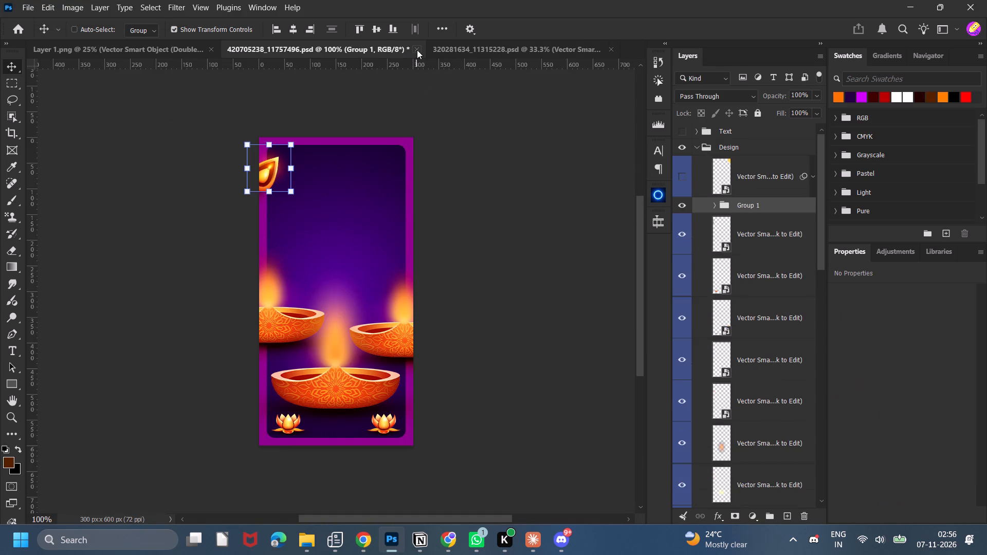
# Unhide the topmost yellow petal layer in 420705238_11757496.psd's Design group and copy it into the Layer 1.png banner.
pyautogui.click(674, 174)
pyautogui.click(681, 176)
pyautogui.click(756, 179)
pyautogui.click(776, 174)
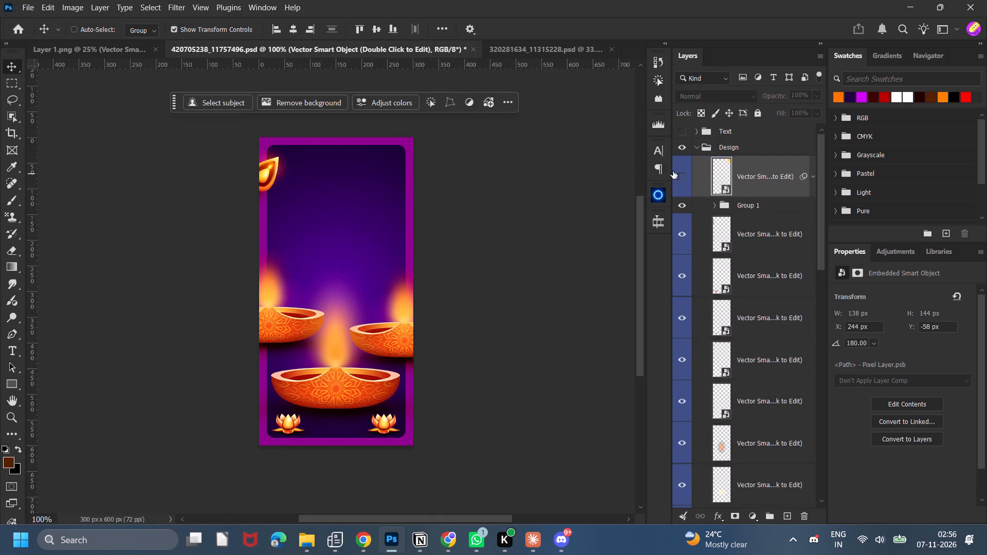
pyautogui.click(685, 178)
pyautogui.moveTo(766, 179); pyautogui.dragTo(107, 50)
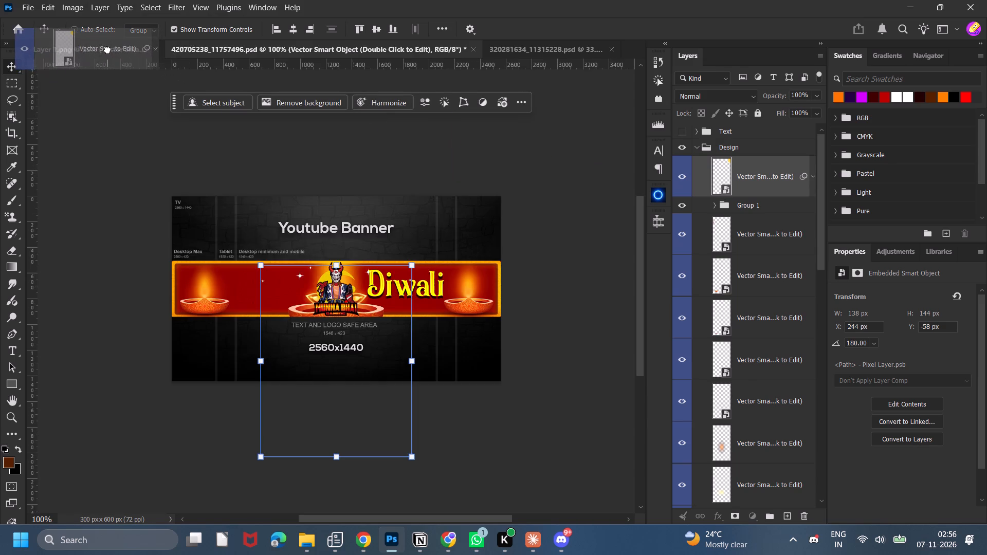
pyautogui.moveTo(107, 50); pyautogui.dragTo(317, 264)
# Position the yellow petal at the red strip's upper edge beside the first diya, at about X 534, Y 443 px.
pyautogui.moveTo(384, 221); pyautogui.dragTo(318, 260)
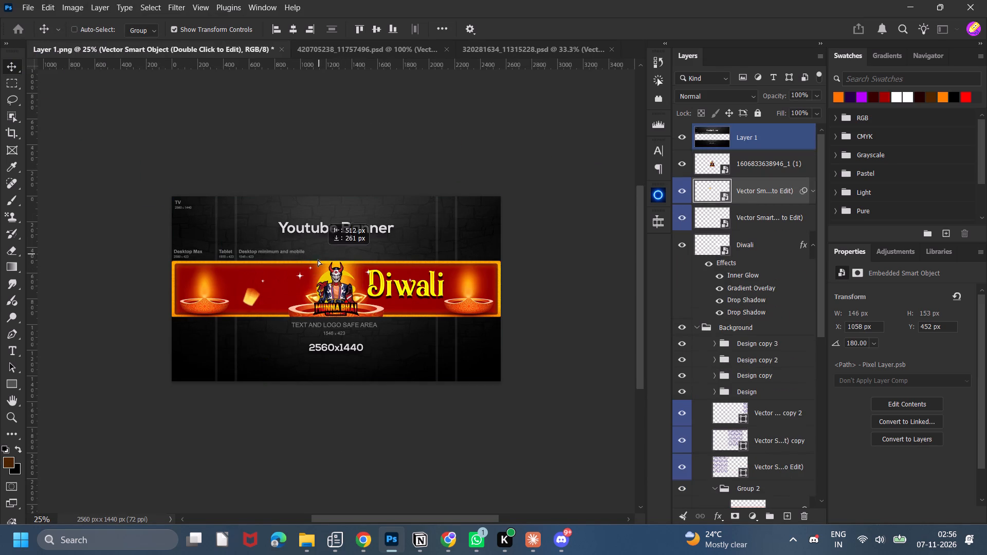
pyautogui.moveTo(318, 260); pyautogui.dragTo(321, 219)
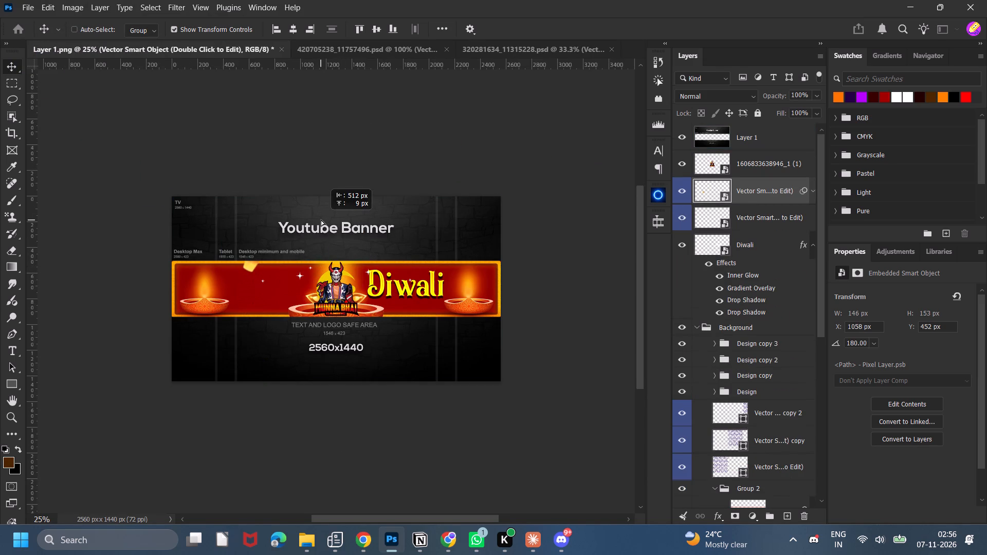
pyautogui.moveTo(321, 219); pyautogui.dragTo(315, 219)
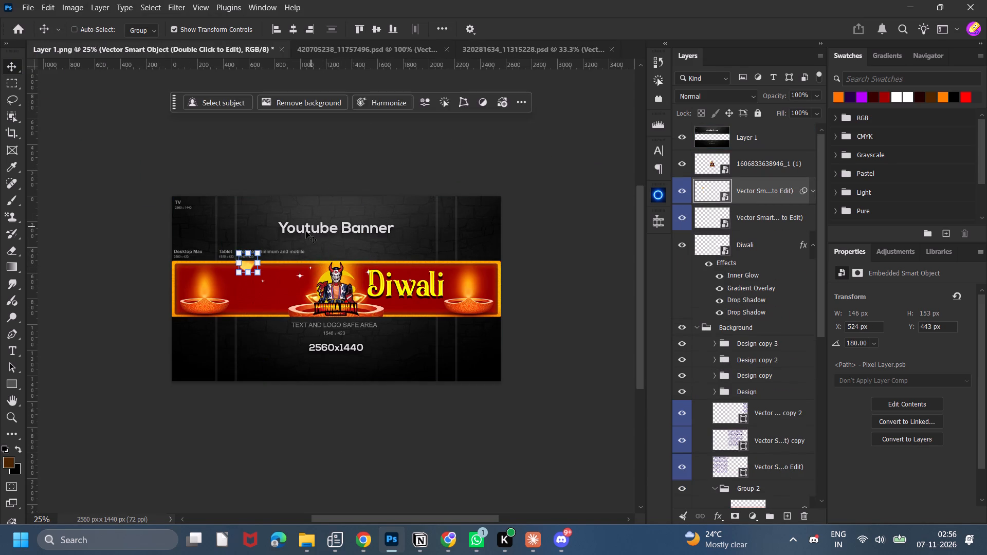
pyautogui.keyDown('shift'); pyautogui.click(296, 242); pyautogui.keyUp('shift')
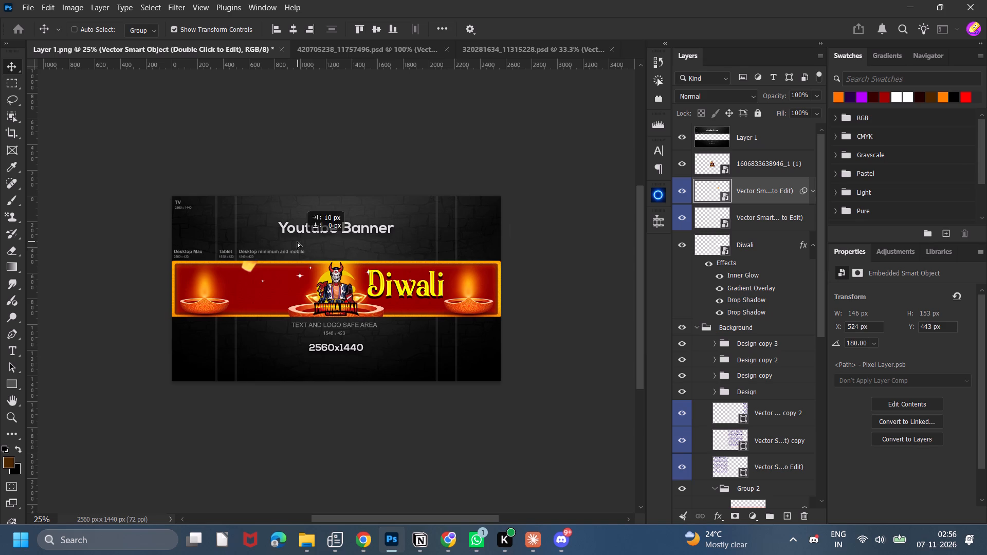
# Duplicate the yellow petal to below the Diwali text, flipping the copy horizontally and rotating it about -7.15°.
pyautogui.keyDown('alt'); pyautogui.keyDown('shift'); pyautogui.moveTo(278, 278); pyautogui.dragTo(442, 332); pyautogui.keyUp('shift'); pyautogui.keyUp('alt')
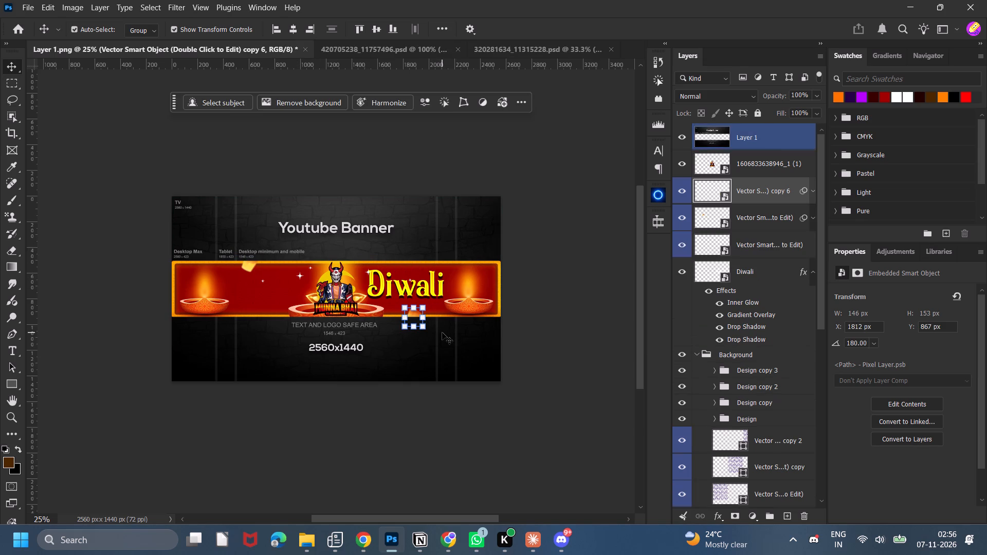
pyautogui.hotkey('ctrl', 't')
pyautogui.click(299, 102)
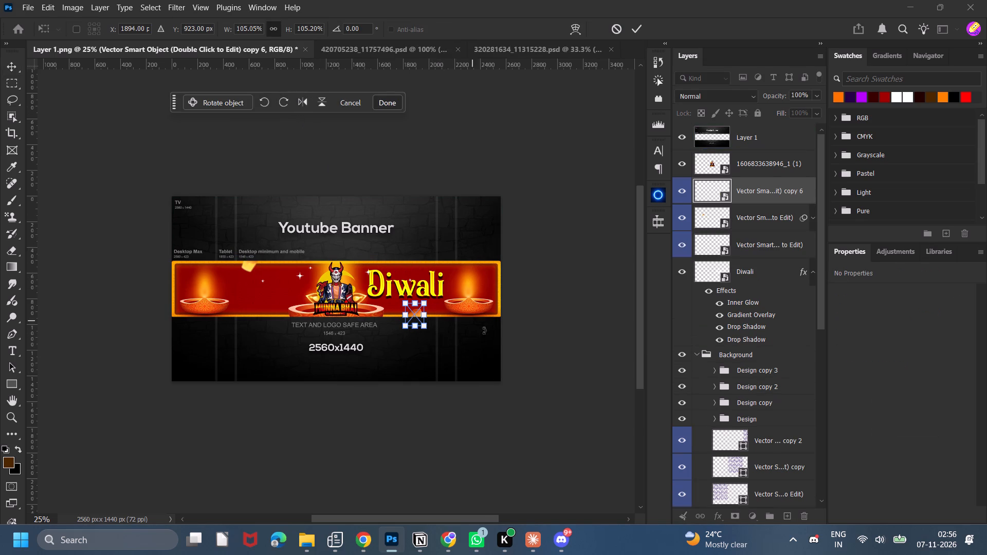
pyautogui.moveTo(544, 432); pyautogui.dragTo(555, 413)
pyautogui.click(628, 27)
pyautogui.click(633, 42)
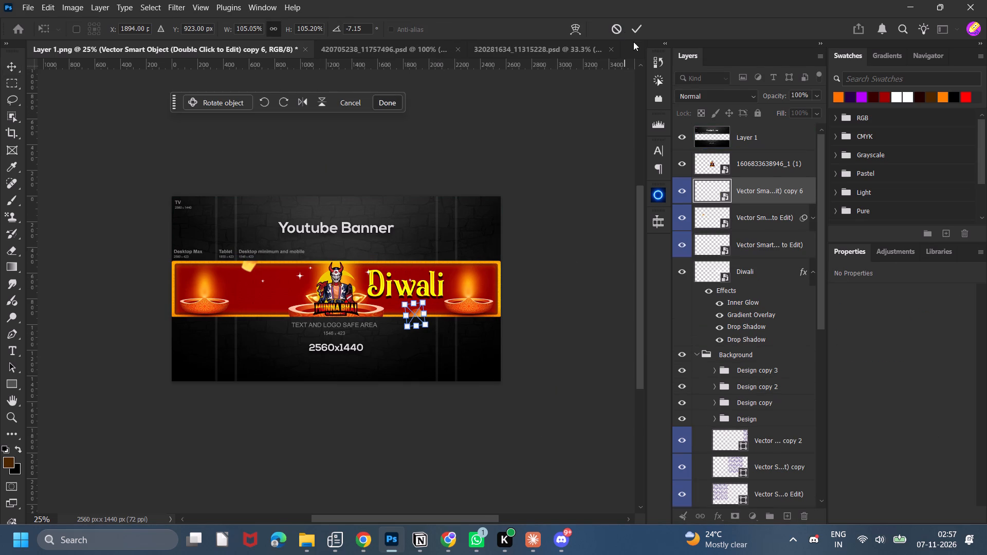
pyautogui.click(637, 21)
# Move the petal copy to the red strip's lower edge under the Diwali text, at about X 1871, Y 816 px.
pyautogui.moveTo(575, 321); pyautogui.dragTo(545, 292)
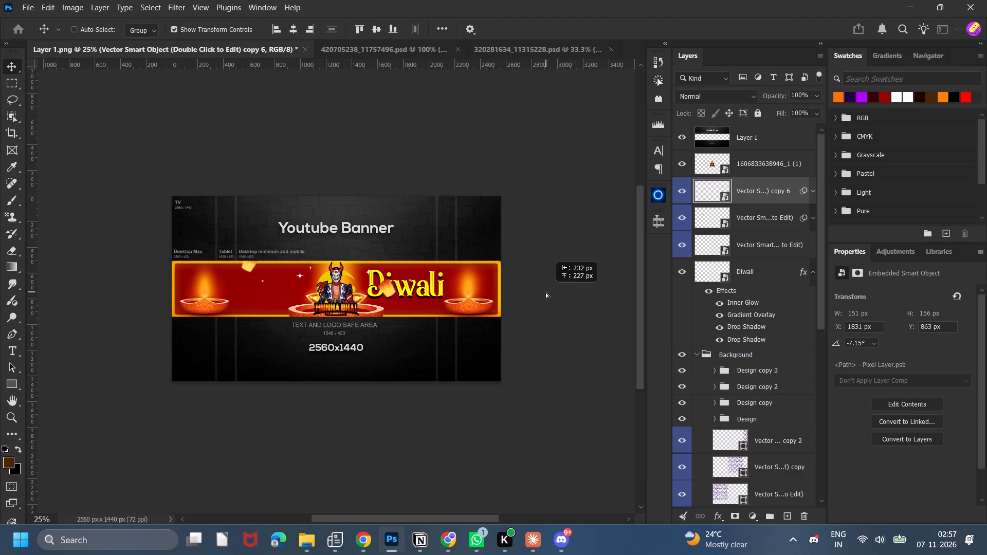
pyautogui.moveTo(545, 292); pyautogui.dragTo(571, 316)
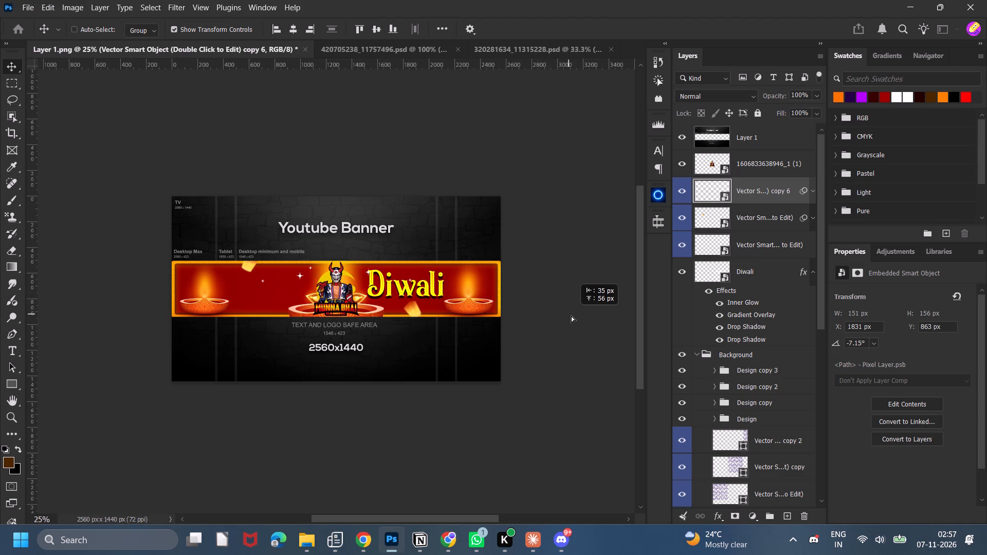
pyautogui.moveTo(571, 316); pyautogui.dragTo(577, 316)
pyautogui.click(577, 316)
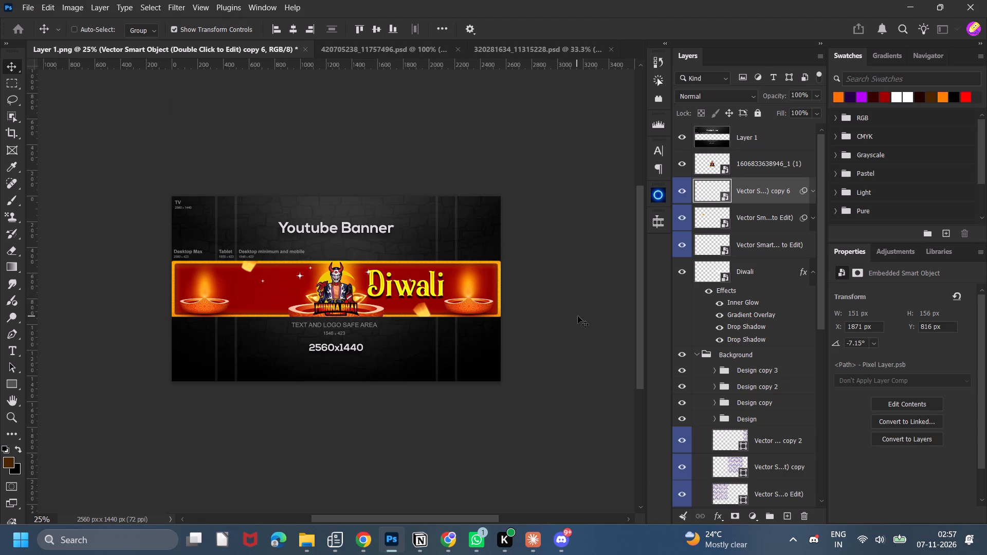
pyautogui.click(578, 317)
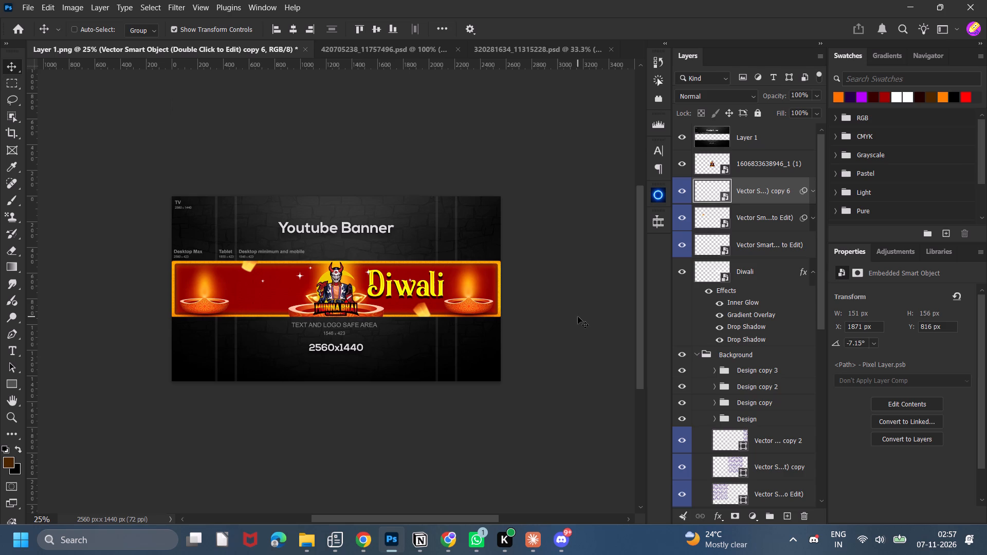
pyautogui.click(578, 317)
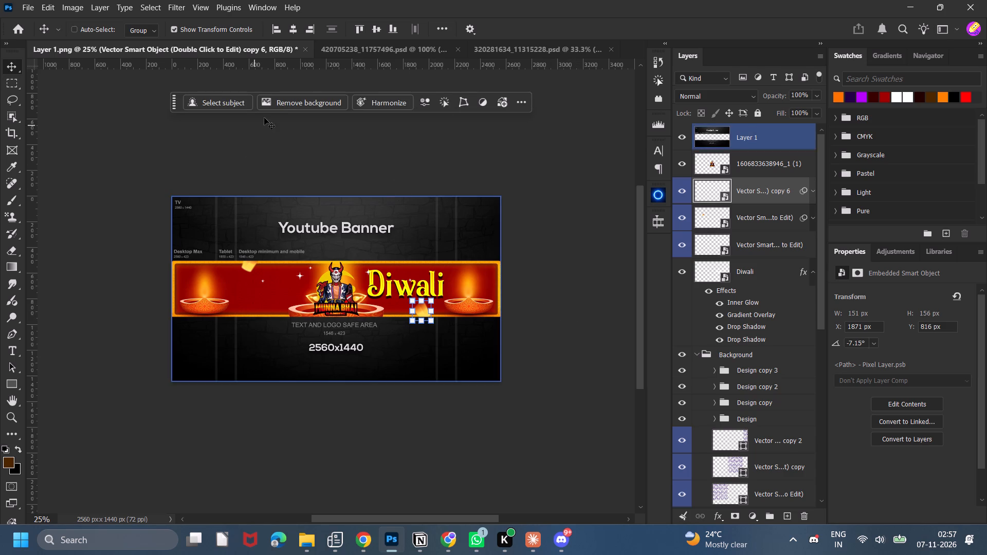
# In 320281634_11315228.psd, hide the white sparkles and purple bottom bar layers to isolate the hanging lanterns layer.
pyautogui.click(382, 48)
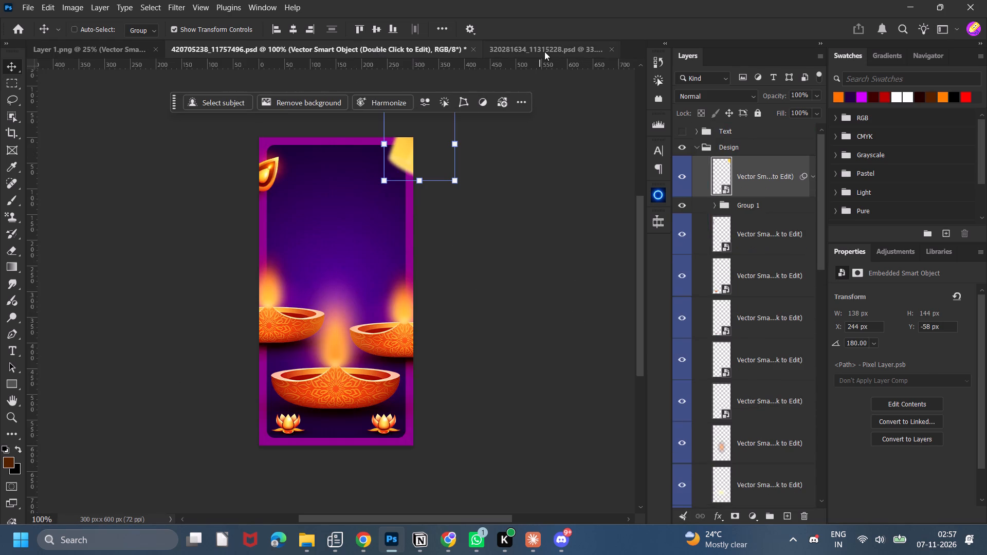
pyautogui.click(544, 51)
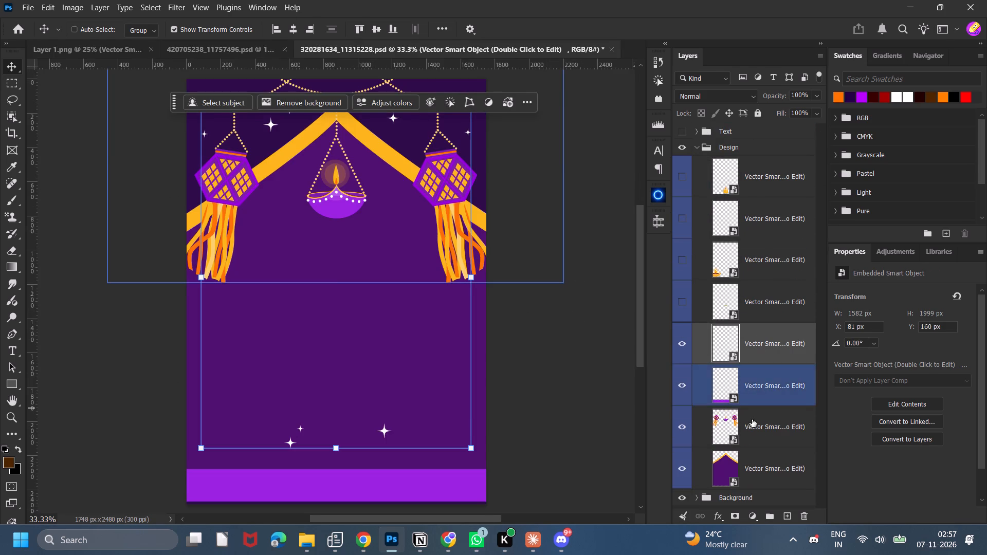
pyautogui.click(752, 419)
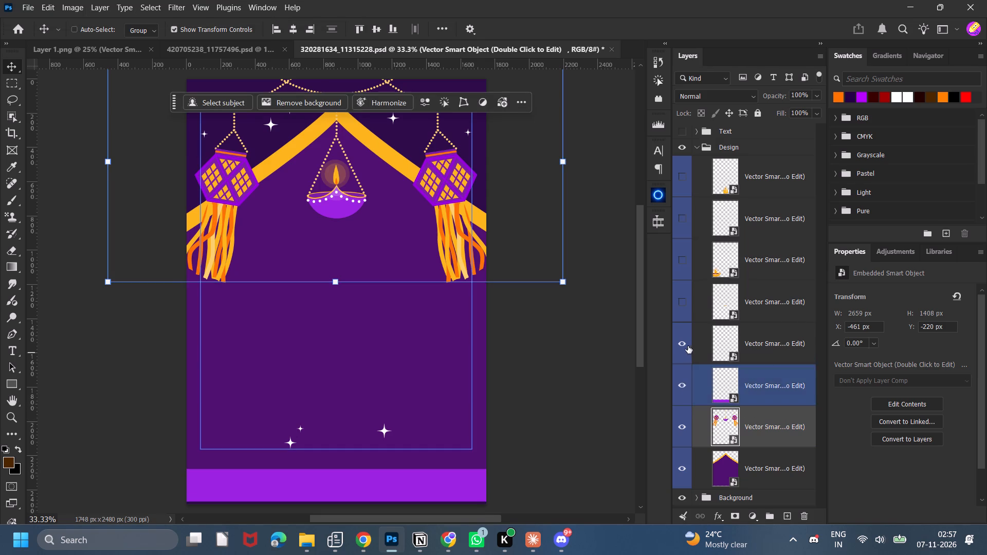
pyautogui.click(685, 342)
pyautogui.click(685, 342)
pyautogui.click(685, 342)
pyautogui.click(682, 392)
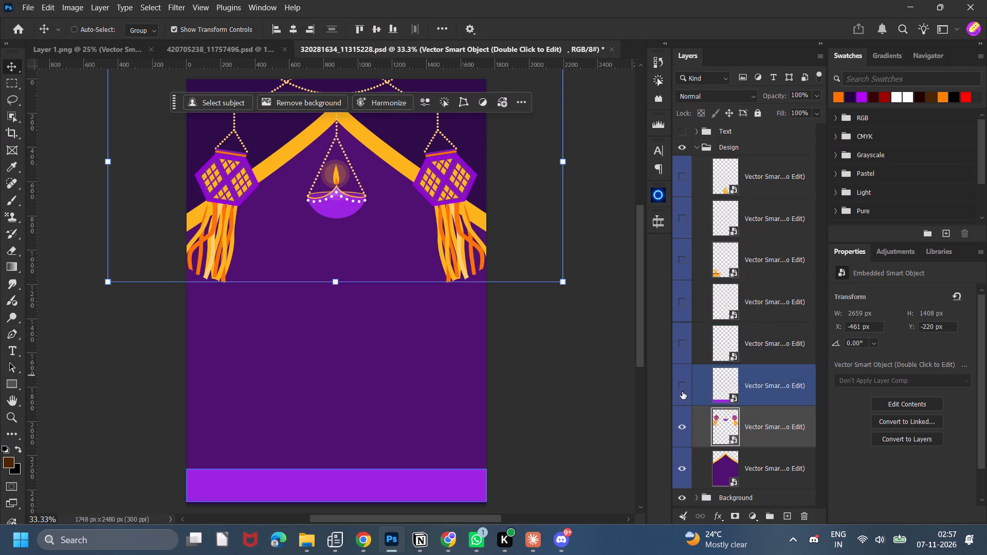
pyautogui.doubleClick(681, 386)
pyautogui.click(672, 422)
pyautogui.click(676, 427)
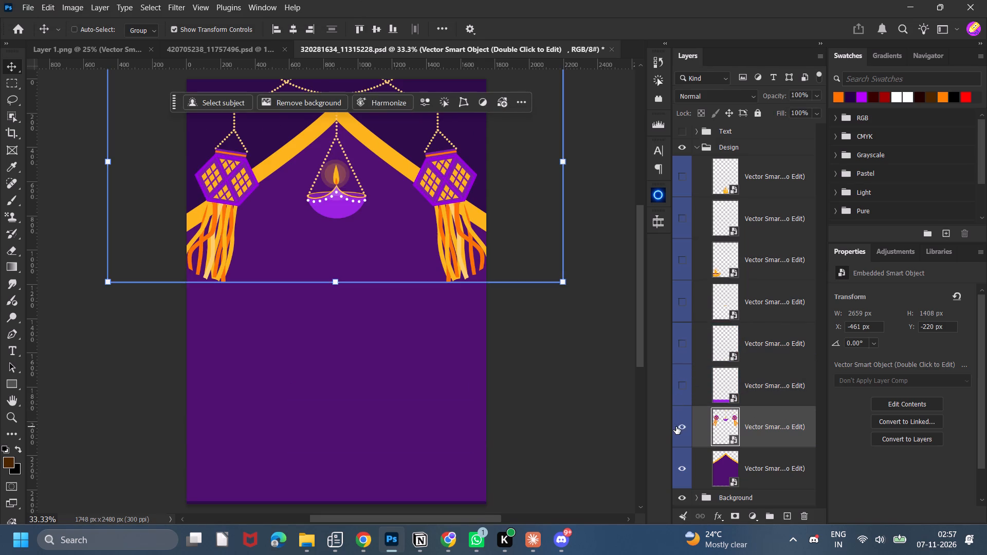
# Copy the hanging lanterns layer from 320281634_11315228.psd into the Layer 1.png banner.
pyautogui.click(787, 431)
pyautogui.moveTo(789, 421); pyautogui.dragTo(143, 57)
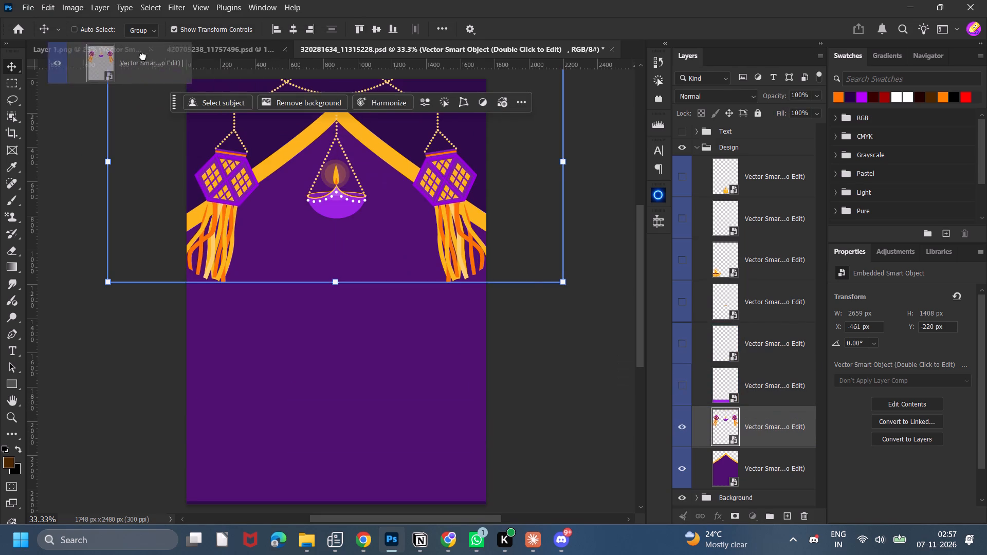
pyautogui.moveTo(143, 57); pyautogui.dragTo(345, 265)
# Scale the hanging lanterns to about 1517 x 803 px and place them over the red strip at X 515, Y 482 px.
pyautogui.moveTo(384, 269); pyautogui.dragTo(374, 213)
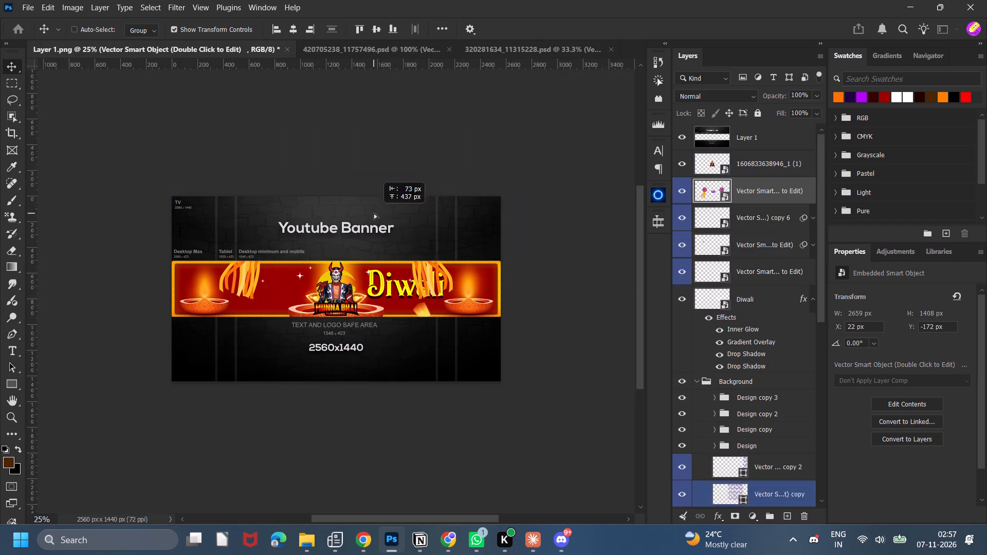
pyautogui.moveTo(374, 213); pyautogui.dragTo(376, 333)
pyautogui.moveTo(337, 417); pyautogui.dragTo(336, 396)
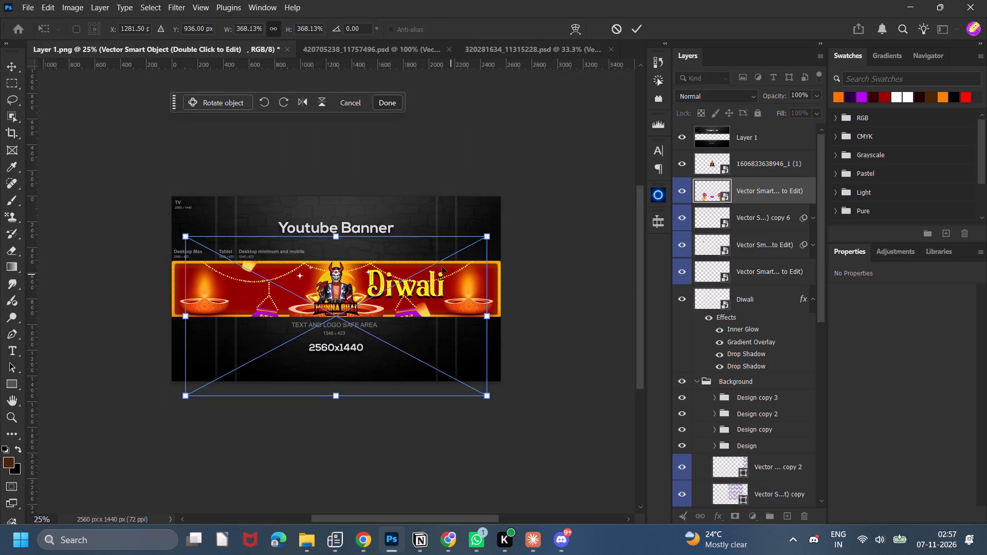
pyautogui.moveTo(433, 268); pyautogui.dragTo(431, 290)
pyautogui.click(641, 27)
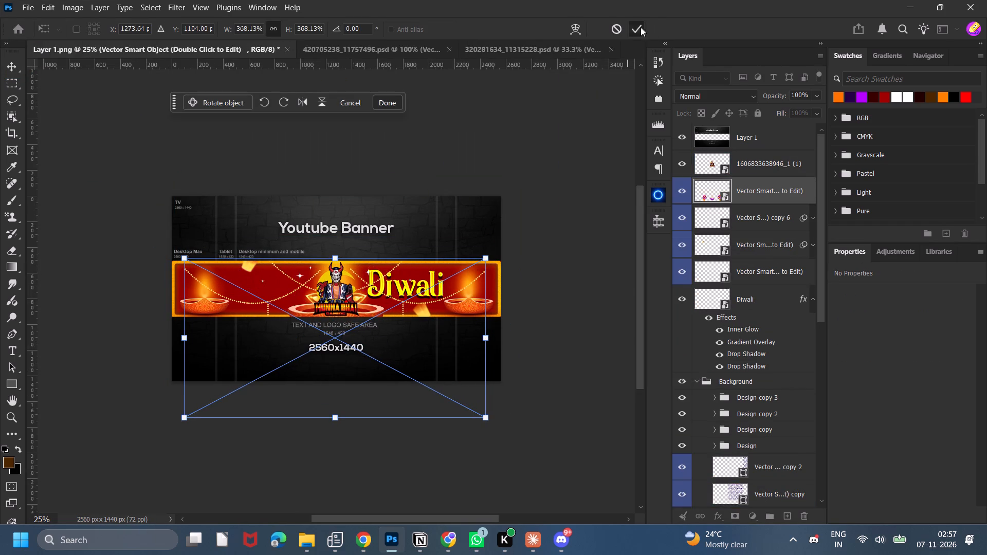
pyautogui.moveTo(336, 419); pyautogui.dragTo(336, 360)
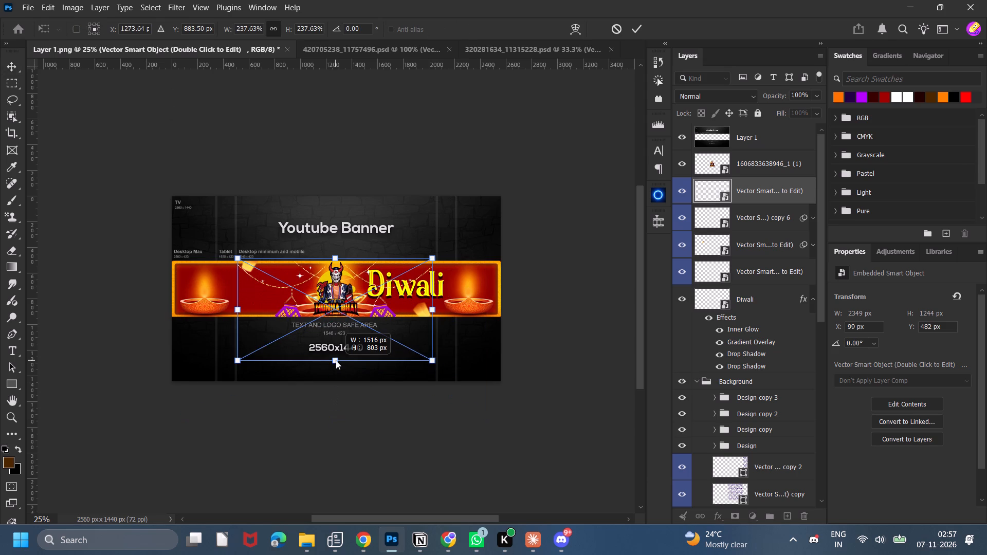
pyautogui.moveTo(336, 360); pyautogui.dragTo(335, 360)
pyautogui.click(638, 24)
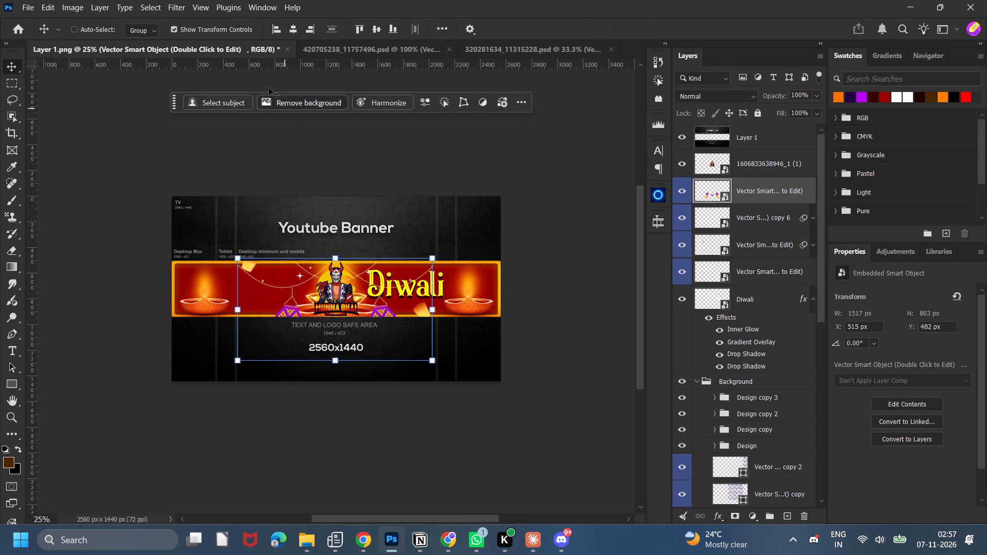
# Scale the hanging lanterns down to about 1011 x 535 px and place them behind the logo at about X 773, Y 474 px.
pyautogui.click(289, 31)
pyautogui.moveTo(516, 218); pyautogui.dragTo(516, 200)
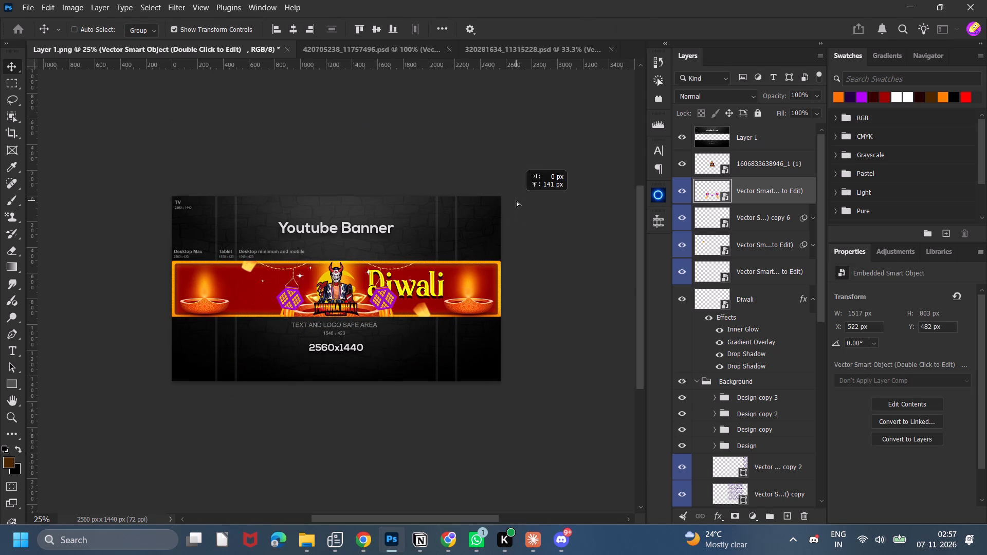
pyautogui.moveTo(516, 200); pyautogui.dragTo(516, 202)
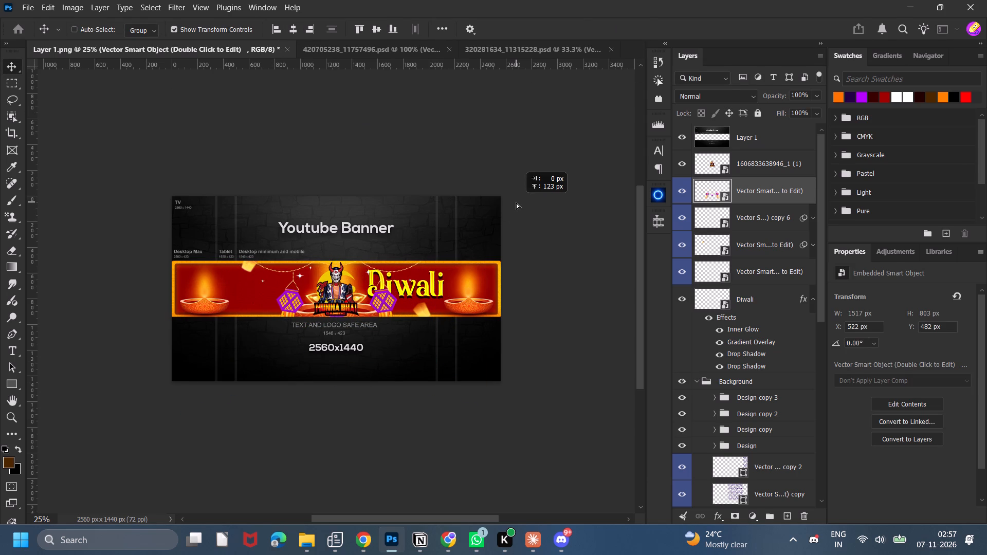
pyautogui.moveTo(516, 202); pyautogui.dragTo(517, 222)
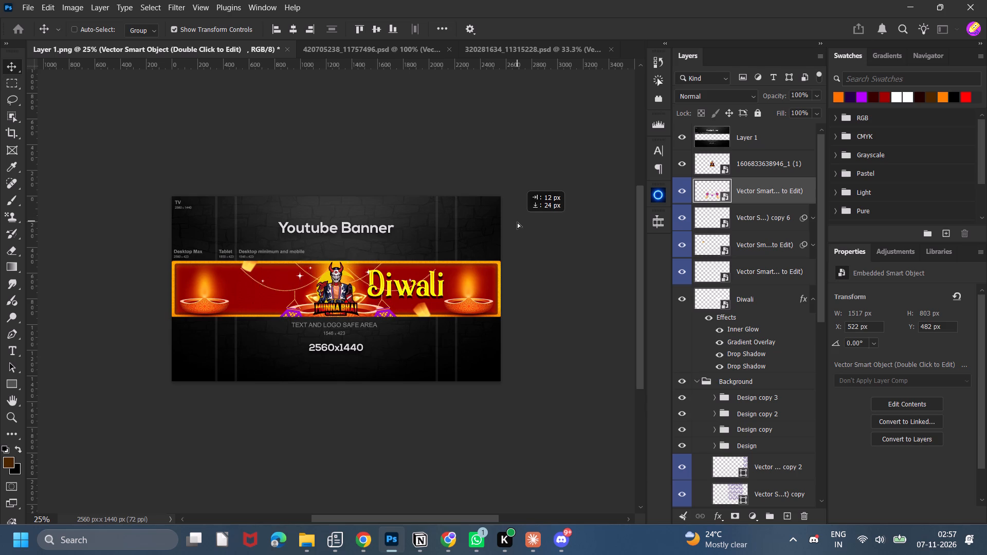
pyautogui.moveTo(517, 222); pyautogui.dragTo(515, 202)
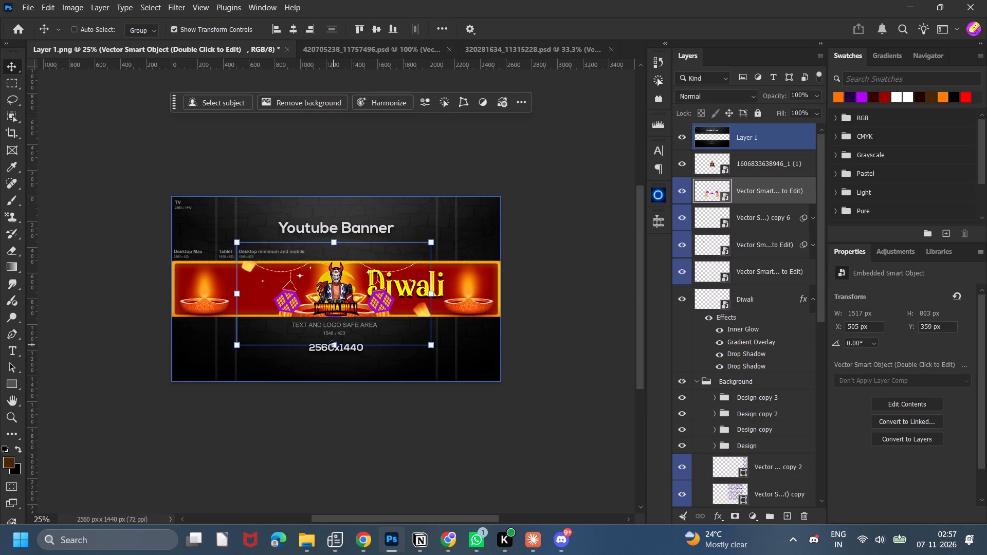
pyautogui.moveTo(332, 345); pyautogui.dragTo(340, 310)
pyautogui.moveTo(348, 287); pyautogui.dragTo(349, 302)
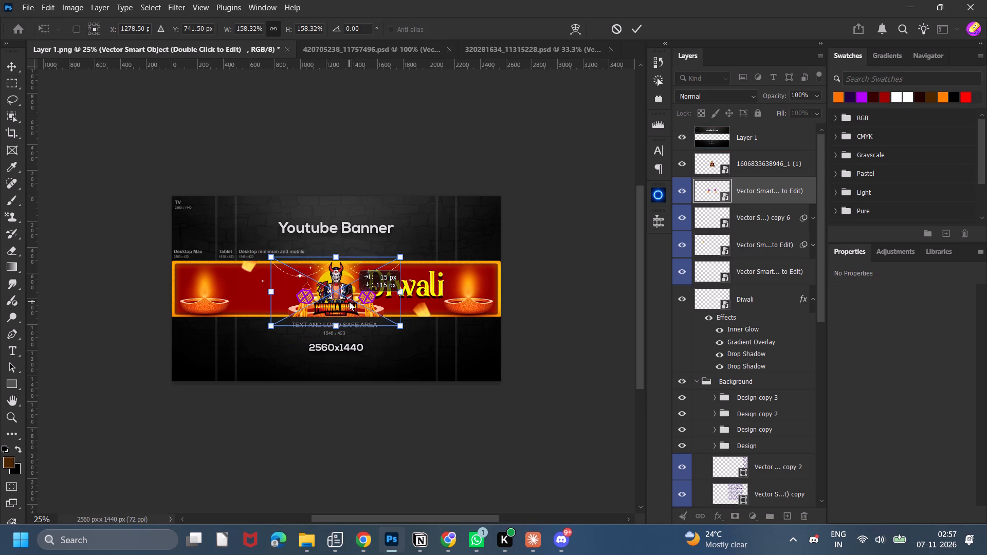
pyautogui.moveTo(349, 302); pyautogui.dragTo(349, 302)
pyautogui.click(633, 26)
# Raise the hanging lanterns to about Y 460 px and centre them horizontally on the banner at X 775 px.
pyautogui.moveTo(574, 221); pyautogui.dragTo(573, 227)
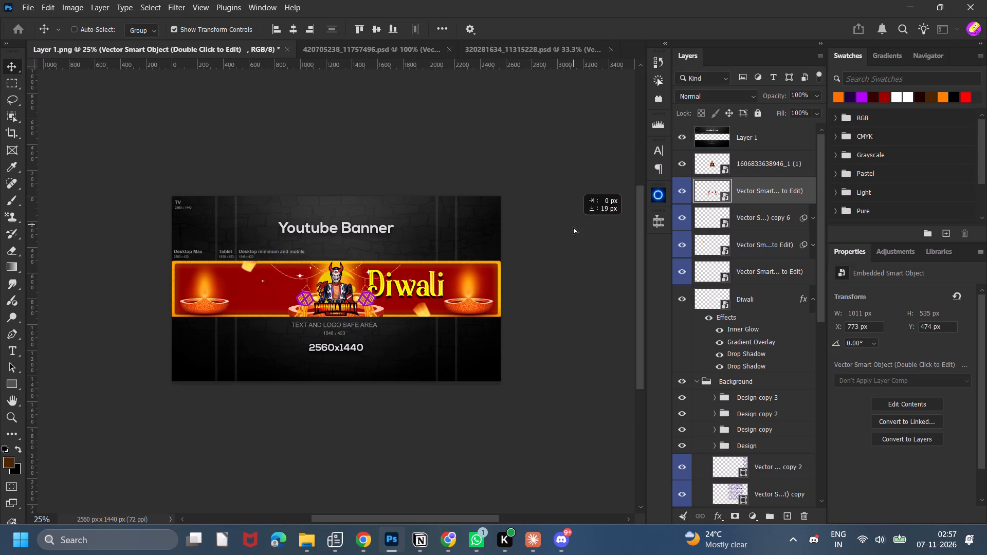
pyautogui.moveTo(573, 227); pyautogui.dragTo(576, 217)
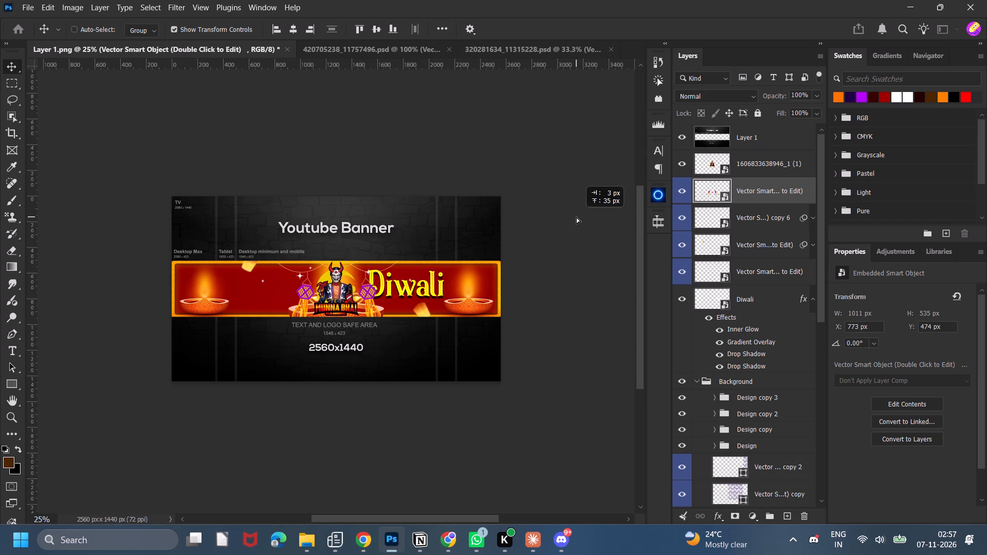
pyautogui.moveTo(576, 217); pyautogui.dragTo(576, 216)
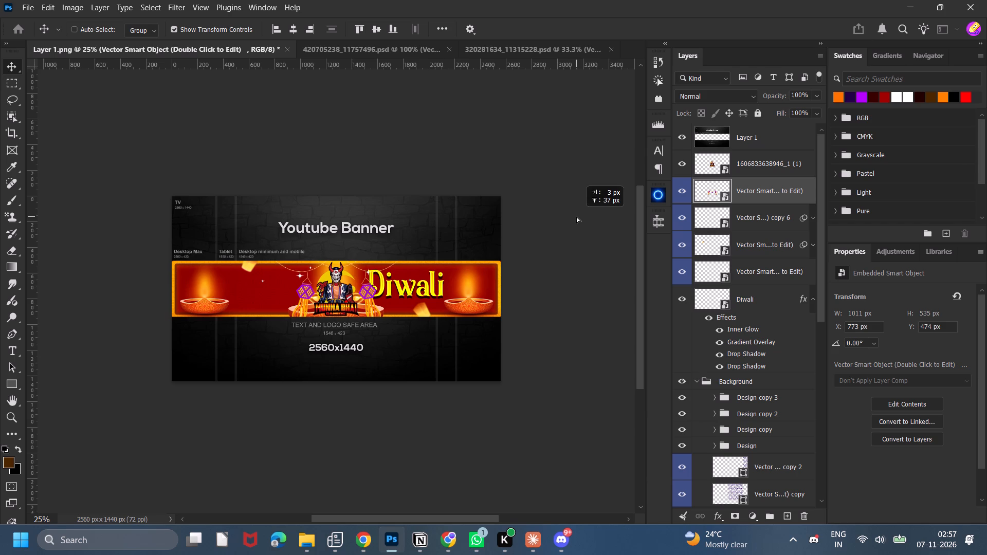
pyautogui.moveTo(576, 216); pyautogui.dragTo(580, 215)
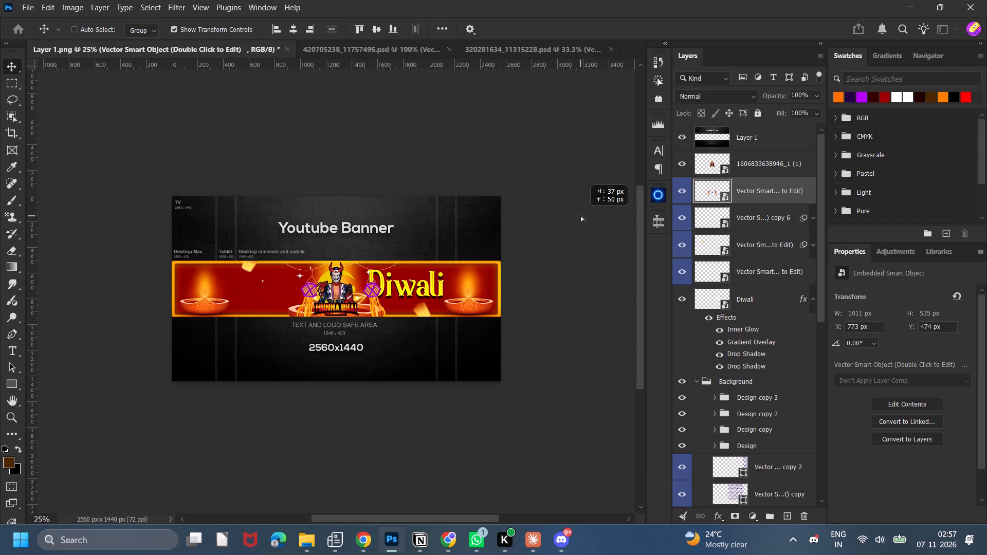
pyautogui.moveTo(580, 215); pyautogui.dragTo(581, 220)
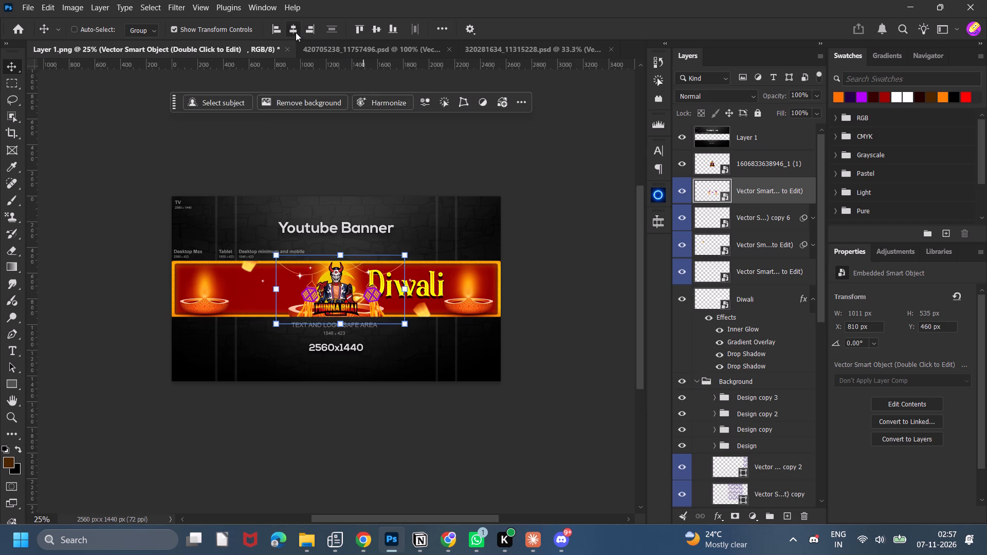
pyautogui.click(296, 32)
pyautogui.click(484, 177)
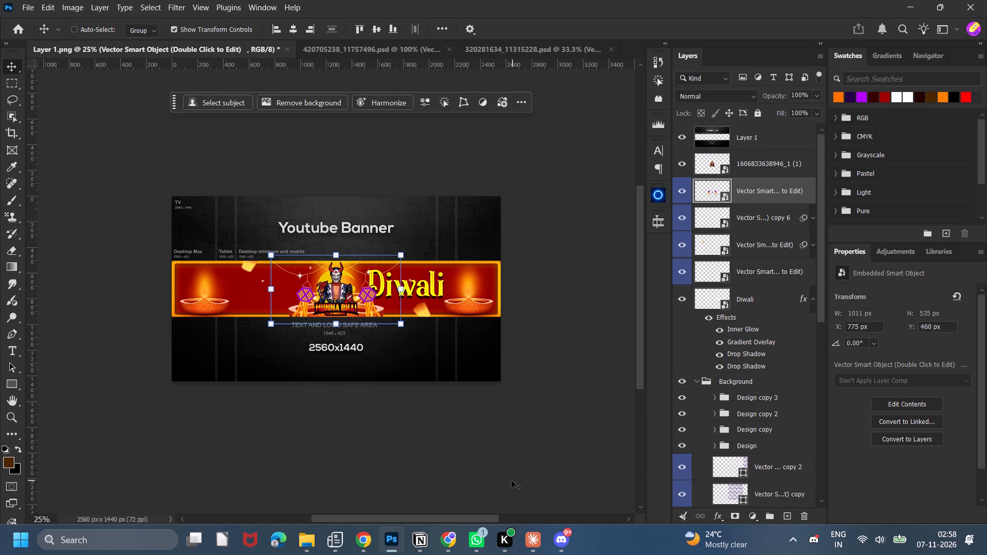
# Lower the hanging lanterns to about Y 511 px, keeping them horizontally centred at X 775 px.
pyautogui.hotkey('ctrl', '=')
pyautogui.hotkey('ctrl', '=')
pyautogui.hotkey('ctrl', '=')
pyautogui.hotkey('ctrl', '=')
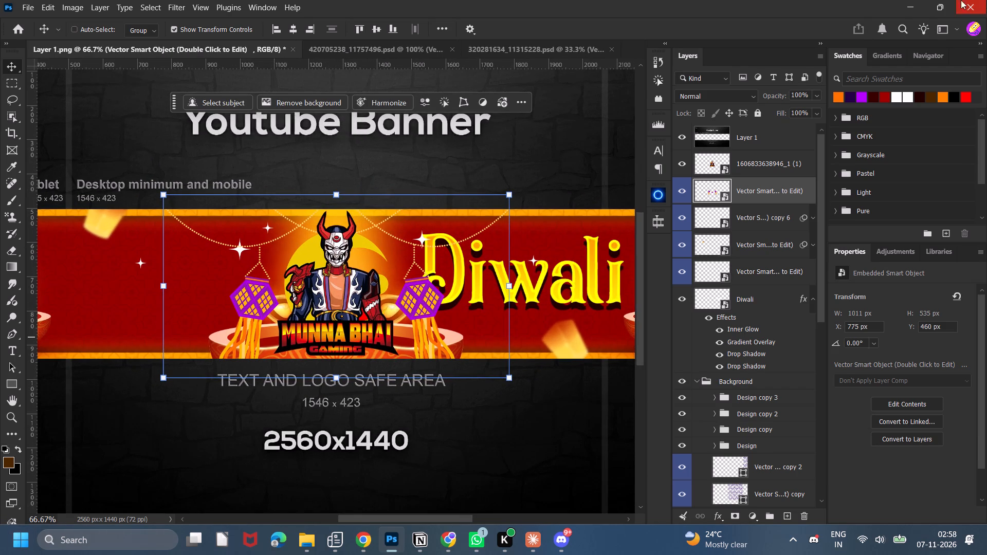
pyautogui.moveTo(581, 455); pyautogui.dragTo(583, 481)
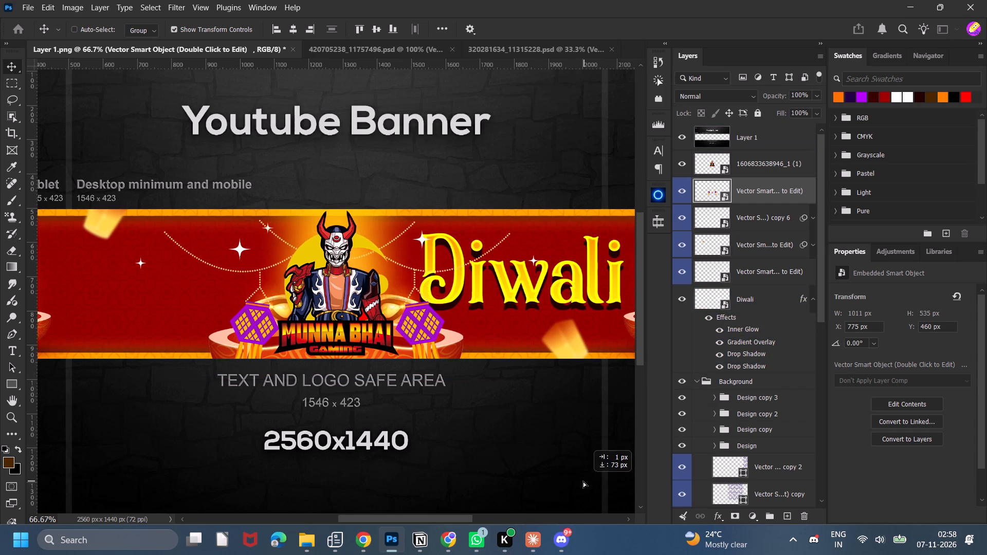
pyautogui.moveTo(583, 481); pyautogui.dragTo(580, 473)
pyautogui.click(292, 26)
pyautogui.click(524, 177)
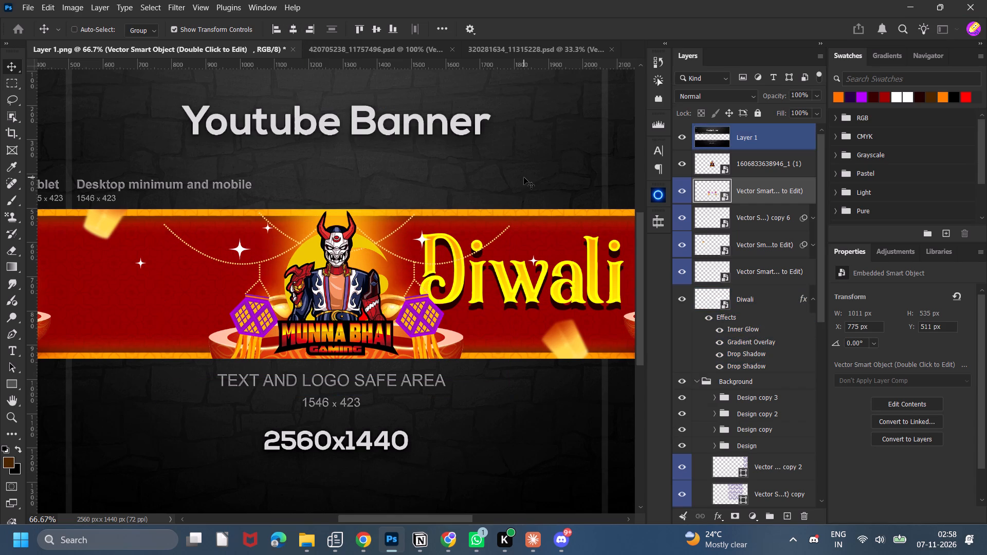
# Nudge the hanging lanterns up to Y 481 px so the bead strings meet the strip's upper border.
pyautogui.press('Up')
pyautogui.press('Up')
pyautogui.press('Up')
pyautogui.press('Up')
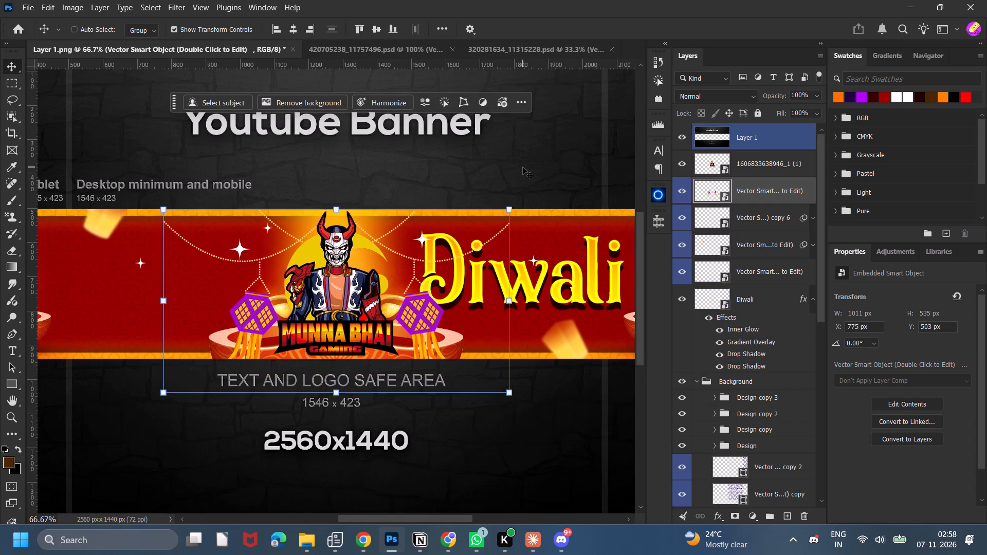
pyautogui.press('Up')
pyautogui.press('Up')
pyautogui.press('Up')
pyautogui.click(523, 166)
pyautogui.press('Up')
pyautogui.press('Up')
pyautogui.press('Up')
pyautogui.press('Up')
pyautogui.press('Up')
pyautogui.press('Up')
pyautogui.press('Up')
pyautogui.press('Up')
pyautogui.press('Up')
pyautogui.press('Up')
pyautogui.press('Up')
pyautogui.press('Up')
pyautogui.press('Up')
pyautogui.press('Up')
pyautogui.press('Up')
pyautogui.press('Up')
pyautogui.press('Up')
pyautogui.press('Up')
pyautogui.press('Up')
pyautogui.press('Up')
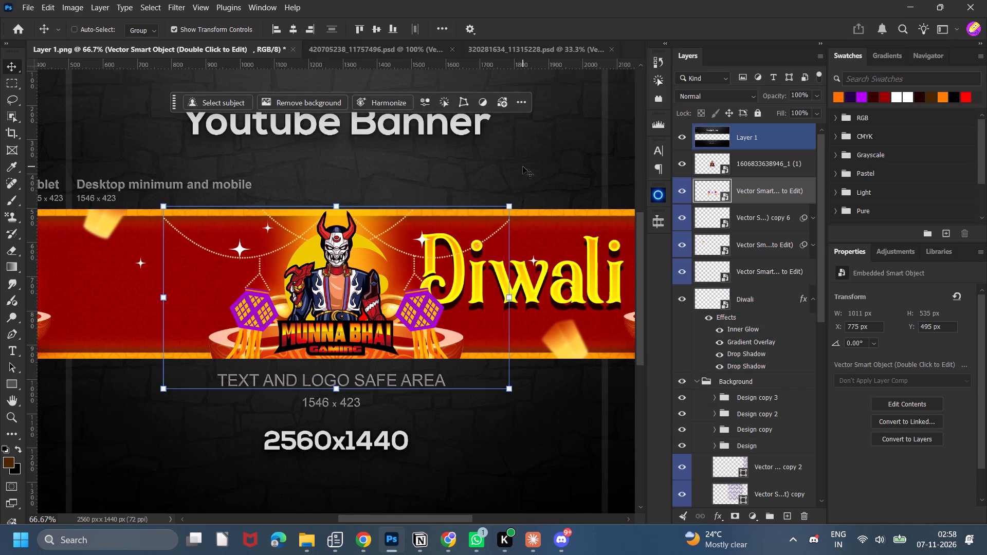
pyautogui.click(523, 166)
pyautogui.press('Up')
pyautogui.press('Up')
pyautogui.click(523, 166)
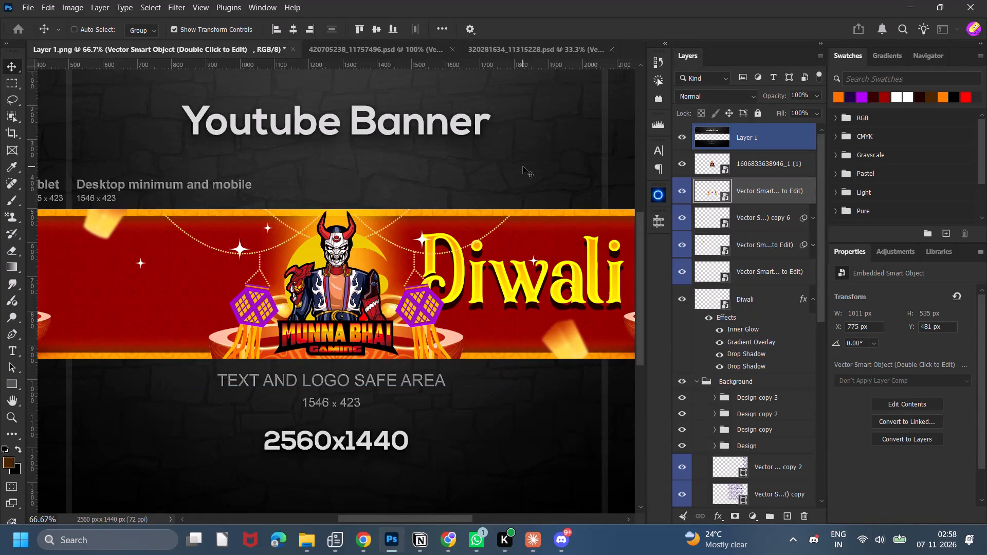
# Move the hanging lanterns layer into Group 2, between Group 1 copy and Group 1.
pyautogui.moveTo(767, 198); pyautogui.dragTo(747, 515)
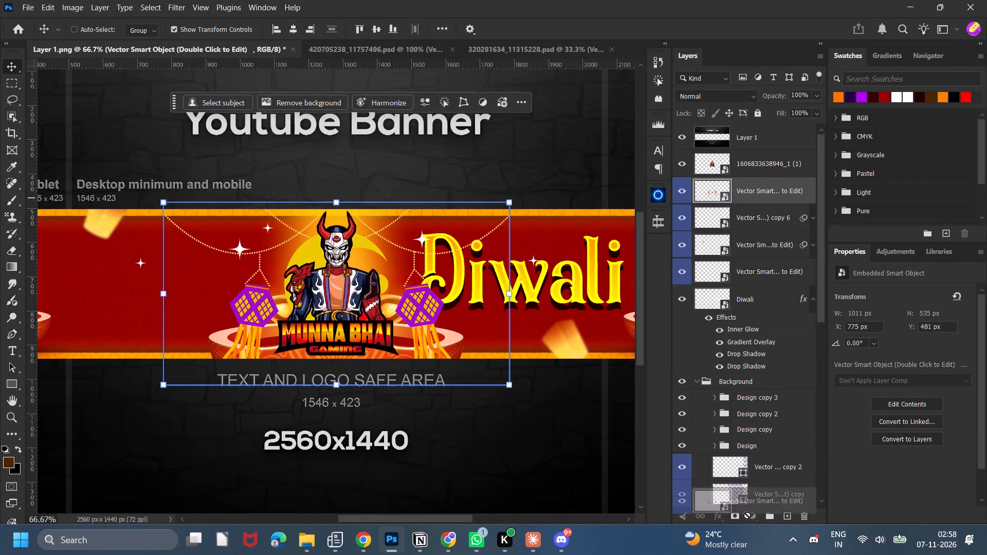
pyautogui.moveTo(747, 515); pyautogui.dragTo(756, 512)
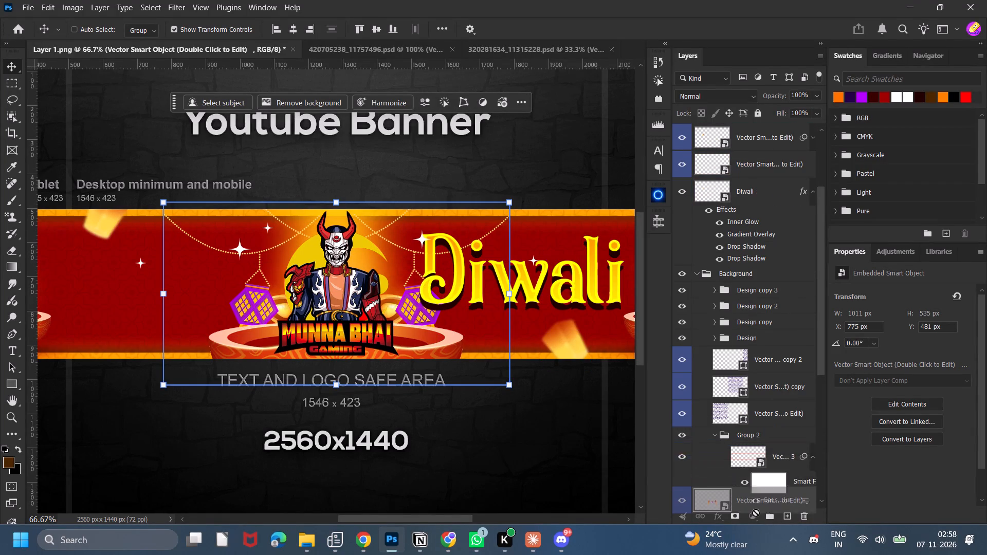
pyautogui.moveTo(756, 512); pyautogui.dragTo(758, 467)
pyautogui.click(557, 155)
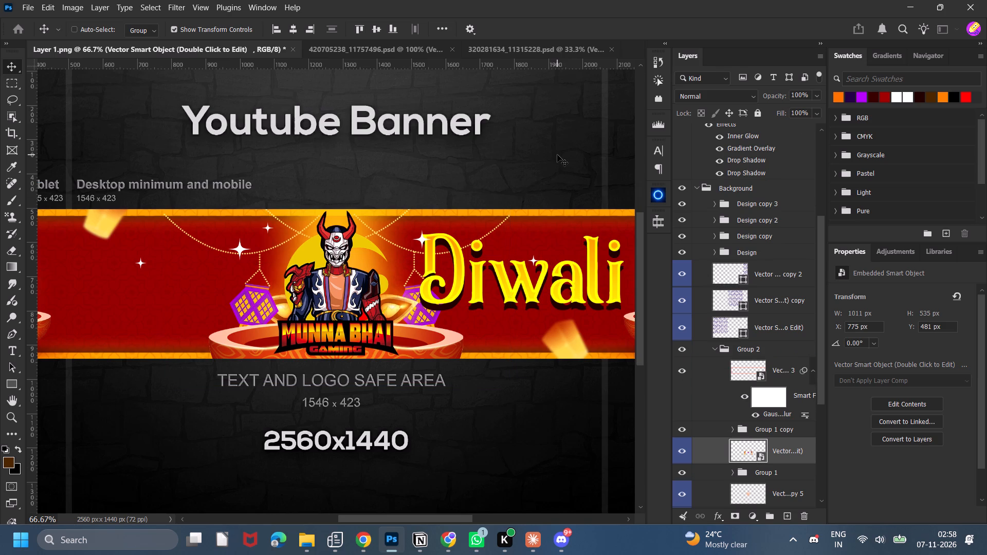
pyautogui.click(557, 155)
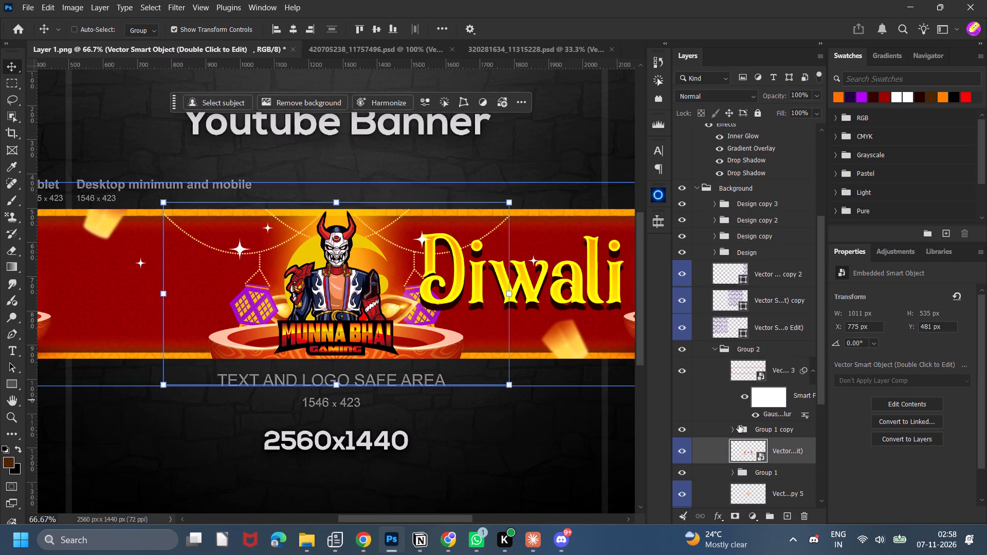
# Add a layer mask to the hanging lanterns and paint out both purple lanterns with a 250 px Hard Round black brush.
pyautogui.click(738, 513)
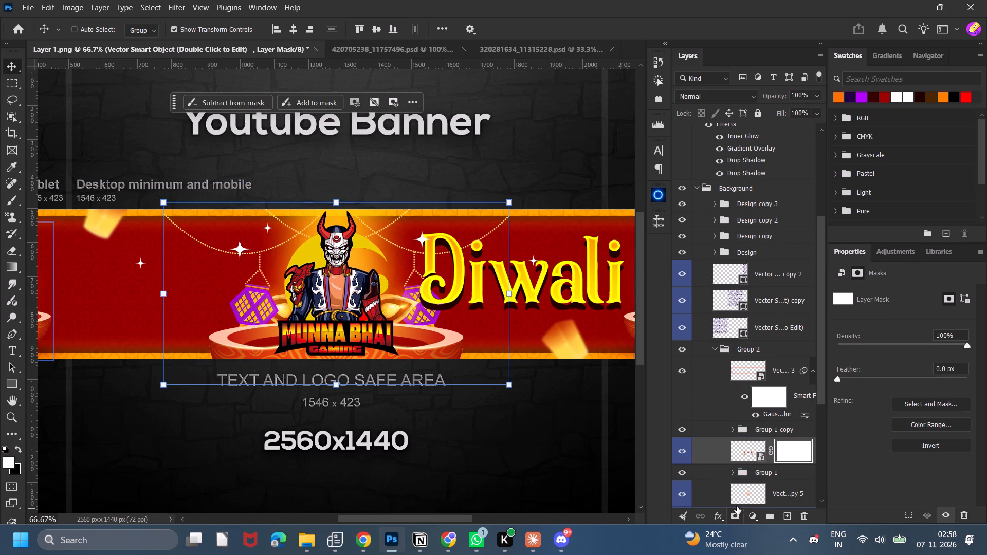
pyautogui.press('b')
pyautogui.click(81, 27)
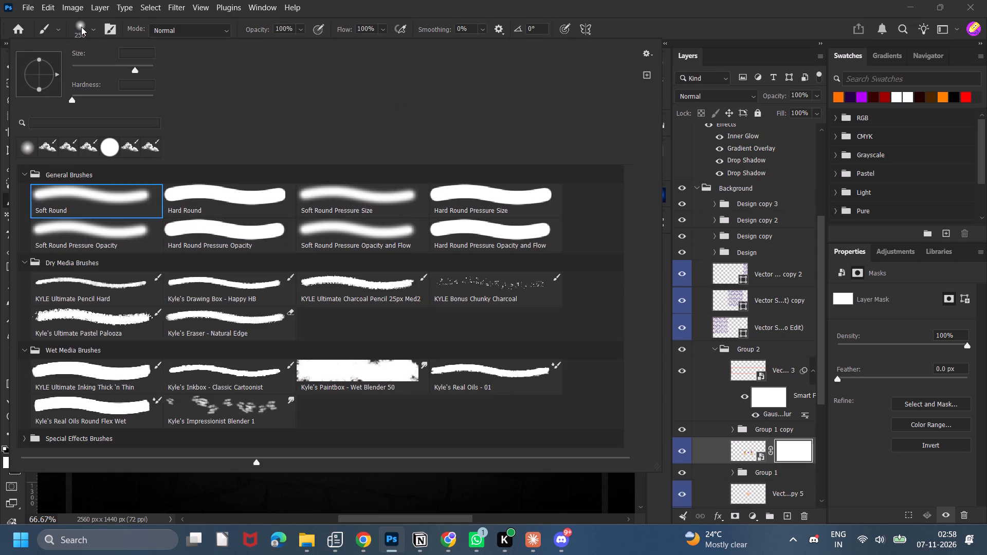
pyautogui.click(227, 190)
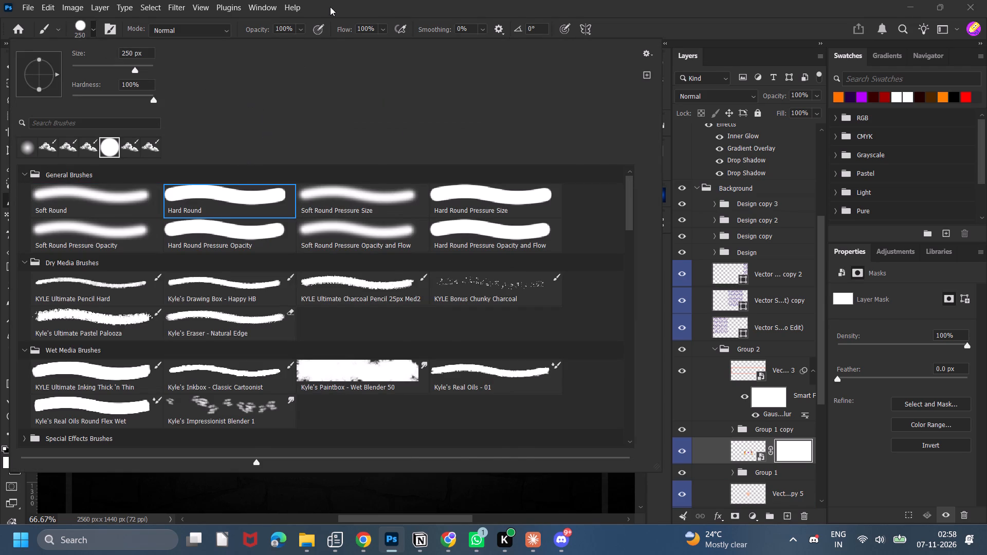
pyautogui.click(331, 7)
pyautogui.moveTo(458, 350); pyautogui.dragTo(457, 325)
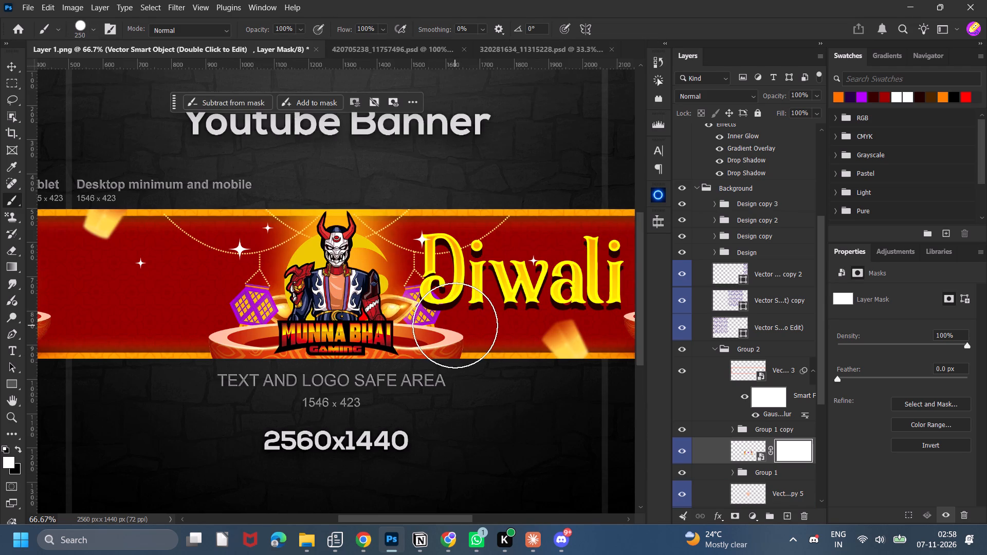
pyautogui.press('x')
pyautogui.moveTo(440, 330); pyautogui.dragTo(323, 304)
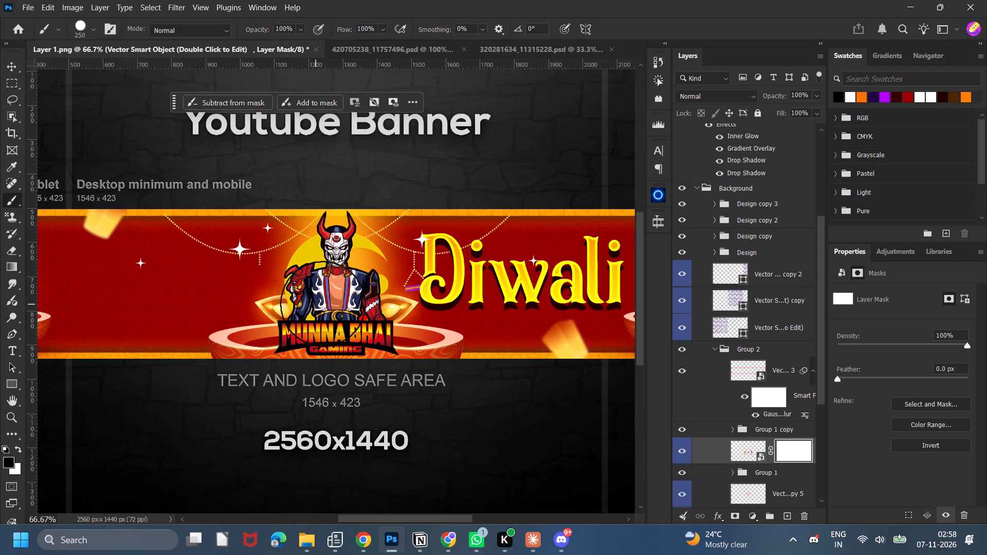
pyautogui.moveTo(323, 304); pyautogui.dragTo(404, 386)
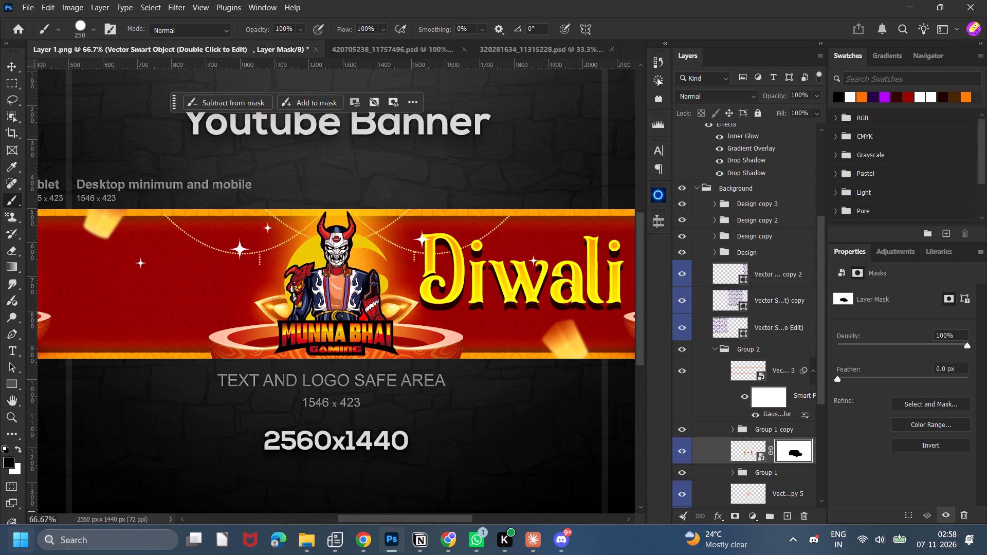
# Mask out the leftover dangling bead strand to the left of the logo with a 40 px brush.
pyautogui.hotkey('ctrl', '=')
pyautogui.hotkey('ctrl', '=')
pyautogui.hotkey('ctrl', '=')
pyautogui.press('space')
pyautogui.press('space')
pyautogui.press('space')
pyautogui.press('space')
pyautogui.press('space')
pyautogui.press('space')
pyautogui.press('space')
pyautogui.press('space')
pyautogui.press('space')
pyautogui.press('space')
pyautogui.press('space')
pyautogui.press('space')
pyautogui.press('space')
pyautogui.press('space')
pyautogui.moveTo(174, 330); pyautogui.dragTo(389, 432)
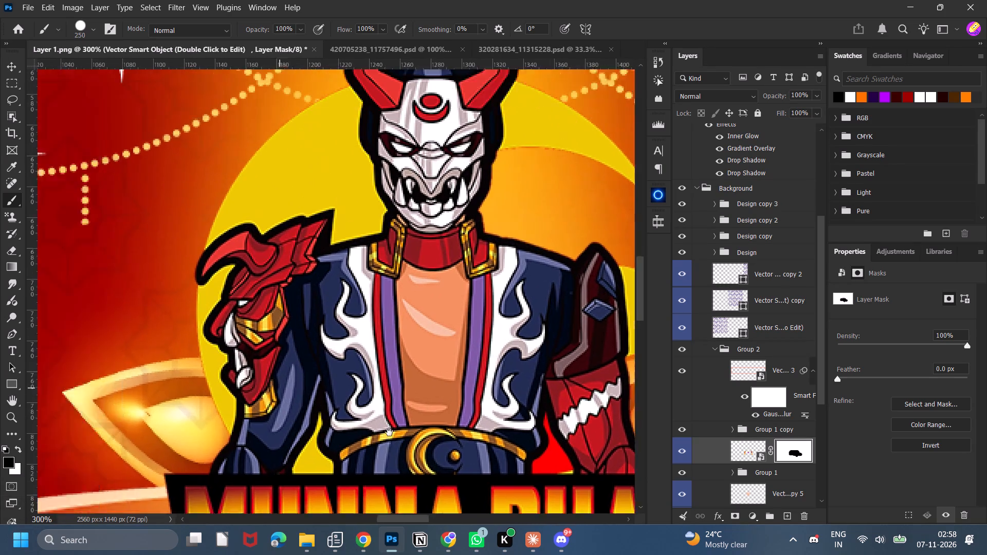
pyautogui.moveTo(389, 432); pyautogui.dragTo(455, 453)
pyautogui.press('[')
pyautogui.press('[')
pyautogui.press('[')
pyautogui.press('[')
pyautogui.press('[')
pyautogui.press('[')
pyautogui.press('[')
pyautogui.press('[')
pyautogui.press('[')
pyautogui.press('[')
pyautogui.press('[')
pyautogui.press('[')
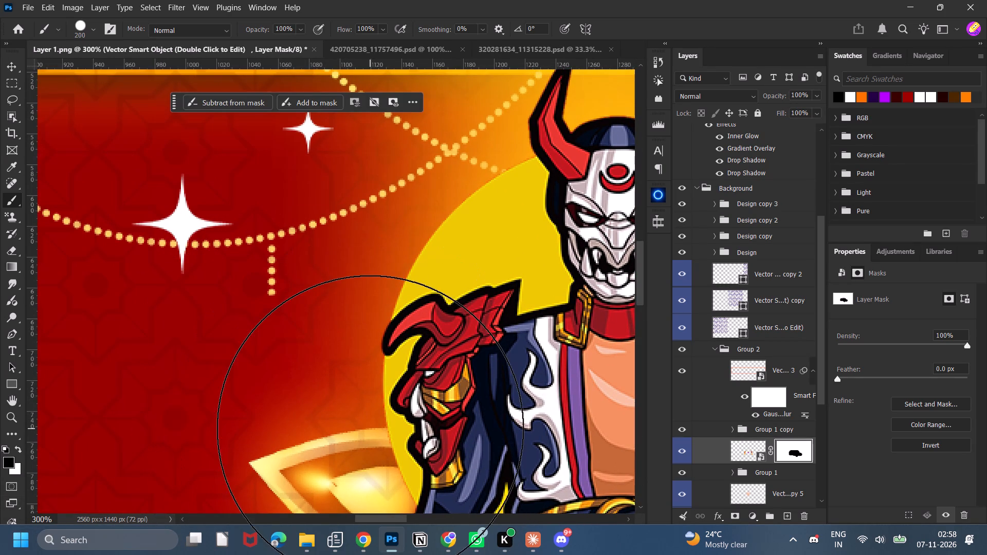
pyautogui.moveTo(265, 295); pyautogui.dragTo(280, 272)
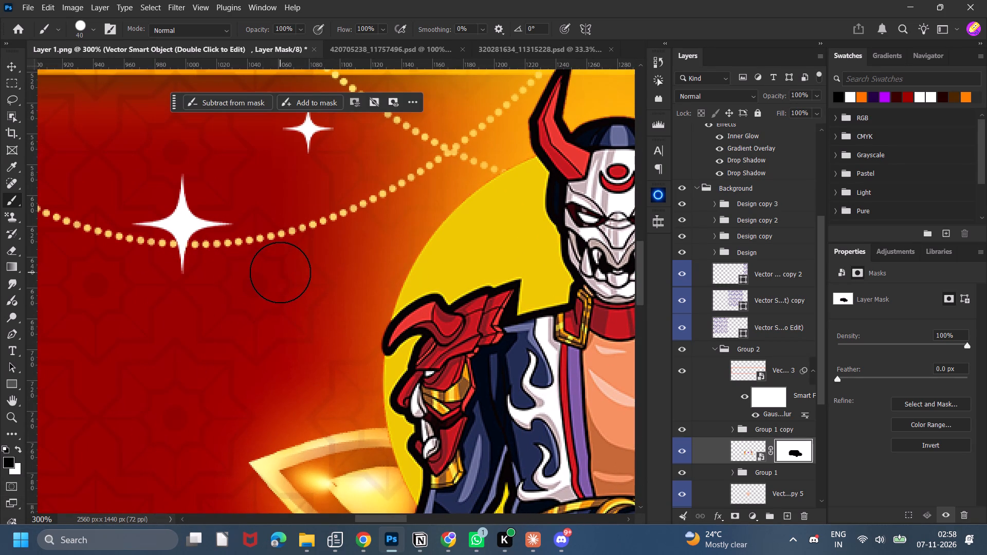
pyautogui.moveTo(280, 272); pyautogui.dragTo(278, 273)
# Mask out the leftover dangling bead strand beside the D of the Diwali text with the 40 px brush.
pyautogui.press('space')
pyautogui.press('space')
pyautogui.press('space')
pyautogui.press('space')
pyautogui.press('space')
pyautogui.press('space')
pyautogui.press('space')
pyautogui.press('space')
pyautogui.press('space')
pyautogui.press('space')
pyautogui.press('space')
pyautogui.press('space')
pyautogui.moveTo(430, 290); pyautogui.dragTo(58, 354)
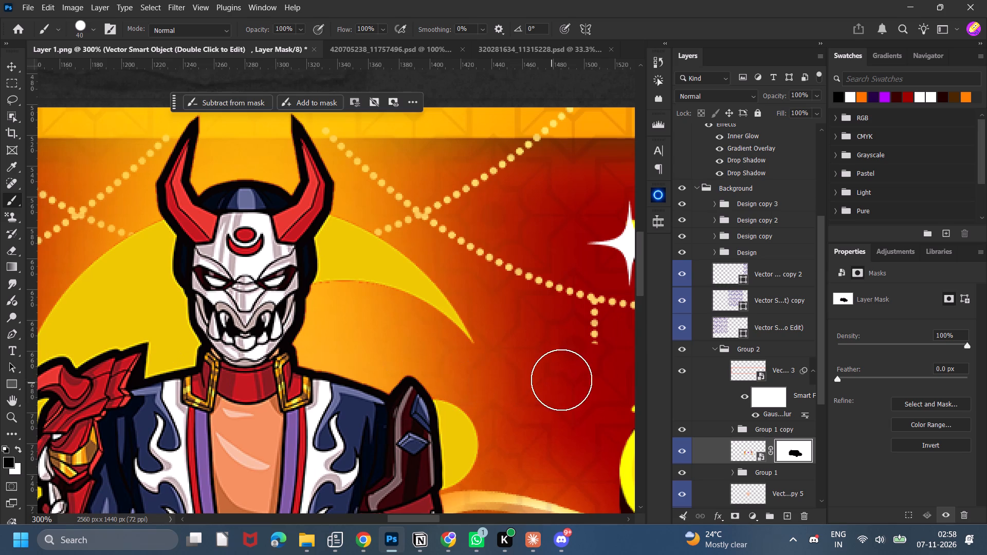
pyautogui.moveTo(569, 378); pyautogui.dragTo(590, 336)
pyautogui.click(590, 334)
pyautogui.press('space')
pyautogui.press('space')
pyautogui.press('space')
pyautogui.press('space')
pyautogui.press('space')
pyautogui.press('space')
pyautogui.press('space')
pyautogui.press('space')
pyautogui.press('space')
pyautogui.press('space')
pyautogui.press('space')
pyautogui.press('space')
pyautogui.press('space')
pyautogui.press('space')
pyautogui.press('space')
pyautogui.press('space')
pyautogui.press('space')
pyautogui.press('space')
pyautogui.press('space')
pyautogui.press('space')
pyautogui.moveTo(583, 358); pyautogui.dragTo(415, 331)
pyautogui.hotkey('ctrl', '-')
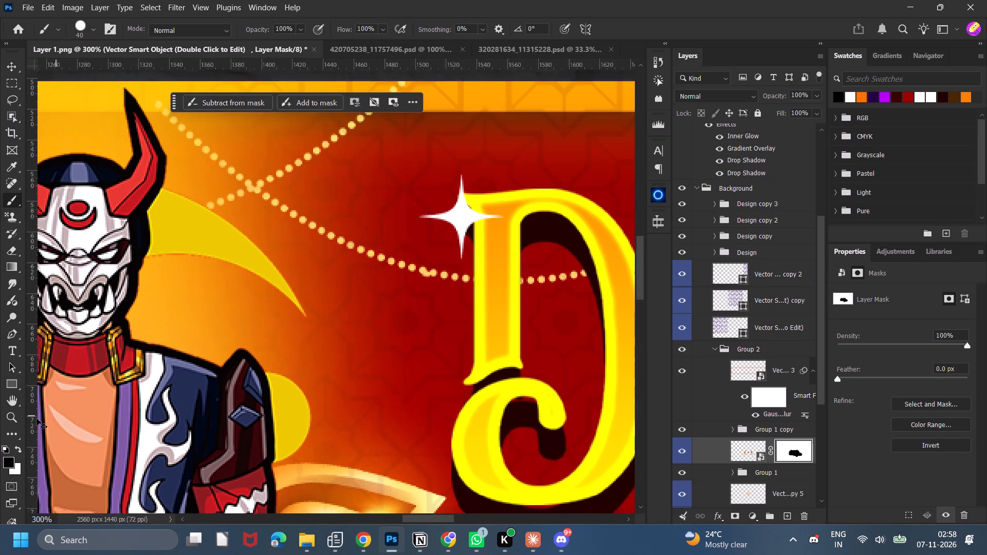
pyautogui.hotkey('ctrl', '-')
pyautogui.hotkey('ctrl', '-')
pyautogui.hotkey('ctrl', '-')
pyautogui.hotkey('ctrl', '-')
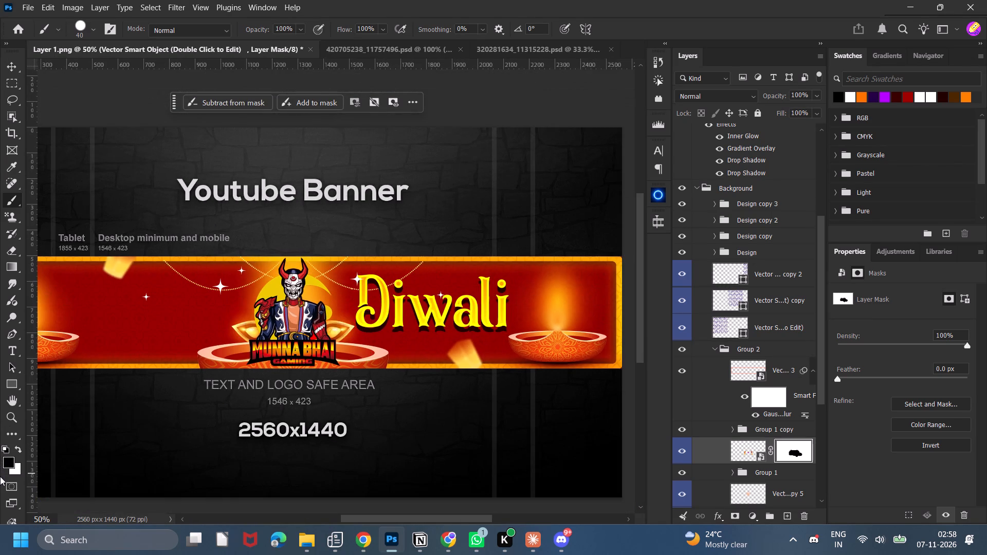
pyautogui.click(12, 71)
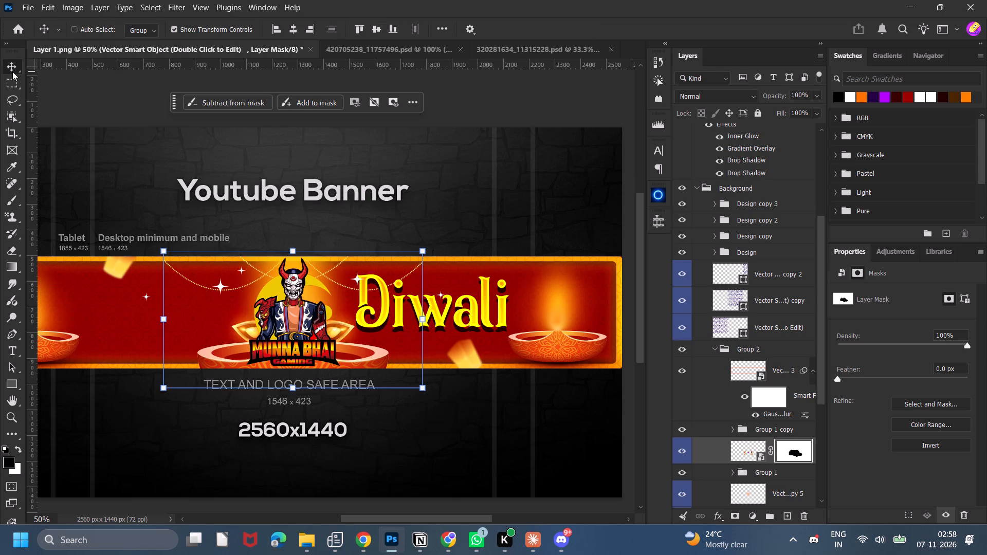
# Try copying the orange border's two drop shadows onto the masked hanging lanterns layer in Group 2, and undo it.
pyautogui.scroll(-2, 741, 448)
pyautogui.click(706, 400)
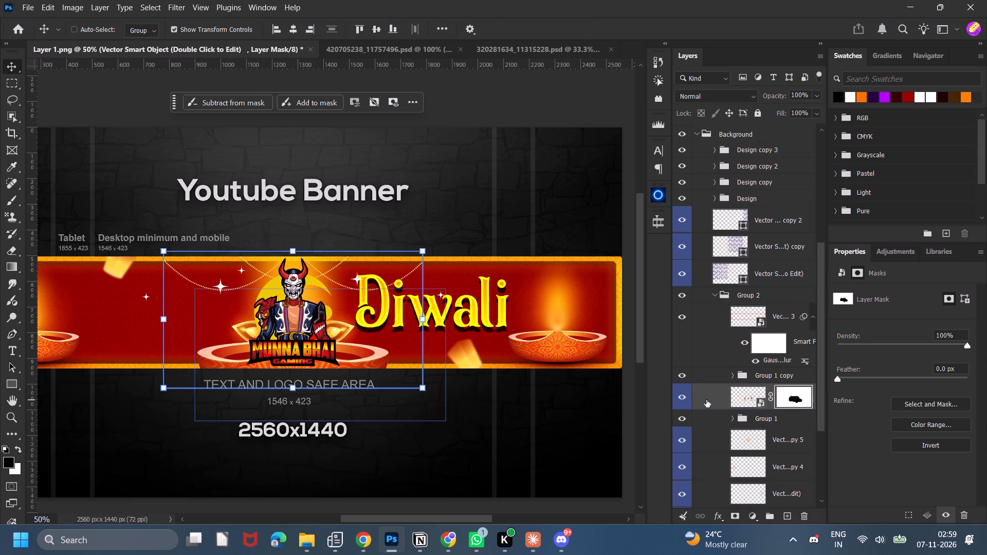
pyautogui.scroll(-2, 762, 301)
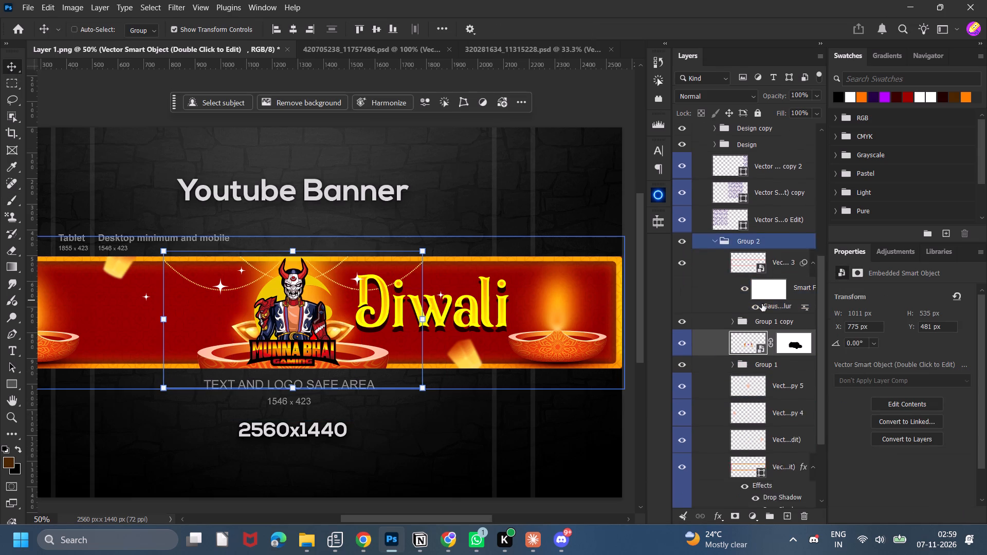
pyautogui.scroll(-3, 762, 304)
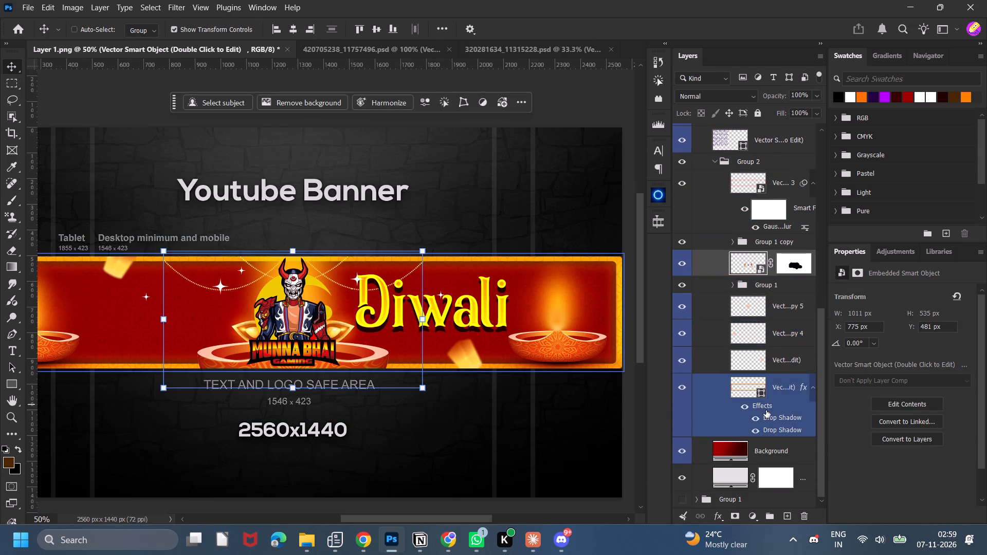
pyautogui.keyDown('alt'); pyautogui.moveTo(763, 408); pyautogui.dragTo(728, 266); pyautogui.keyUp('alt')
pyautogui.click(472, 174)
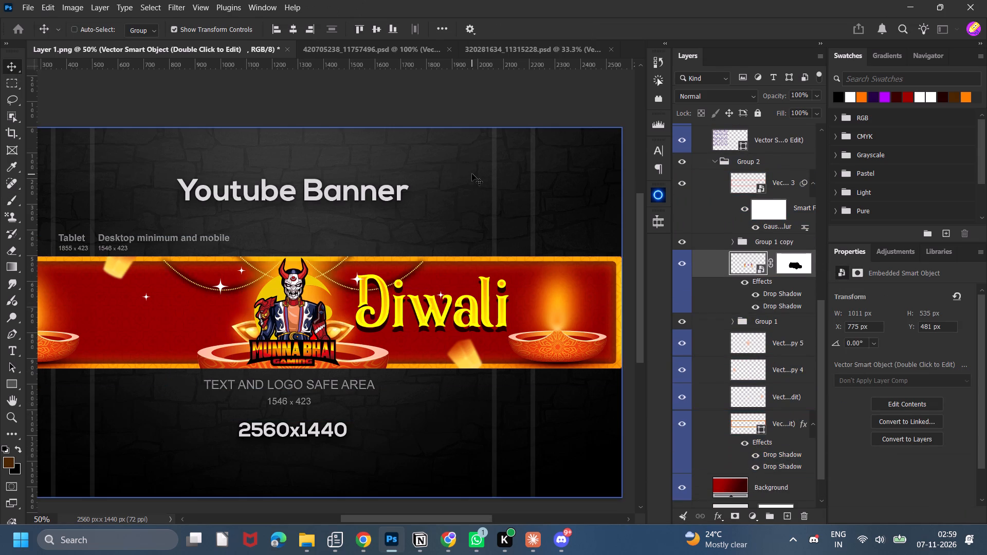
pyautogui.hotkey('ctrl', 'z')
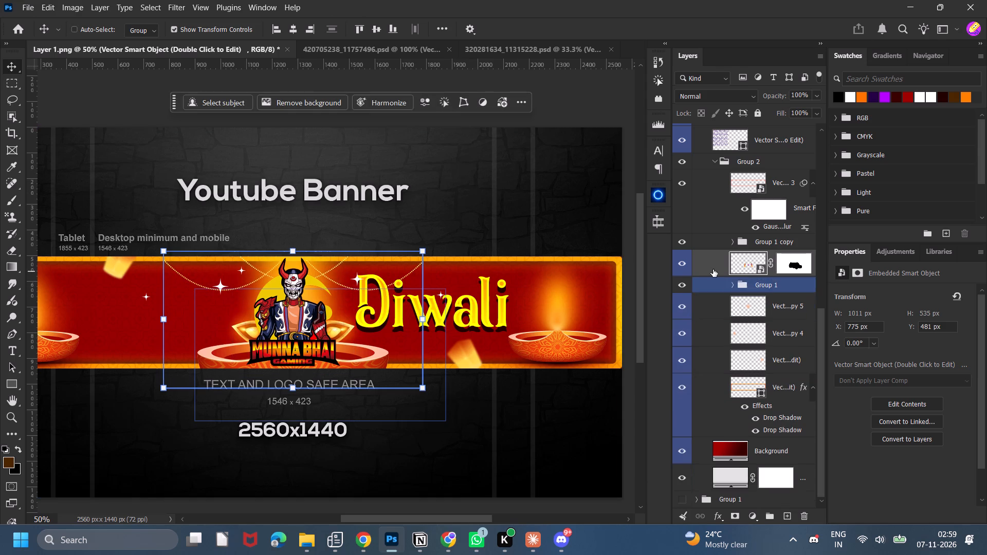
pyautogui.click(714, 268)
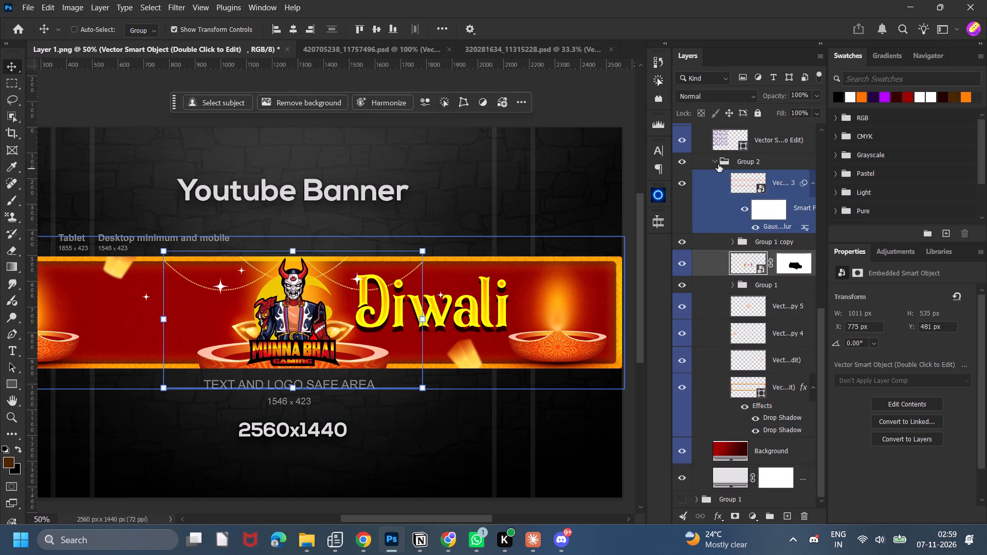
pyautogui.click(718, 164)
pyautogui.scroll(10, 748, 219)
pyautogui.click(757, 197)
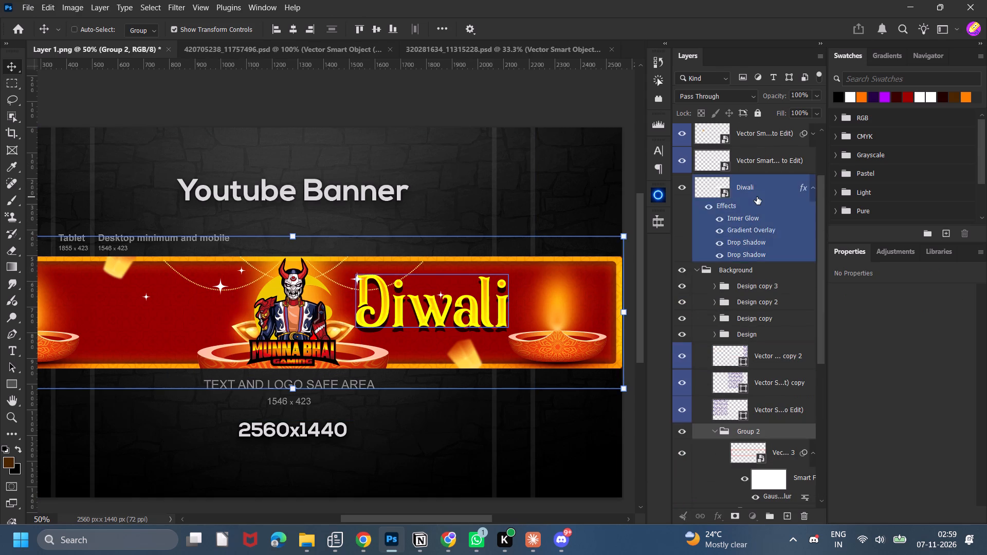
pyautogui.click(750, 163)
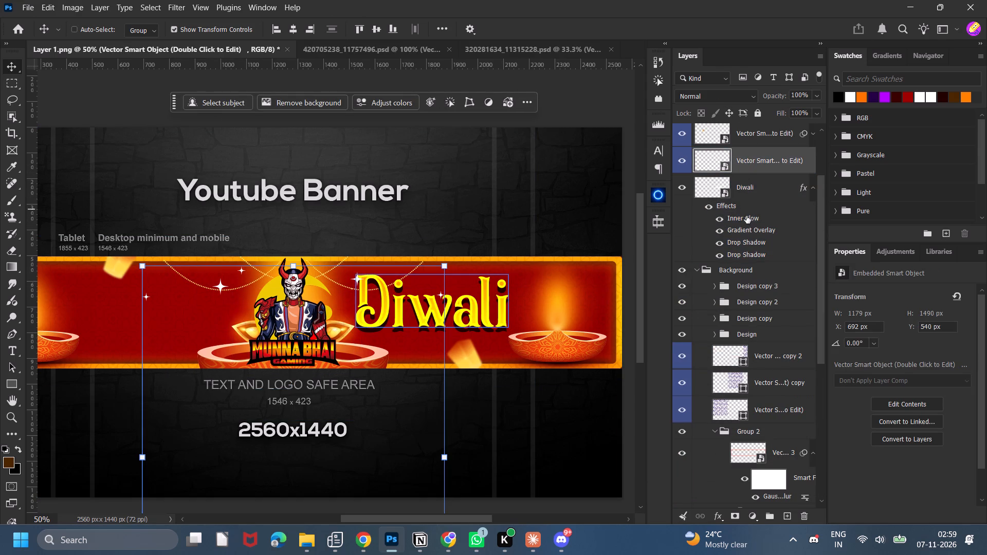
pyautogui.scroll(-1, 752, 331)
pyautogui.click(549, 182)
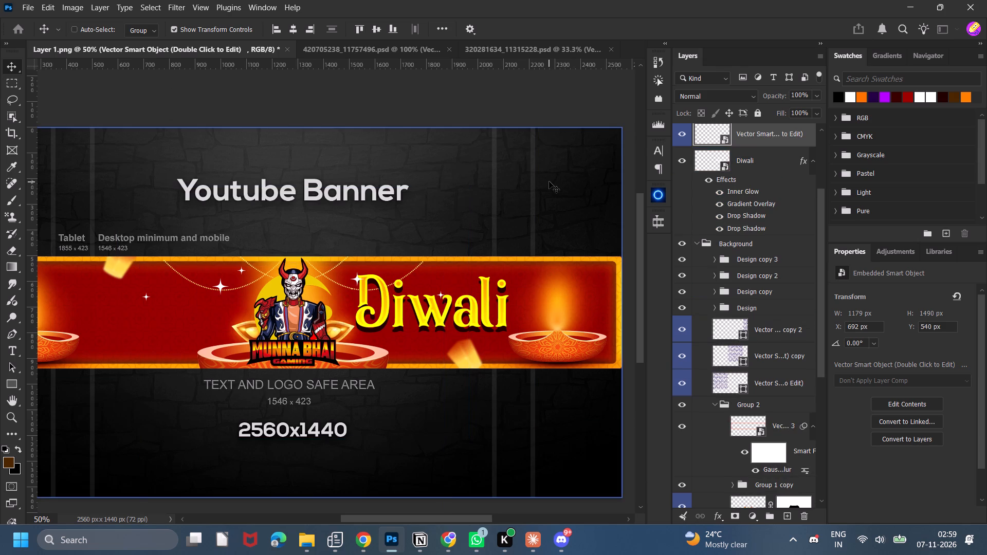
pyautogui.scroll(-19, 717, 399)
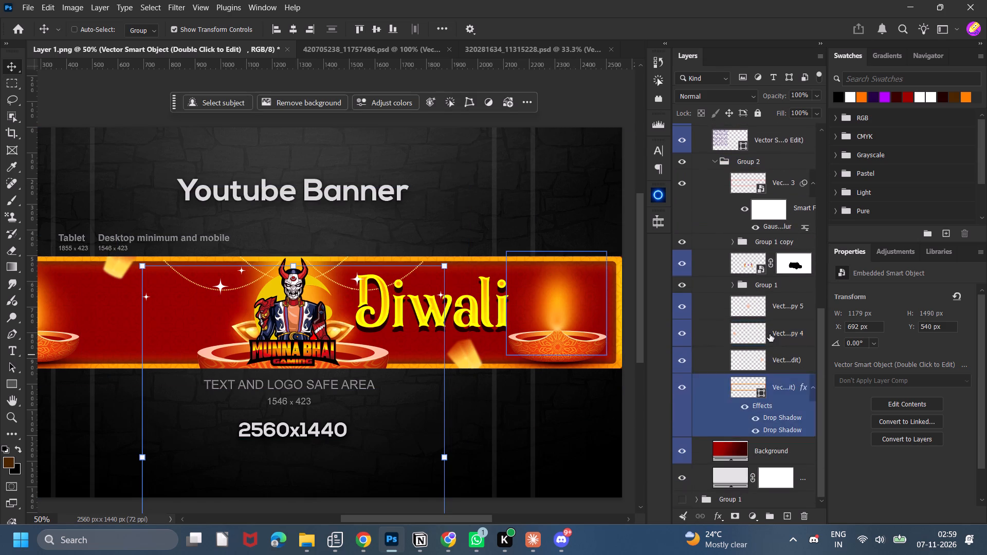
# Add a white (ffffff) Color Overlay to the masked hanging lanterns layer in Group 2.
pyautogui.click(714, 263)
pyautogui.doubleClick(718, 265)
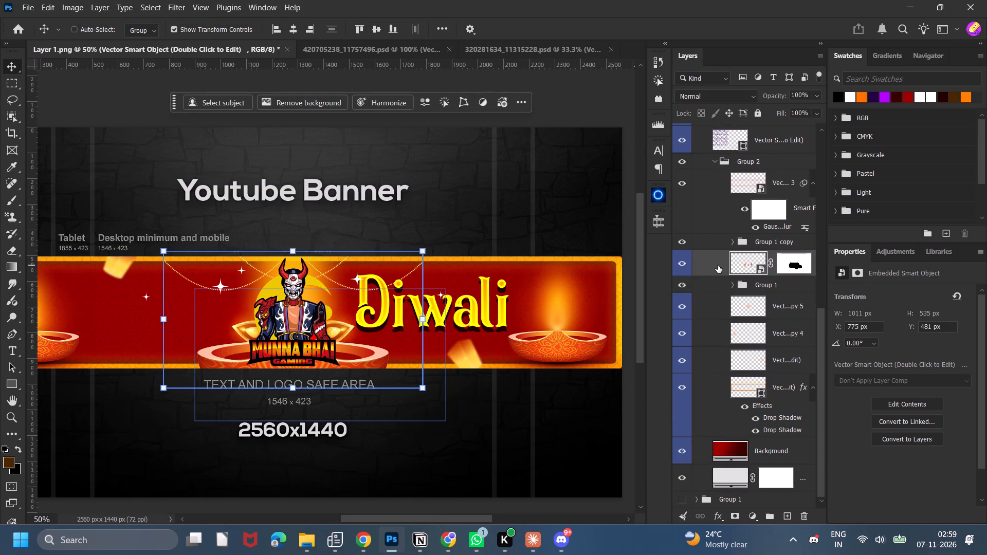
pyautogui.click(500, 450)
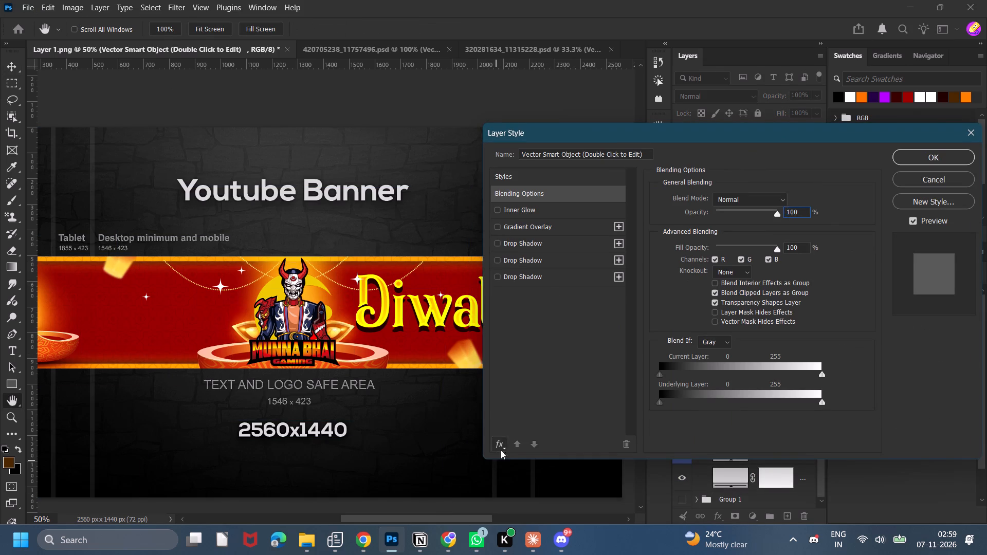
pyautogui.click(515, 364)
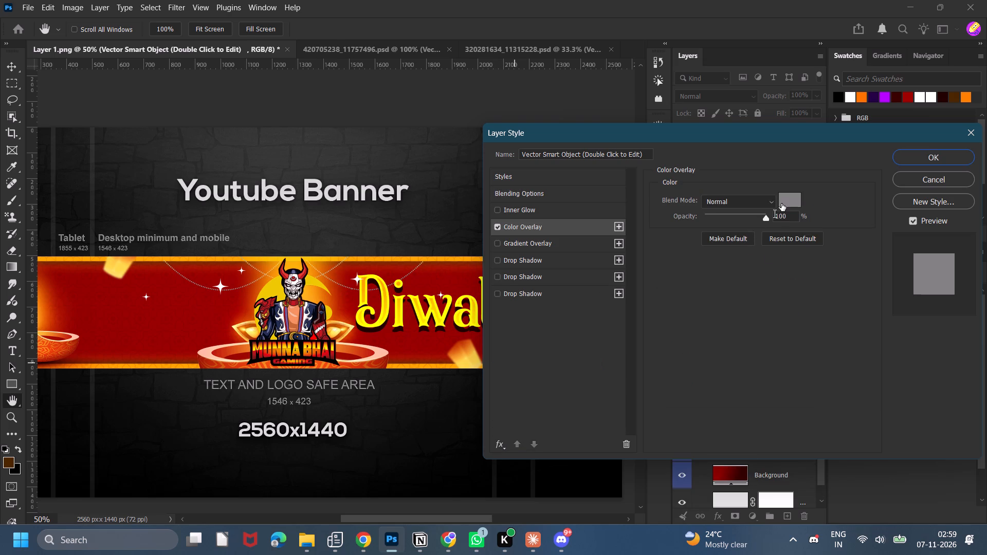
pyautogui.click(781, 203)
pyautogui.moveTo(731, 265); pyautogui.dragTo(350, 92)
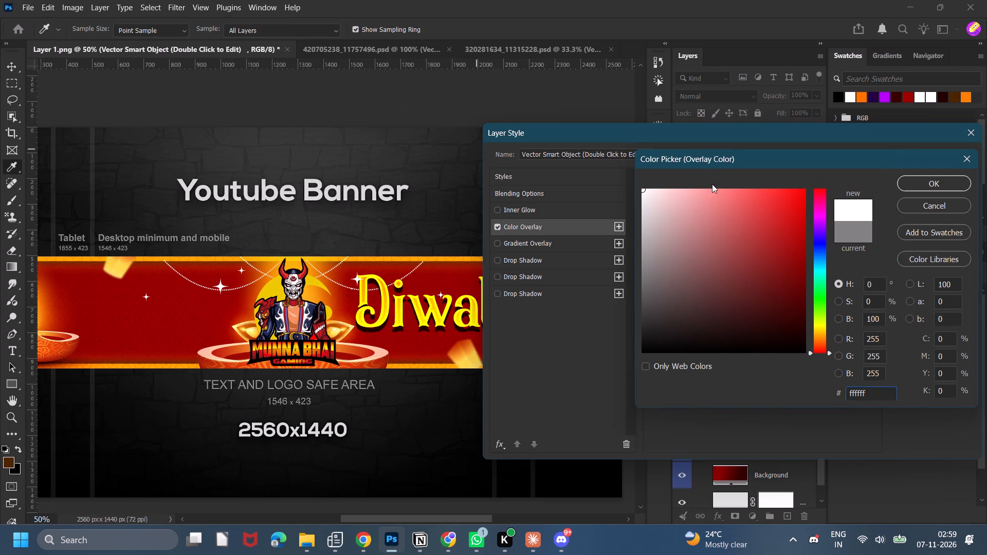
pyautogui.click(912, 182)
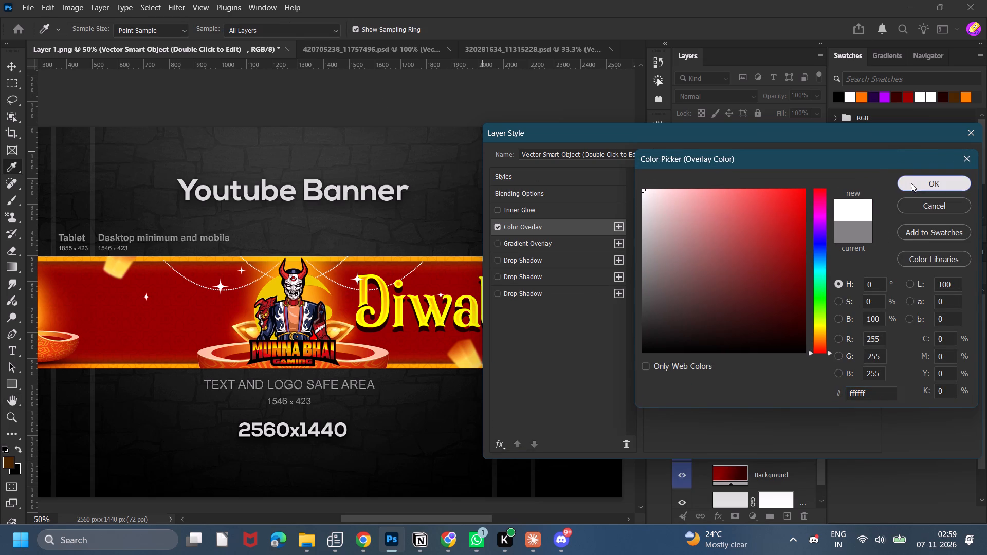
pyautogui.click(921, 161)
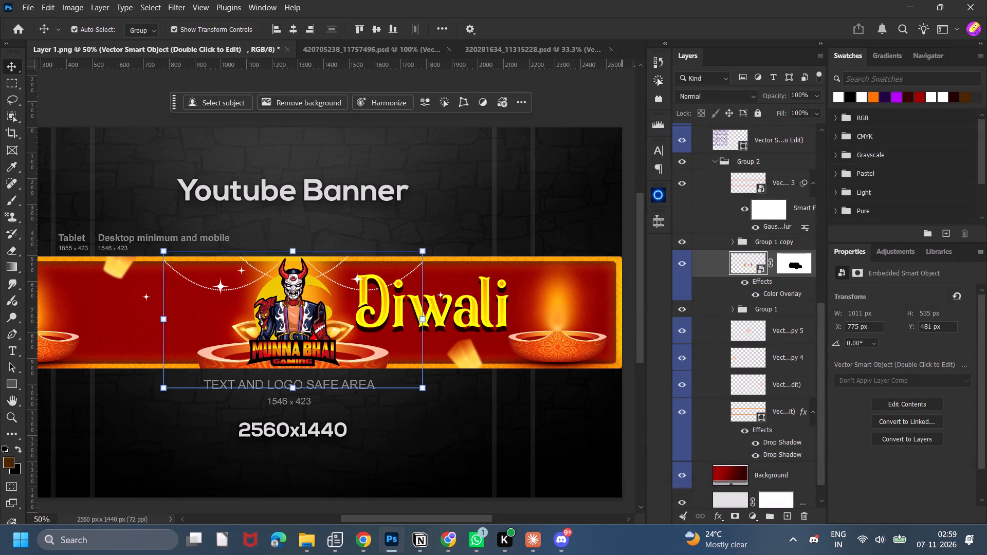
# Duplicate the masked hanging lanterns layer and place the copy between Layer 1 and the logo layer.
pyautogui.hotkey('ctrl', '-')
pyautogui.scroll(-3, 774, 414)
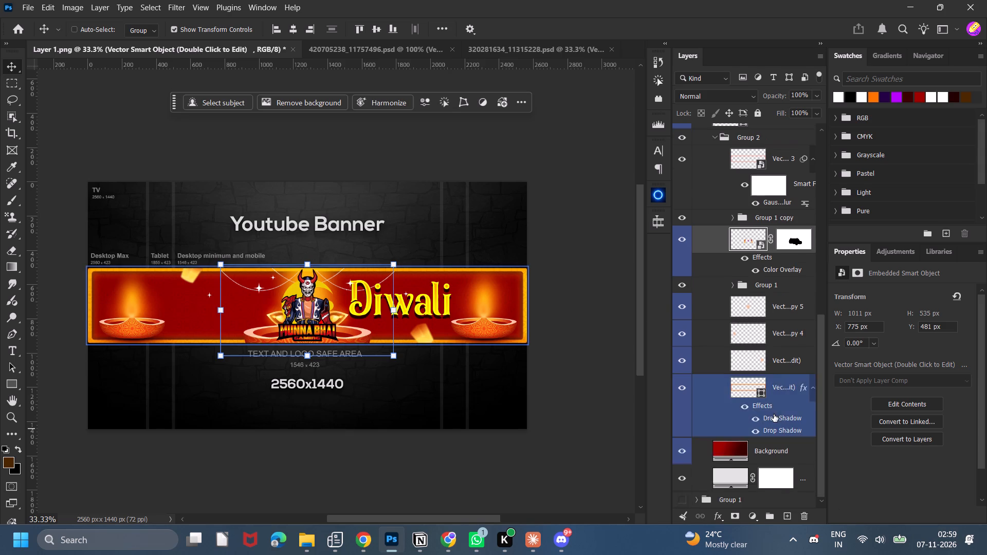
pyautogui.scroll(2, 773, 414)
pyautogui.click(795, 289)
pyautogui.click(723, 291)
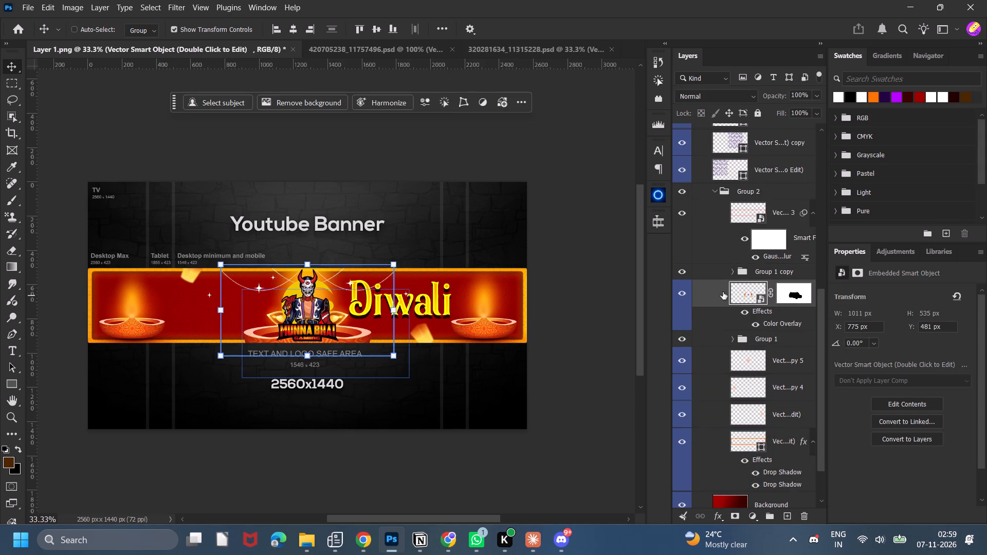
pyautogui.keyDown('alt'); pyautogui.moveTo(720, 291); pyautogui.dragTo(707, 81); pyautogui.keyUp('alt')
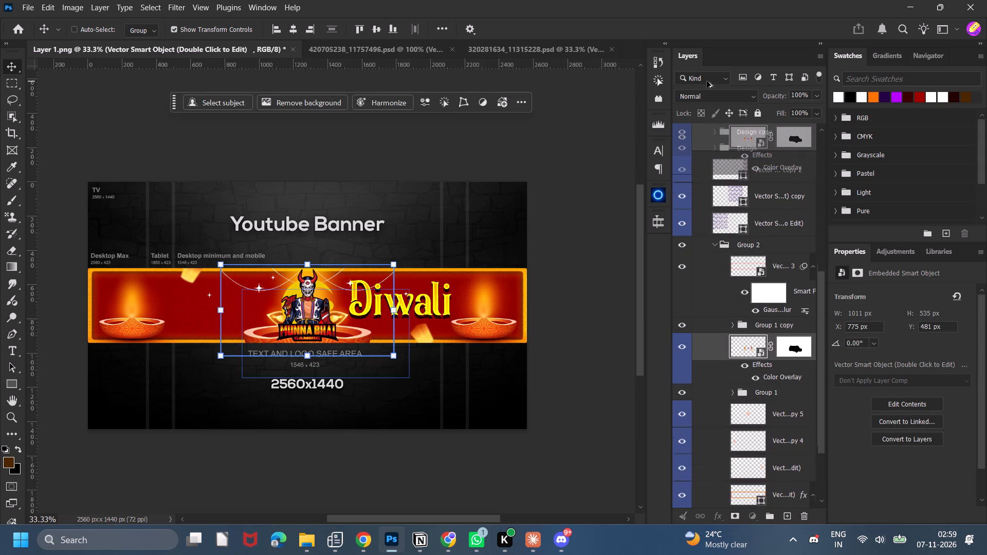
pyautogui.keyDown('alt'); pyautogui.moveTo(707, 81); pyautogui.dragTo(708, 171); pyautogui.keyUp('alt')
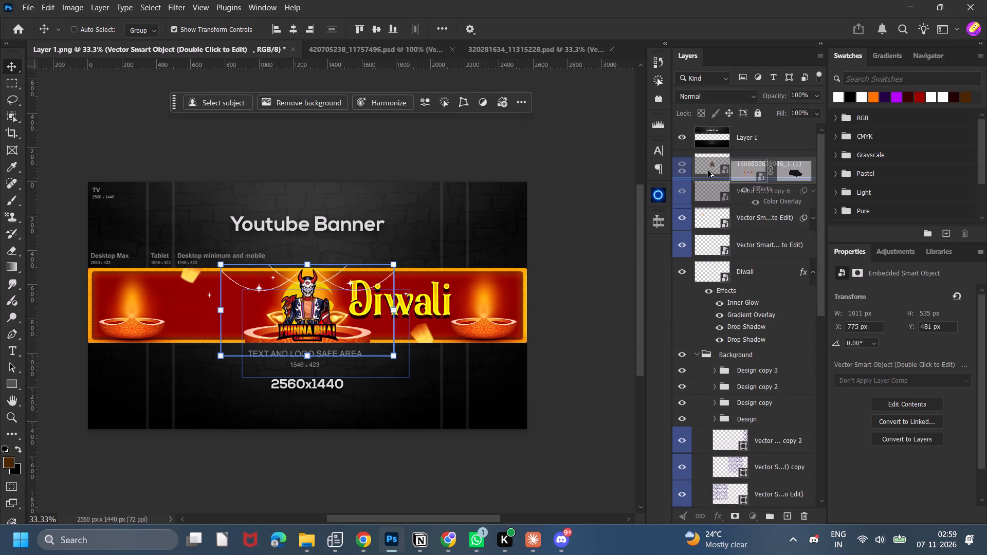
pyautogui.keyDown('alt'); pyautogui.moveTo(708, 171); pyautogui.dragTo(706, 154); pyautogui.keyUp('alt')
# Delete the layer mask and the Color Overlay effect from the lanterns copy.
pyautogui.click(771, 166)
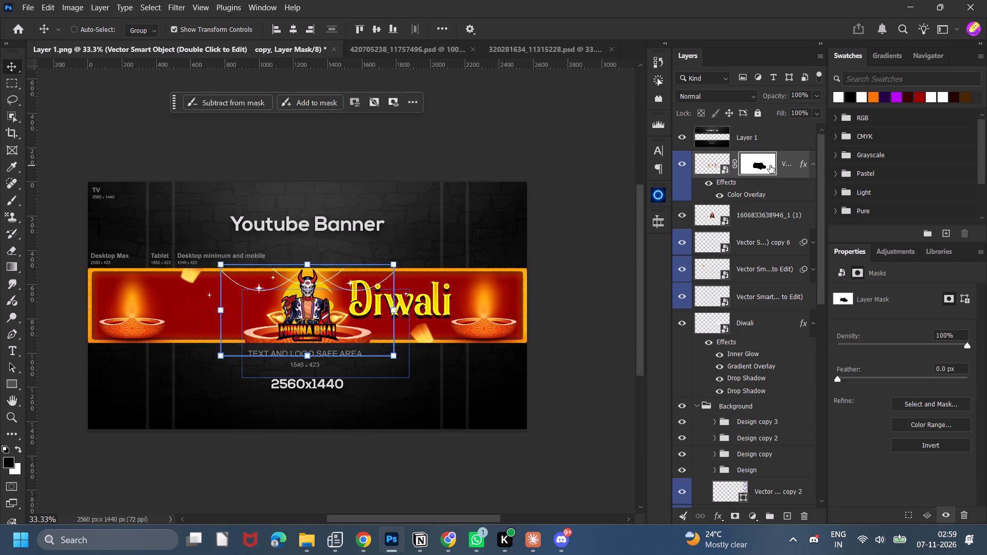
pyautogui.press('Delete')
pyautogui.moveTo(724, 183); pyautogui.dragTo(798, 516)
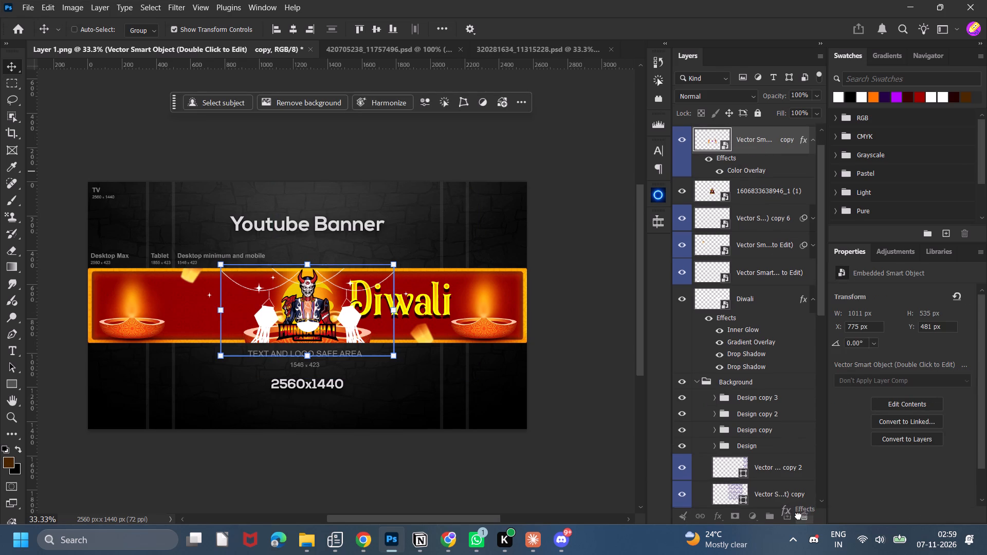
pyautogui.moveTo(798, 516); pyautogui.dragTo(799, 516)
pyautogui.click(566, 177)
# Move the lanterns copy to the left of the logo and scale it to 726 x 385 px, at about X 433, Y 491 px.
pyautogui.moveTo(305, 310); pyautogui.dragTo(248, 288)
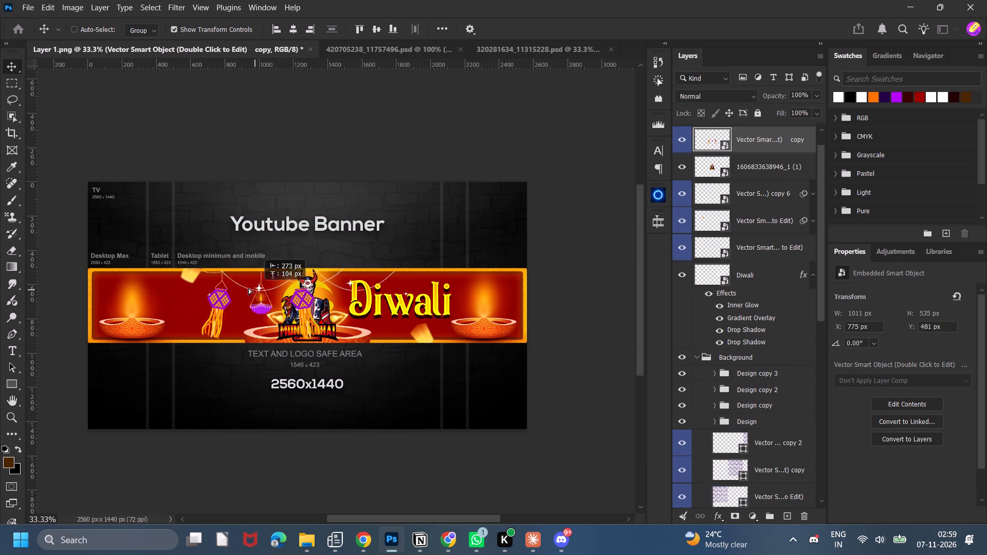
pyautogui.moveTo(248, 288); pyautogui.dragTo(241, 284)
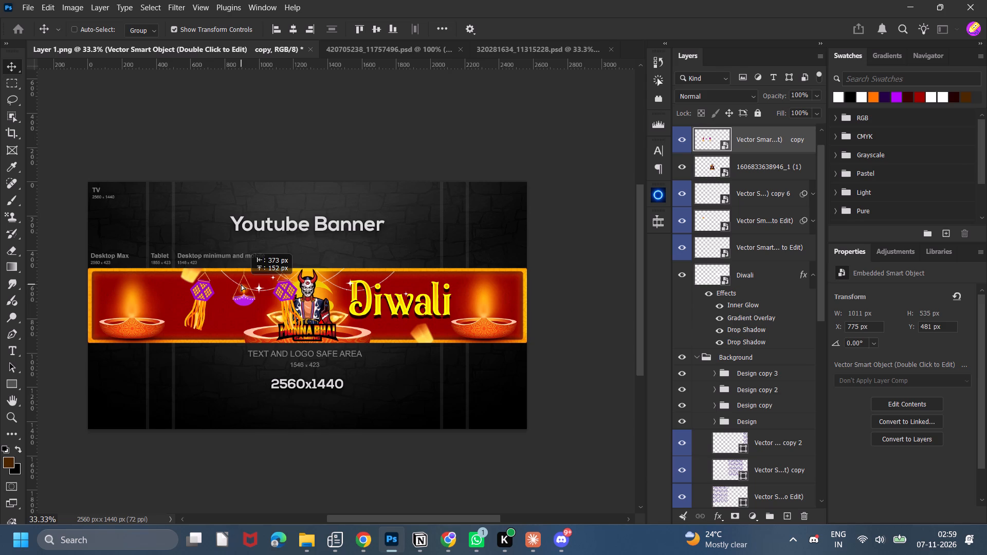
pyautogui.moveTo(241, 284); pyautogui.dragTo(239, 285)
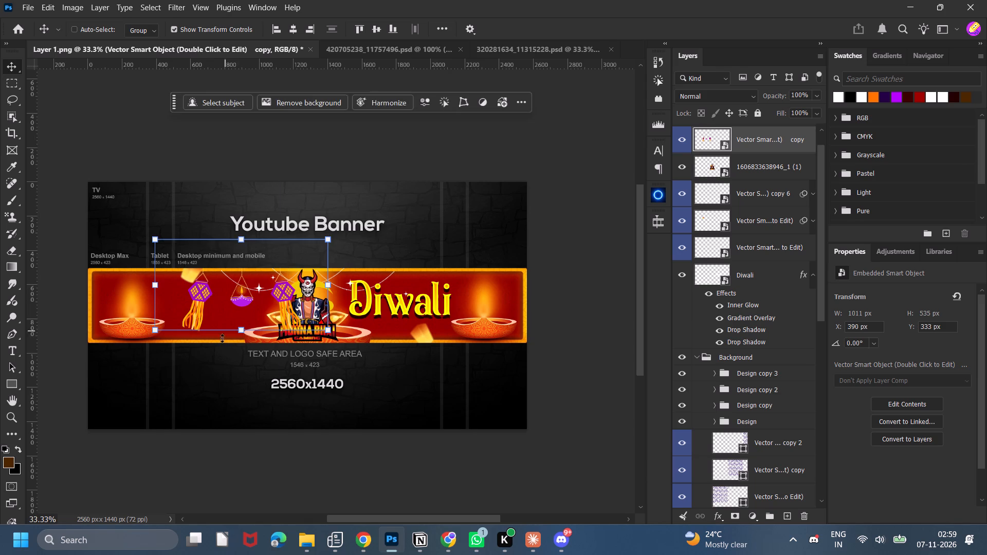
pyautogui.moveTo(240, 333); pyautogui.dragTo(241, 307)
pyautogui.moveTo(237, 276); pyautogui.dragTo(221, 289)
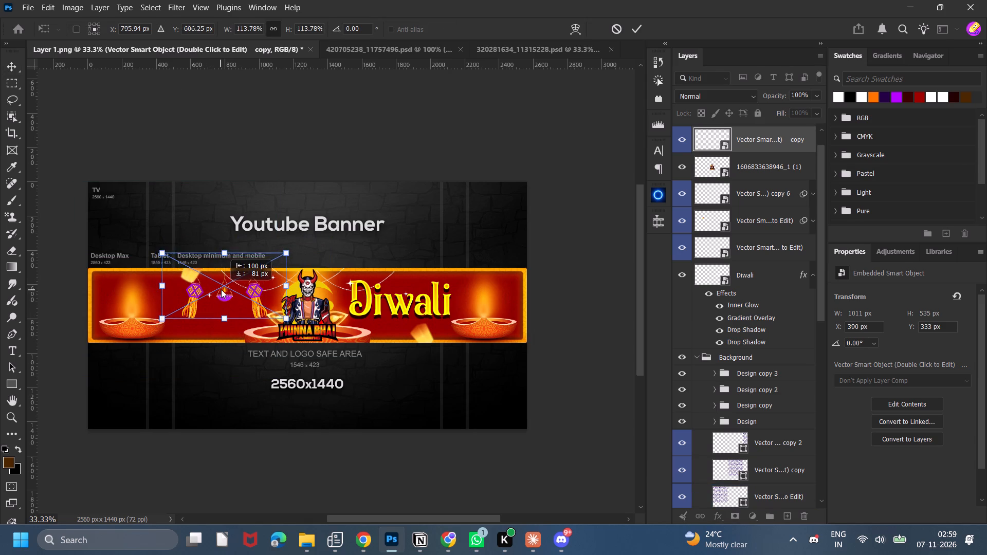
pyautogui.moveTo(221, 289); pyautogui.dragTo(214, 291)
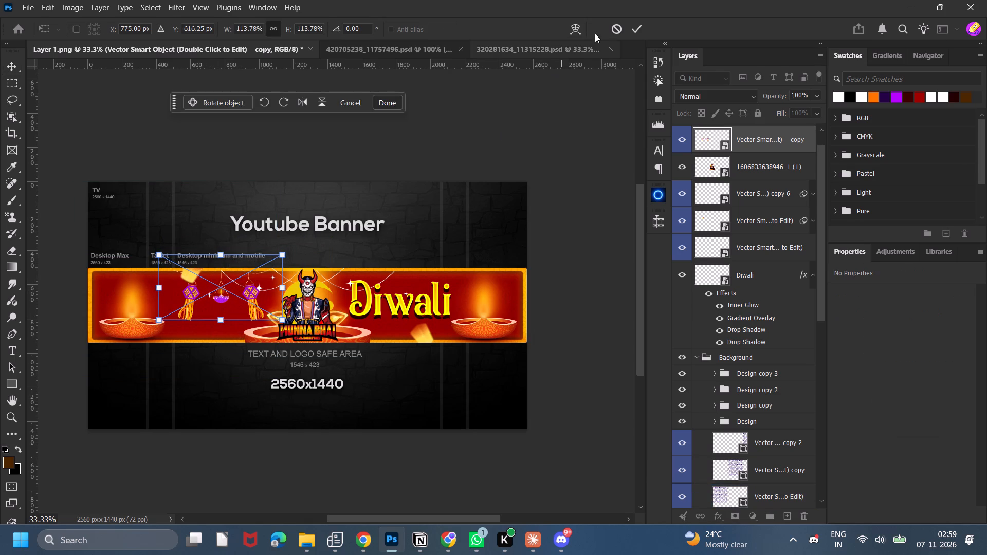
pyautogui.click(630, 23)
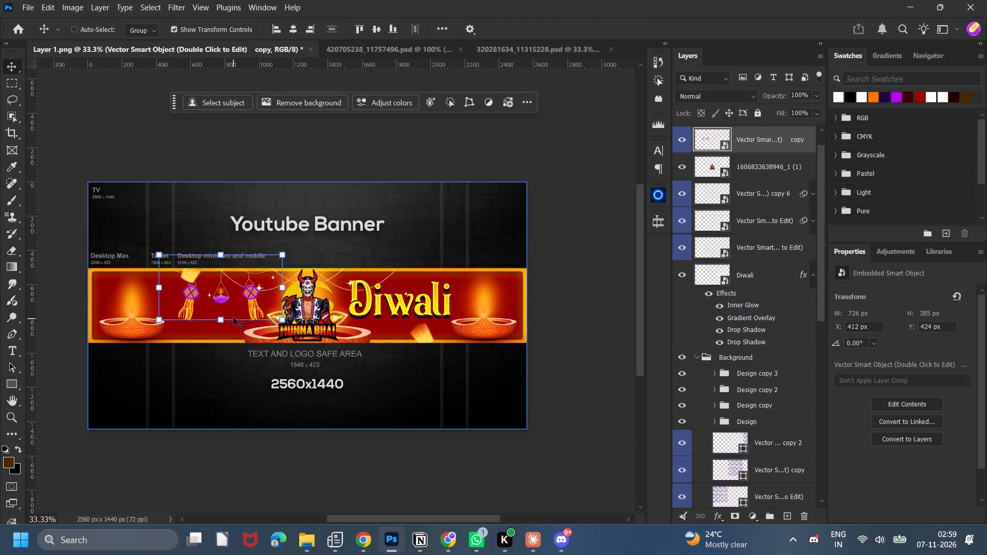
pyautogui.moveTo(230, 299); pyautogui.dragTo(234, 310)
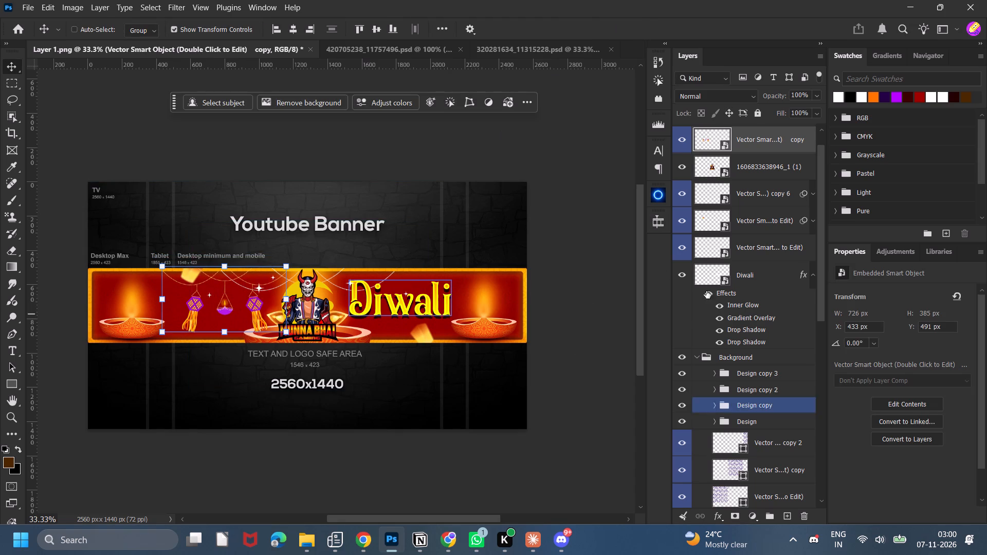
# Add a layer mask to the lanterns copy and paint out everything but its leftmost purple lantern with a 900 px black brush.
pyautogui.click(737, 519)
pyautogui.press('b')
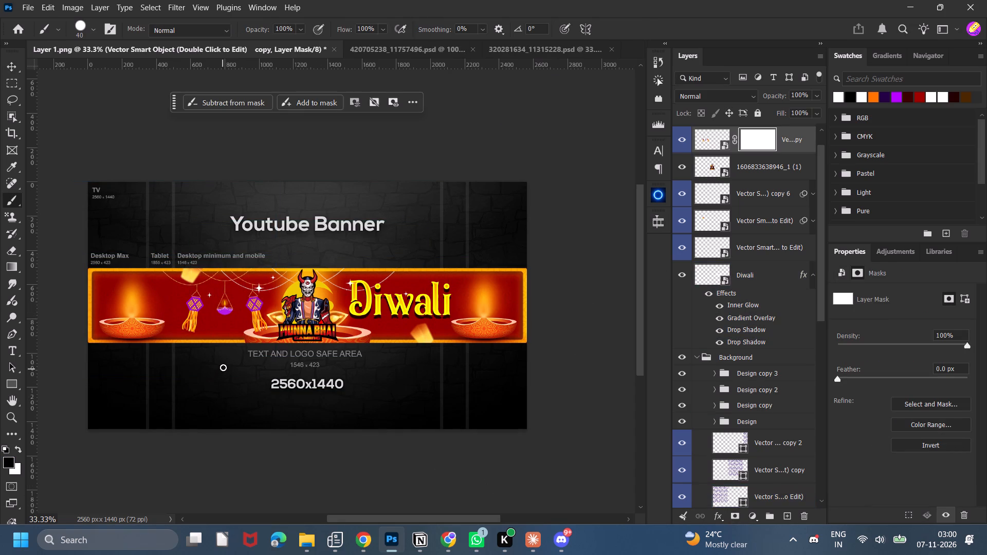
pyautogui.press(']')
pyautogui.press(']')
pyautogui.press(']')
pyautogui.press(']')
pyautogui.press(']')
pyautogui.press(']')
pyautogui.press(']')
pyautogui.press(']')
pyautogui.press(']')
pyautogui.press(']')
pyautogui.press(']')
pyautogui.press(']')
pyautogui.press(']')
pyautogui.press(']')
pyautogui.press(']')
pyautogui.press(']')
pyautogui.press(']')
pyautogui.press(']')
pyautogui.press(']')
pyautogui.press(']')
pyautogui.moveTo(296, 307); pyautogui.dragTo(290, 312)
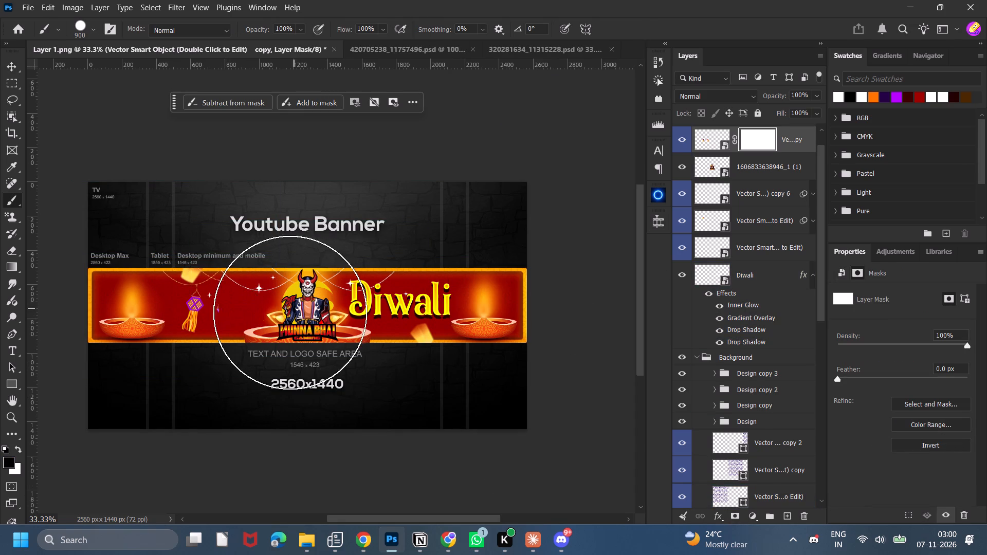
pyautogui.moveTo(290, 312); pyautogui.dragTo(163, 208)
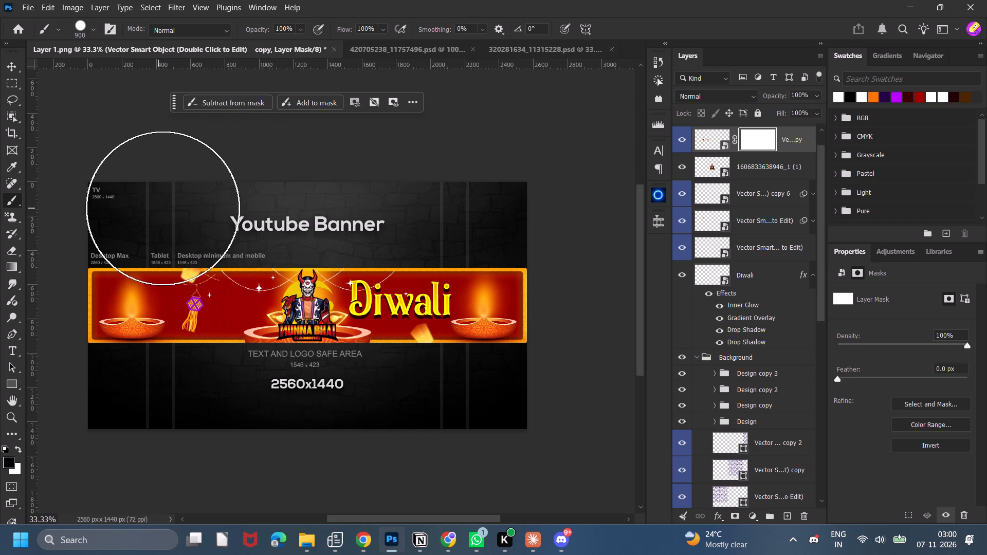
pyautogui.moveTo(163, 208); pyautogui.dragTo(239, 214)
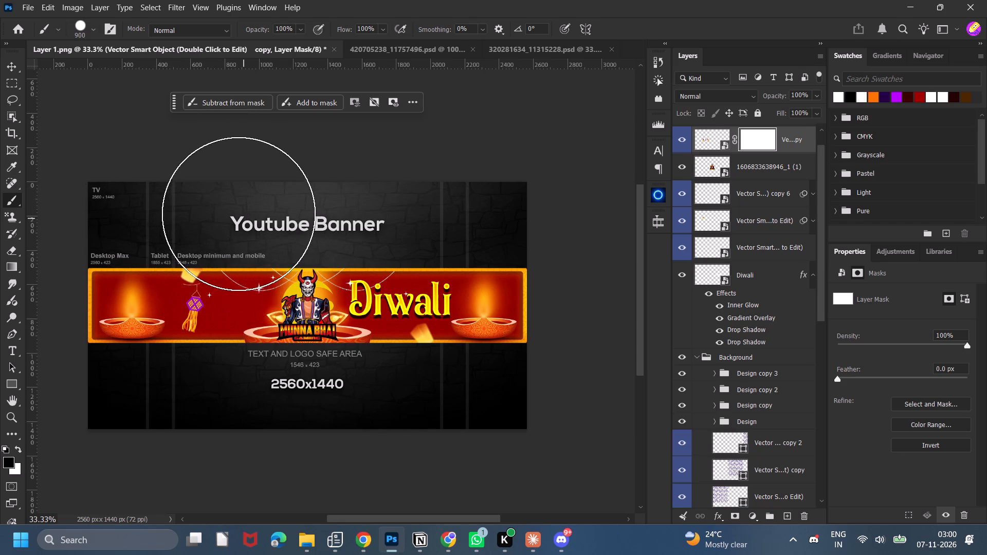
pyautogui.moveTo(239, 214); pyautogui.dragTo(150, 203)
# Mask out the leftover bead string above the remaining purple lantern with a smaller 100 px brush.
pyautogui.press('[')
pyautogui.press('[')
pyautogui.press('[')
pyautogui.press('[')
pyautogui.press('[')
pyautogui.press('[')
pyautogui.press('[')
pyautogui.press('[')
pyautogui.press('[')
pyautogui.press('[')
pyautogui.press('[')
pyautogui.press('[')
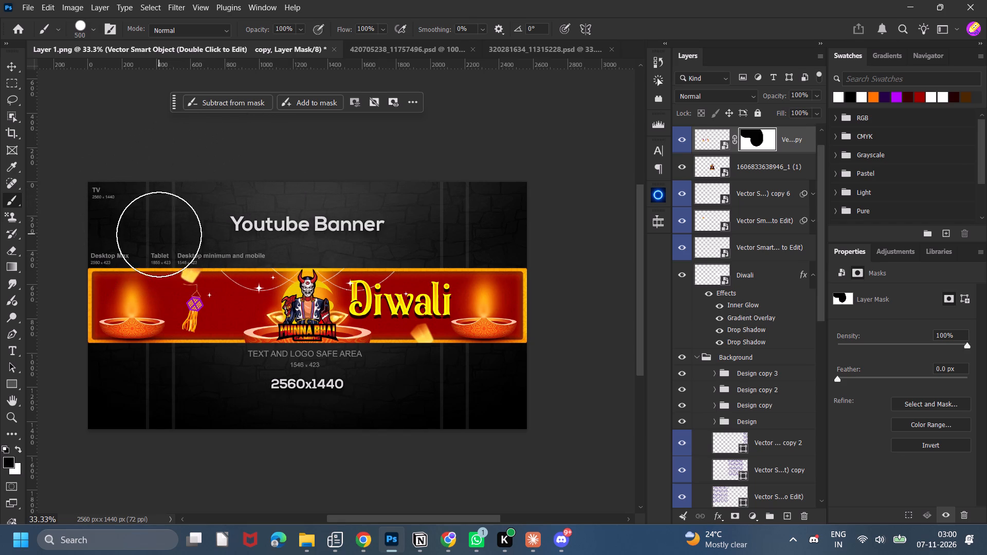
pyautogui.moveTo(182, 279); pyautogui.dragTo(209, 250)
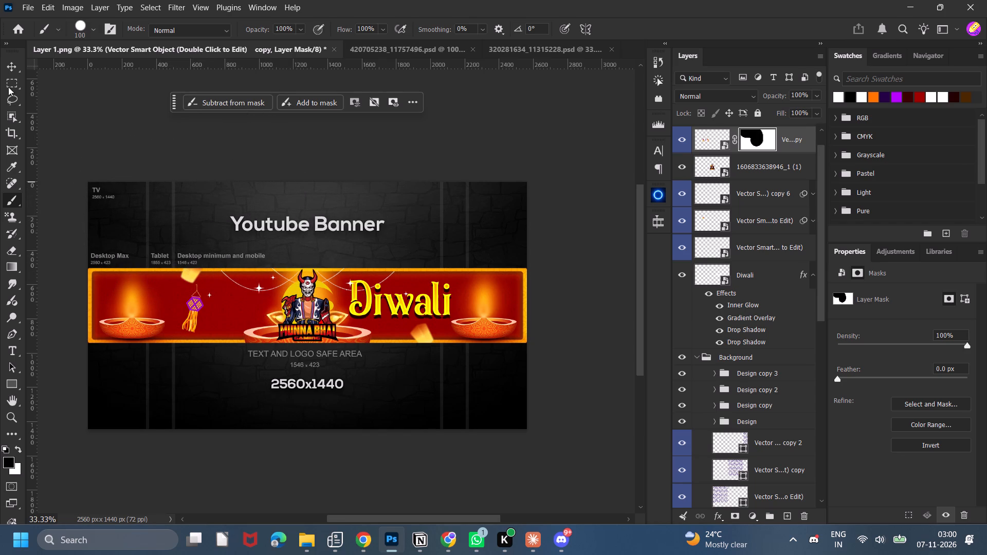
# Convert the masked purple lantern layer to a smart object.
pyautogui.click(12, 70)
pyautogui.rightClick(793, 141)
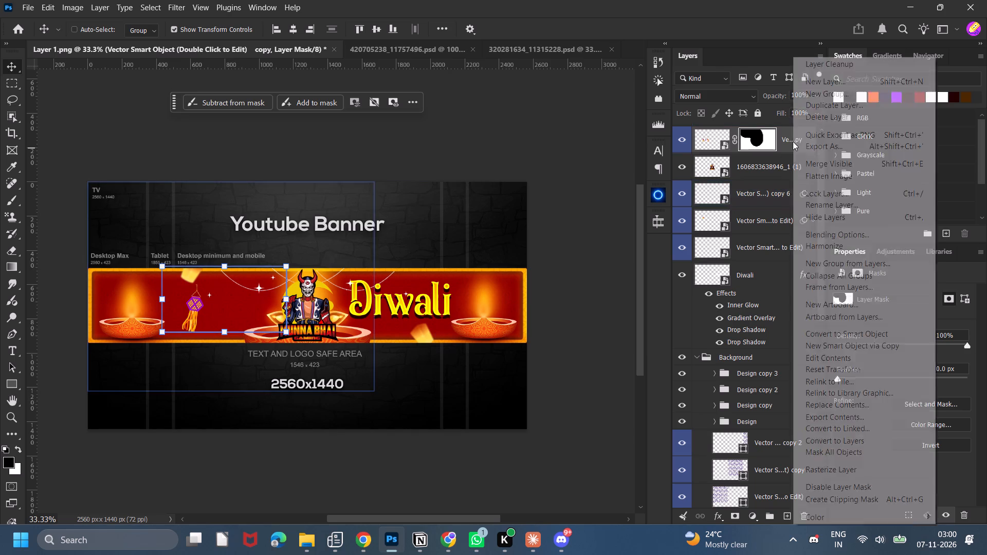
pyautogui.click(833, 331)
# Scale the purple lantern to 82 x 185 px and move it to the left end of the bead string, about X 734, Y 520 px.
pyautogui.click(363, 370)
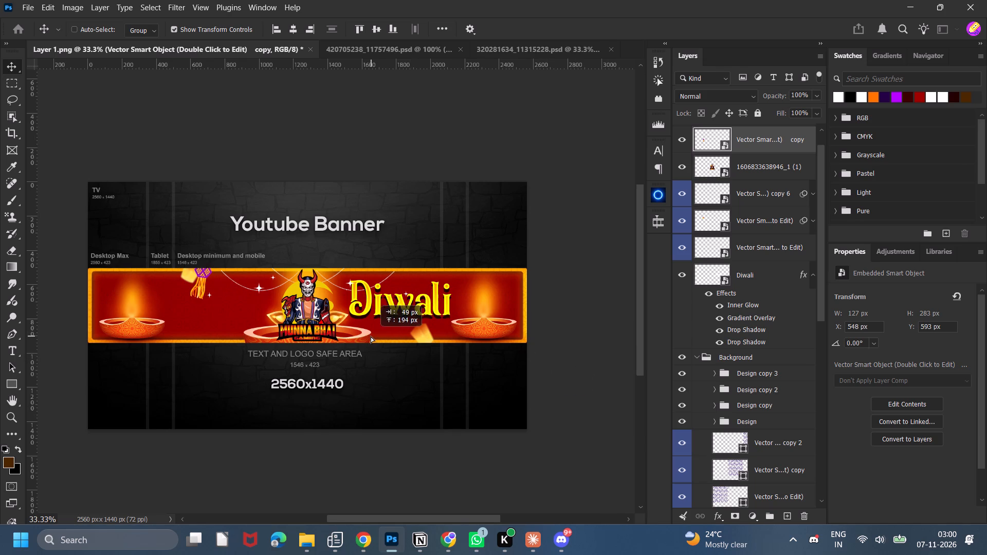
pyautogui.moveTo(196, 333); pyautogui.dragTo(195, 310)
pyautogui.click(627, 29)
pyautogui.click(636, 29)
pyautogui.moveTo(573, 230); pyautogui.dragTo(578, 231)
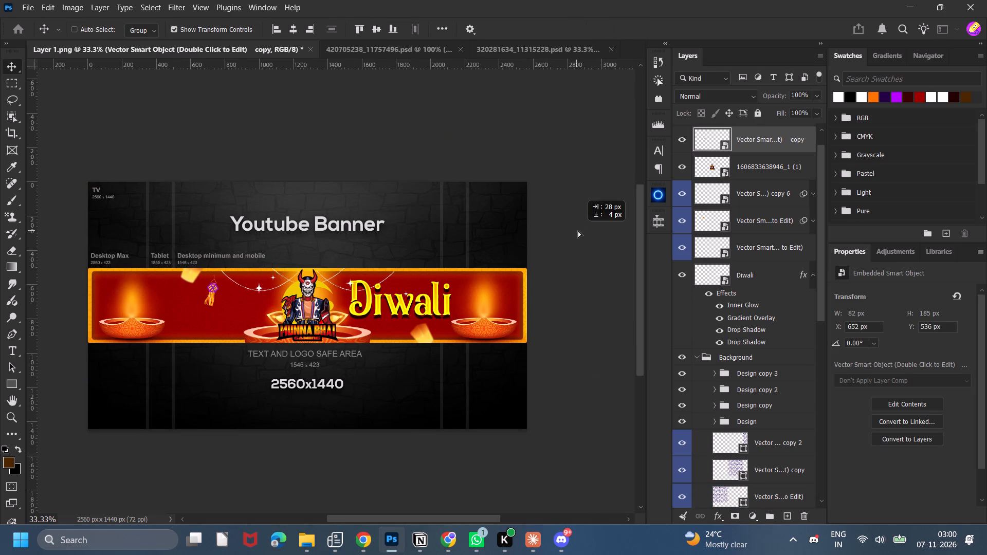
pyautogui.moveTo(578, 231); pyautogui.dragTo(584, 227)
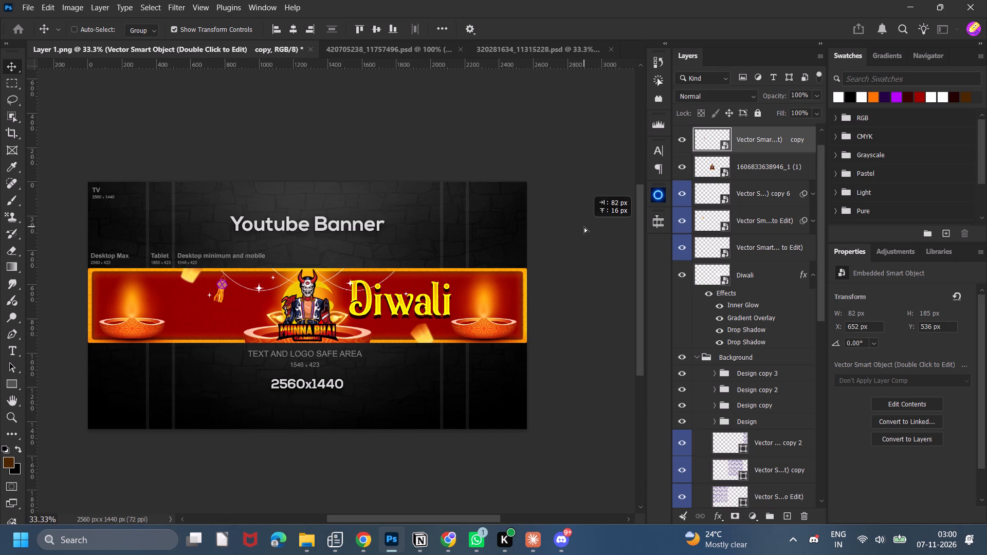
pyautogui.moveTo(584, 227); pyautogui.dragTo(584, 227)
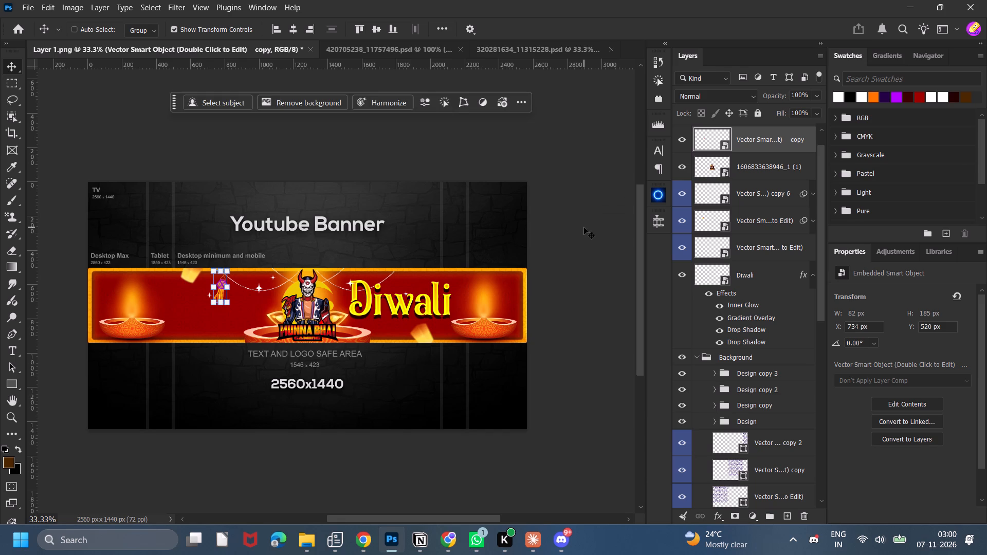
# Nudge the small lantern to X 722, Y 519 px so it hangs from the left end of the bead string.
pyautogui.press('Left')
pyautogui.press('Left')
pyautogui.press('Left')
pyautogui.press('Left')
pyautogui.press('Left')
pyautogui.press('Left')
pyautogui.click(590, 226)
pyautogui.press('Left')
pyautogui.press('Left')
pyautogui.click(590, 226)
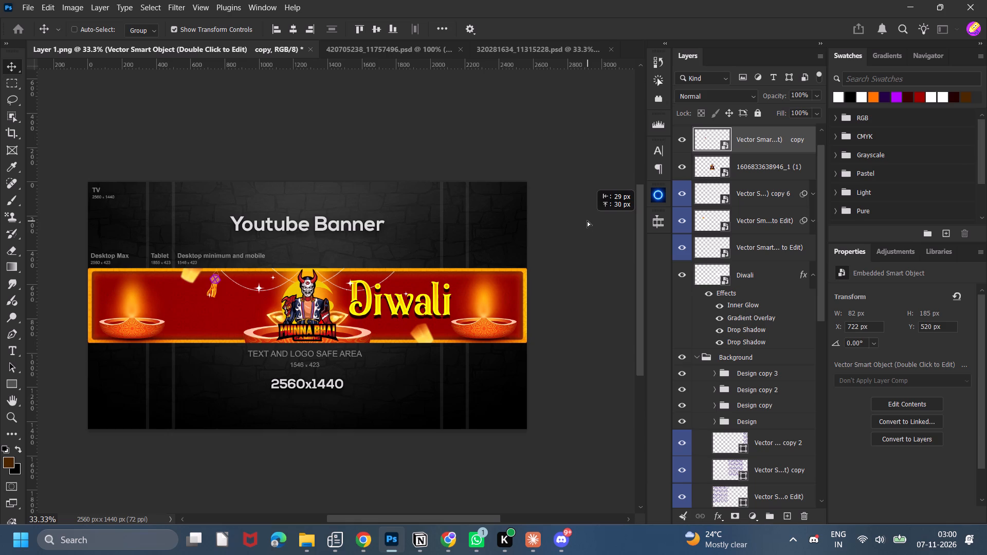
pyautogui.press('Left')
pyautogui.press('Left')
pyautogui.press('Left')
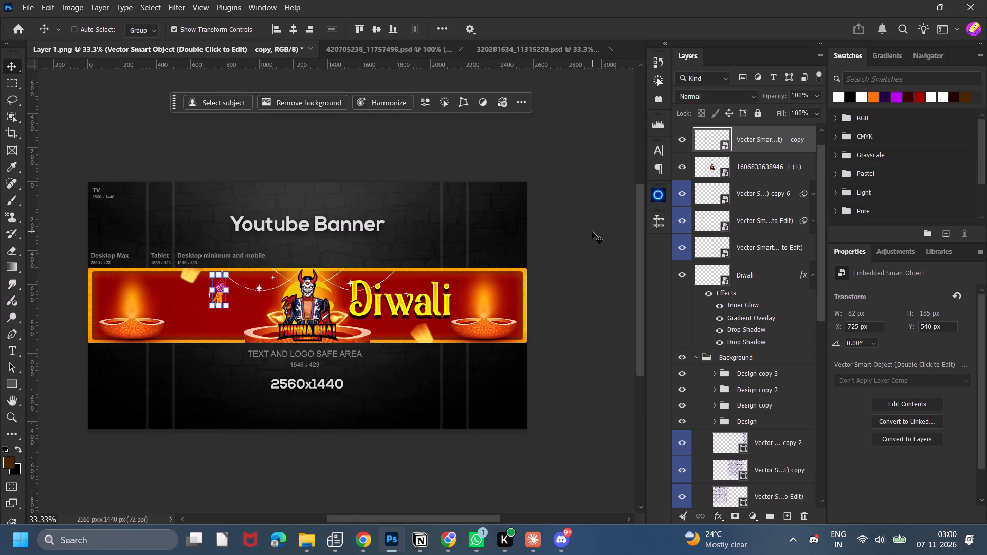
pyautogui.press('Left')
pyautogui.click(592, 231)
pyautogui.press('Up')
pyautogui.press('Up')
pyautogui.press('Up')
pyautogui.press('Up')
pyautogui.press('Up')
pyautogui.press('Up')
pyautogui.press('Up')
pyautogui.press('Up')
pyautogui.press('Up')
pyautogui.press('Up')
pyautogui.press('Up')
pyautogui.press('Up')
pyautogui.press('Up')
pyautogui.click(592, 231)
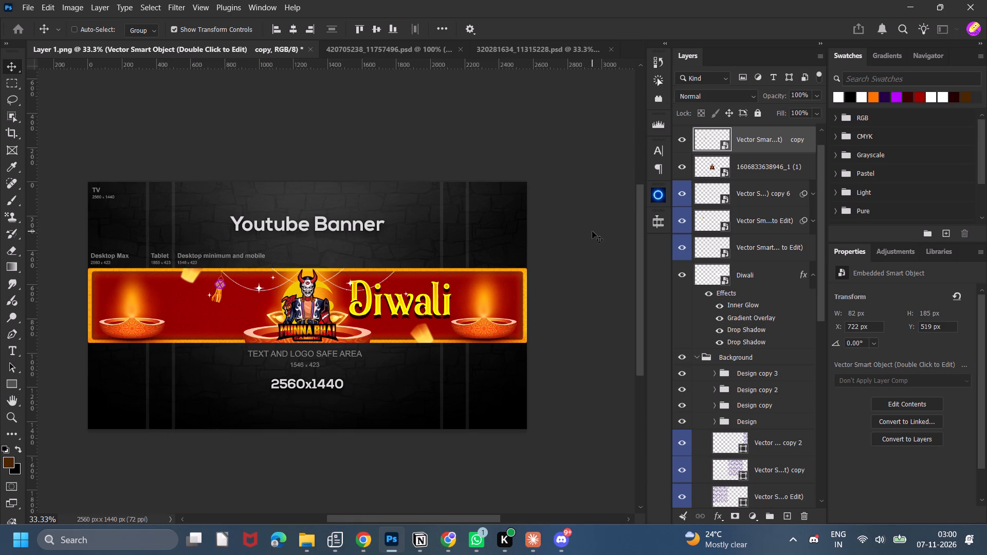
# Duplicate the lantern straight across to the logo's other side, over the Diwali text, and flip the copy horizontally.
pyautogui.keyDown('alt'); pyautogui.keyDown('shift'); pyautogui.moveTo(271, 290); pyautogui.dragTo(403, 282); pyautogui.keyUp('shift'); pyautogui.keyUp('alt')
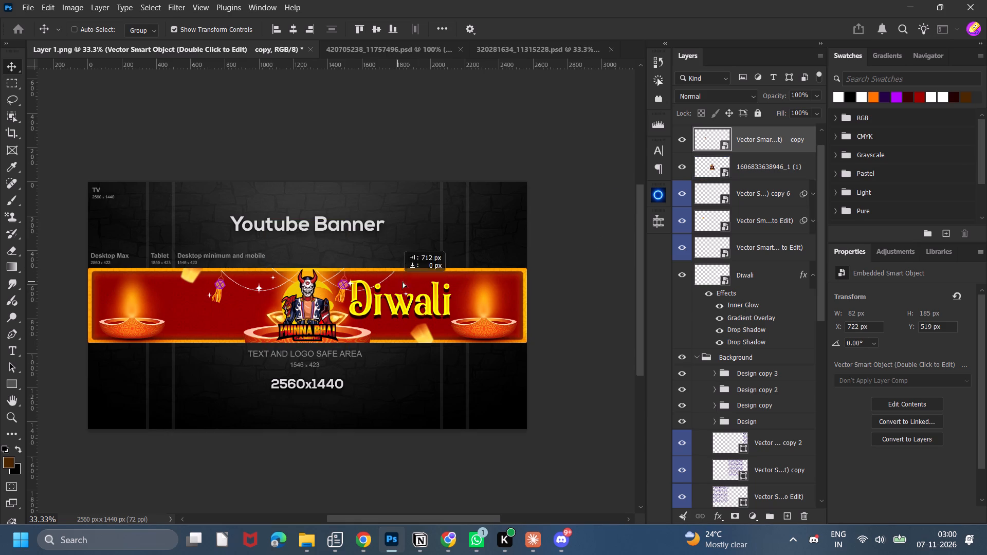
pyautogui.keyDown('alt'); pyautogui.keyDown('shift'); pyautogui.moveTo(403, 282); pyautogui.dragTo(445, 282); pyautogui.keyUp('shift'); pyautogui.keyUp('alt')
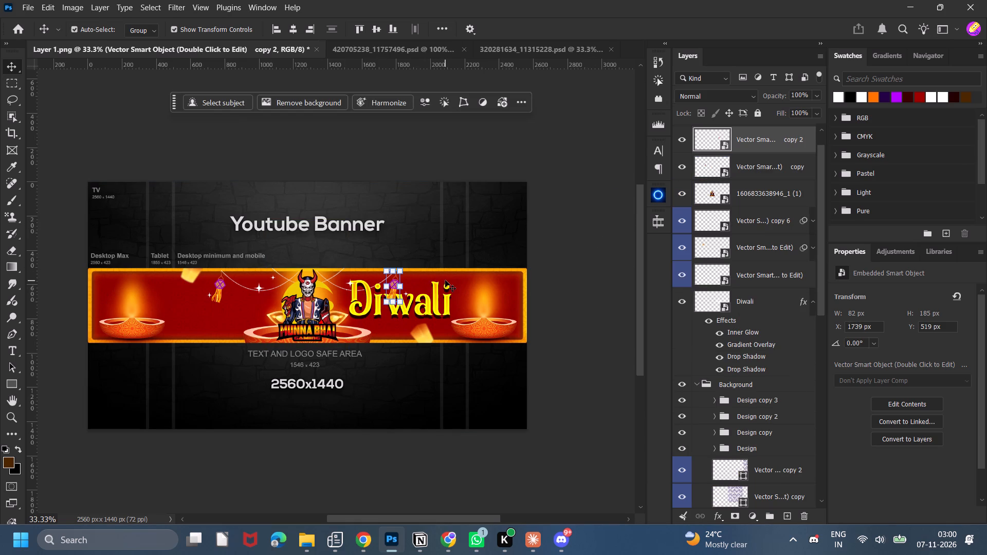
pyautogui.hotkey('ctrl', 't')
pyautogui.click(304, 107)
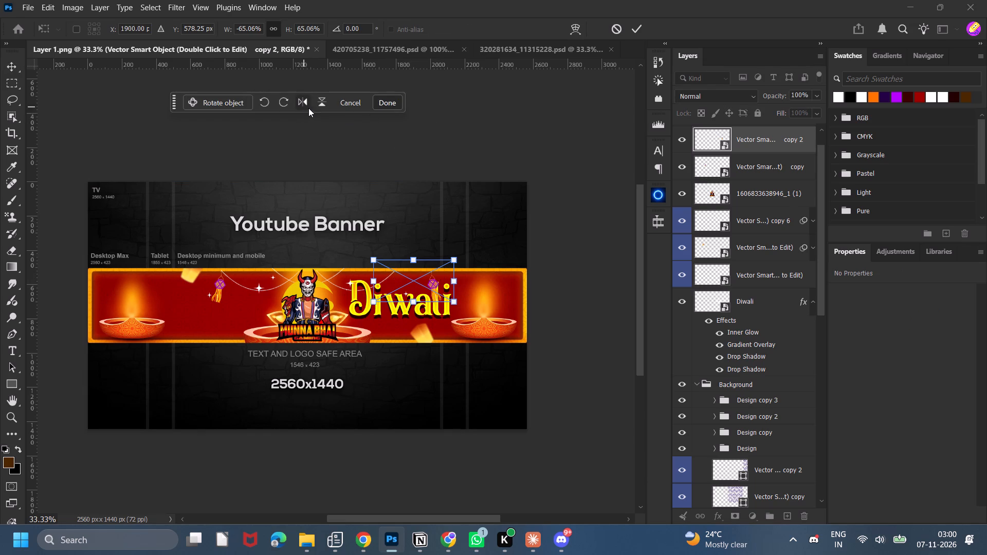
pyautogui.click(632, 35)
# Move the flipped lantern to the right end of the bead string, at about X 1759, Y 519 px.
pyautogui.keyDown('shift'); pyautogui.moveTo(573, 163); pyautogui.dragTo(534, 161); pyautogui.keyUp('shift')
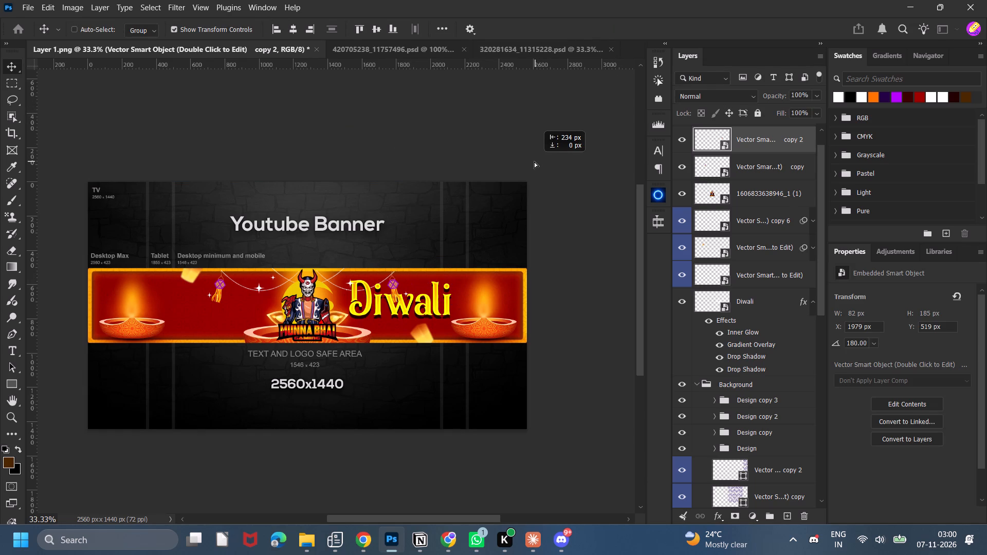
pyautogui.keyDown('shift'); pyautogui.moveTo(534, 161); pyautogui.dragTo(537, 160); pyautogui.keyUp('shift')
pyautogui.press('Left')
pyautogui.press('Left')
pyautogui.press('Left')
pyautogui.press('Left')
pyautogui.press('Left')
pyautogui.press('Left')
pyautogui.press('Left')
pyautogui.press('Left')
pyautogui.press('Left')
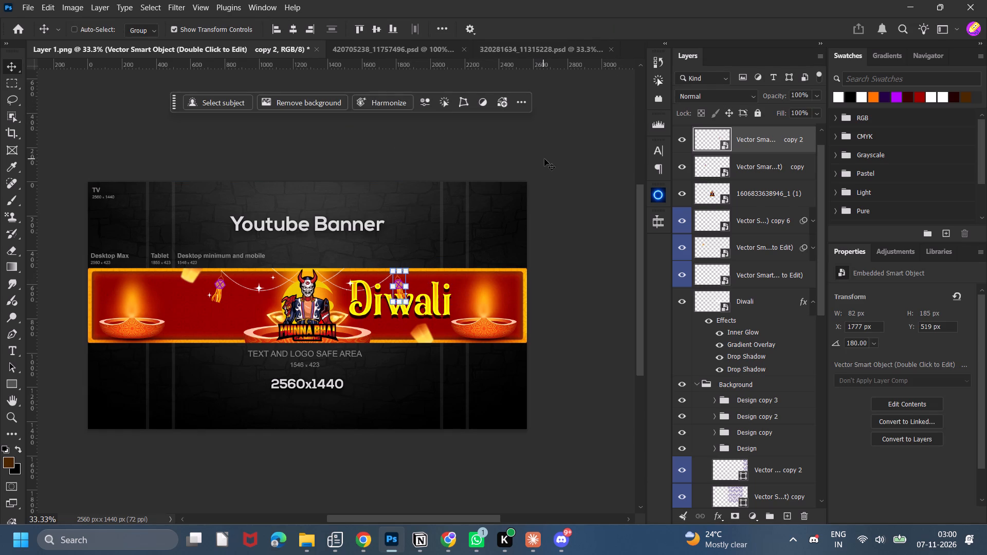
pyautogui.click(549, 158)
pyautogui.press('Left')
pyautogui.press('Left')
pyautogui.click(549, 158)
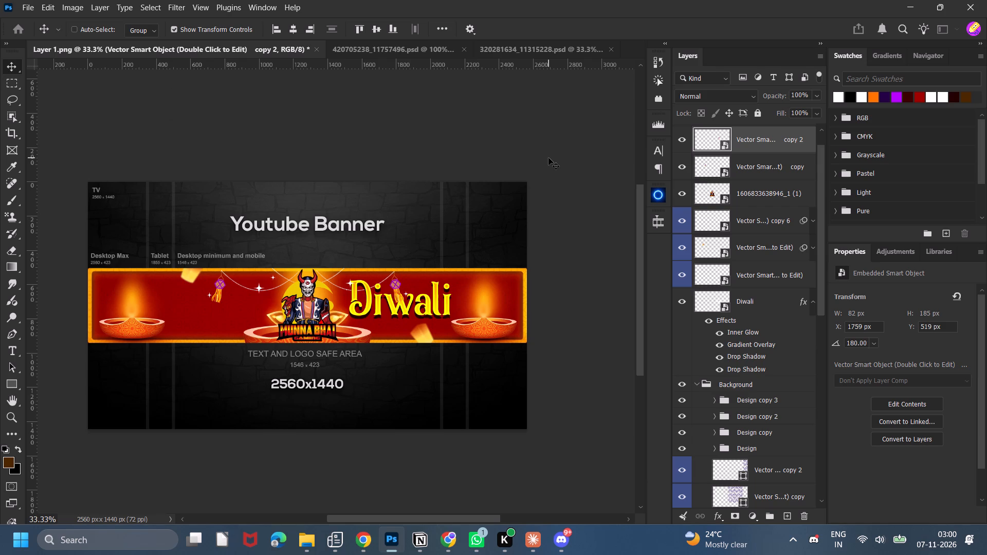
# Group the two small lantern layers and move the group directly above the red Background layer, beneath the border layer.
pyautogui.keyDown('ctrl'); pyautogui.click(760, 163); pyautogui.keyUp('ctrl')
pyautogui.hotkey('ctrl', 'g')
pyautogui.moveTo(769, 138); pyautogui.dragTo(757, 420)
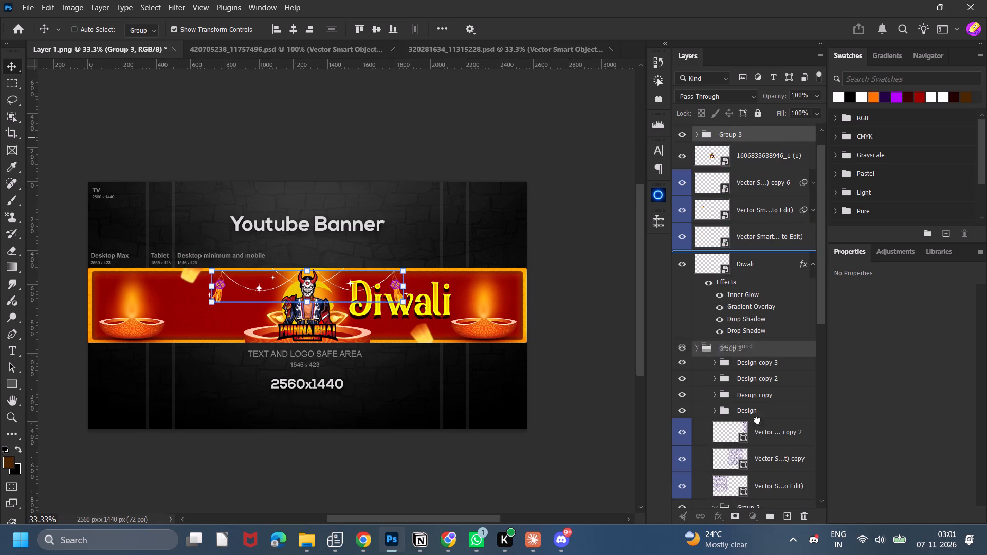
pyautogui.moveTo(757, 420); pyautogui.dragTo(756, 417)
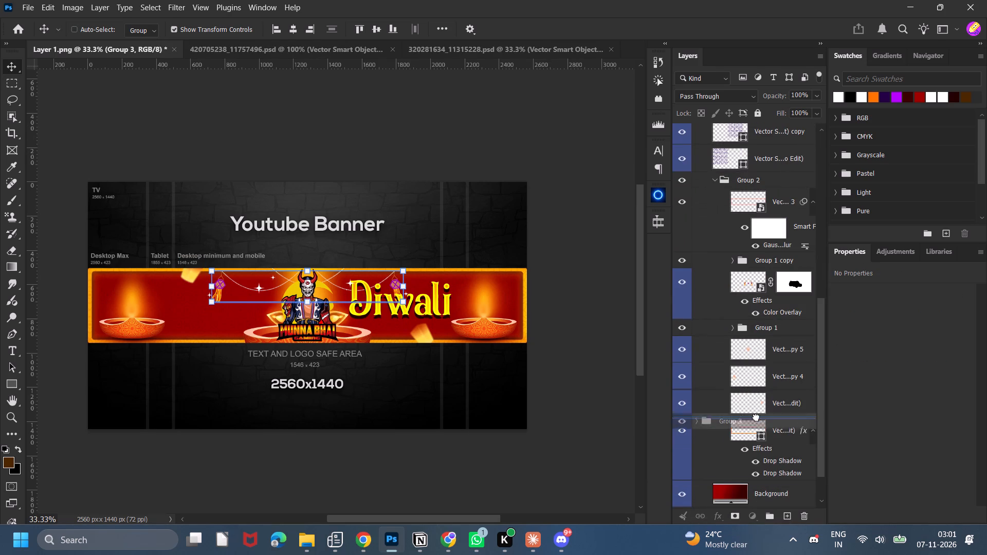
pyautogui.moveTo(756, 417); pyautogui.dragTo(761, 479)
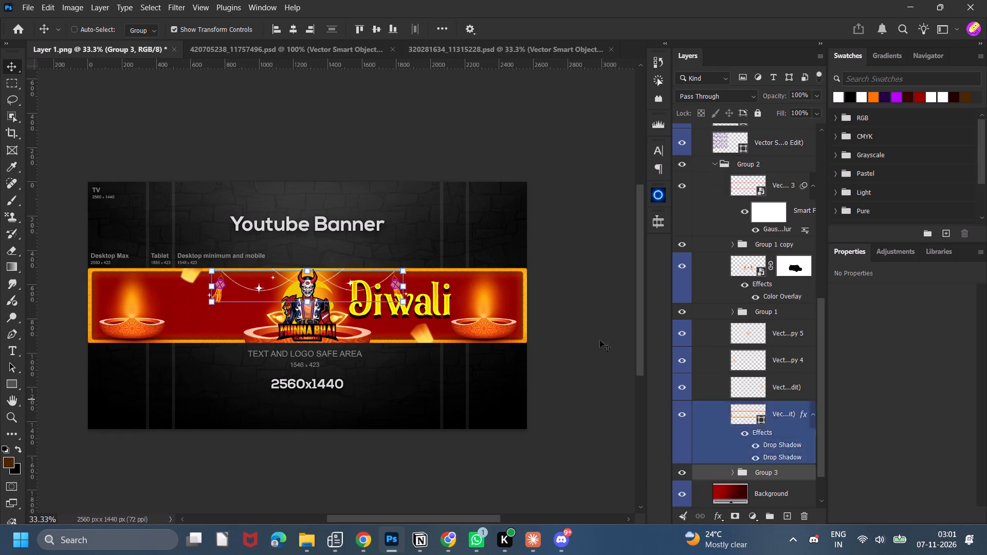
pyautogui.click(508, 198)
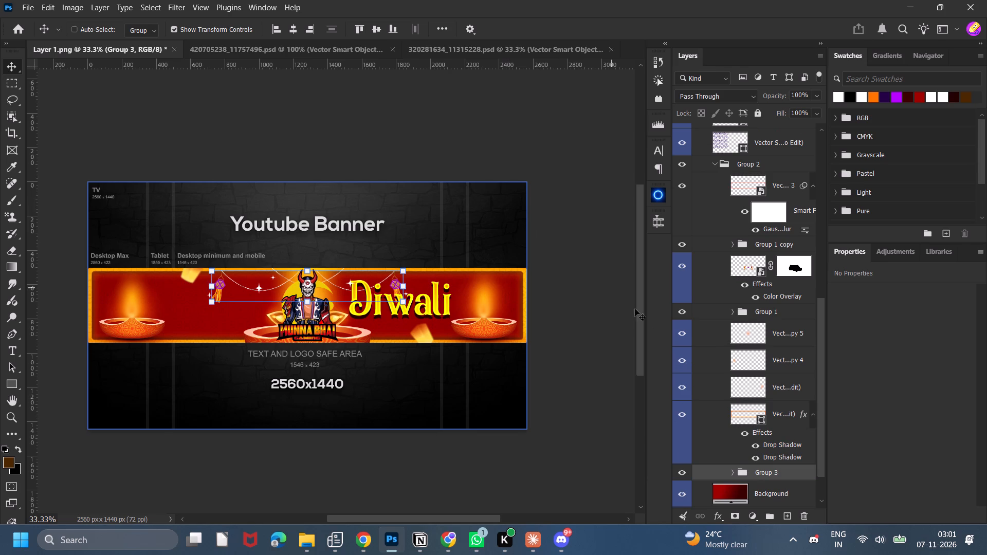
# Open the Diwali smart object's contents and try to edit its text layer to check the font.
pyautogui.scroll(5, 589, 360)
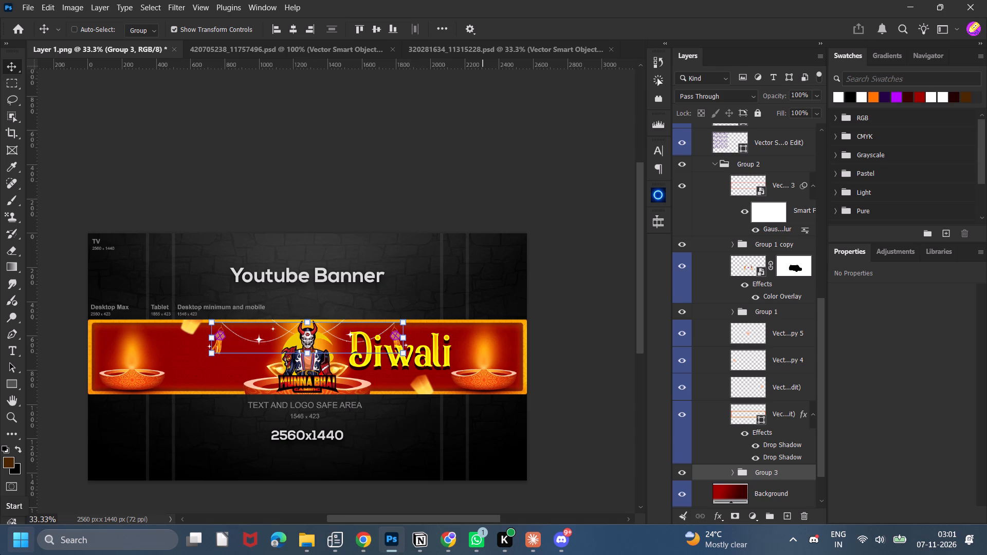
pyautogui.scroll(11, 734, 343)
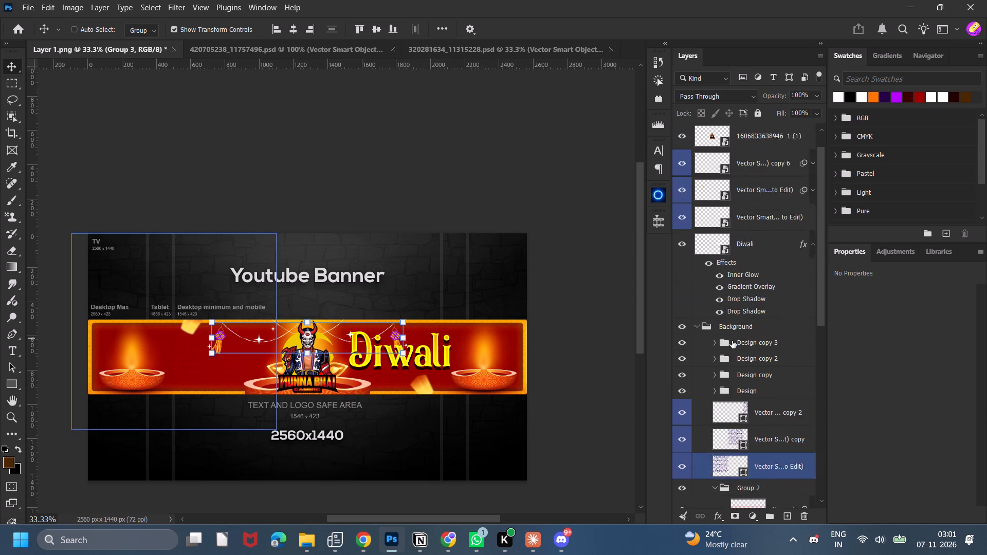
pyautogui.scroll(8, 732, 341)
pyautogui.click(760, 273)
pyautogui.doubleClick(723, 281)
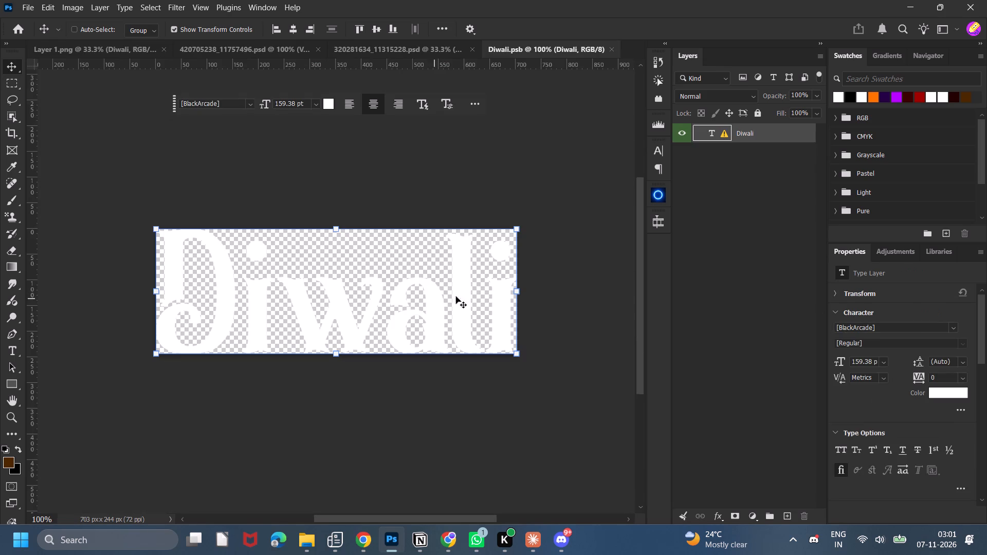
pyautogui.click(727, 133)
pyautogui.click(727, 133)
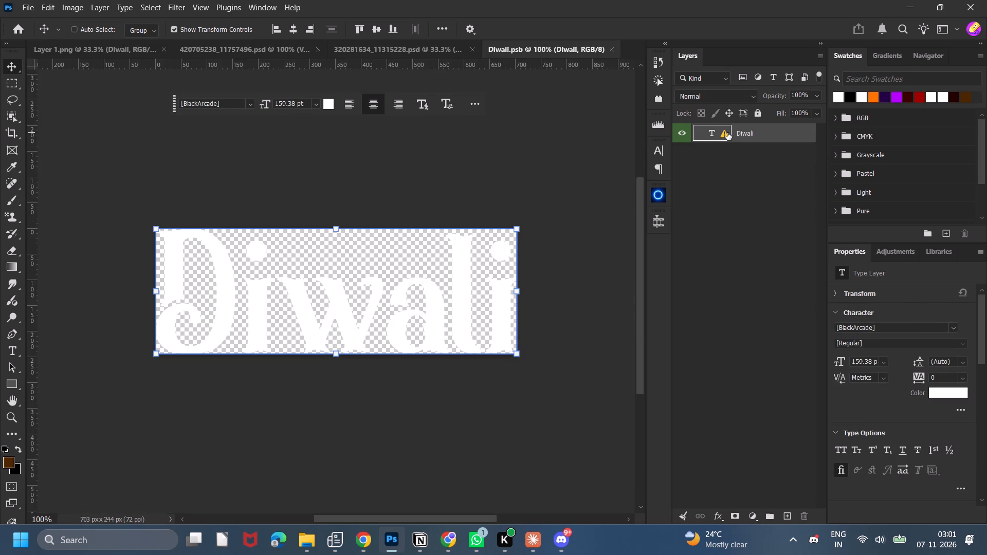
pyautogui.doubleClick(727, 133)
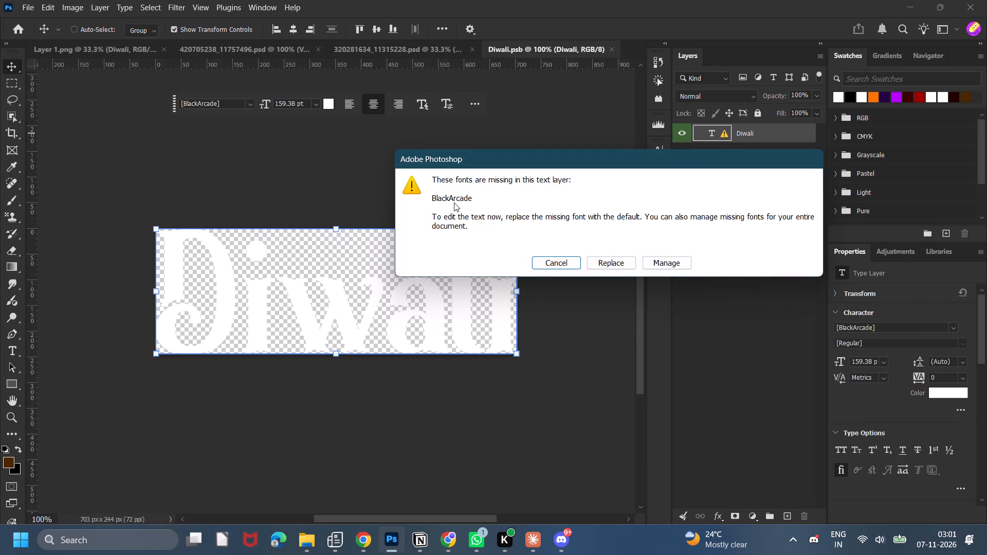
# Switch to Chrome, search for "black arcade font" in a new tab, and open and examine its DaFont page.
pyautogui.click(437, 541)
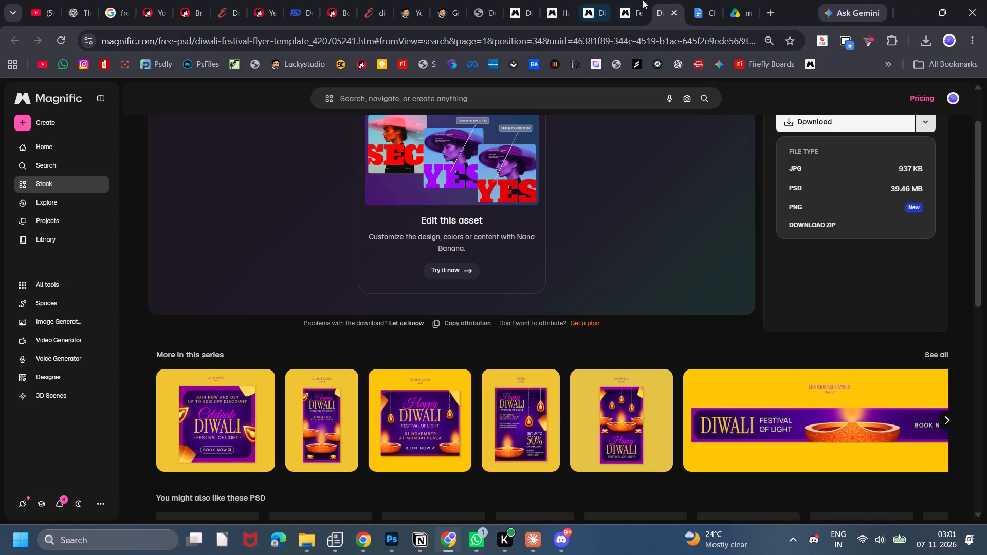
pyautogui.click(775, 12)
pyautogui.moveTo(454, 272); pyautogui.dragTo(460, 269)
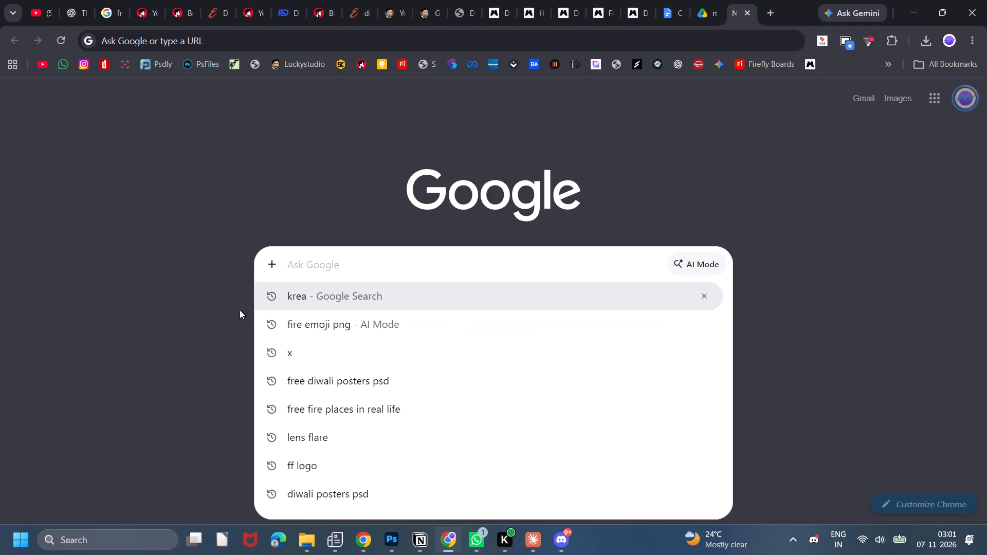
pyautogui.press('b')
pyautogui.press('l')
pyautogui.press('a')
pyautogui.press('c')
pyautogui.press('k')
pyautogui.press('space')
pyautogui.press('a')
pyautogui.press('r')
pyautogui.press('c')
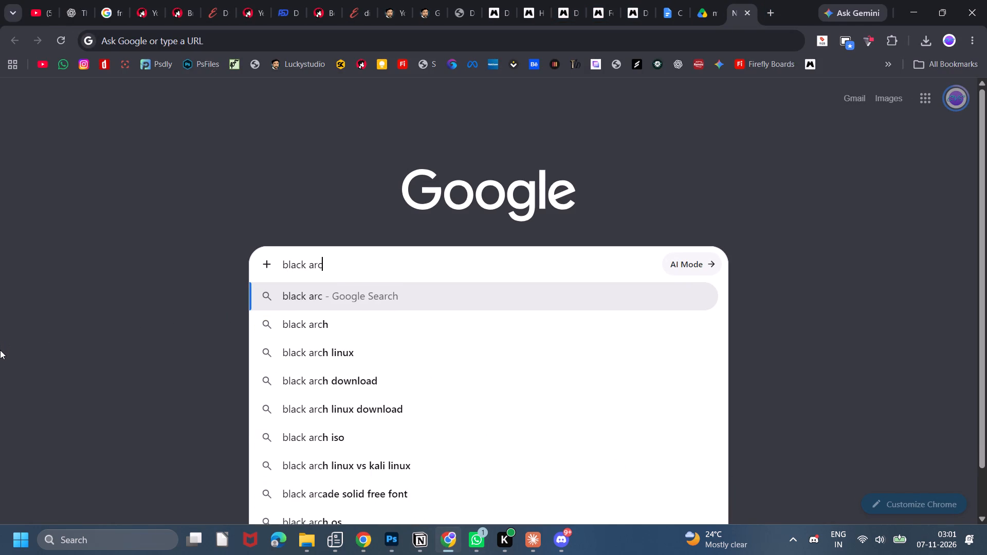
pyautogui.press('a')
pyautogui.press('d')
pyautogui.press('e')
pyautogui.press('space')
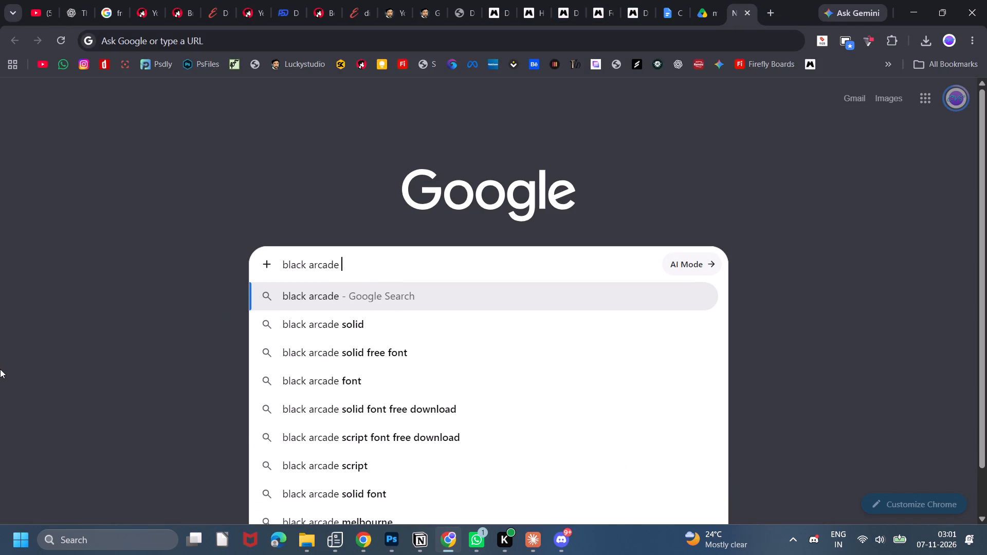
pyautogui.click(370, 380)
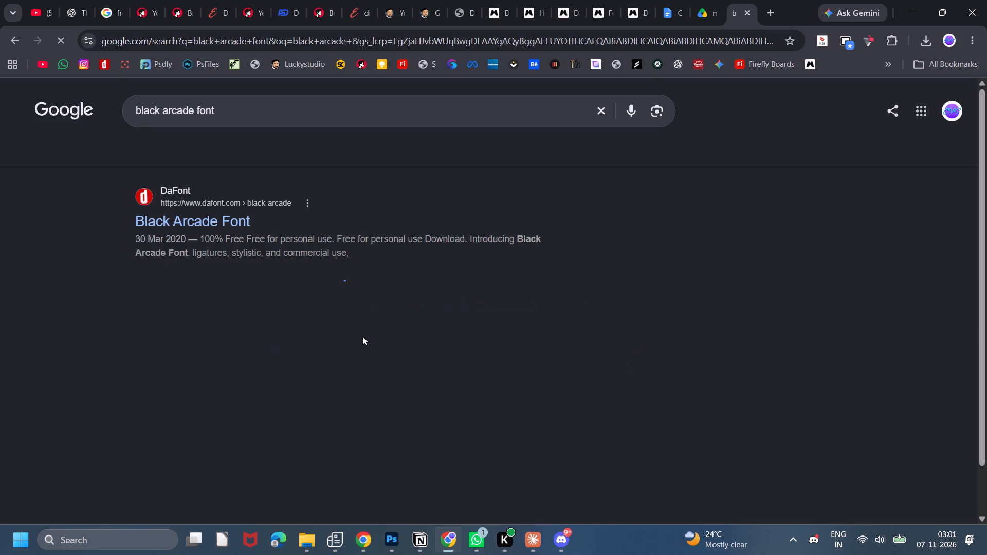
pyautogui.click(227, 228)
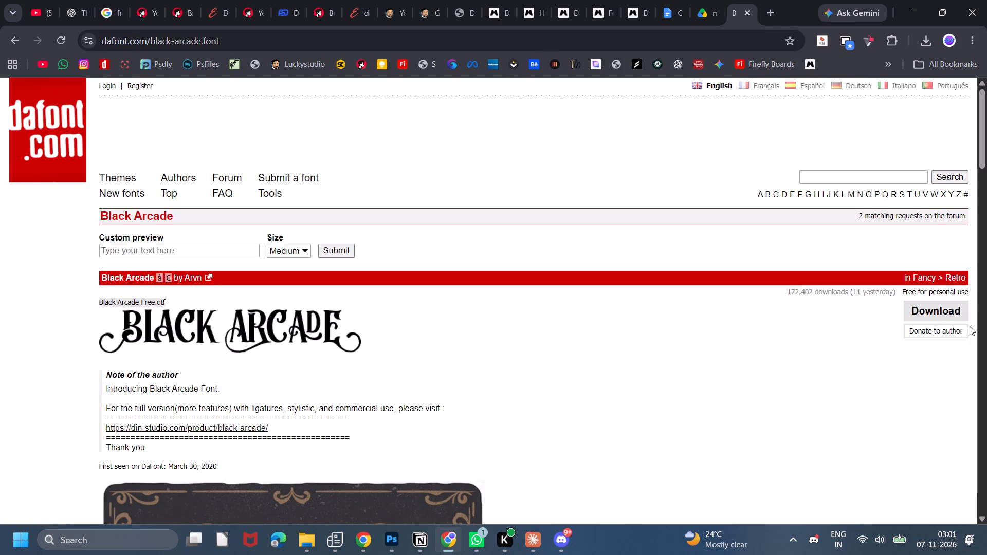
pyautogui.scroll(-5, 549, 460)
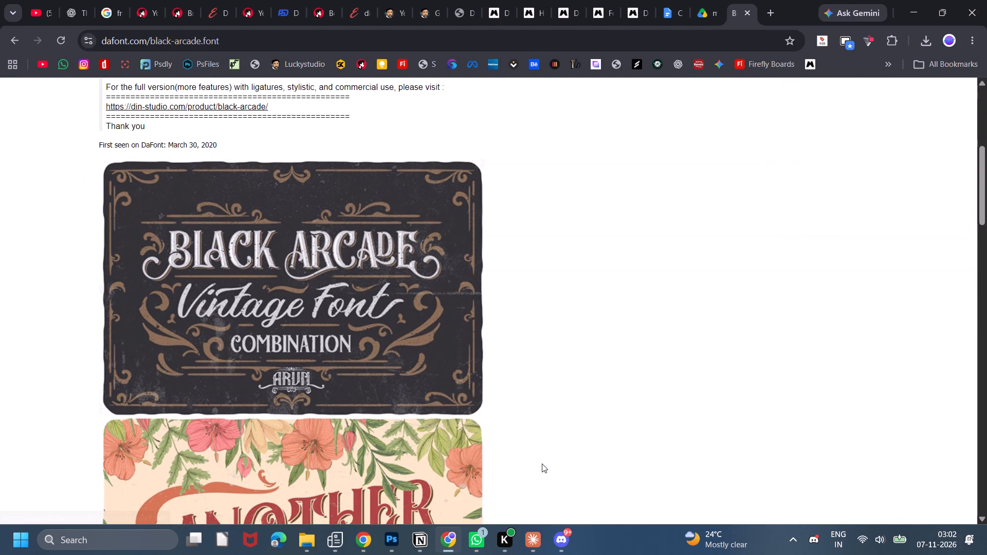
# Return to Photoshop, open and dismiss the missing-font management for the Diwali text, and close the smart object document.
pyautogui.click(386, 547)
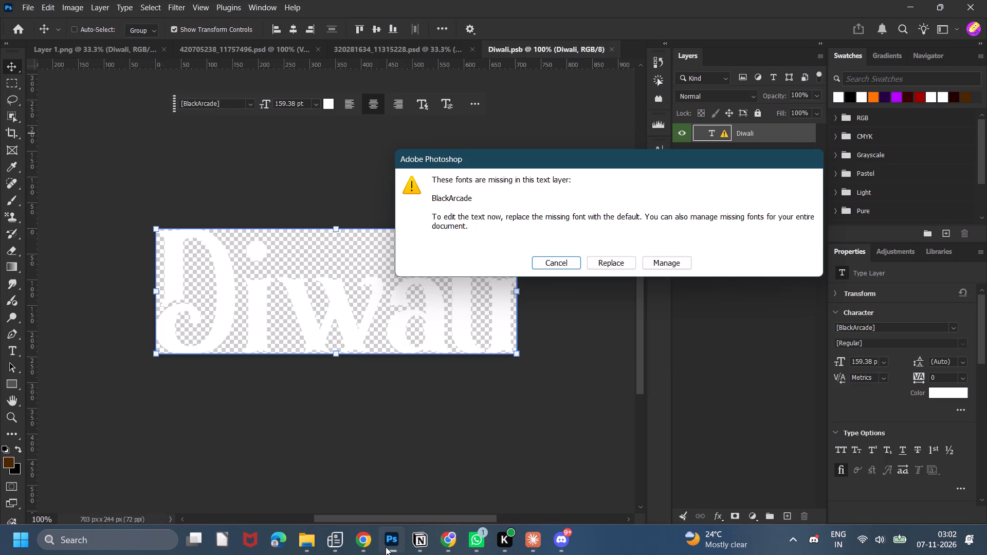
pyautogui.click(386, 547)
pyautogui.click(654, 264)
pyautogui.click(660, 92)
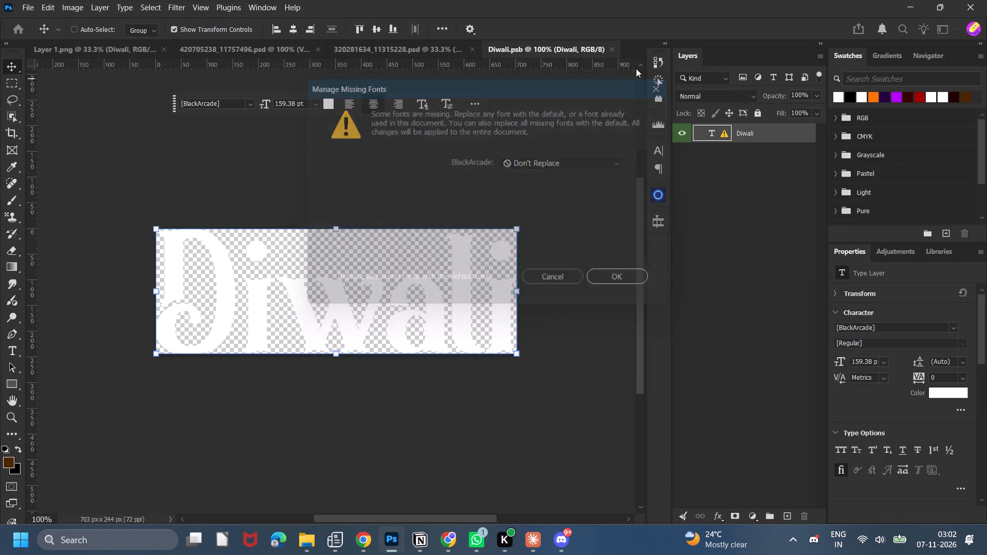
pyautogui.click(613, 47)
# Switch to Chrome and download the Black Arcade font from its DaFont page.
pyautogui.click(436, 541)
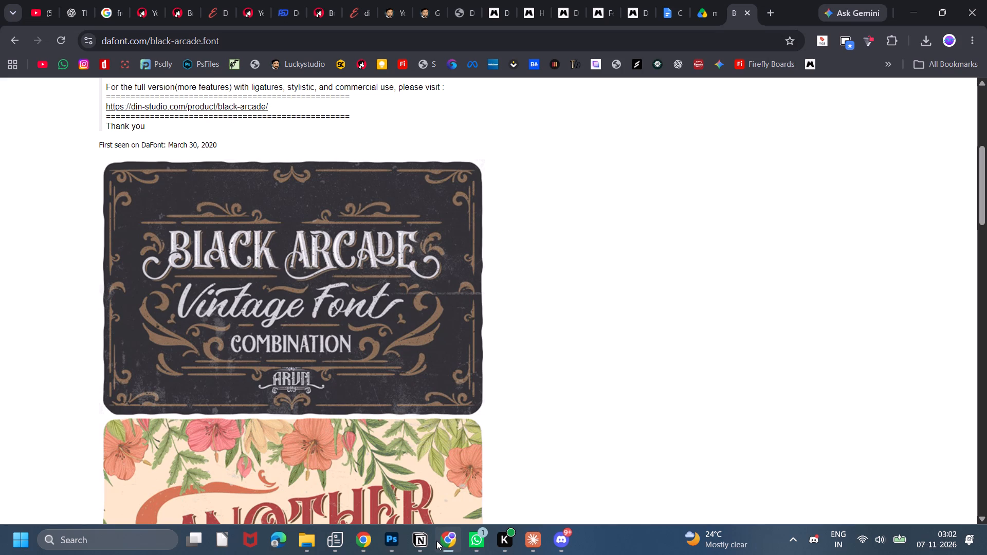
pyautogui.scroll(-2, 382, 341)
pyautogui.scroll(14, 373, 346)
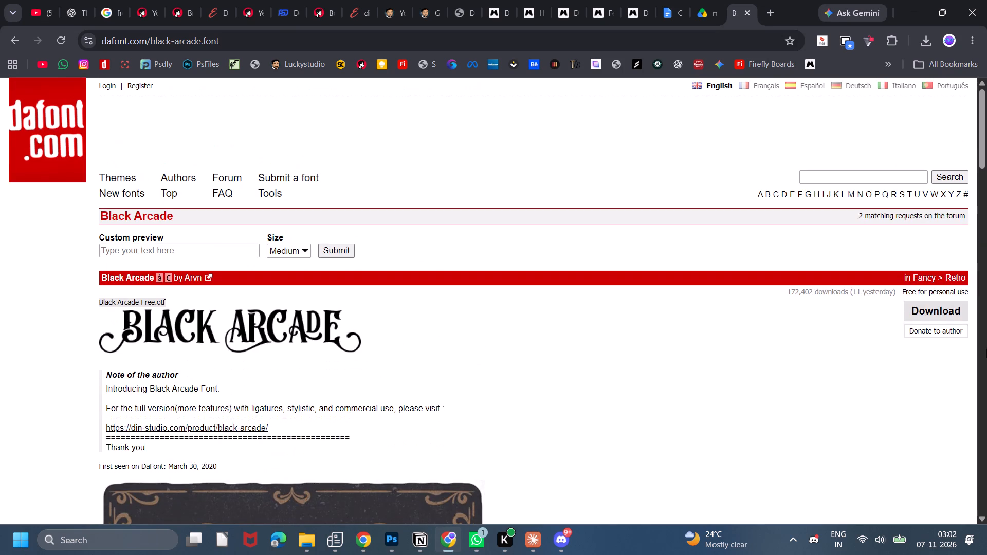
pyautogui.click(928, 314)
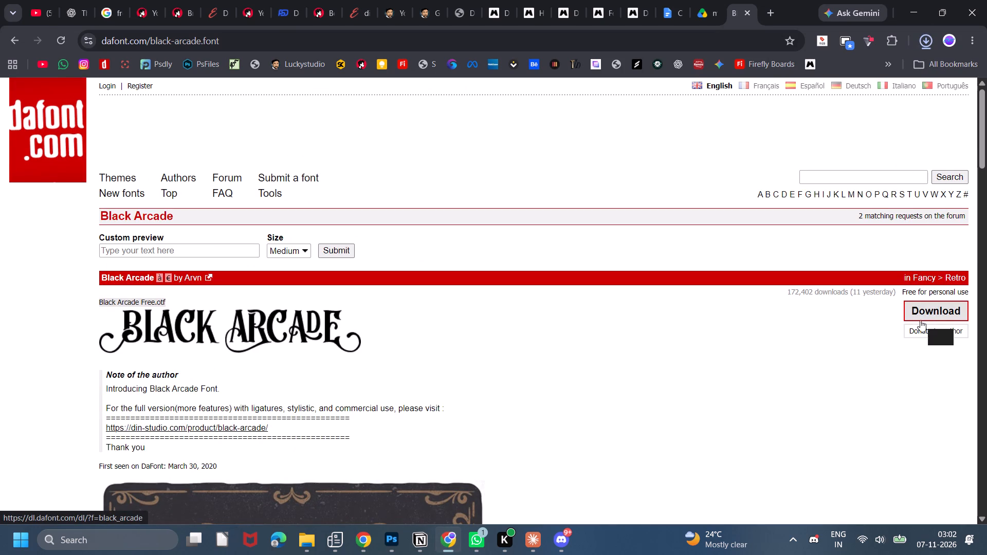
# Open the downloaded black_arcade archive, install the Black Arcade Free font, and close the font preview and archive windows.
pyautogui.click(812, 90)
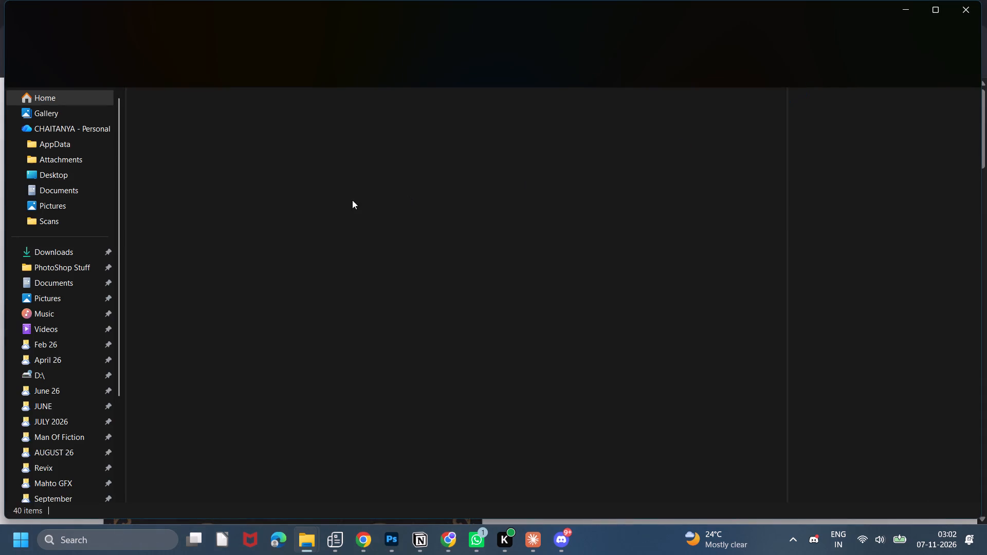
pyautogui.doubleClick(218, 115)
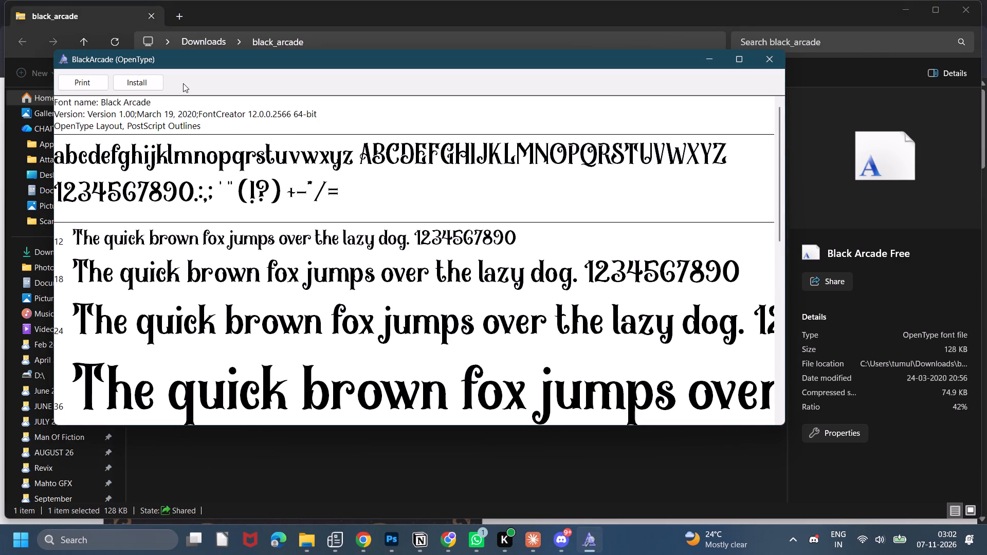
pyautogui.click(157, 84)
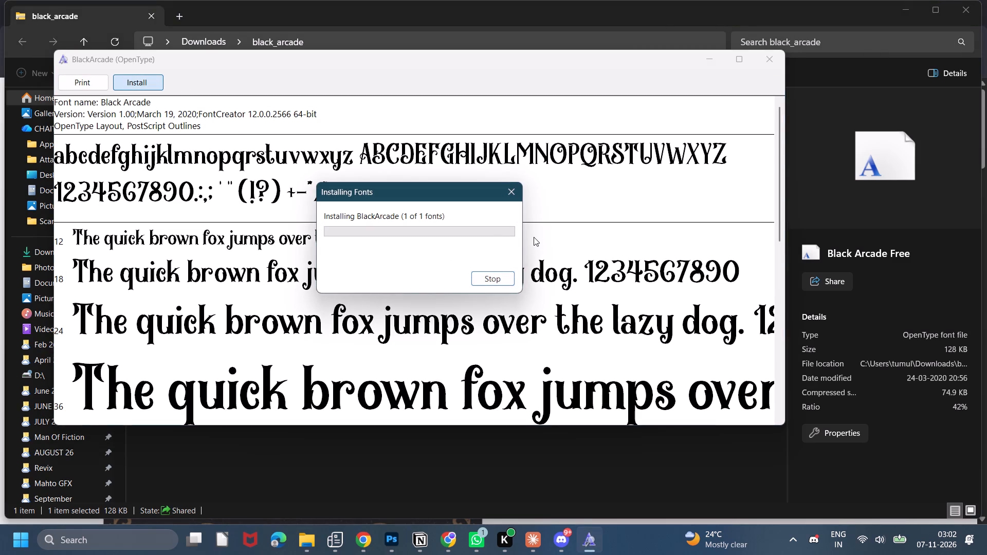
pyautogui.click(754, 66)
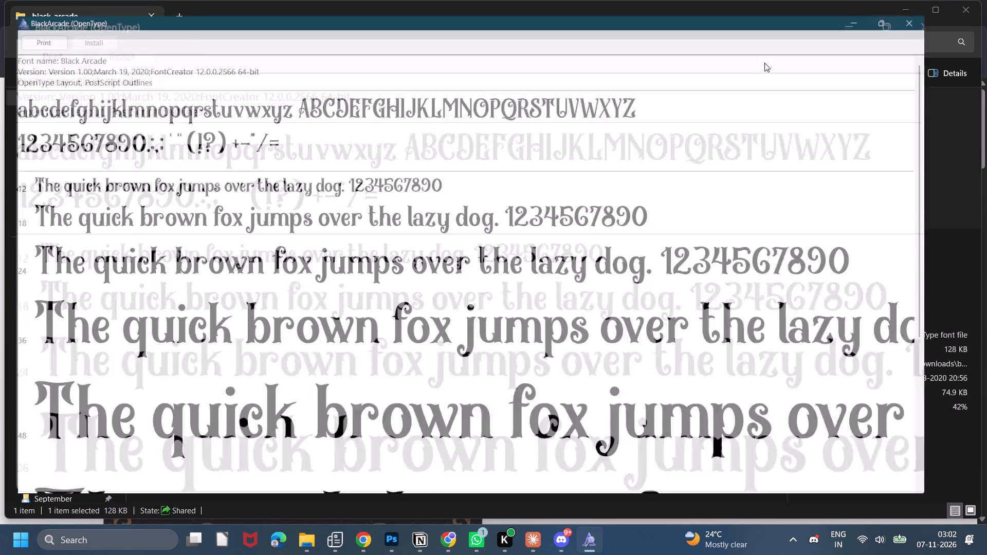
pyautogui.click(764, 63)
pyautogui.click(984, 12)
pyautogui.click(964, 12)
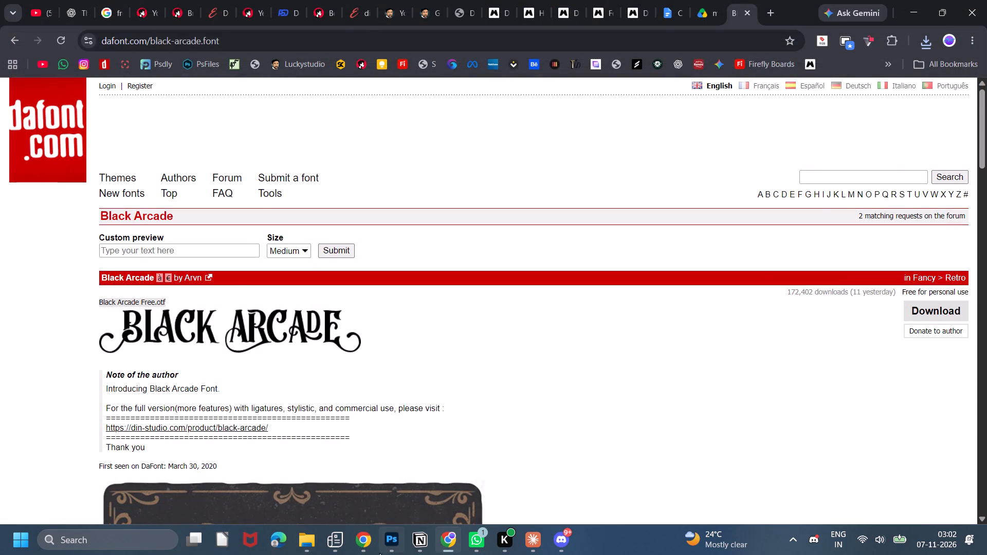
# Return to Photoshop's banner document and hide the Diwali smart object layer.
pyautogui.click(381, 545)
pyautogui.click(605, 351)
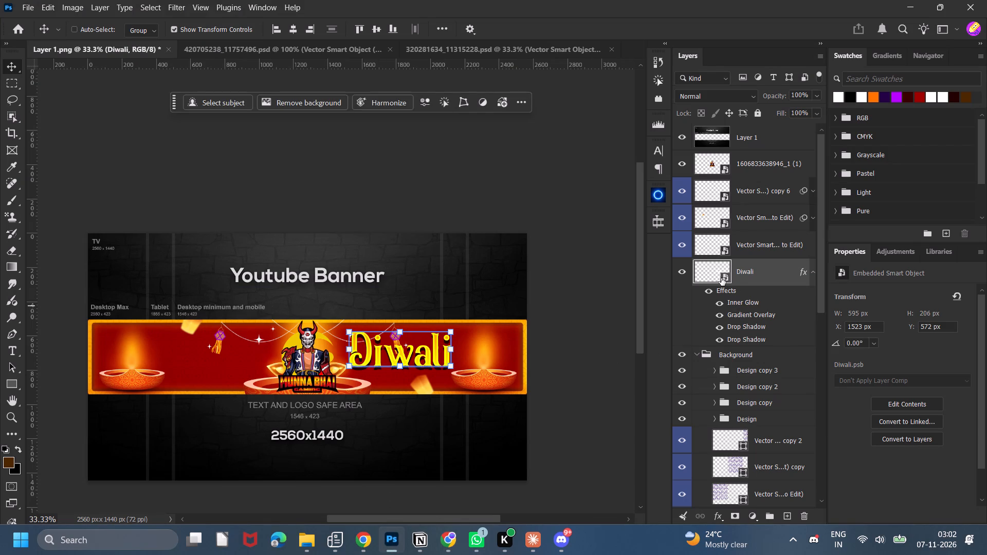
pyautogui.click(685, 276)
# Add a white text layer reading "Diwali" on the red banner strip beside the Munna Bhai logo.
pyautogui.press('t')
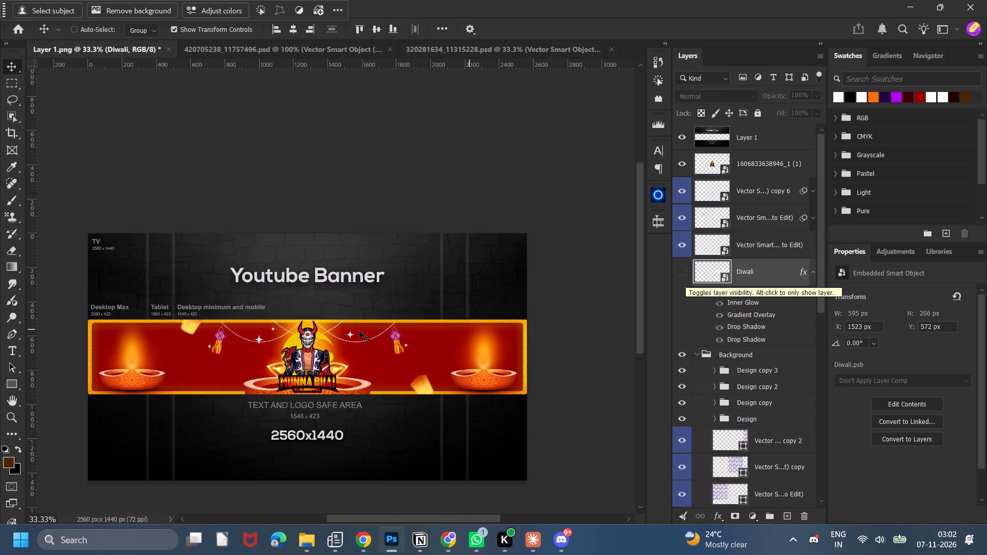
pyautogui.click(353, 356)
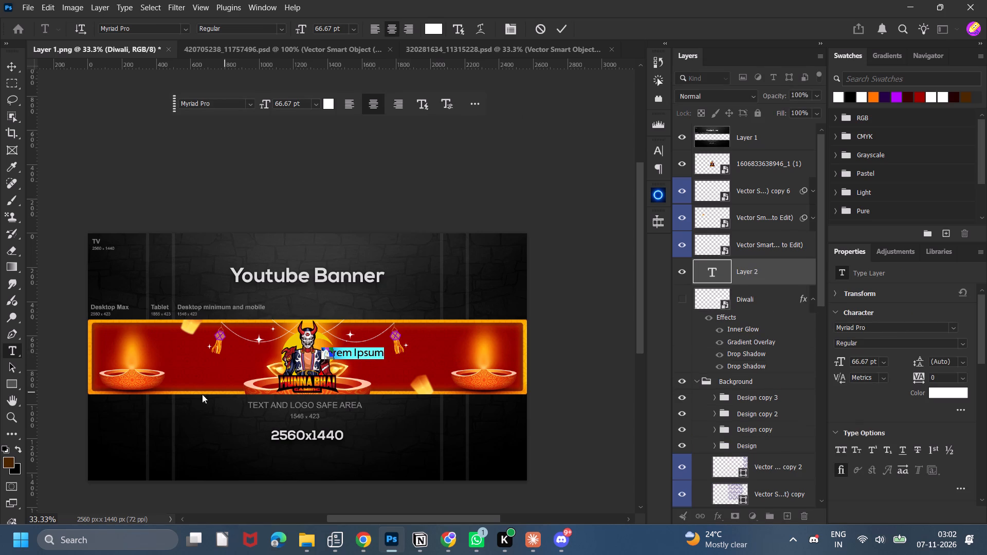
pyautogui.press('d')
pyautogui.press('i')
pyautogui.press('w')
pyautogui.press('a')
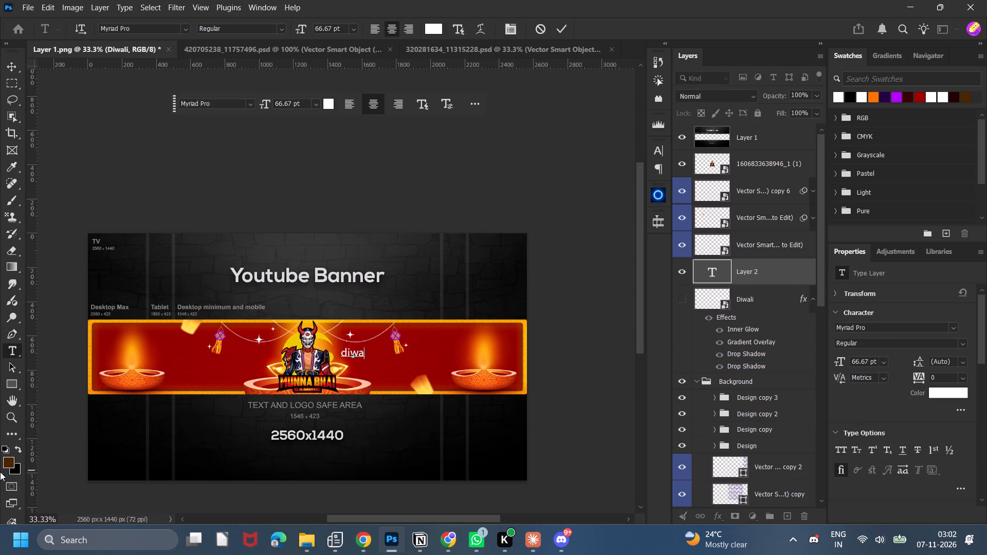
pyautogui.press('l')
pyautogui.press('i')
pyautogui.moveTo(345, 355); pyautogui.dragTo(340, 355)
pyautogui.hotkey('shift', 'd')
pyautogui.click(555, 28)
# Search the fonts for "black" and "blacka", and set the Diwali text's font to Blackadder ITC Regular.
pyautogui.click(656, 143)
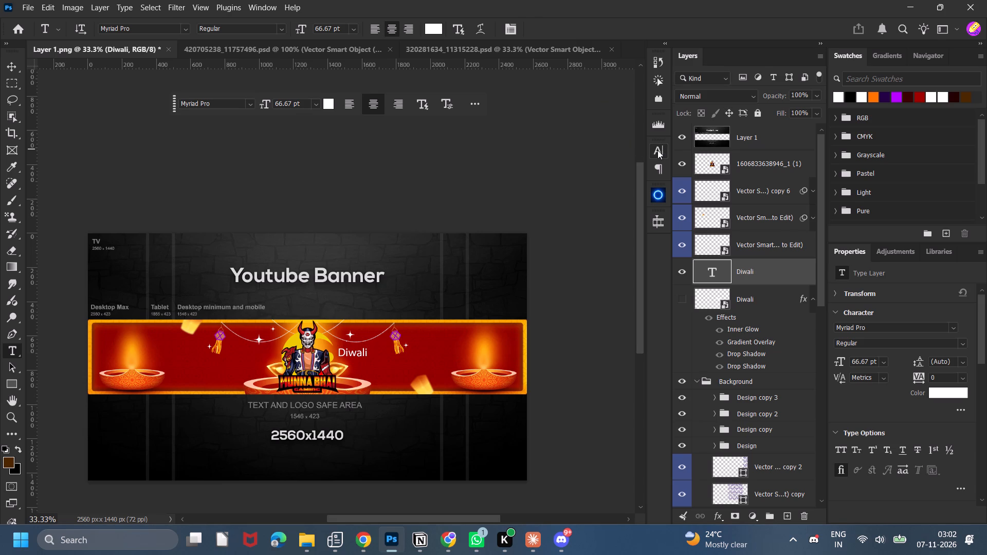
pyautogui.click(657, 150)
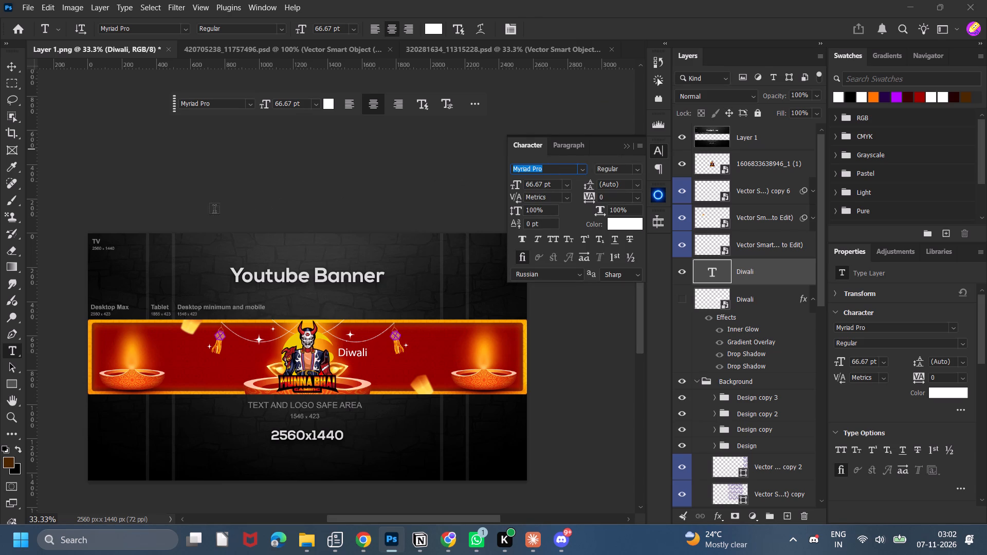
pyautogui.press('b')
pyautogui.press('l')
pyautogui.press('a')
pyautogui.press('c')
pyautogui.press('k')
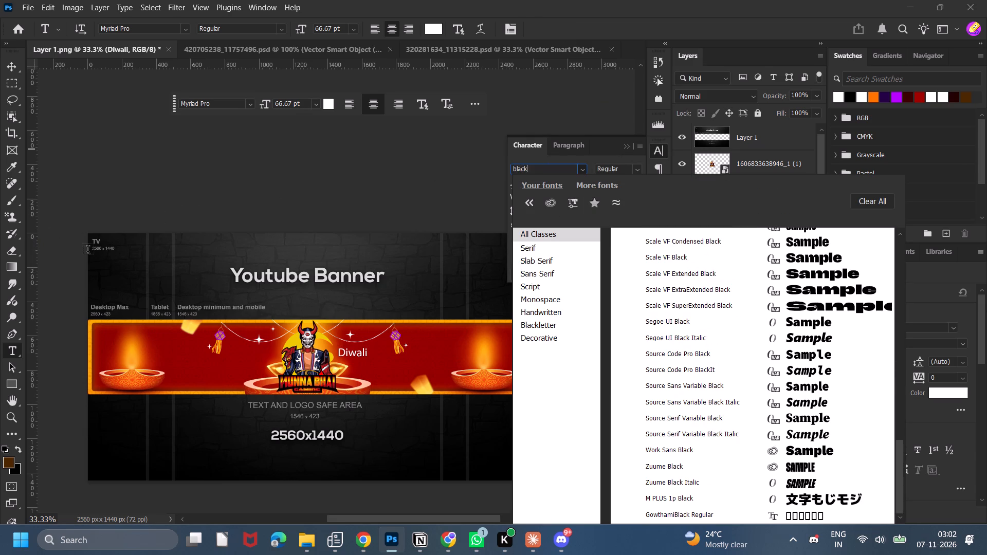
pyautogui.scroll(11, 790, 281)
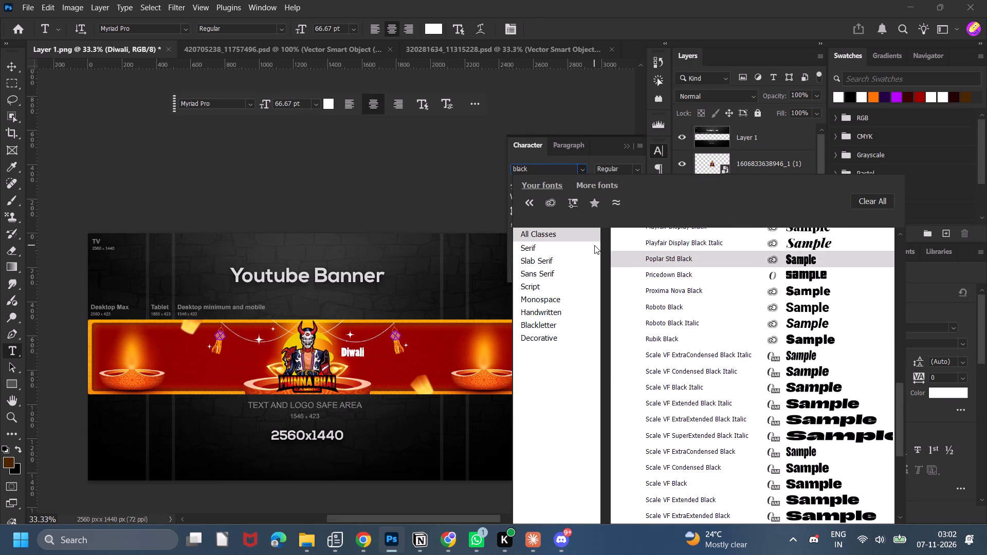
pyautogui.press('a')
pyautogui.press('r')
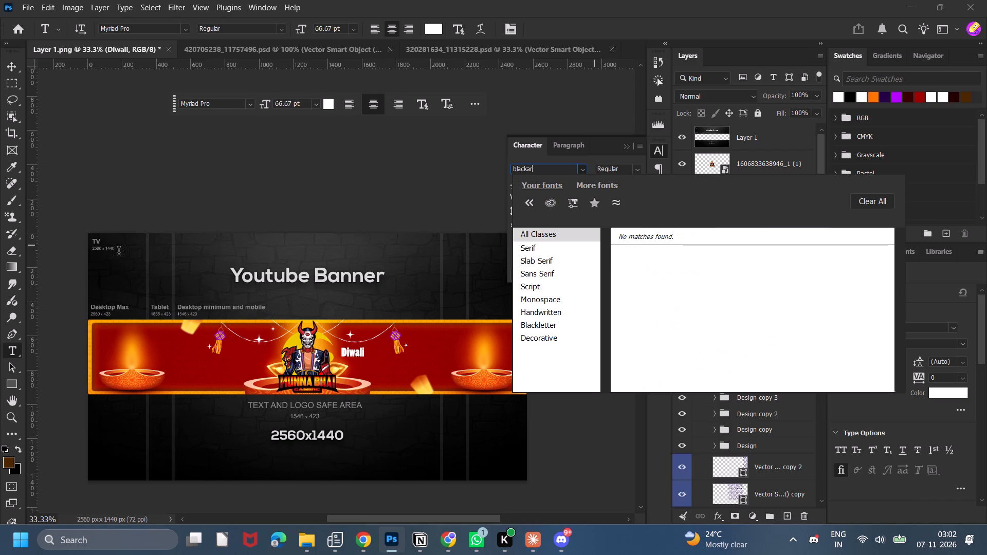
pyautogui.press('BackSpace')
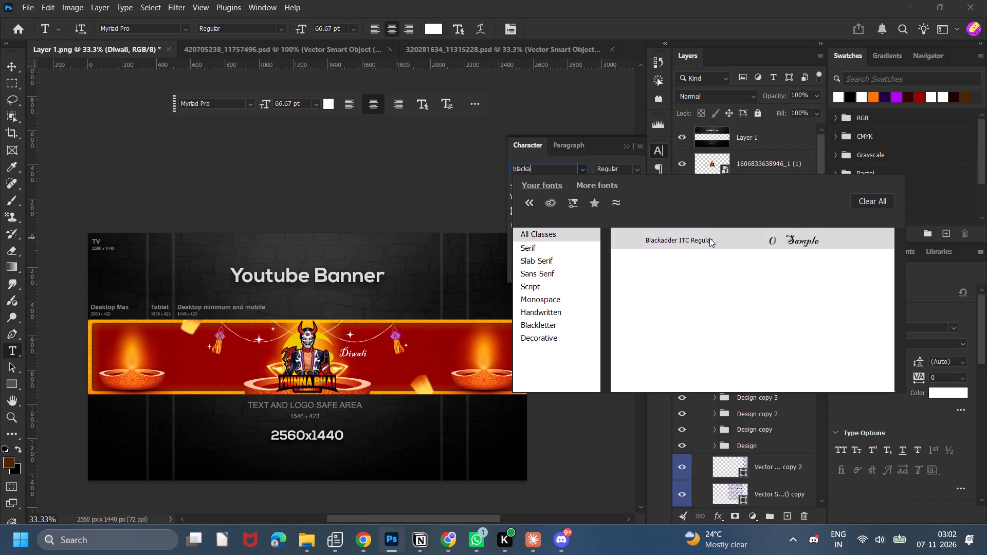
pyautogui.click(709, 238)
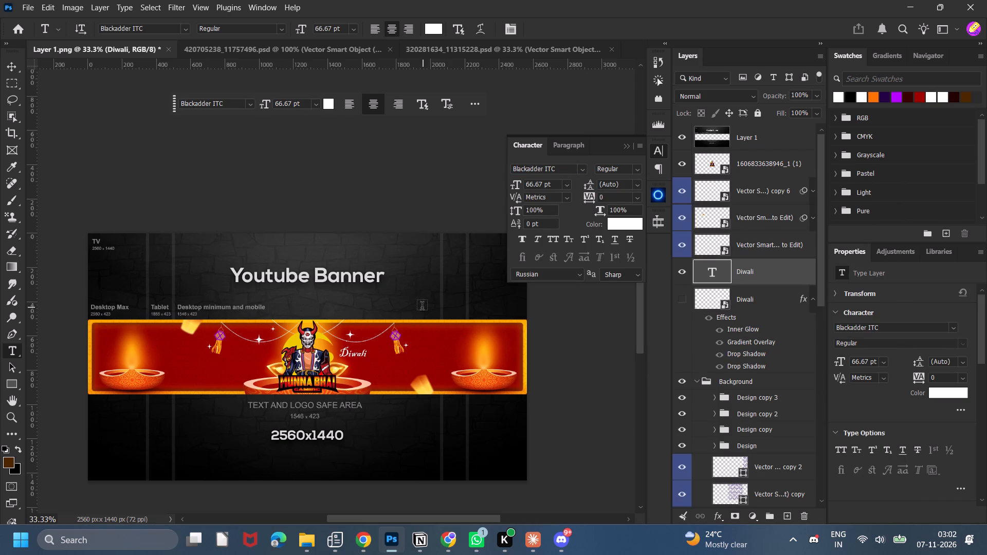
# Scale the Diwali text up to about 341% and place it between the logo and the diya beyond it.
pyautogui.click(9, 68)
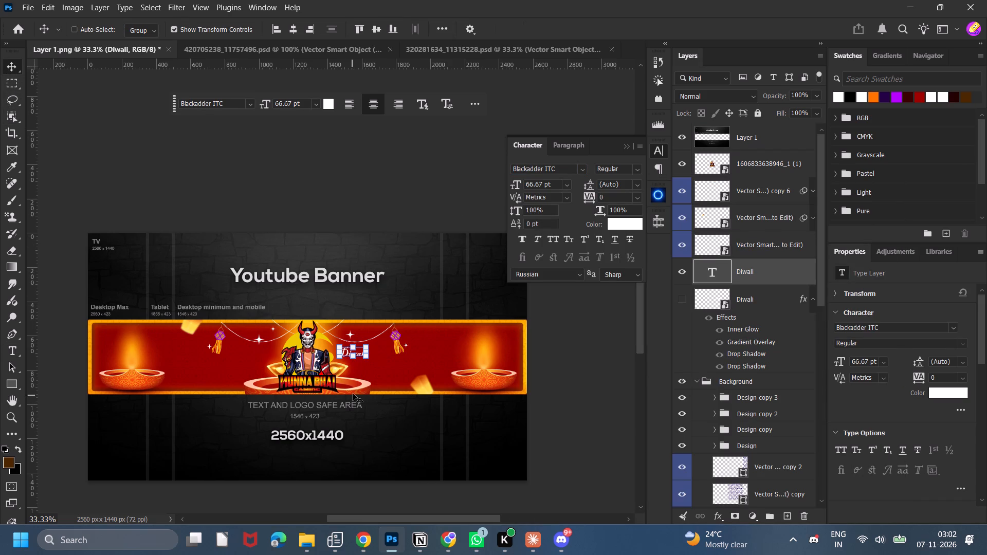
pyautogui.moveTo(367, 343); pyautogui.dragTo(437, 317)
pyautogui.moveTo(399, 344); pyautogui.dragTo(407, 362)
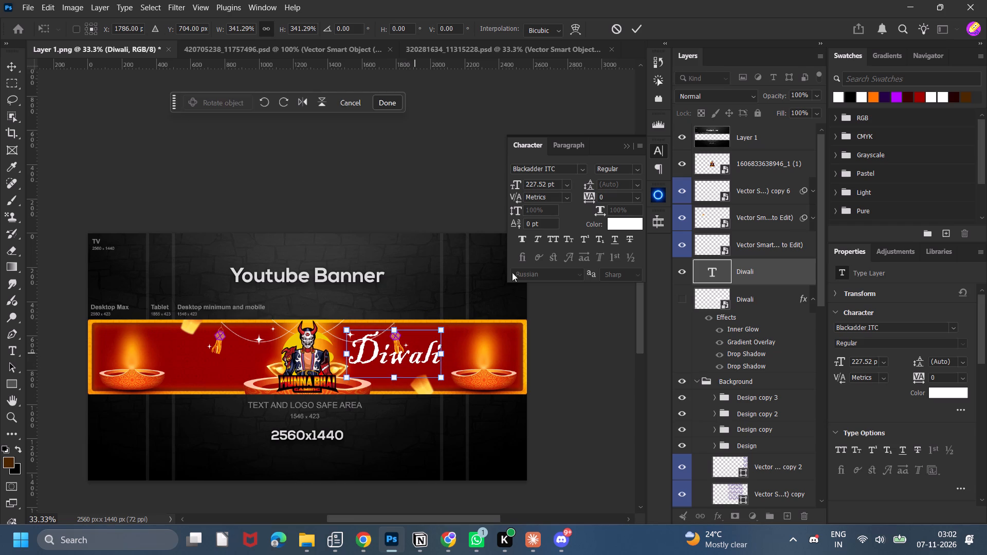
pyautogui.click(628, 31)
pyautogui.click(641, 31)
pyautogui.click(477, 162)
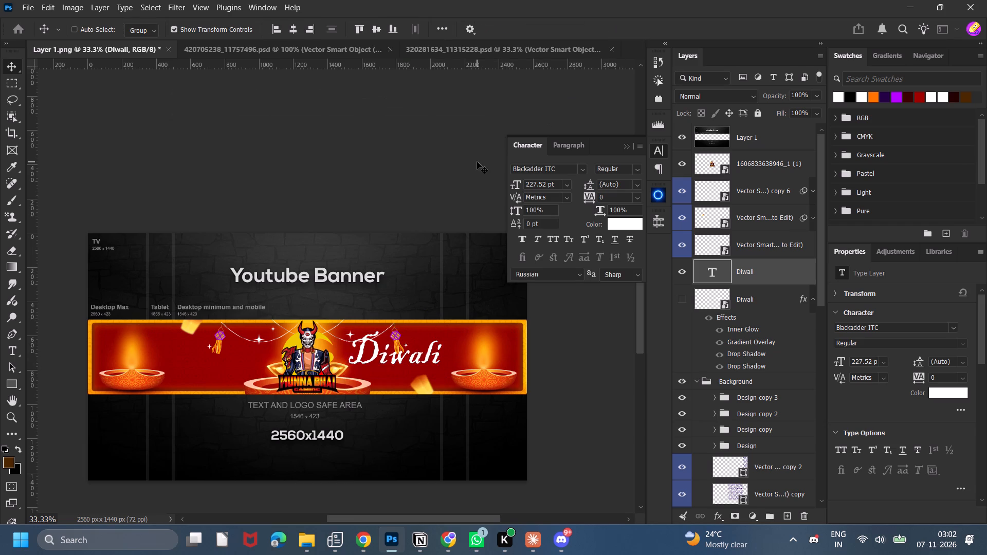
# Search the font list for "black" and preview matching fonts on the Diwali text.
pyautogui.click(567, 175)
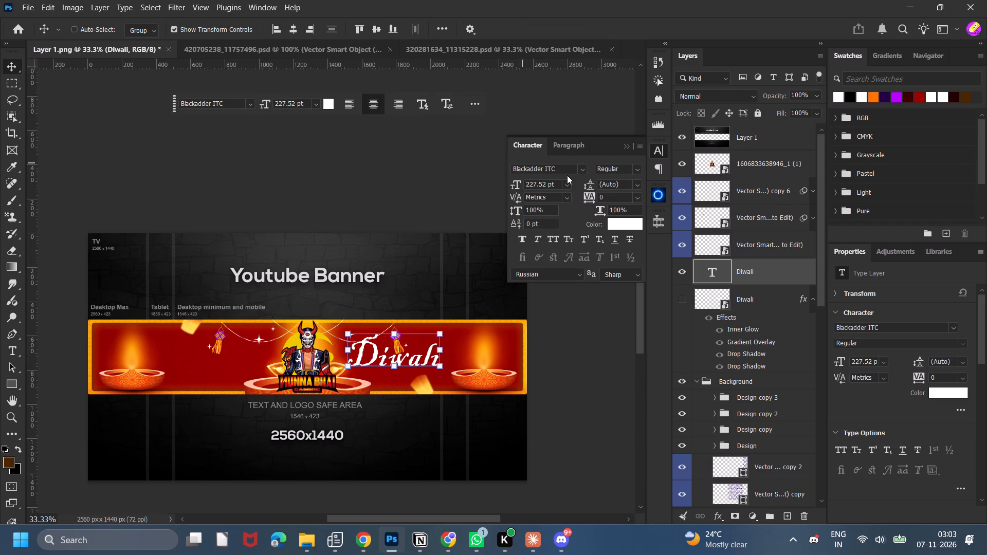
pyautogui.click(571, 171)
pyautogui.press('a')
pyautogui.press('BackSpace')
pyautogui.press('c')
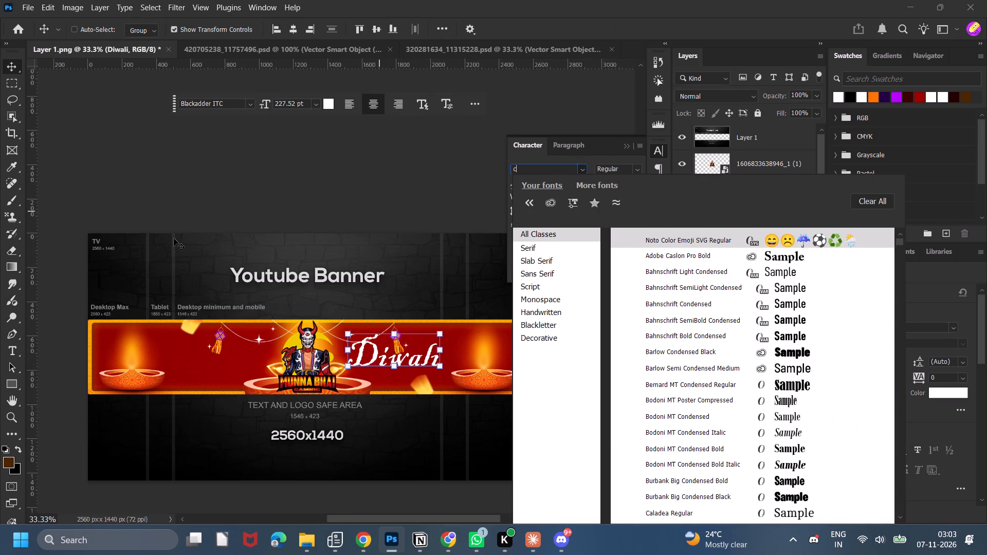
pyautogui.press('BackSpace')
pyautogui.press('b')
pyautogui.press('l')
pyautogui.press('a')
pyautogui.press('c')
pyautogui.press('k')
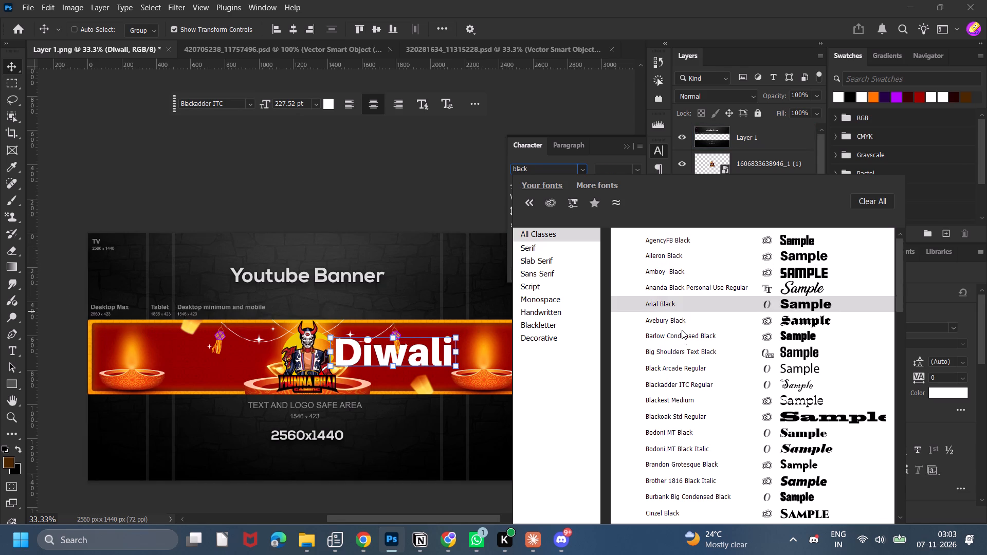
# Check the Downloads folder in File Explorer for the black_arcade archive, and return to Photoshop.
pyautogui.click(303, 552)
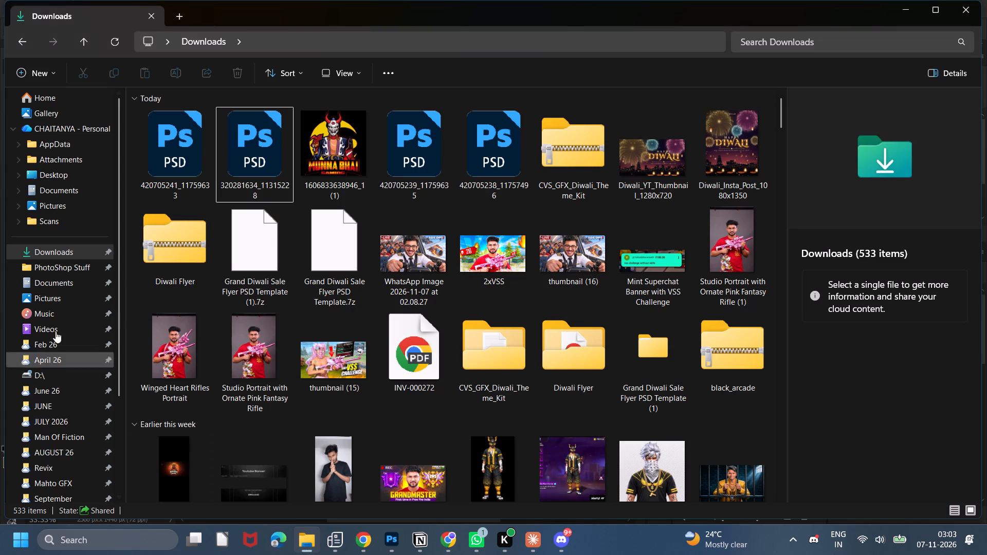
pyautogui.click(50, 251)
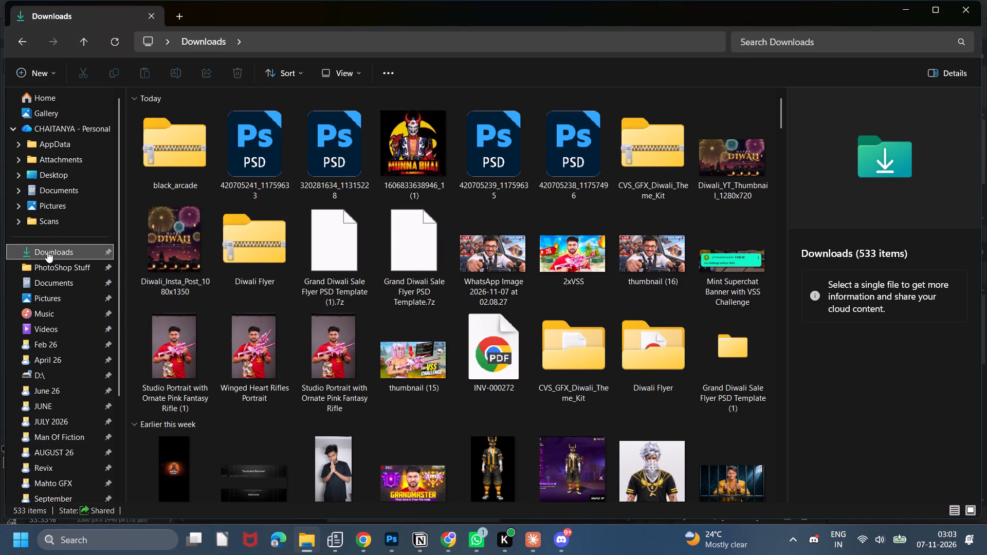
pyautogui.hotkey('alt', 'Tab')
# Search the fonts for "black ar" and set the Diwali text's font to Black Arcade Regular.
pyautogui.click(559, 166)
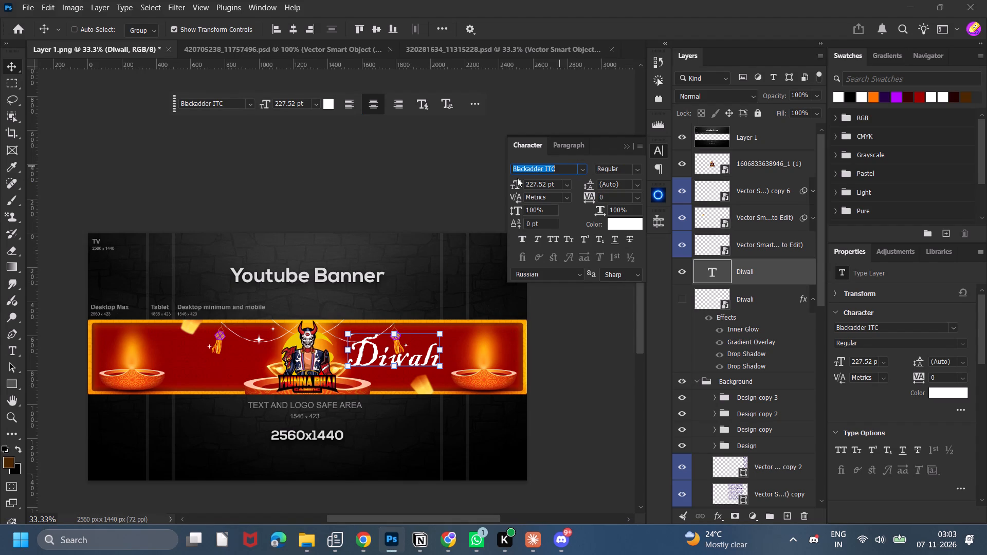
pyautogui.press('b')
pyautogui.press('l')
pyautogui.press('a')
pyautogui.press('c')
pyautogui.press('k')
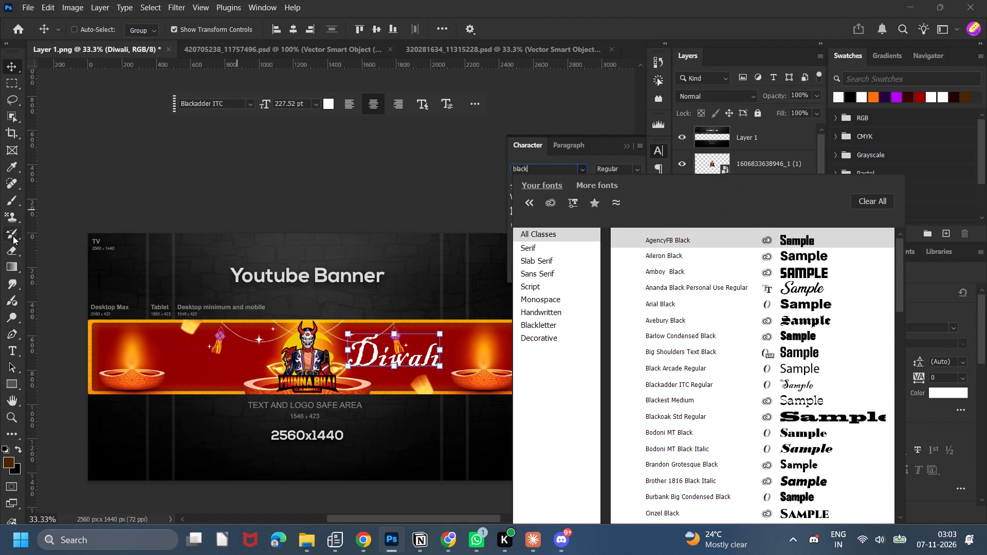
pyautogui.press('a')
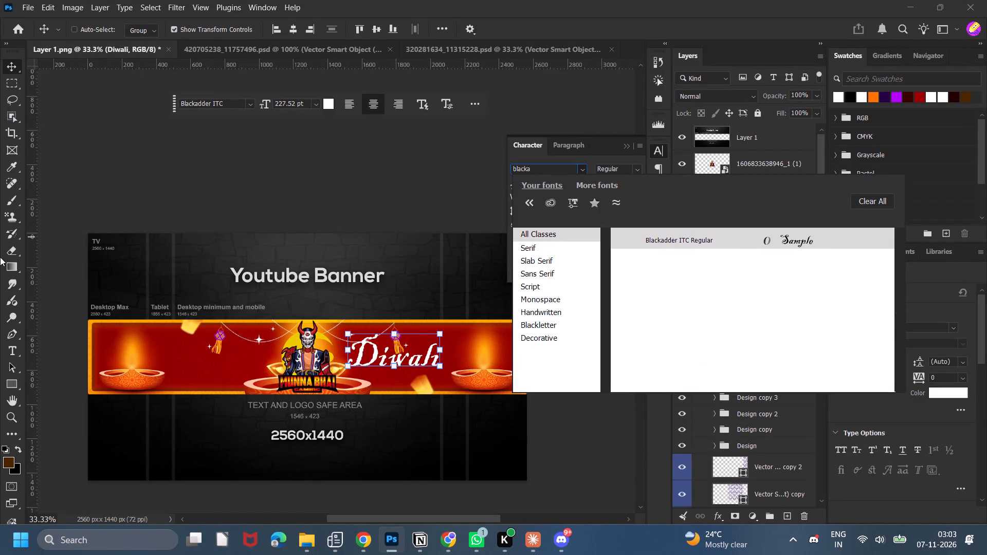
pyautogui.press('BackSpace')
pyautogui.press('space')
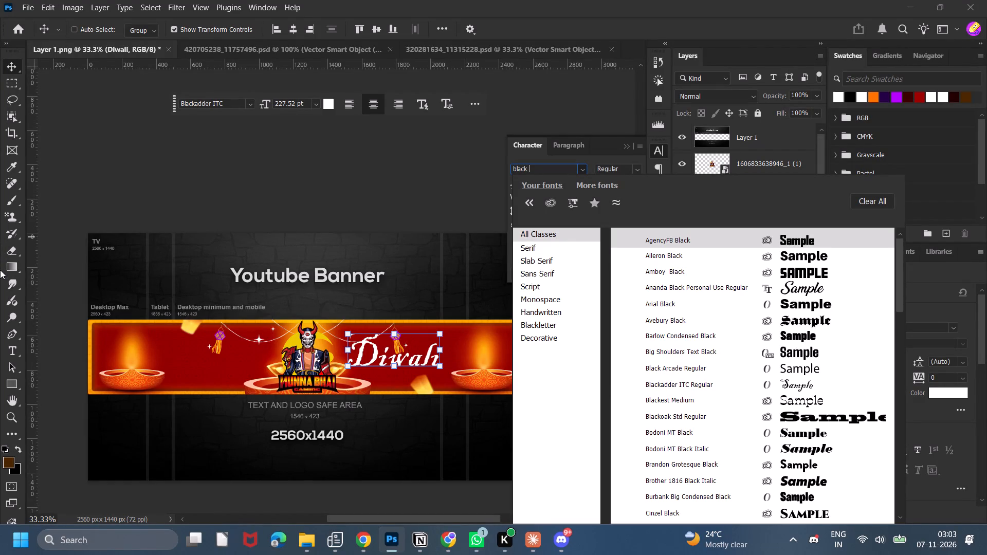
pyautogui.press('s')
pyautogui.press('r')
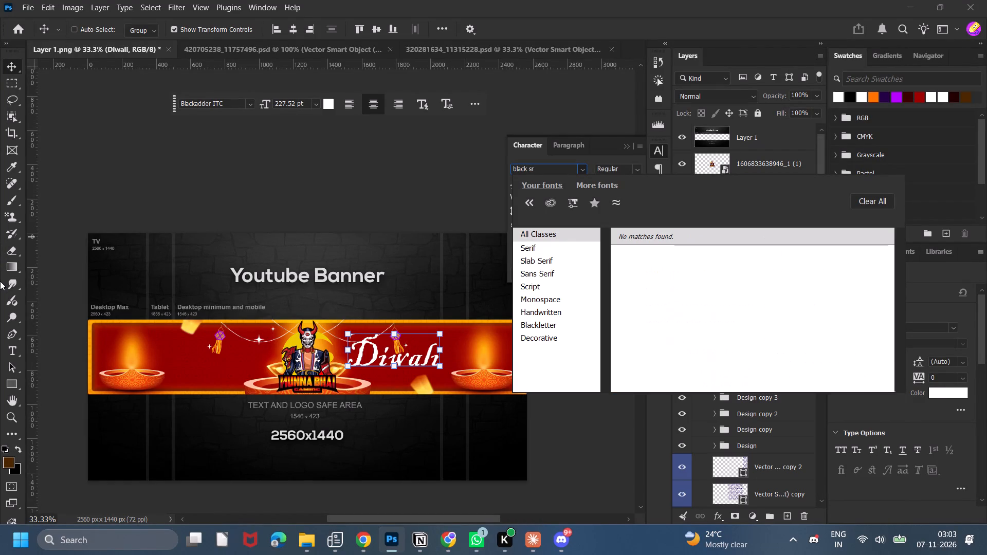
pyautogui.press('BackSpace')
pyautogui.press('BackSpace')
pyautogui.press('a')
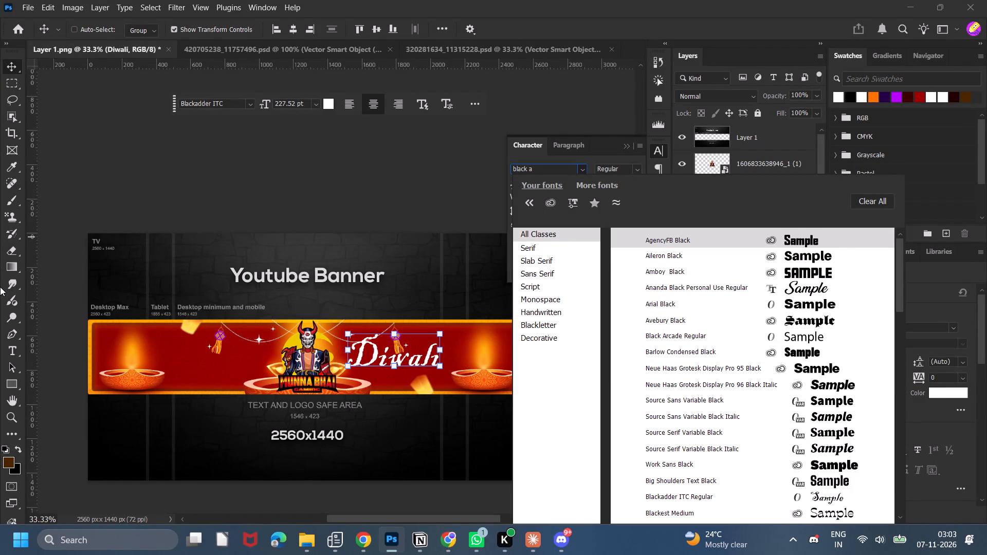
pyautogui.press('r')
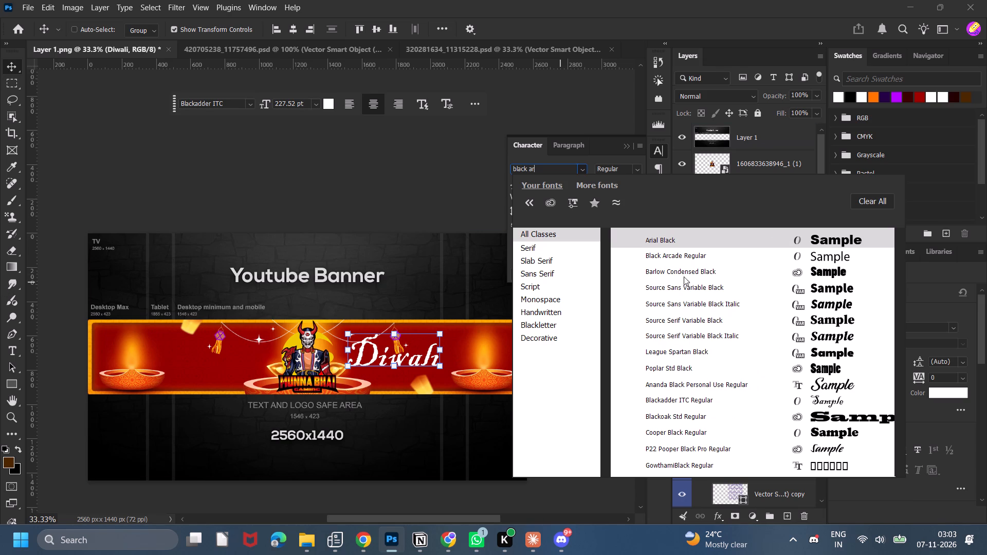
pyautogui.click(716, 254)
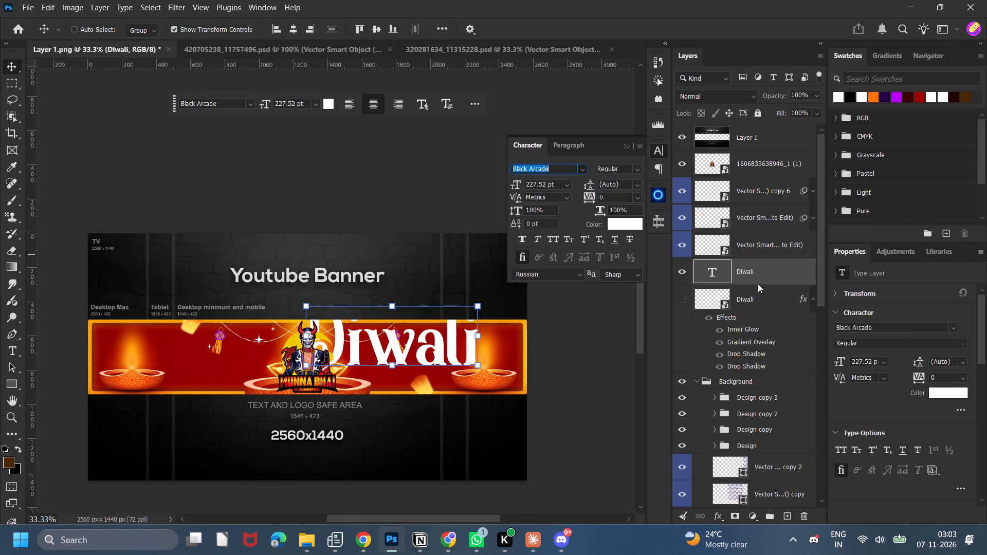
# Scale the Diwali text down to about 118.28 pt and place it between the Munna Bhai logo and the diya beyond it.
pyautogui.moveTo(481, 305); pyautogui.dragTo(416, 329)
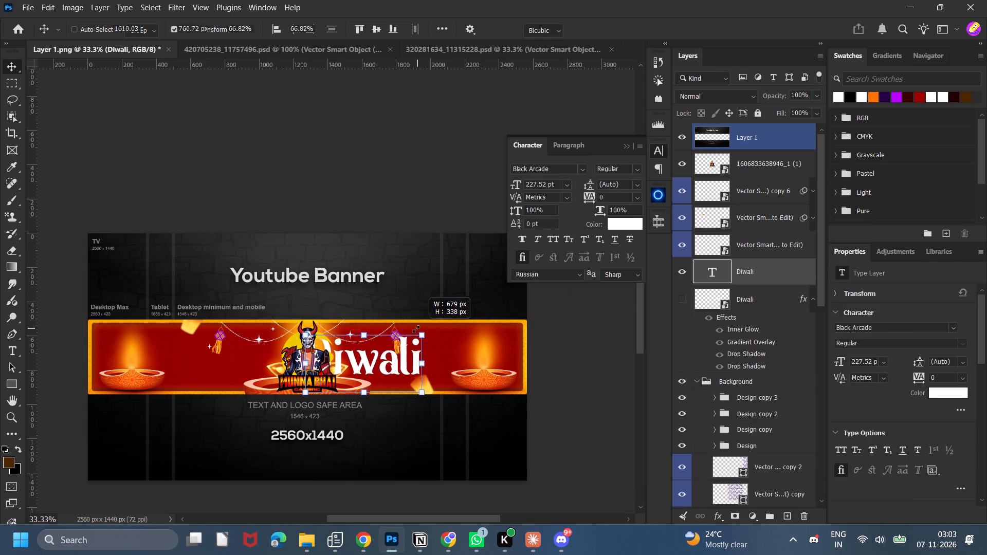
pyautogui.moveTo(416, 329); pyautogui.dragTo(385, 337)
pyautogui.click(633, 26)
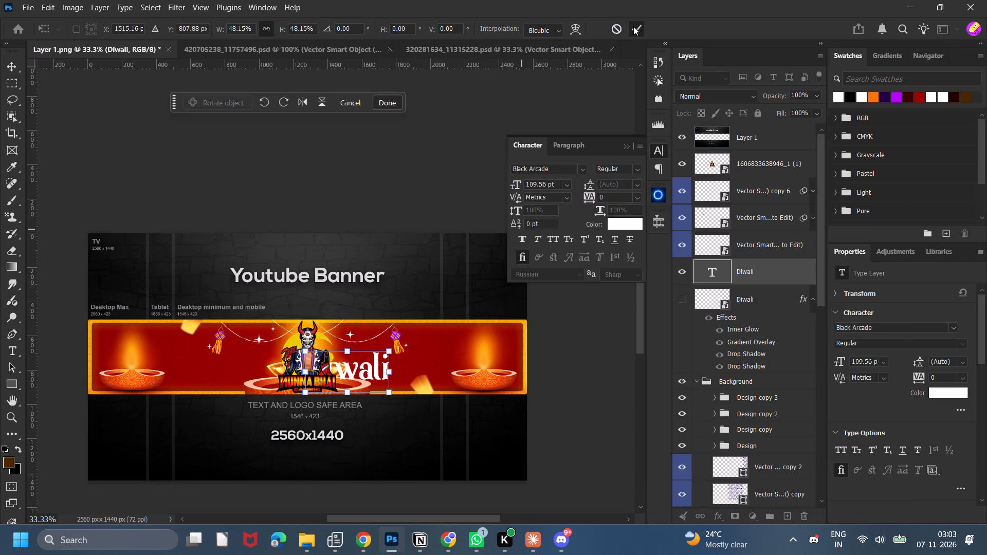
pyautogui.moveTo(438, 425); pyautogui.dragTo(482, 411)
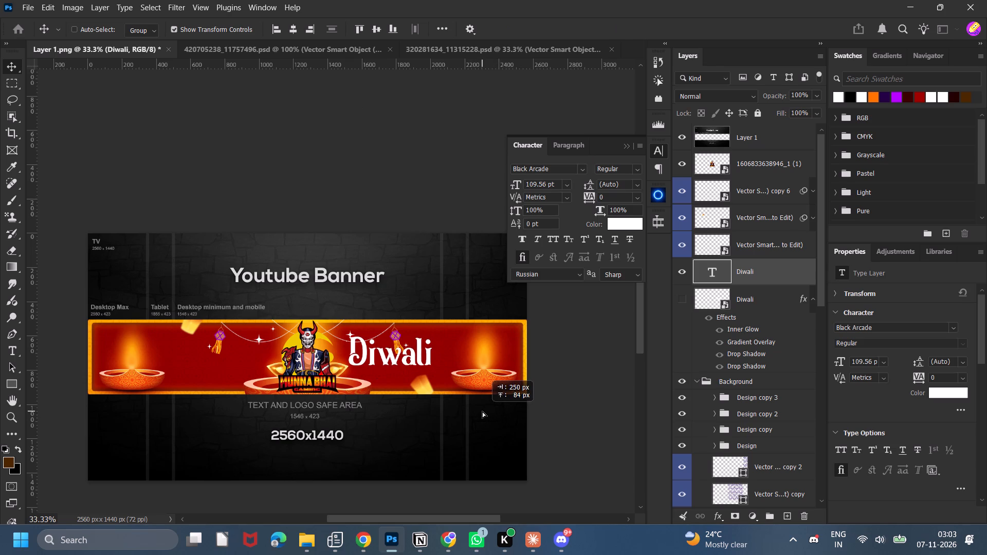
pyautogui.moveTo(482, 411); pyautogui.dragTo(484, 411)
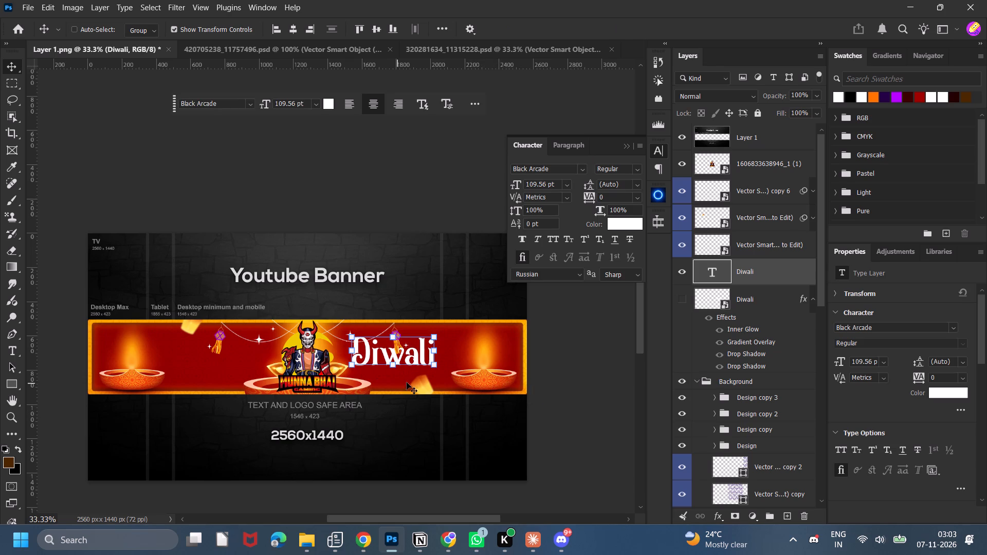
pyautogui.moveTo(434, 364); pyautogui.dragTo(441, 370)
pyautogui.click(639, 31)
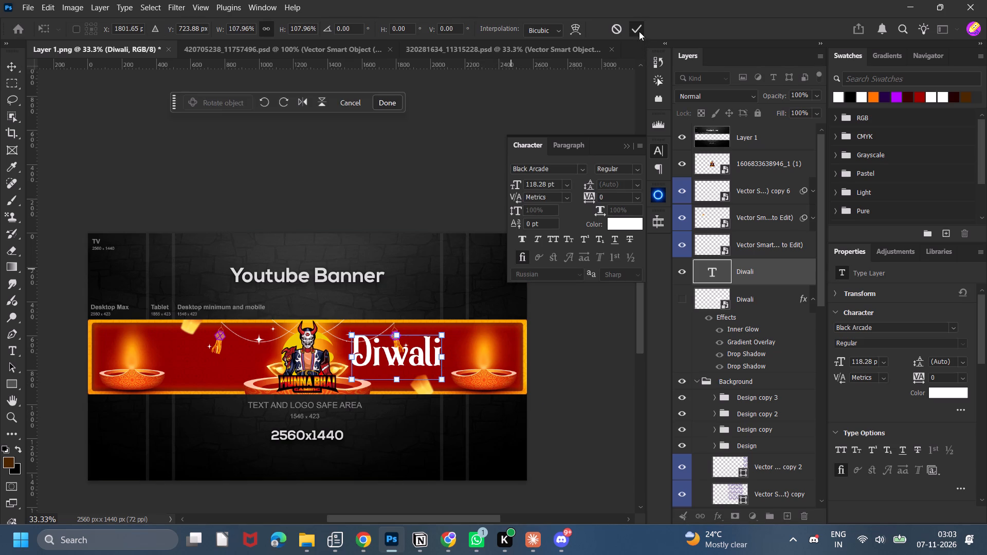
pyautogui.click(618, 427)
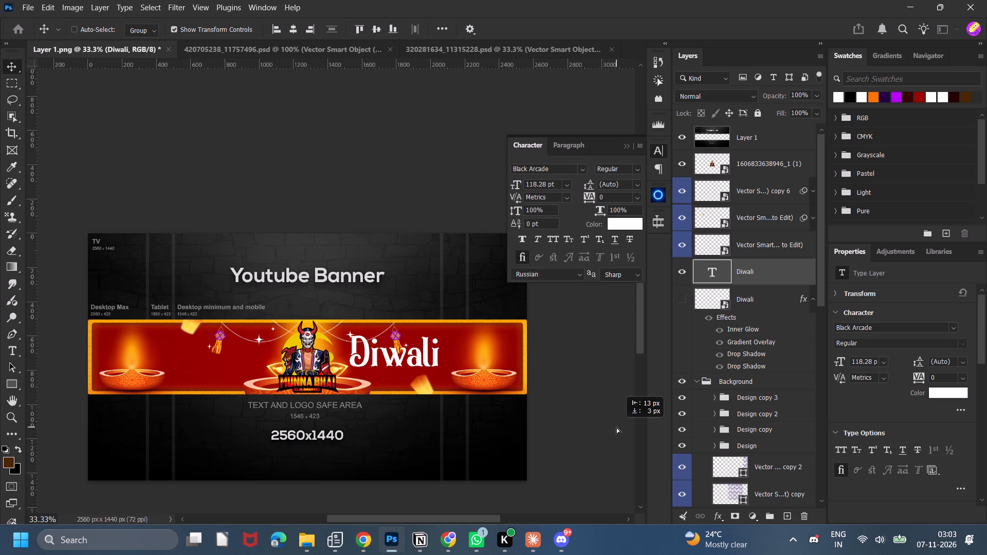
pyautogui.click(572, 355)
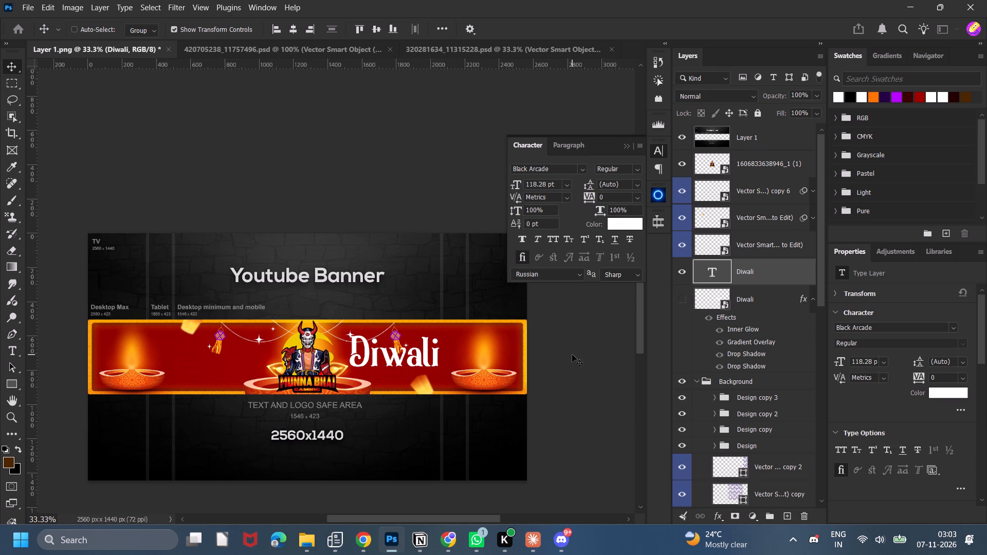
# Collapse the Background group and toggle the visibility of it and the vector smart object layers to check what each contains.
pyautogui.click(698, 382)
pyautogui.click(732, 382)
pyautogui.click(683, 380)
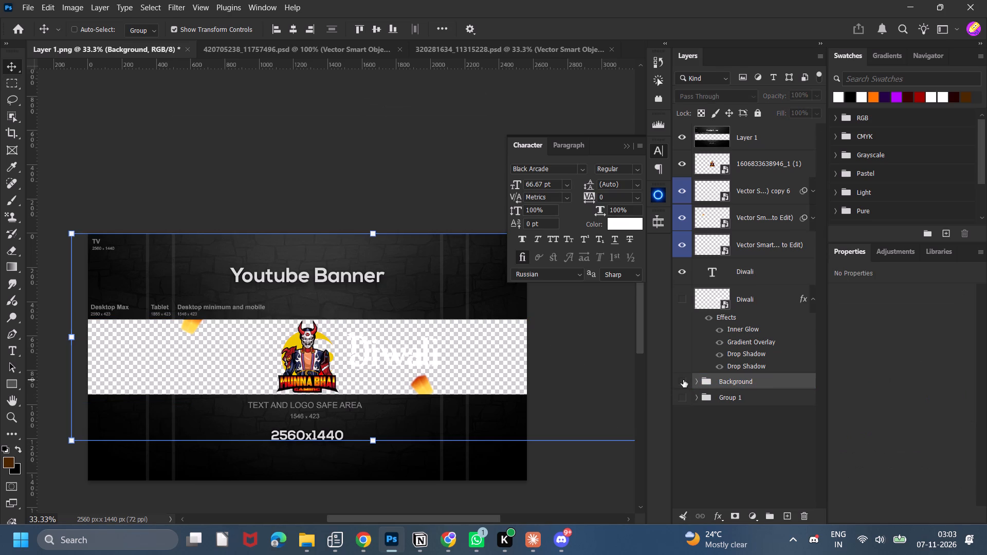
pyautogui.click(683, 380)
pyautogui.click(716, 383)
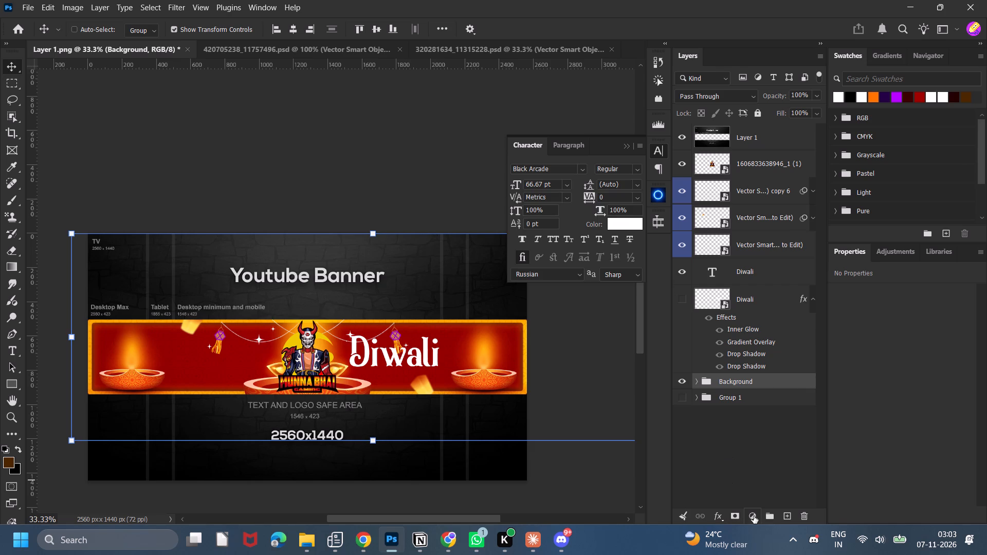
pyautogui.click(754, 515)
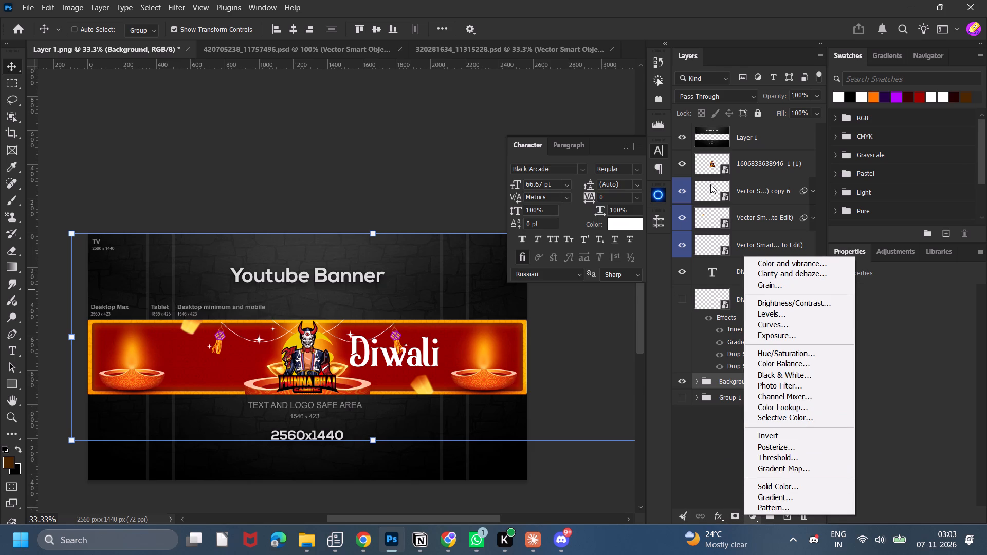
pyautogui.click(674, 192)
pyautogui.click(676, 192)
pyautogui.click(676, 192)
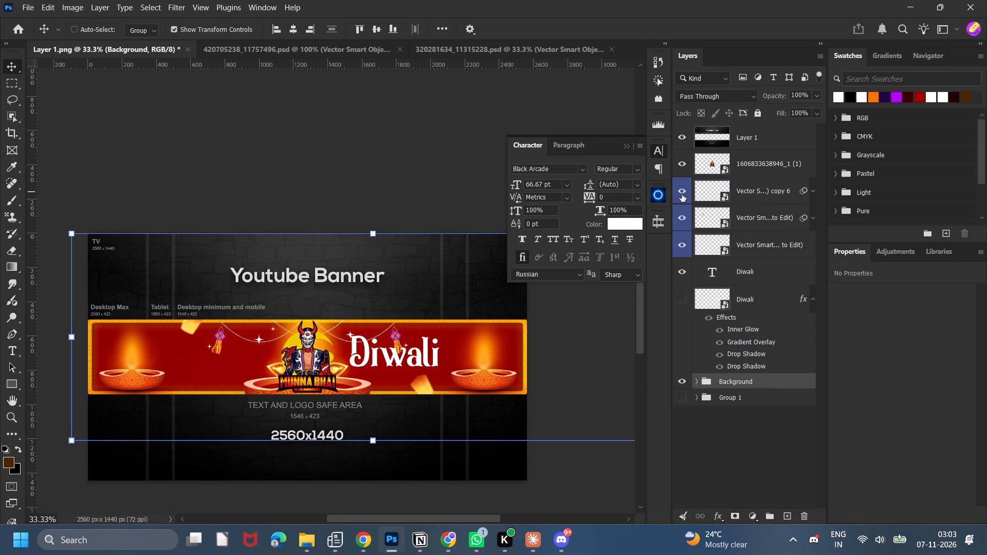
pyautogui.click(685, 216)
pyautogui.click(685, 216)
pyautogui.click(683, 246)
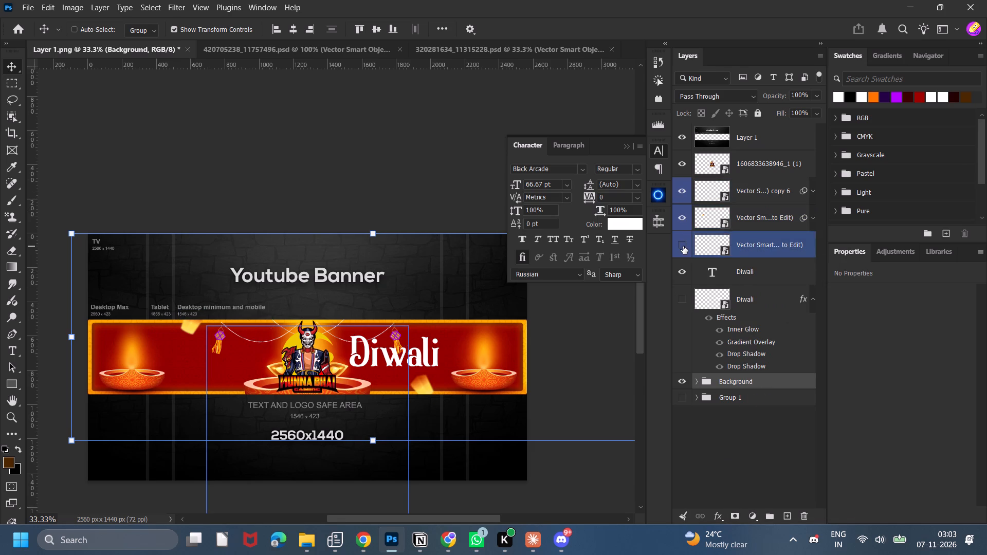
pyautogui.click(683, 246)
pyautogui.doubleClick(683, 246)
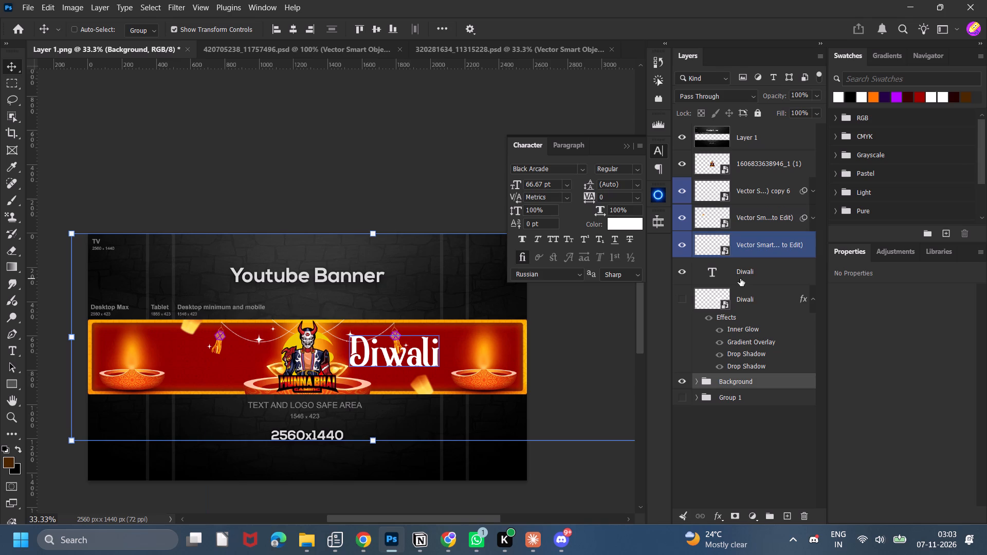
# Add a Grain adjustment layer directly above the hidden Diwali smart object, with an amount of about 10.
pyautogui.click(745, 300)
pyautogui.click(753, 515)
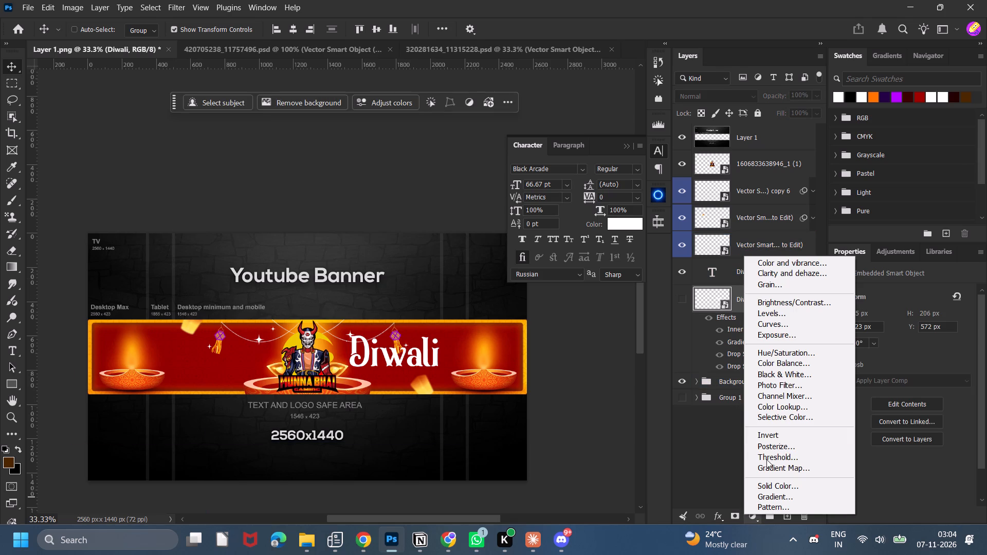
pyautogui.click(777, 287)
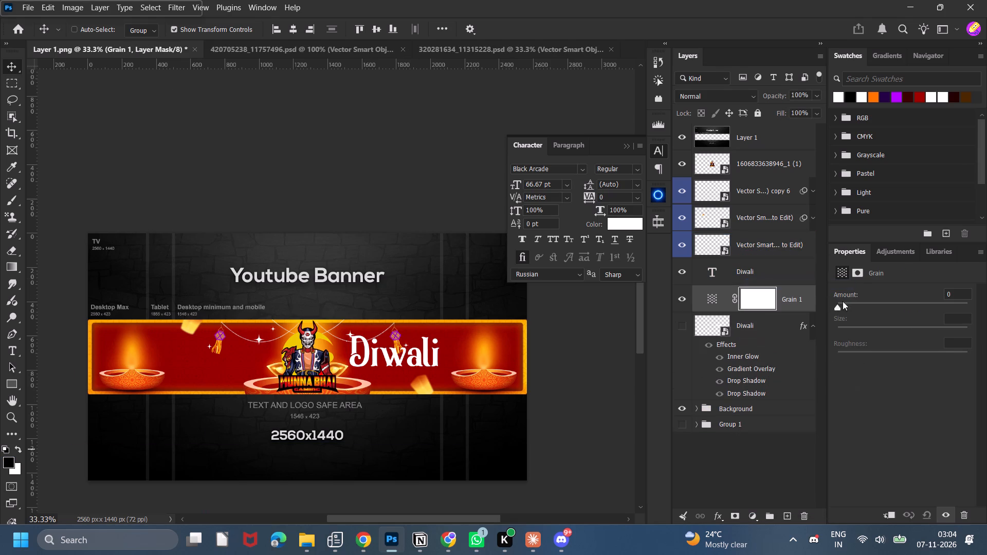
pyautogui.moveTo(837, 306); pyautogui.dragTo(986, 300)
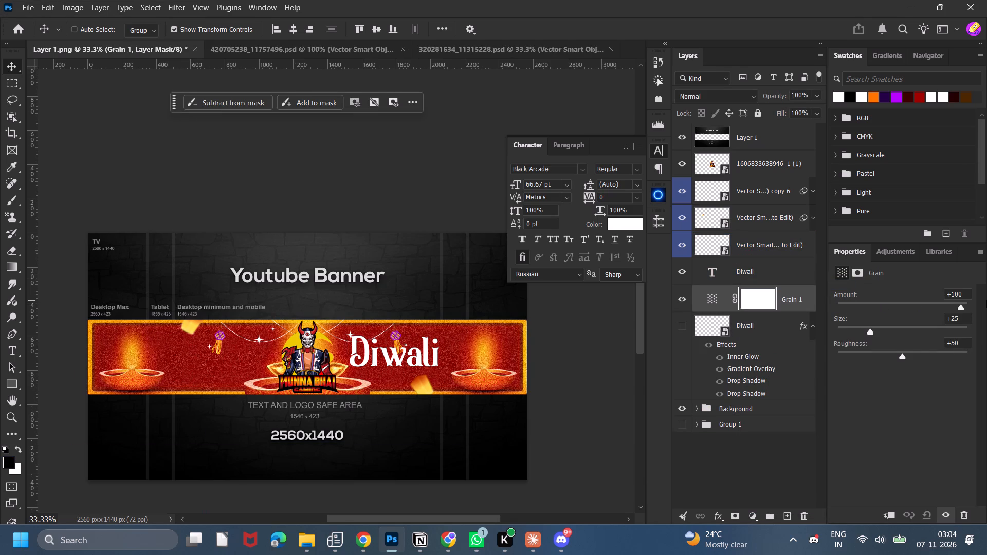
pyautogui.moveTo(986, 300); pyautogui.dragTo(850, 305)
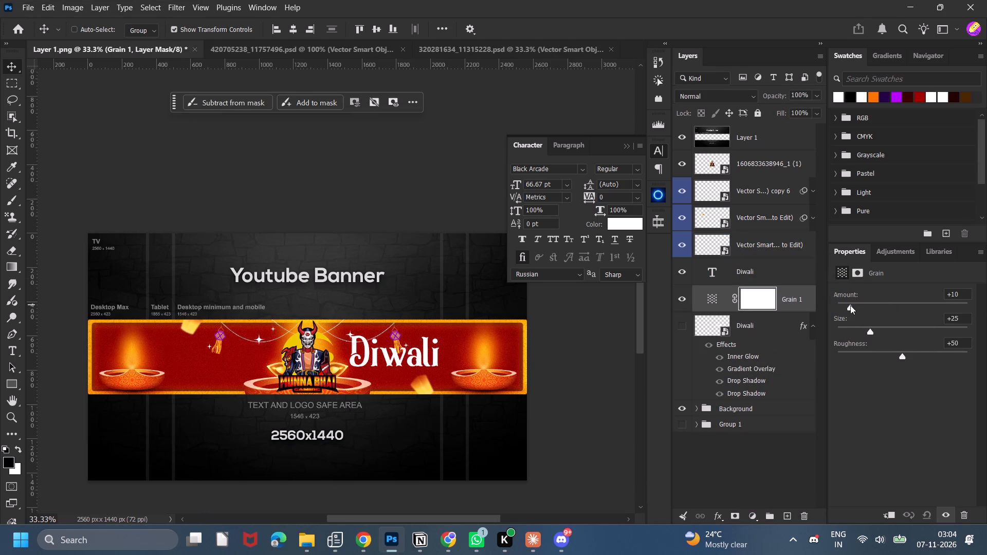
pyautogui.moveTo(850, 305); pyautogui.dragTo(851, 305)
# Copy the glow, gradient overlay and drop shadow effects from the hidden Diwali smart object onto the Diwali text layer.
pyautogui.click(727, 271)
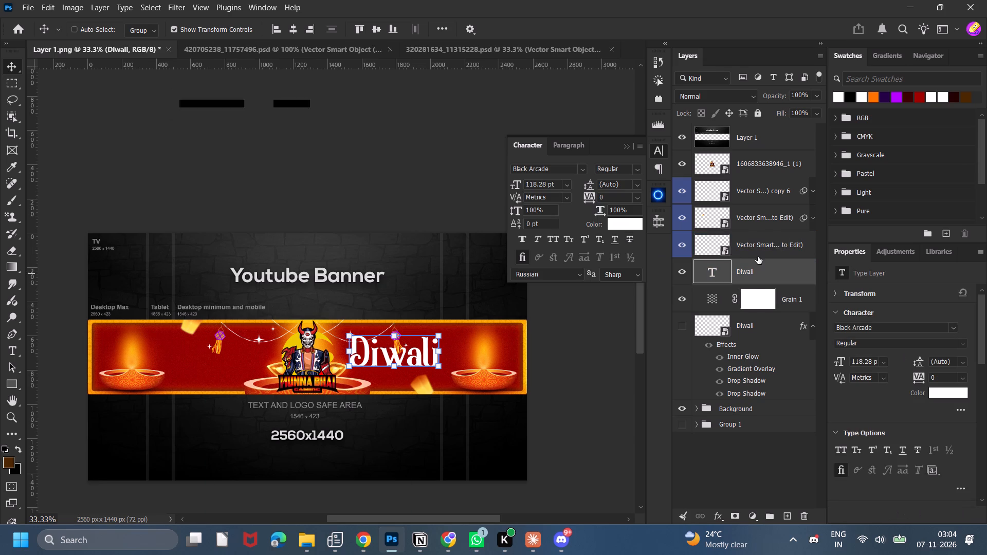
pyautogui.keyDown('alt'); pyautogui.moveTo(725, 343); pyautogui.dragTo(753, 279); pyautogui.keyUp('alt')
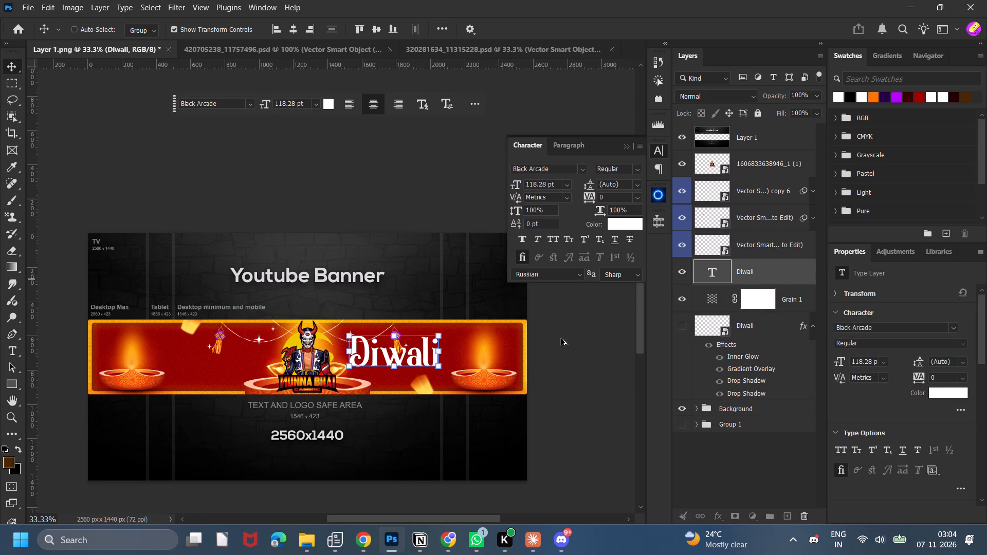
pyautogui.click(555, 340)
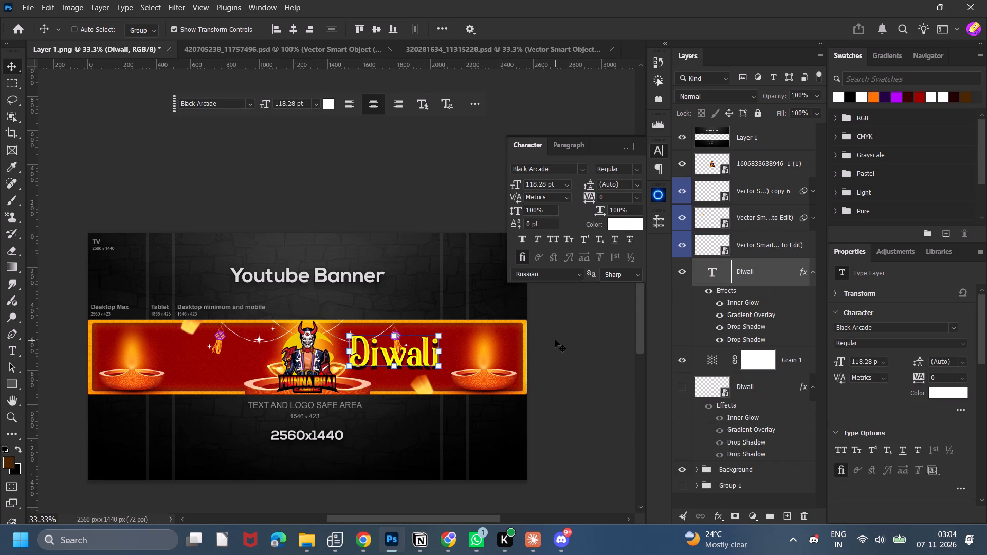
# Duplicate the styled Diwali text about 1004 px across to the opposite side of the Munna Bhai logo, at the same height.
pyautogui.keyDown('alt'); pyautogui.keyDown('shift'); pyautogui.moveTo(399, 349); pyautogui.dragTo(227, 339); pyautogui.keyUp('shift'); pyautogui.keyUp('alt')
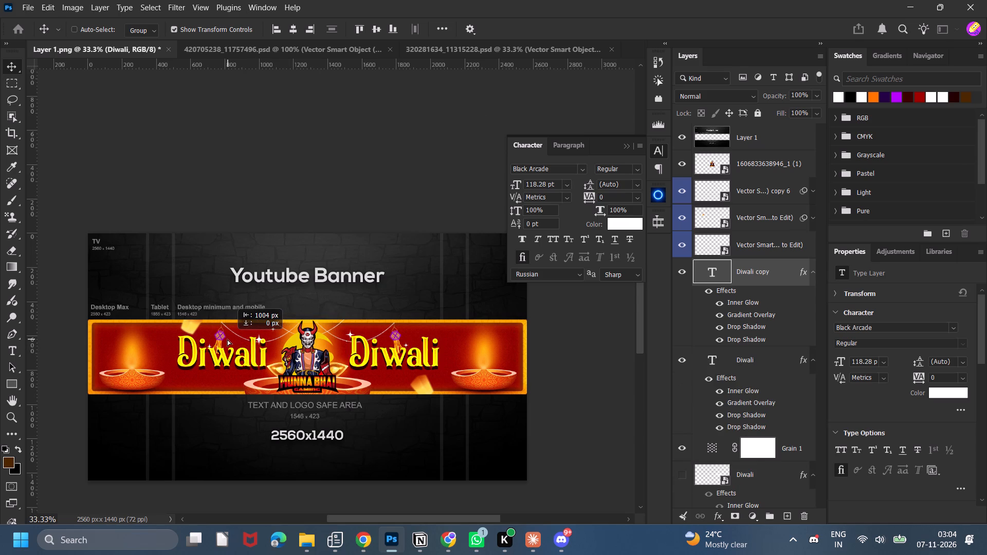
pyautogui.keyDown('alt'); pyautogui.keyDown('shift'); pyautogui.moveTo(227, 339); pyautogui.dragTo(227, 339); pyautogui.keyUp('shift'); pyautogui.keyUp('alt')
# Change the wording of the duplicated text to "Happy".
pyautogui.press('t')
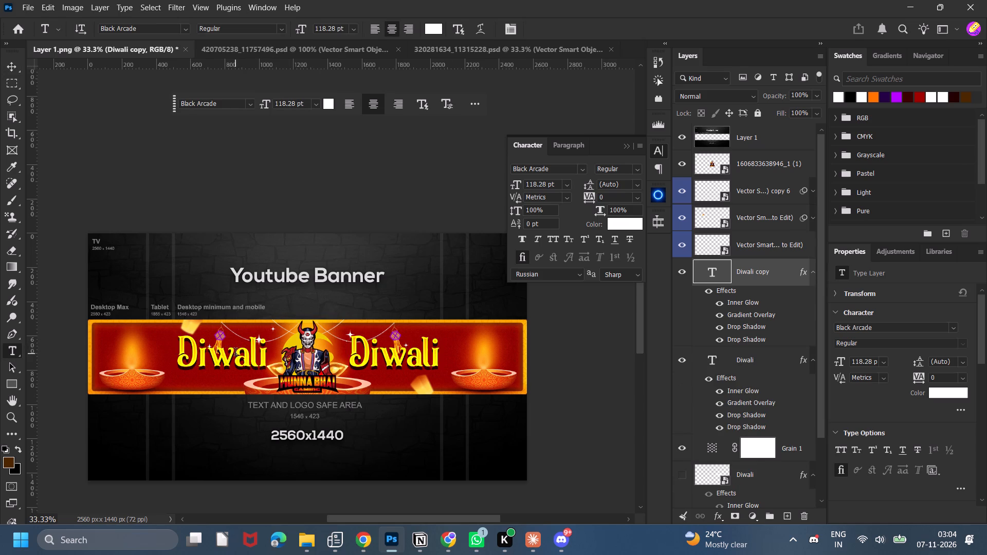
pyautogui.doubleClick(221, 357)
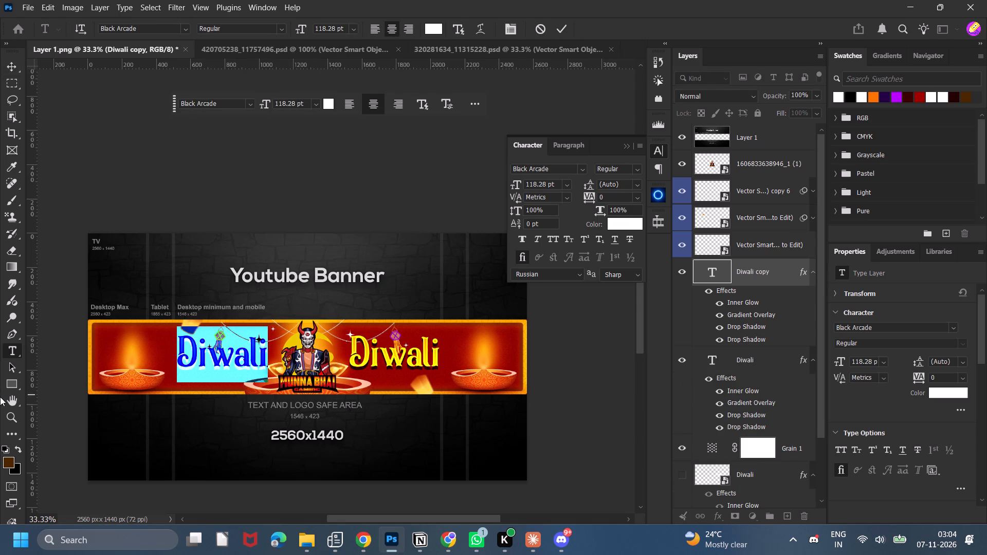
pyautogui.hotkey('shift', 'h')
pyautogui.press('a')
pyautogui.press('p')
pyautogui.press('p')
pyautogui.press('y')
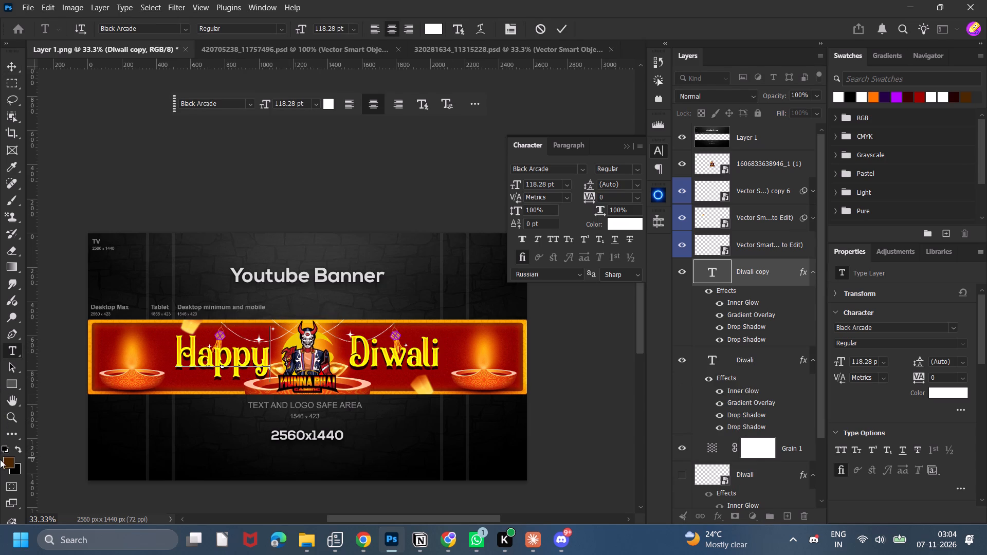
pyautogui.click(568, 33)
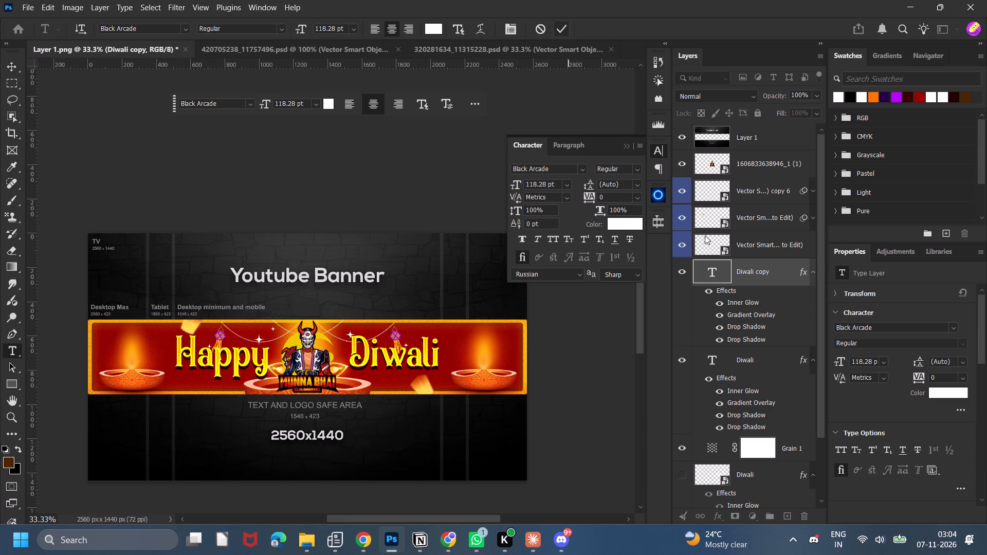
# Select the Happy and Diwali text layers together and align their vertical centers.
pyautogui.keyDown('ctrl'); pyautogui.click(771, 358); pyautogui.keyUp('ctrl')
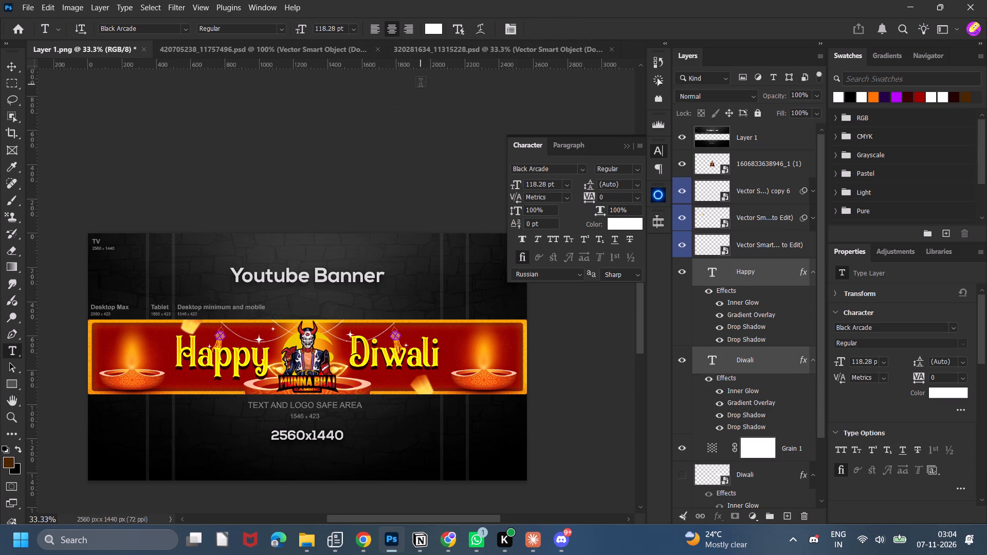
pyautogui.click(10, 64)
pyautogui.click(375, 32)
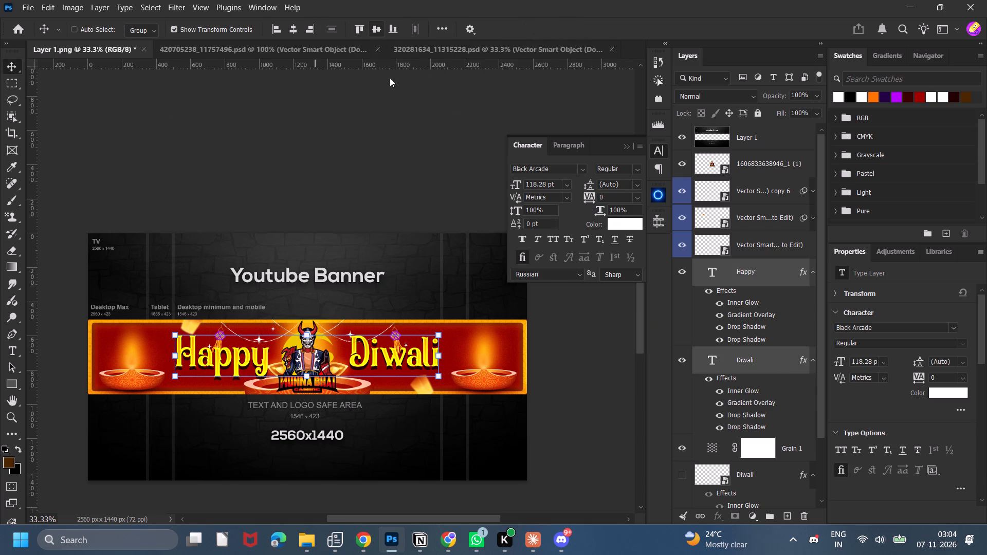
# Nudge the selected Happy and Diwali texts up together by about 19 px within the red banner strip.
pyautogui.click(416, 125)
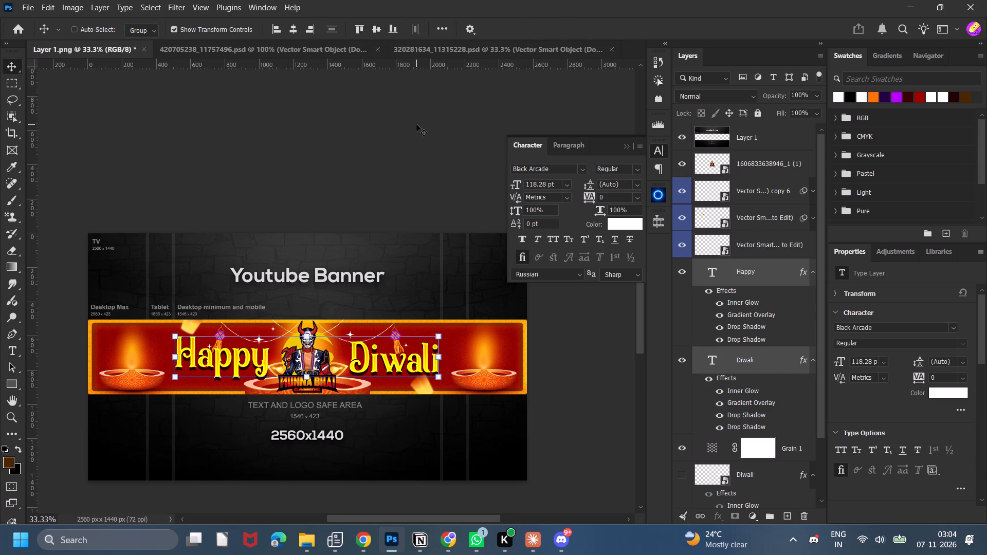
pyautogui.click(419, 123)
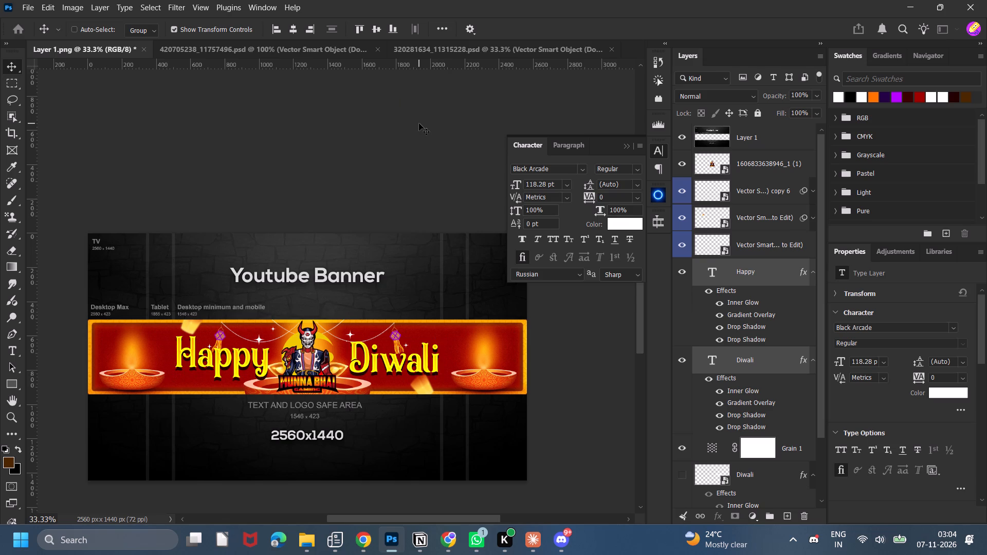
pyautogui.click(376, 114)
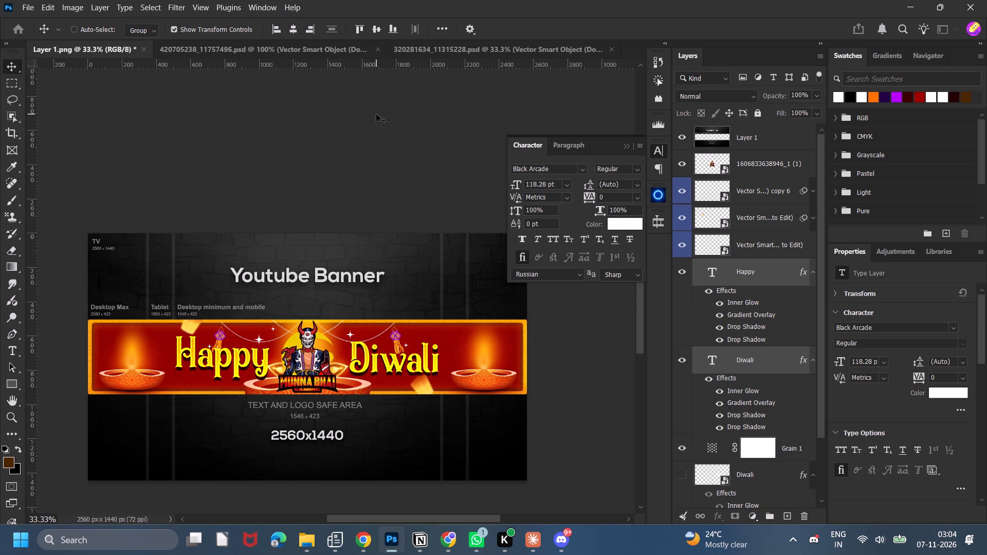
pyautogui.click(376, 114)
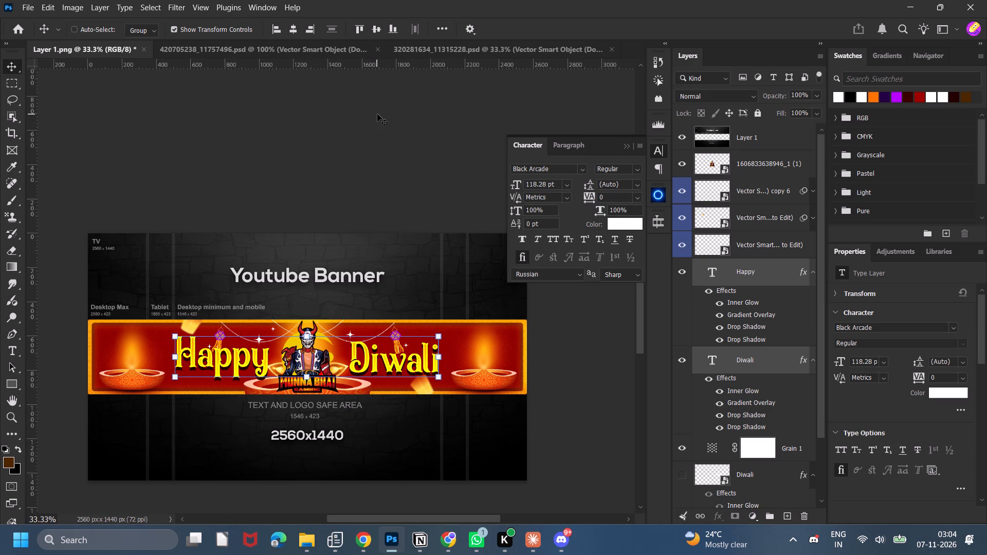
pyautogui.press('Up')
pyautogui.press('Up')
pyautogui.press('Up')
pyautogui.press('Up')
pyautogui.press('Up')
pyautogui.press('Up')
pyautogui.press('Up')
pyautogui.press('Up')
pyautogui.press('Up')
pyautogui.press('Up')
pyautogui.press('Up')
pyautogui.press('Up')
pyautogui.press('Up')
pyautogui.press('Up')
pyautogui.press('Up')
pyautogui.press('Up')
pyautogui.press('Up')
pyautogui.press('Up')
pyautogui.press('Up')
pyautogui.click(365, 104)
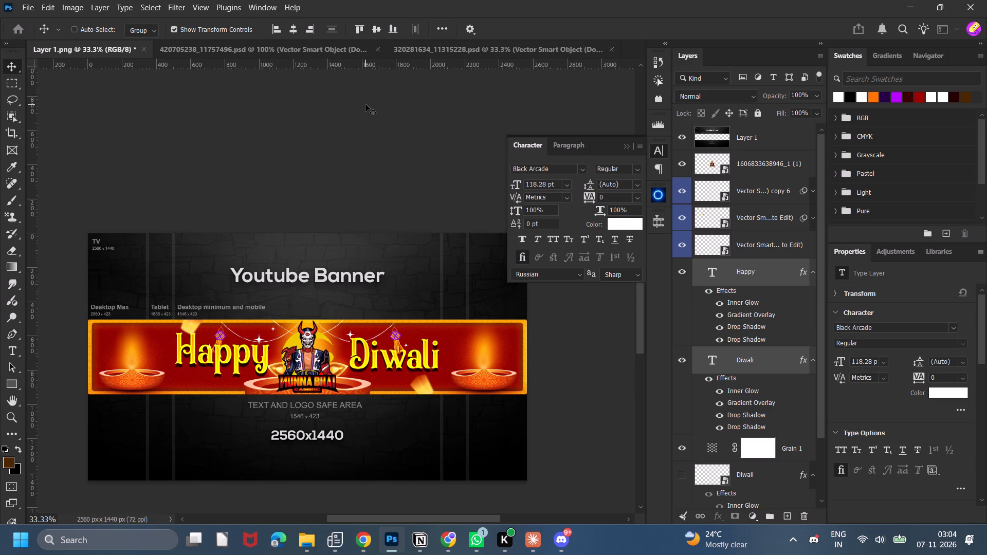
pyautogui.press('Up')
pyautogui.press('Up')
pyautogui.press('Up')
pyautogui.click(365, 104)
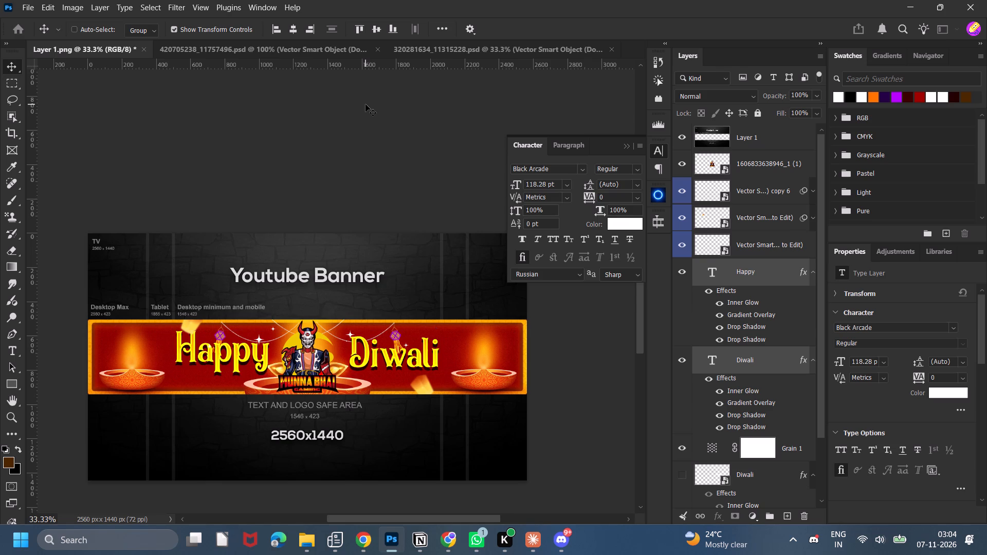
pyautogui.press('Down')
pyautogui.press('Down')
pyautogui.press('Down')
pyautogui.click(365, 104)
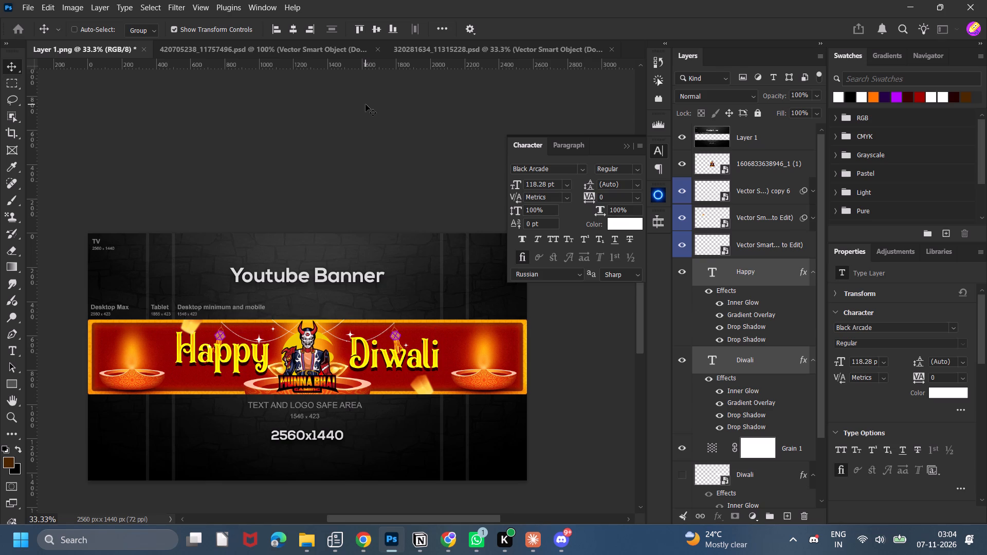
pyautogui.click(365, 104)
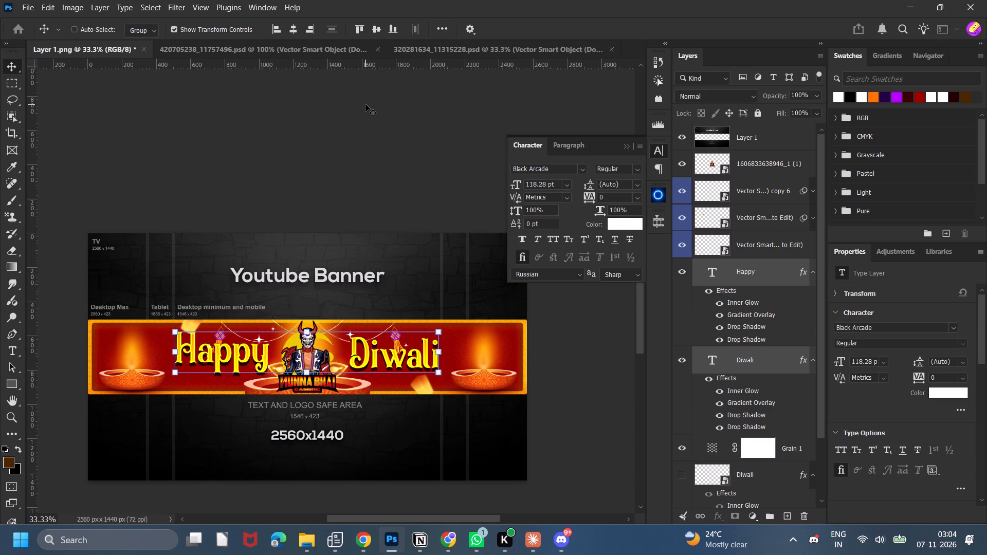
# Change the Happy text's gradient overlay to run from white (ffffff) to grey (797979).
pyautogui.click(778, 367)
pyautogui.click(774, 280)
pyautogui.doubleClick(753, 317)
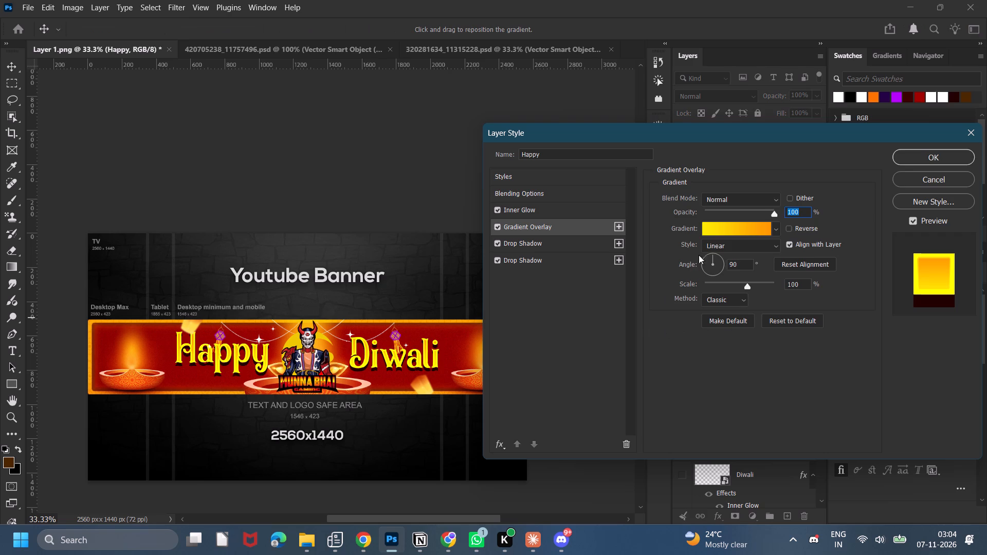
pyautogui.click(720, 232)
pyautogui.click(633, 329)
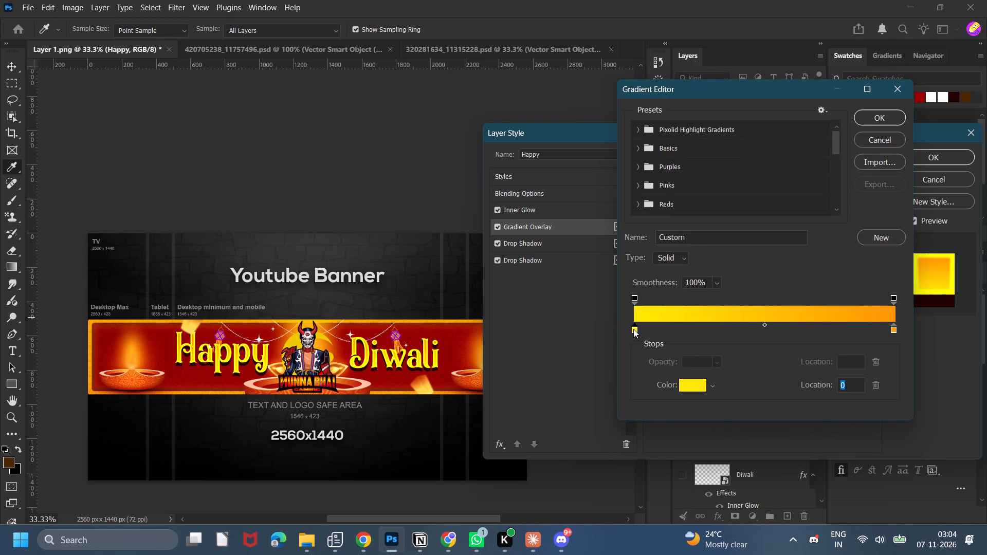
pyautogui.click(633, 329)
pyautogui.click(635, 331)
pyautogui.click(635, 331)
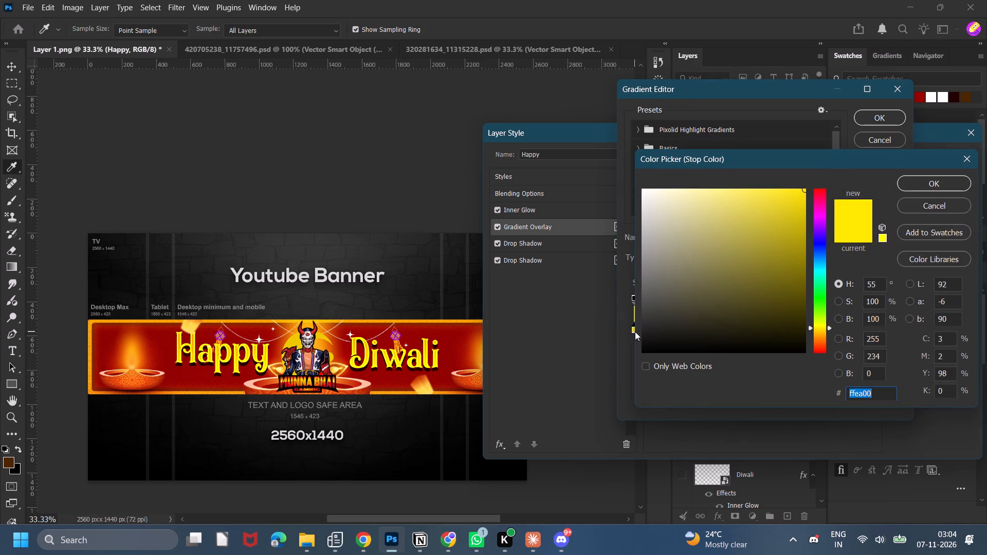
pyautogui.moveTo(657, 232); pyautogui.dragTo(541, 98)
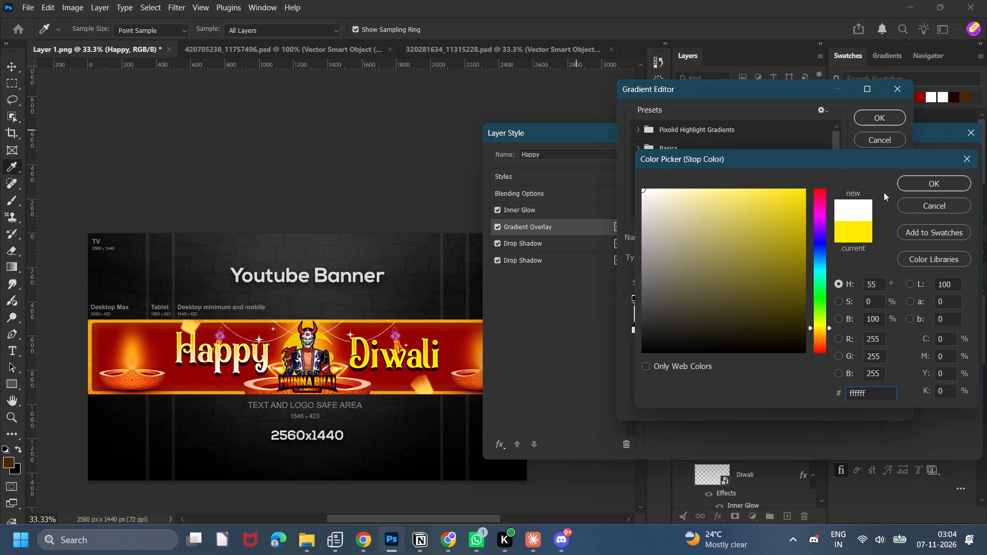
pyautogui.click(903, 182)
pyautogui.click(894, 330)
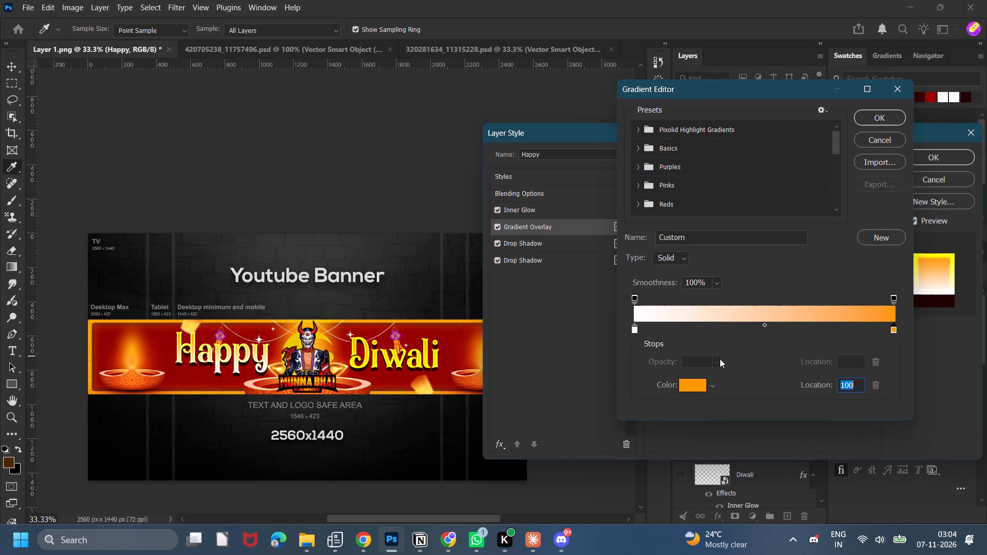
pyautogui.click(688, 382)
pyautogui.moveTo(655, 269); pyautogui.dragTo(618, 274)
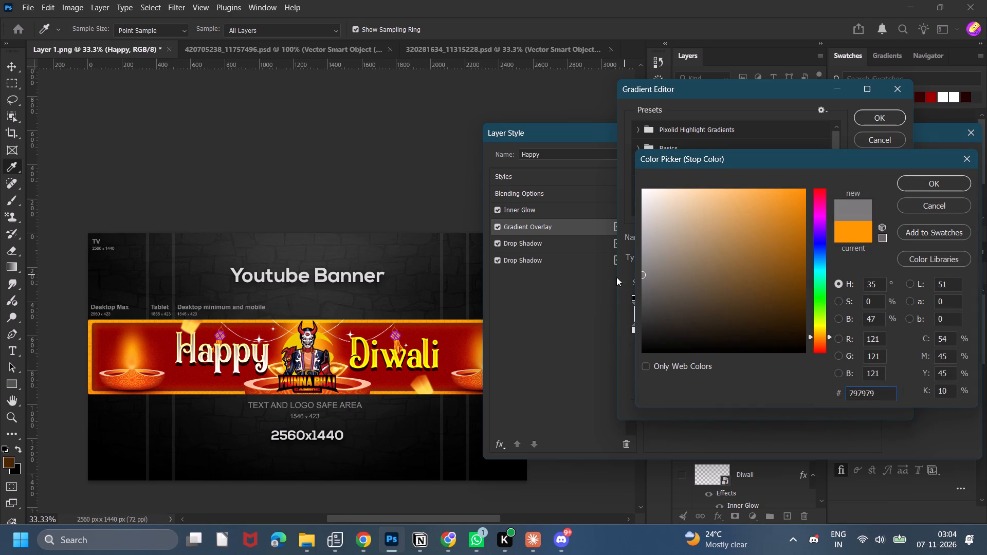
pyautogui.click(929, 183)
pyautogui.click(866, 126)
pyautogui.click(867, 122)
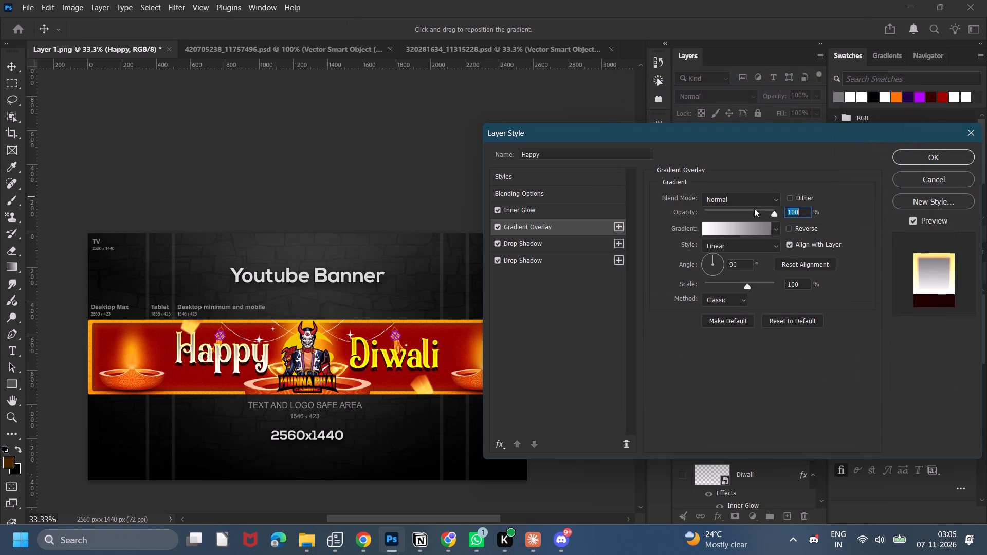
# Set the Happy text's inner glow to the Linear Dodge (Add) blend mode with white (ffffff) as its colour.
pyautogui.click(561, 210)
pyautogui.click(725, 202)
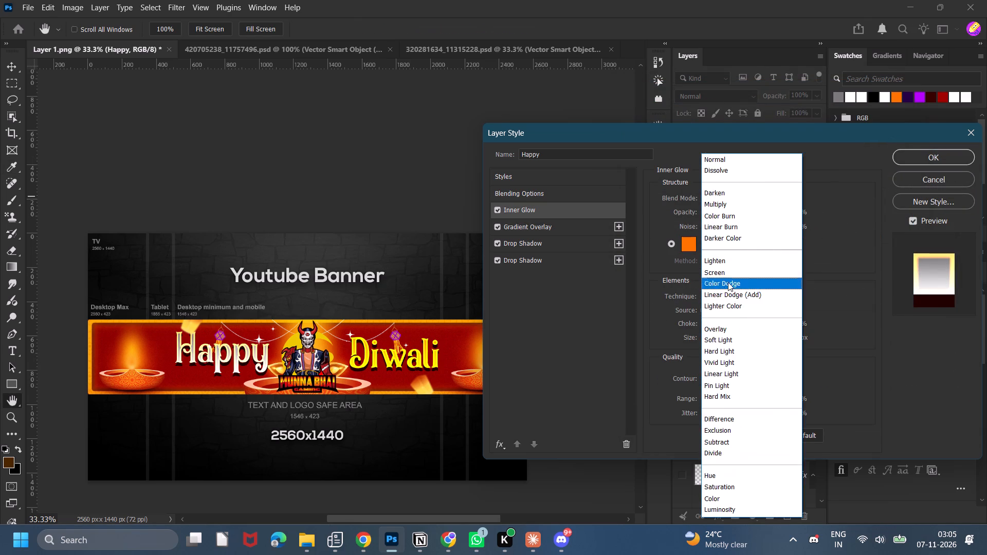
pyautogui.click(727, 297)
pyautogui.click(692, 244)
pyautogui.moveTo(701, 268); pyautogui.dragTo(467, 126)
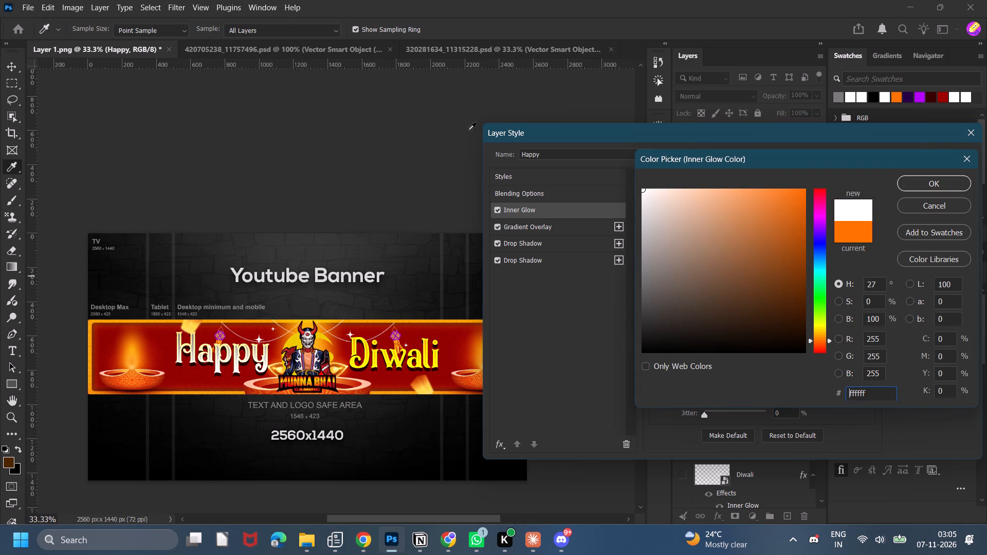
pyautogui.click(912, 191)
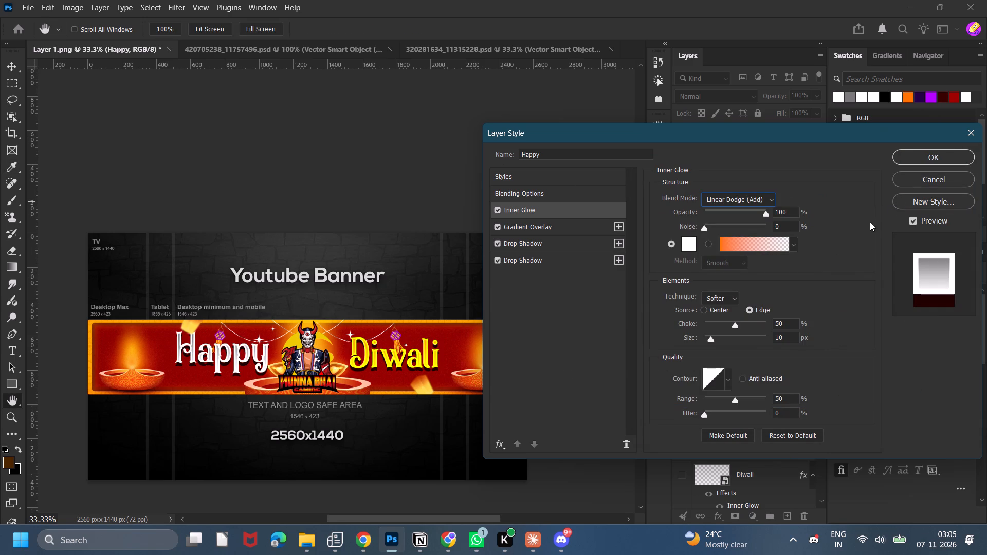
# Turn off the lower of the two drop shadows on both the Happy and Diwali text layers.
pyautogui.click(498, 262)
pyautogui.click(498, 262)
pyautogui.click(498, 262)
pyautogui.click(926, 155)
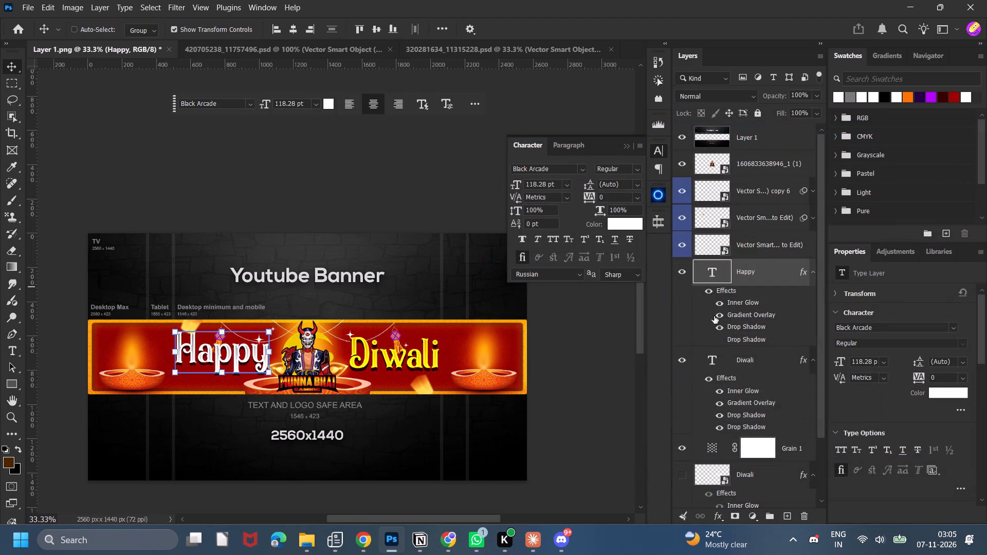
pyautogui.click(721, 430)
pyautogui.click(609, 366)
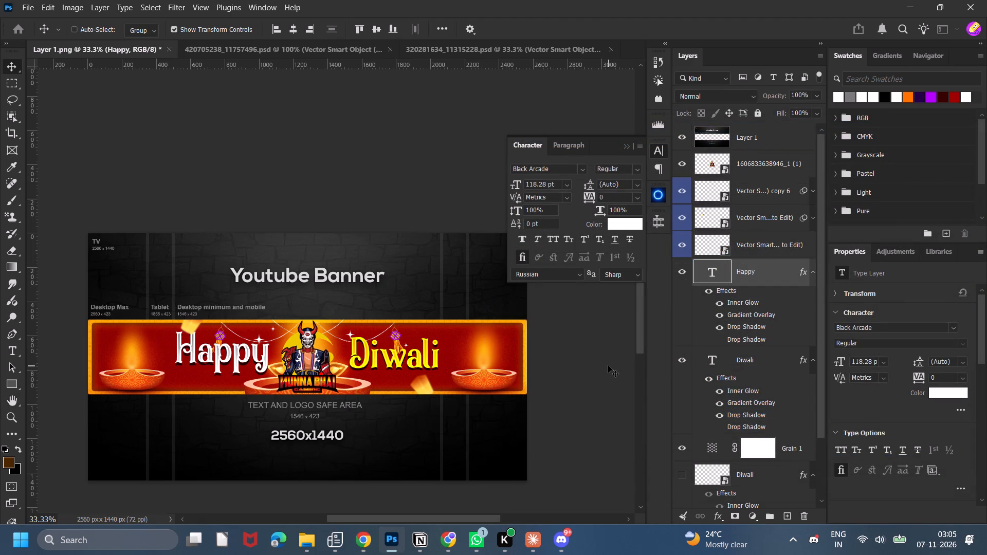
# Fill the outline of the Happy text with dark grey on a new layer above it, then clear the selection.
pyautogui.click(628, 143)
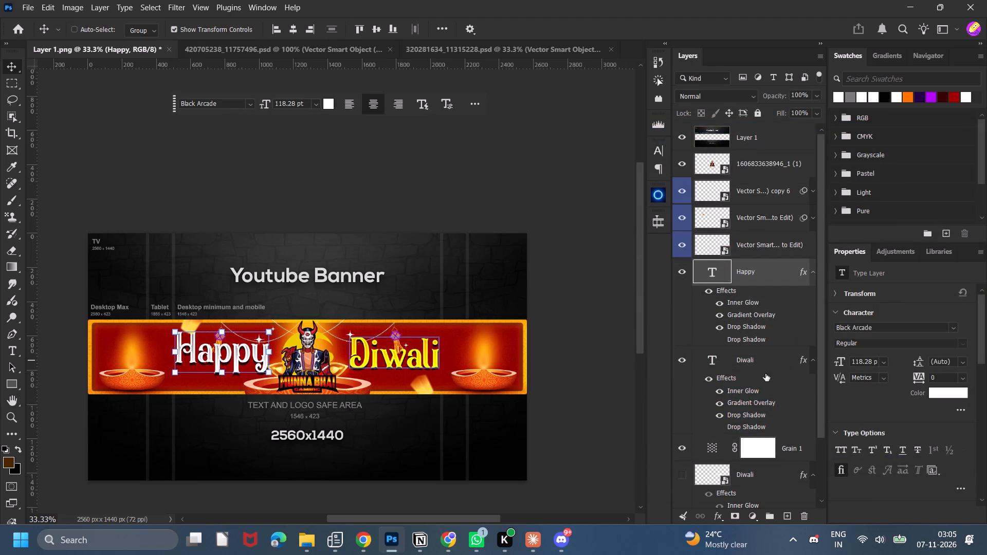
pyautogui.keyDown('ctrl'); pyautogui.click(715, 279); pyautogui.keyUp('ctrl')
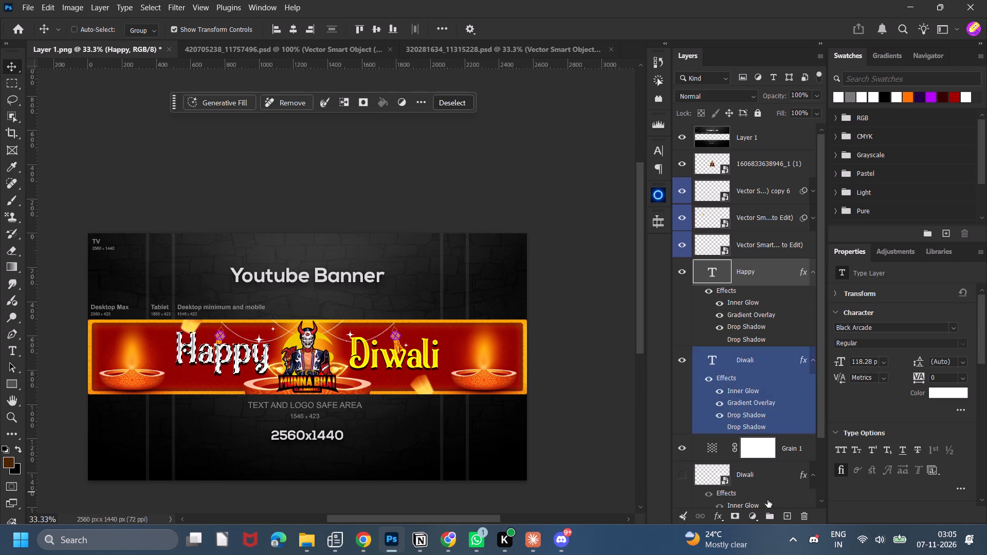
pyautogui.click(787, 512)
pyautogui.click(5, 459)
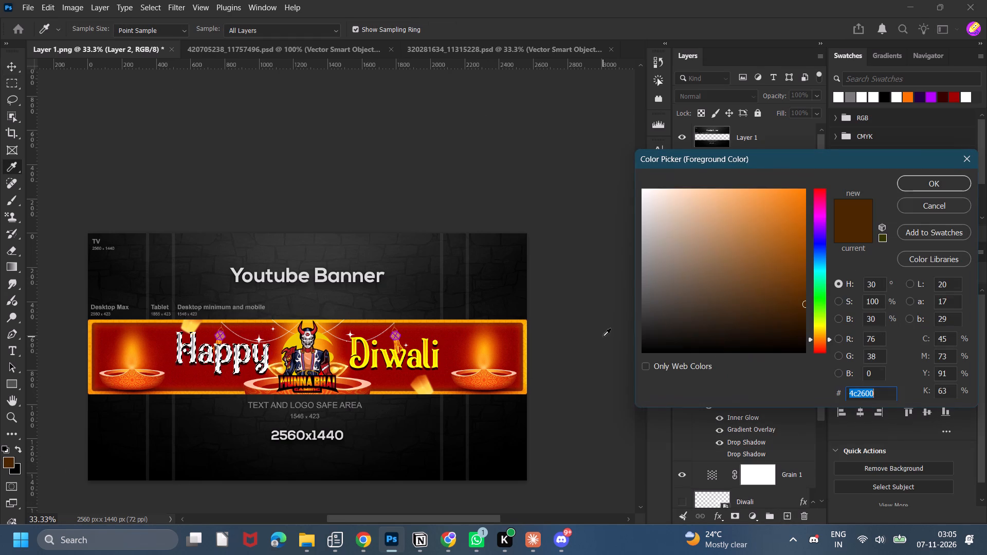
pyautogui.moveTo(645, 310); pyautogui.dragTo(624, 303)
pyautogui.click(922, 184)
pyautogui.hotkey('alt', 'BackSpace')
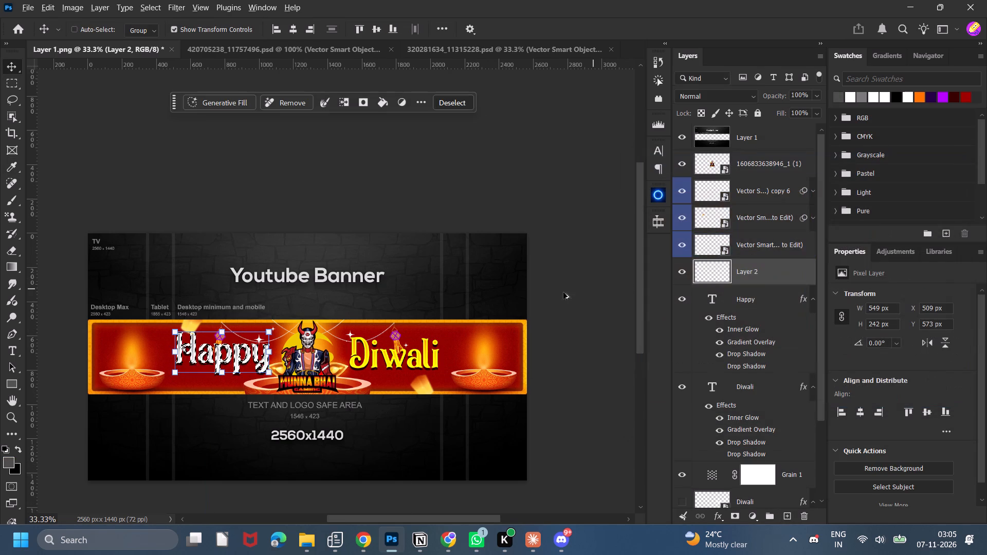
pyautogui.hotkey('ctrl', 'd')
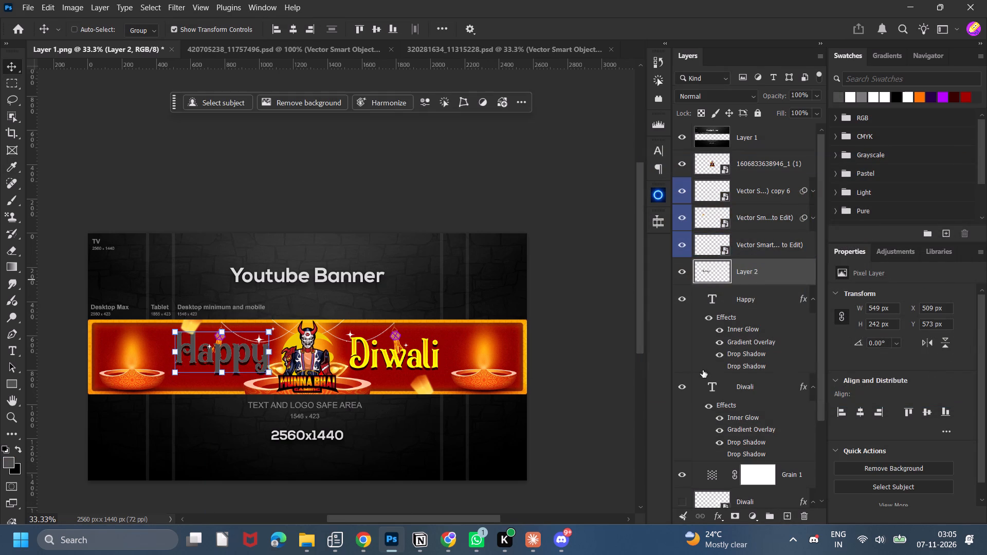
# Fill the outline of the Diwali text with dark brown (381c00) on Layer 2, then clear the selection.
pyautogui.click(710, 391)
pyautogui.keyDown('ctrl'); pyautogui.click(718, 391); pyautogui.keyUp('ctrl')
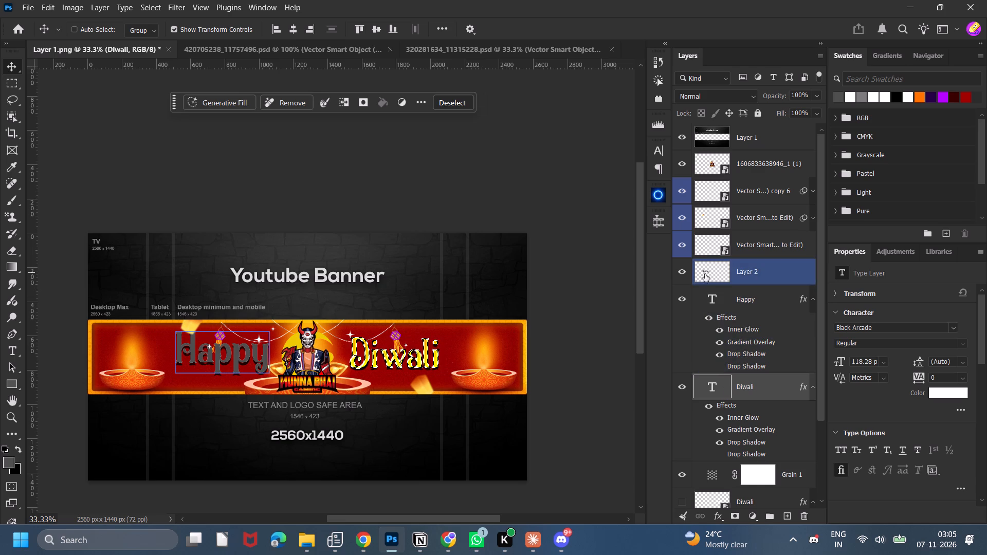
pyautogui.click(9, 461)
pyautogui.moveTo(794, 312); pyautogui.dragTo(825, 317)
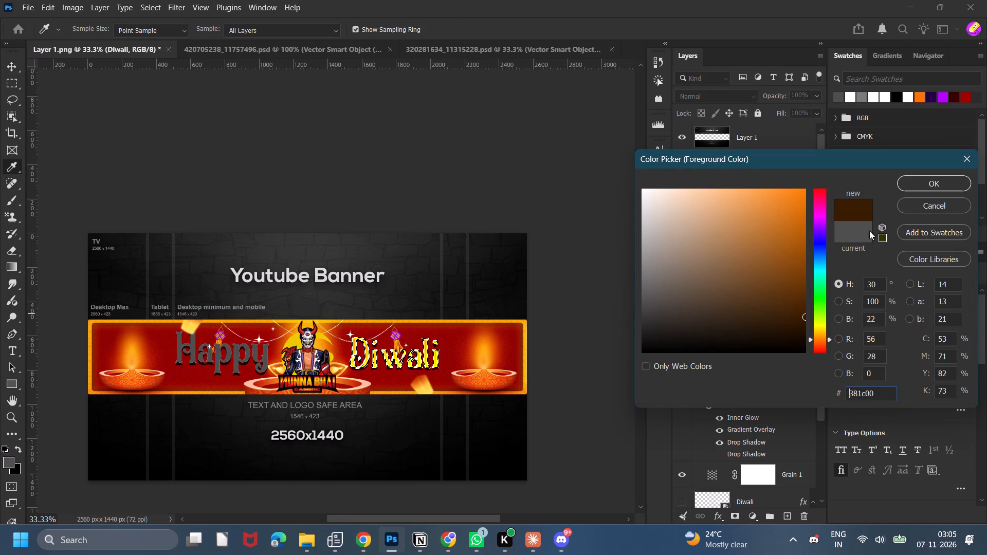
pyautogui.click(910, 179)
pyautogui.hotkey('alt', 'BackSpace')
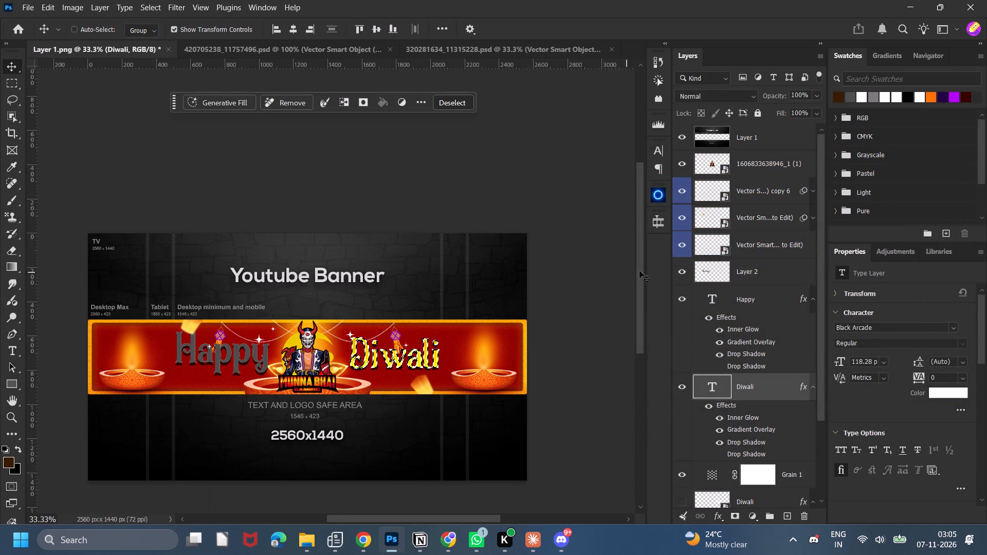
pyautogui.click(720, 266)
pyautogui.hotkey('alt', 'BackSpace')
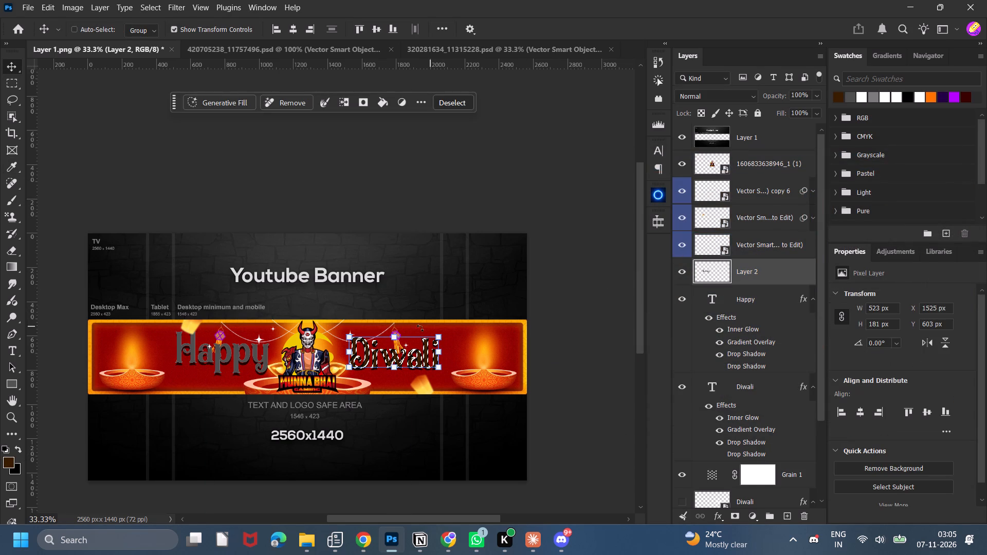
pyautogui.hotkey('ctrl', 'd')
# Apply a Gaussian Blur with a 25-pixel radius to Layer 2.
pyautogui.click(182, 10)
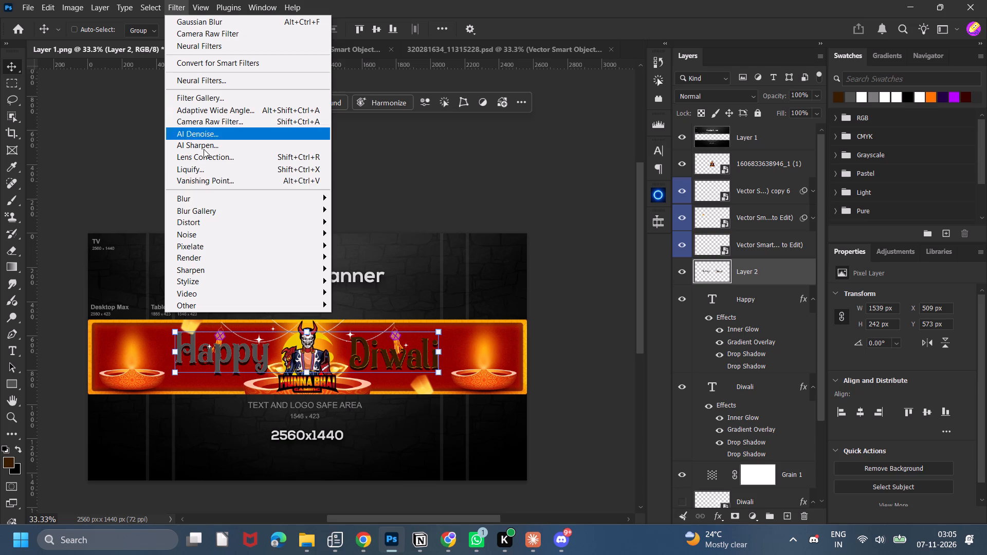
pyautogui.click(347, 244)
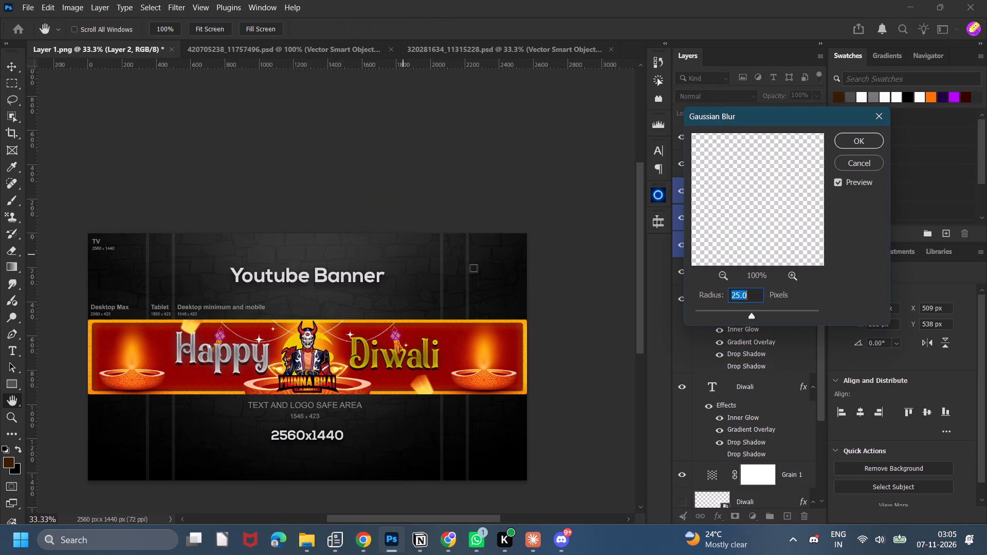
pyautogui.click(845, 141)
# Set Layer 2's blend mode to Linear Dodge (Add) so it acts as a glow over the text.
pyautogui.click(714, 95)
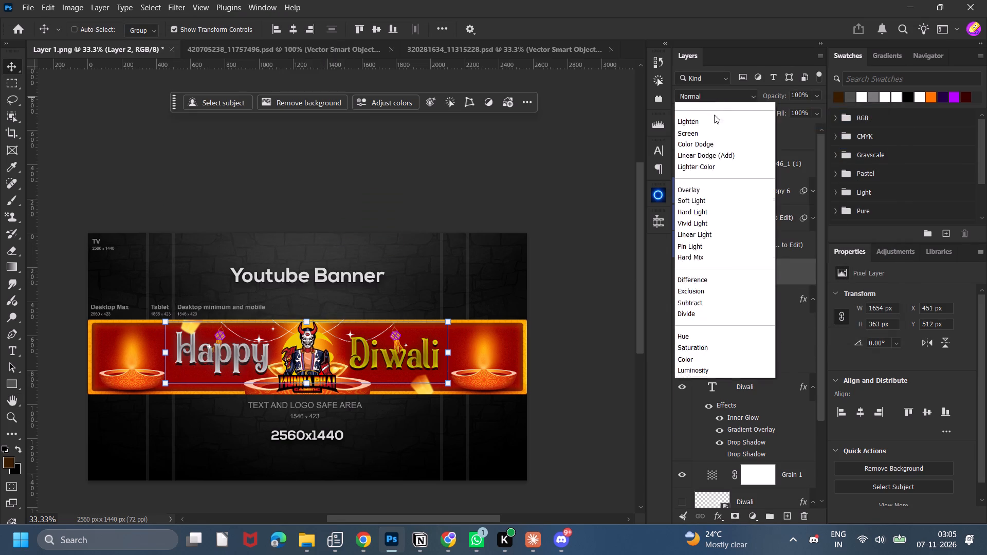
pyautogui.click(721, 240)
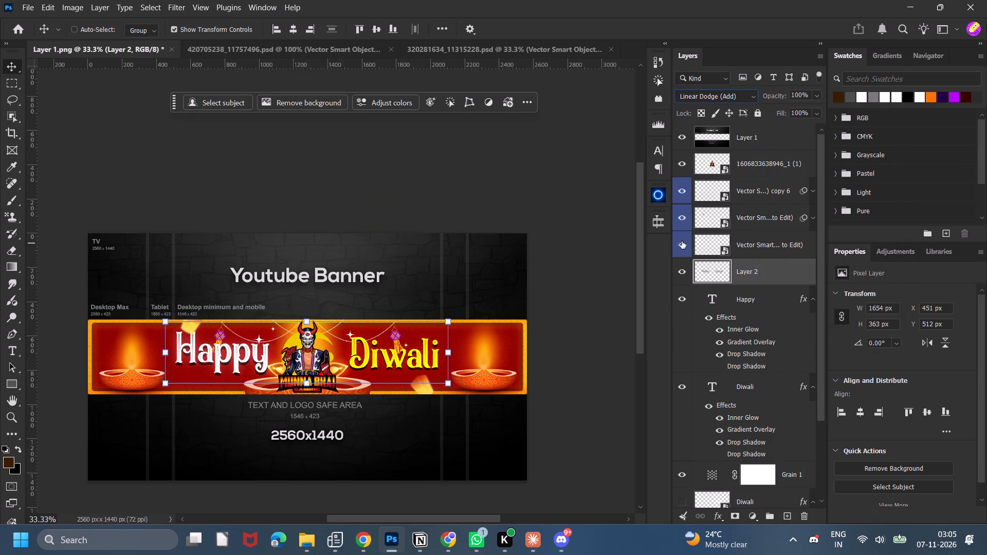
pyautogui.click(480, 211)
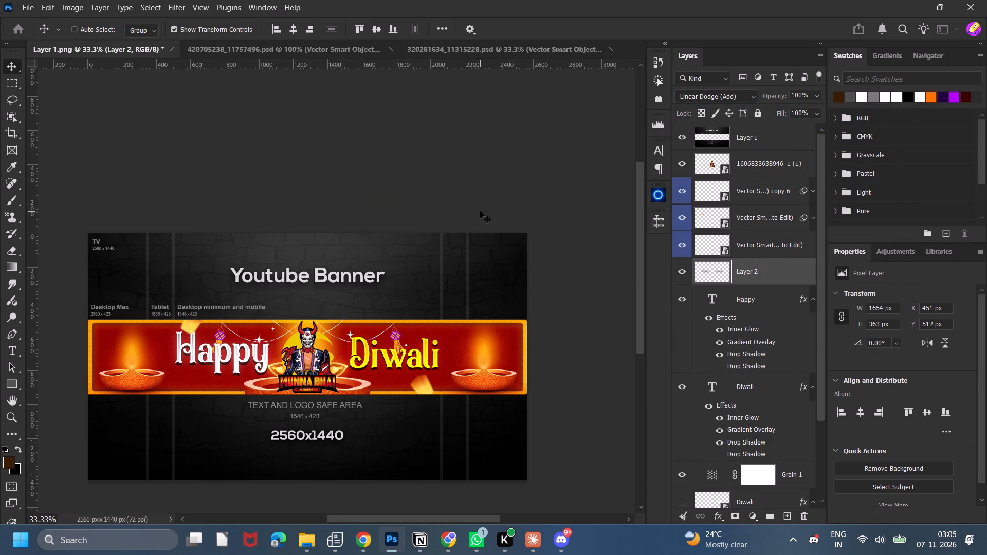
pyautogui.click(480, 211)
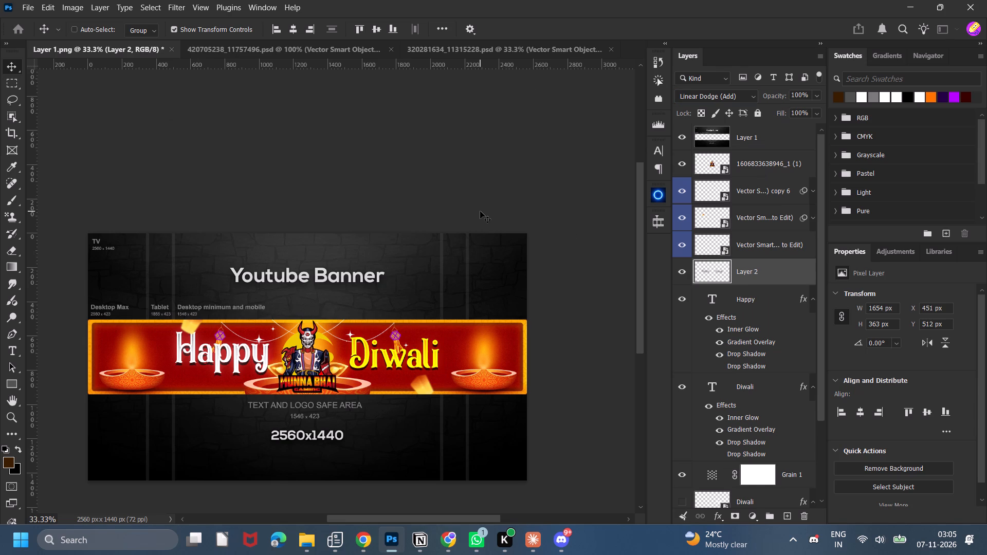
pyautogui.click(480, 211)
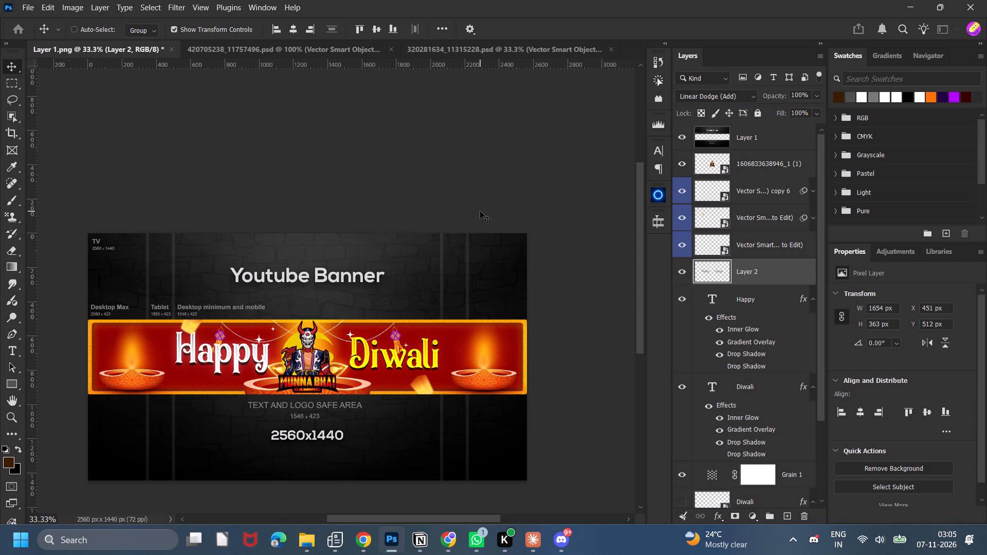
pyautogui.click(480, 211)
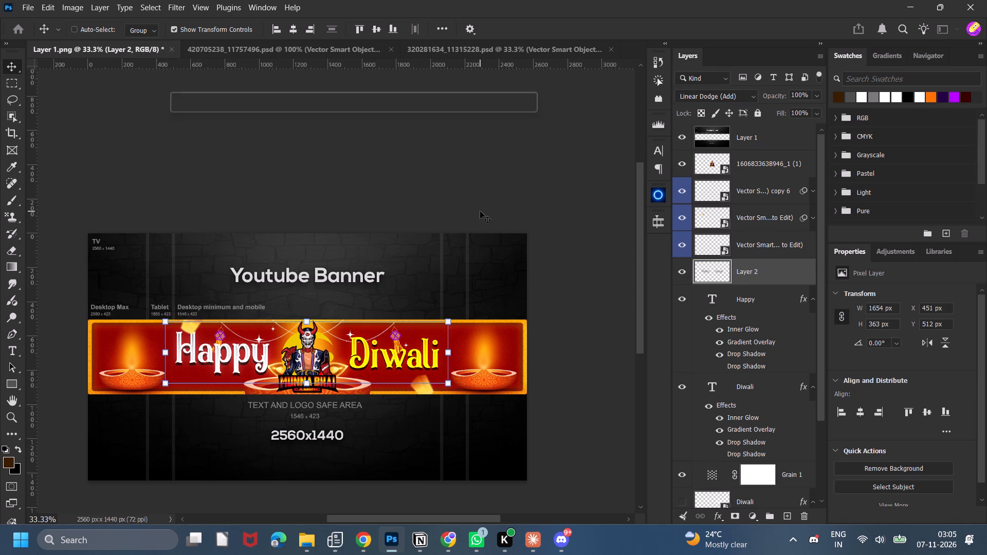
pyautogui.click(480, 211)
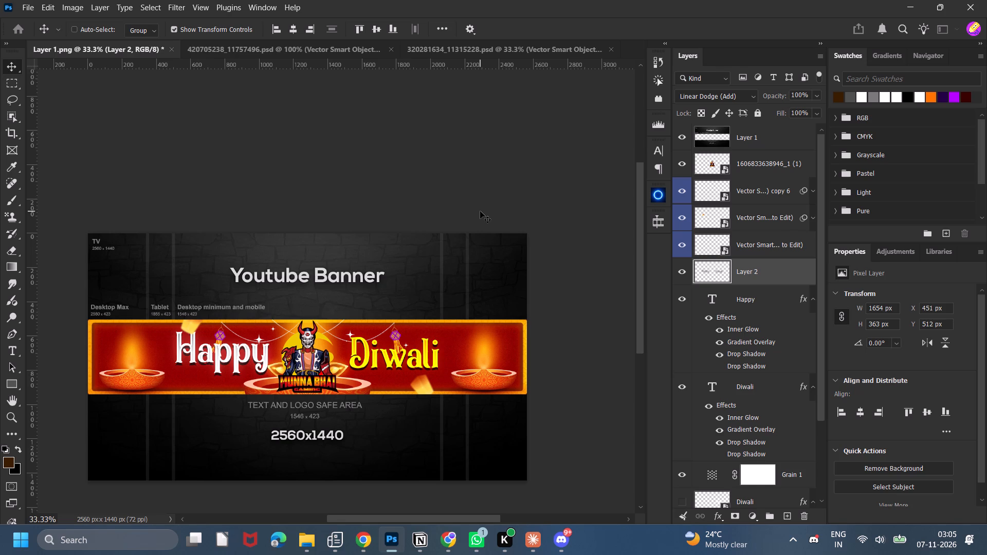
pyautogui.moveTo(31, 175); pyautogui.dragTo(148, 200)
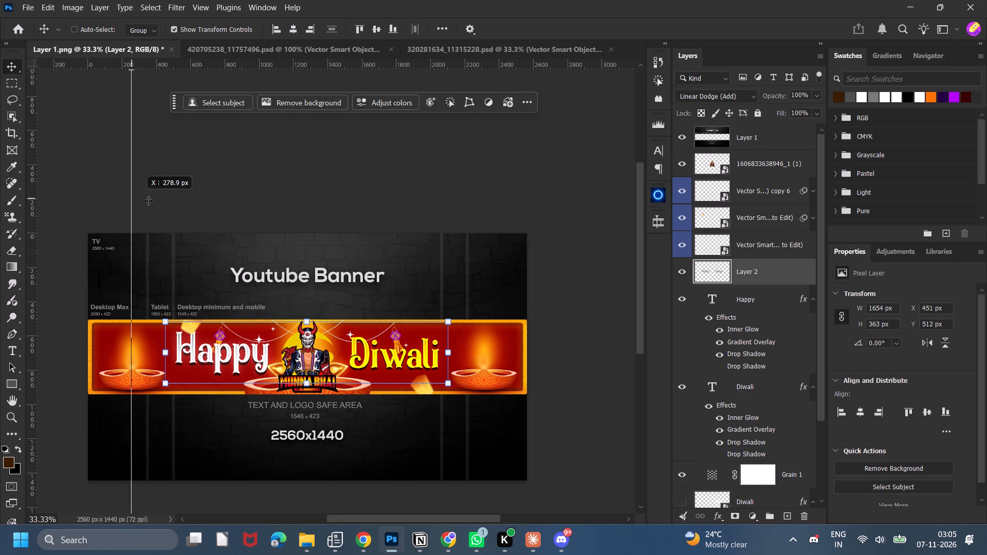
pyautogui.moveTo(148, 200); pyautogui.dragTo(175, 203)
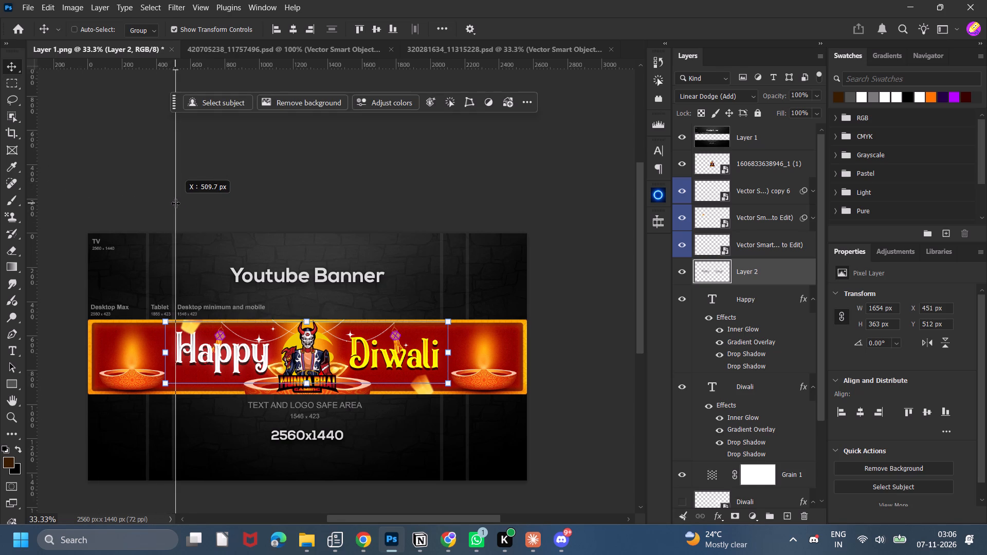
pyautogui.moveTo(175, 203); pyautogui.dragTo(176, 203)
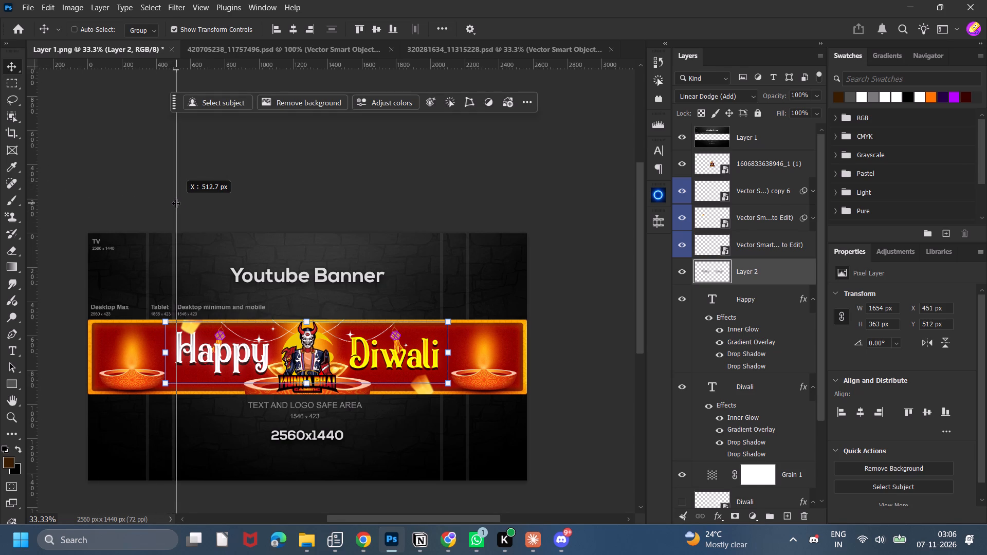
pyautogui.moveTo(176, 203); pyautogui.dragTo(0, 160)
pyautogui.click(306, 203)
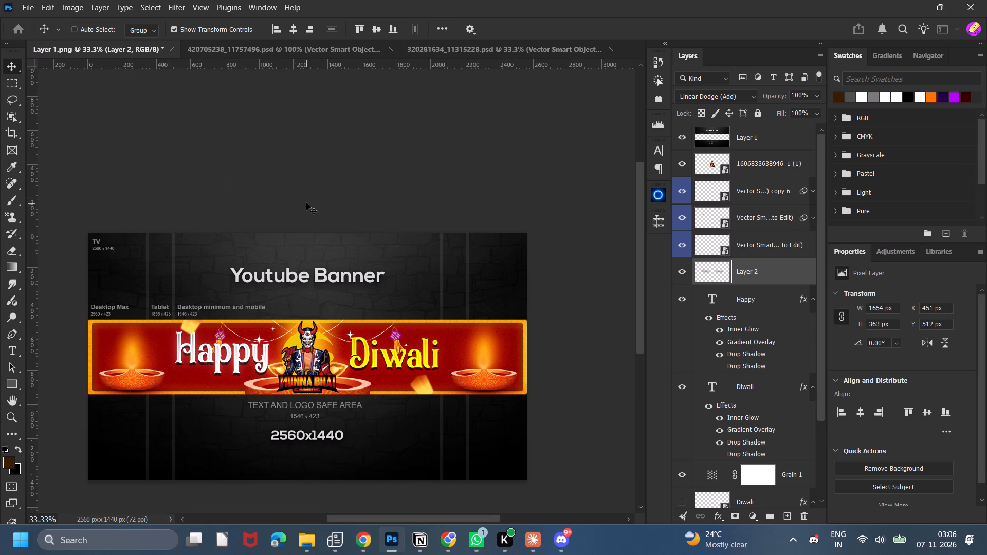
# Group Layer 2 together with the Happy and Diwali text layers.
pyautogui.click(781, 390)
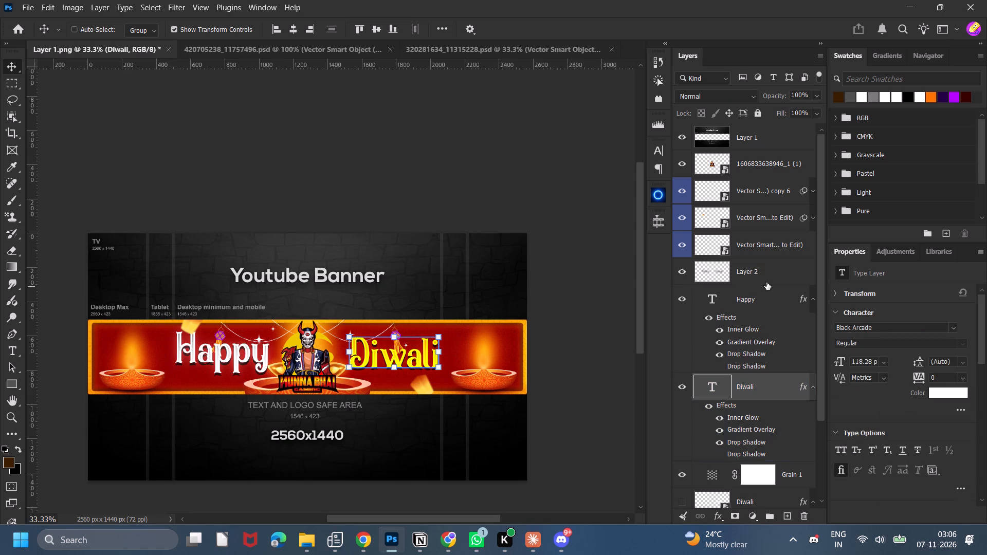
pyautogui.keyDown('shift'); pyautogui.click(756, 271); pyautogui.keyUp('shift')
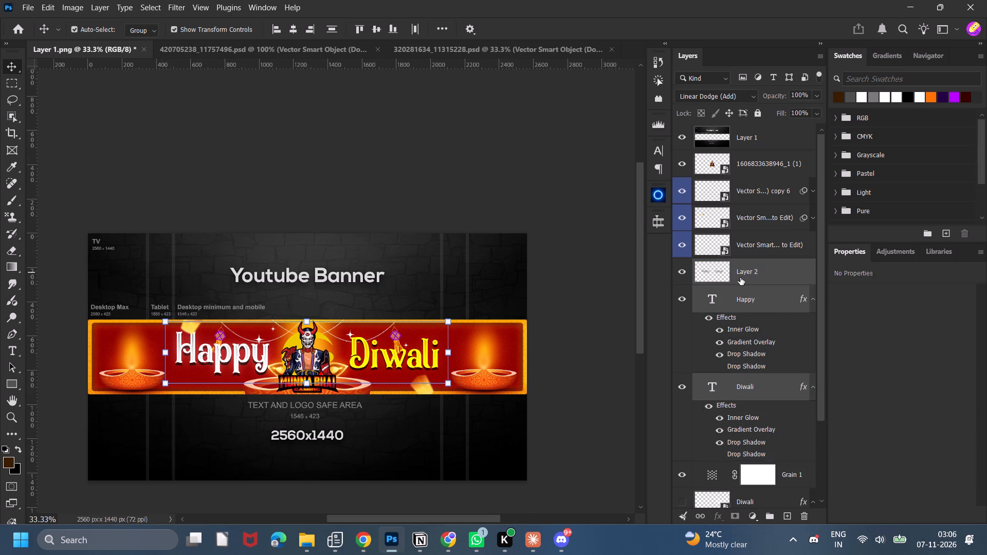
pyautogui.hotkey('ctrl', 'g')
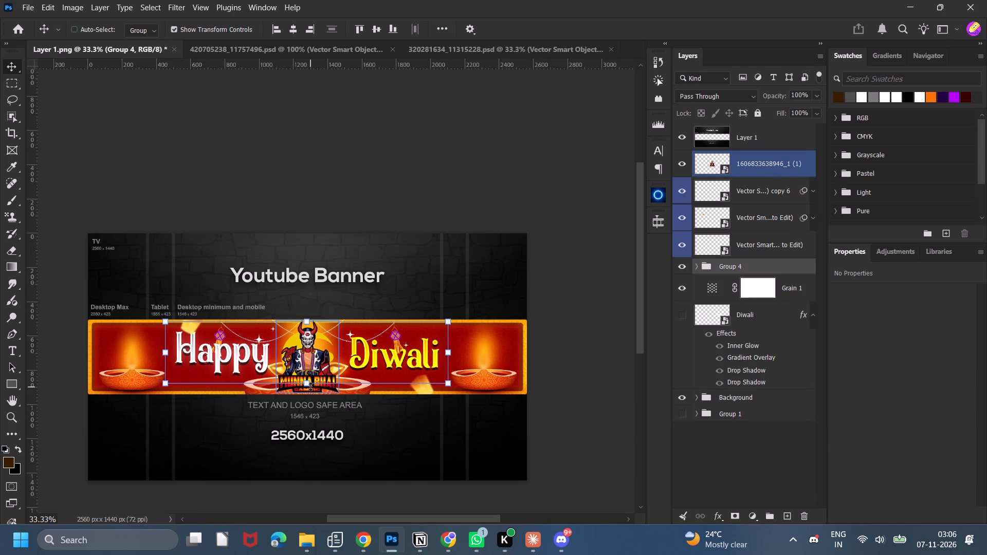
# Scale the Happy Diwali text group down to about 92.56% and center it vertically on the canvas.
pyautogui.moveTo(310, 386); pyautogui.dragTo(310, 381)
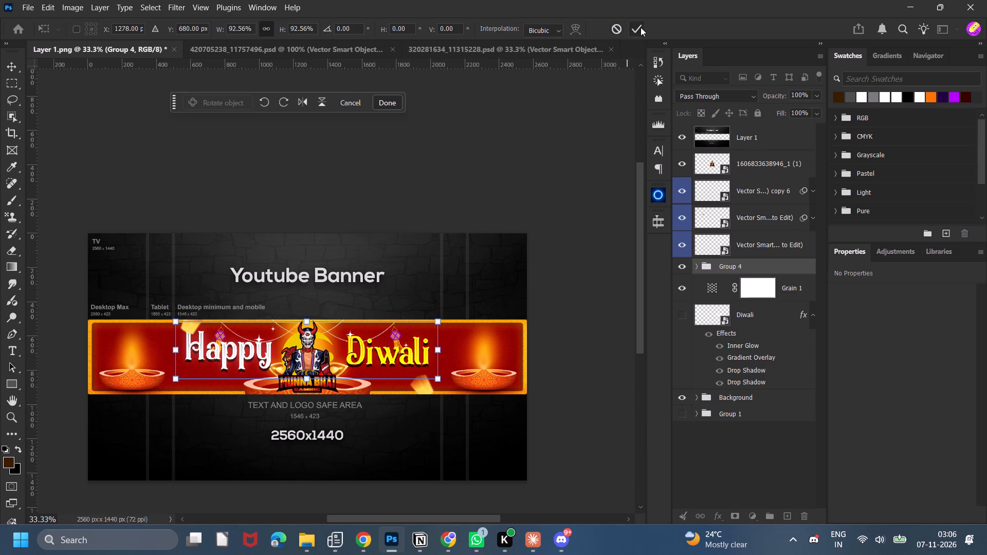
pyautogui.click(641, 27)
pyautogui.click(374, 28)
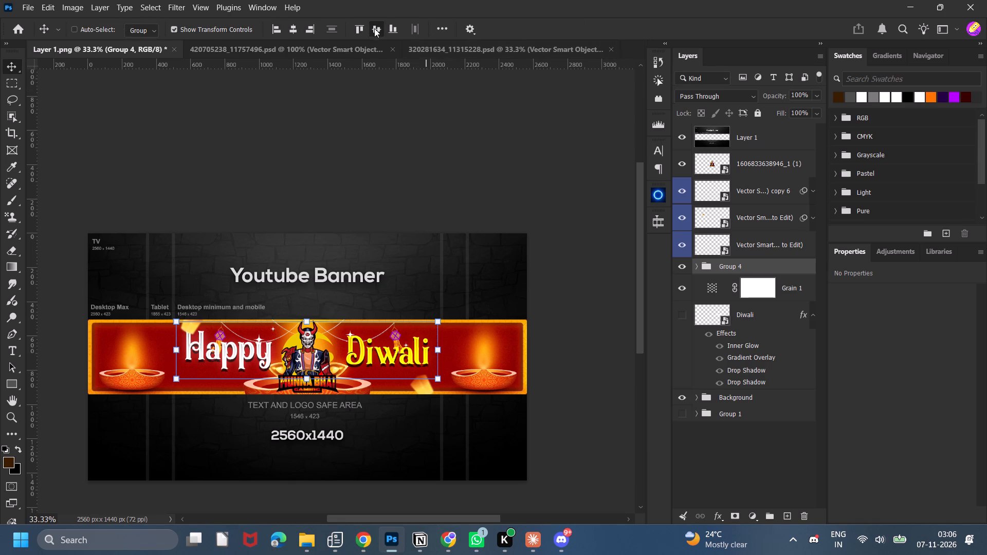
pyautogui.click(448, 138)
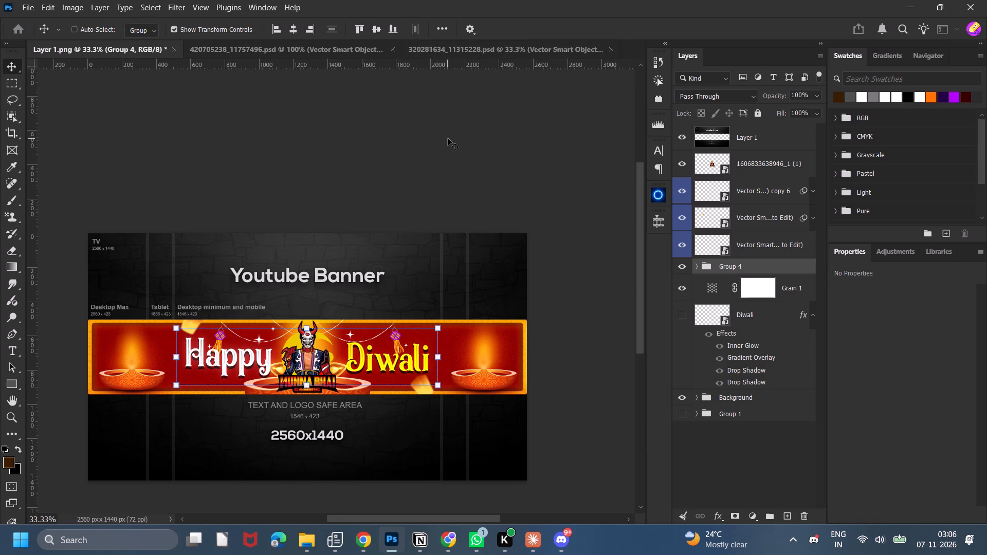
# Nudge the Happy Diwali text group up within the red banner strip to about Y 702 px.
pyautogui.press('Up')
pyautogui.press('Up')
pyautogui.press('Up')
pyautogui.press('Up')
pyautogui.press('Up')
pyautogui.press('Up')
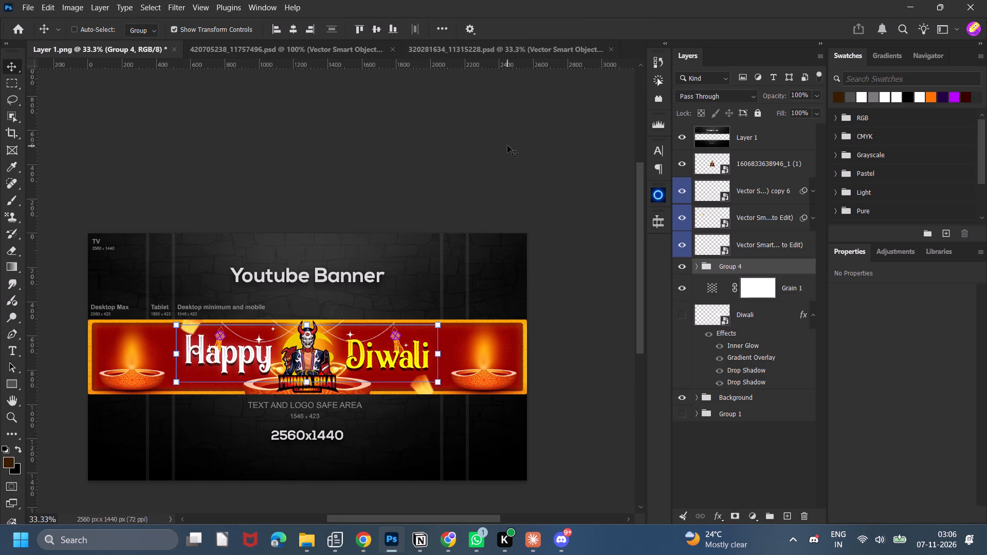
pyautogui.press('Up')
pyautogui.click(507, 145)
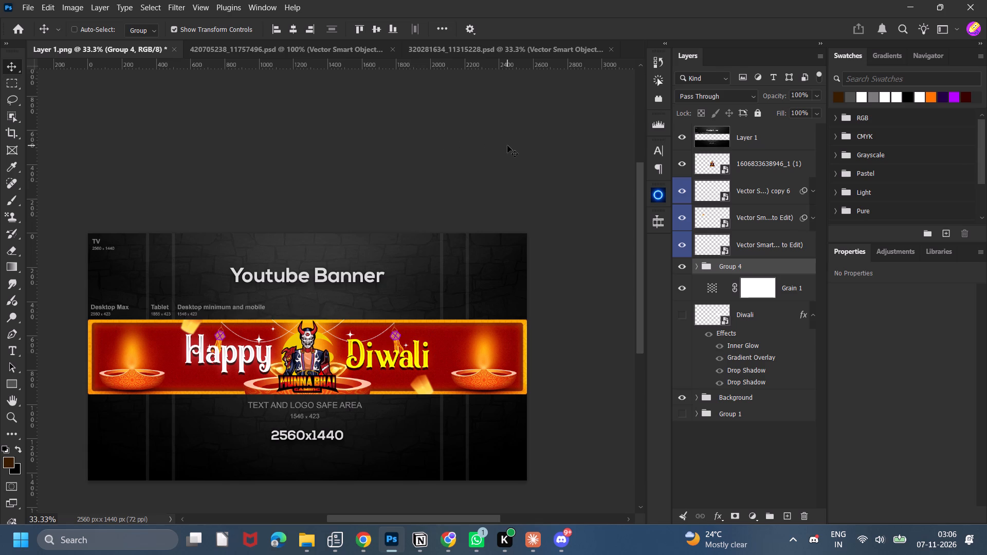
pyautogui.press('Up')
pyautogui.click(507, 145)
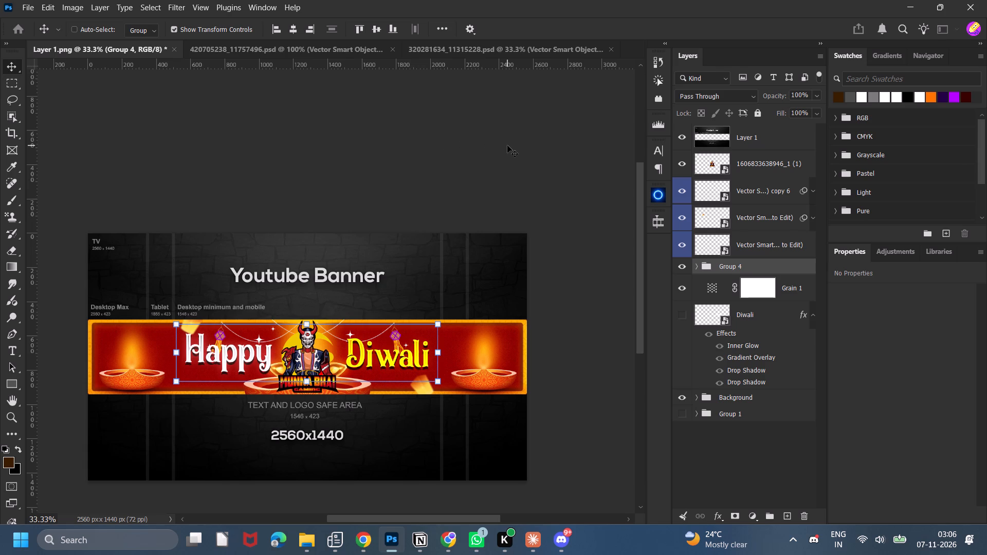
pyautogui.press('Down')
pyautogui.press('Down')
pyautogui.press('Down')
pyautogui.click(507, 145)
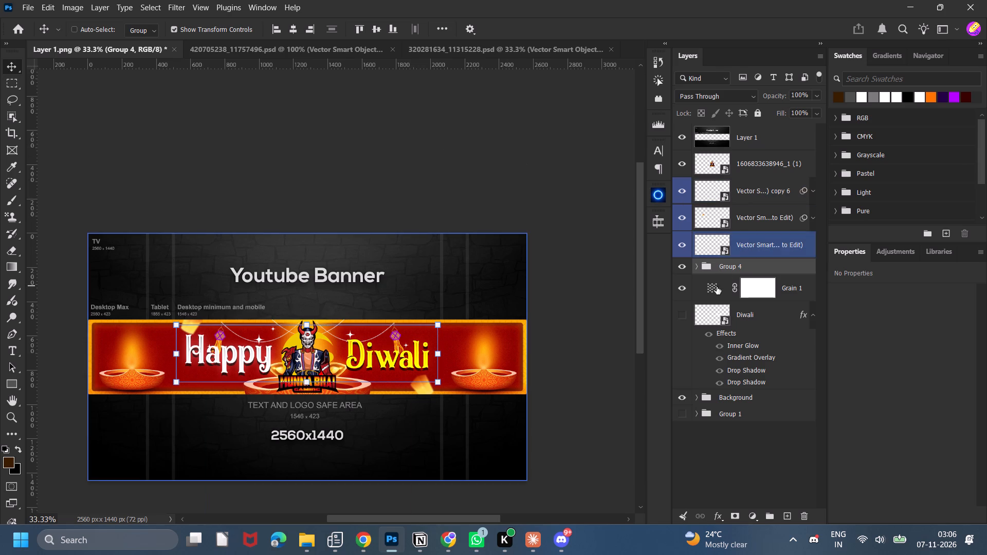
pyautogui.click(554, 230)
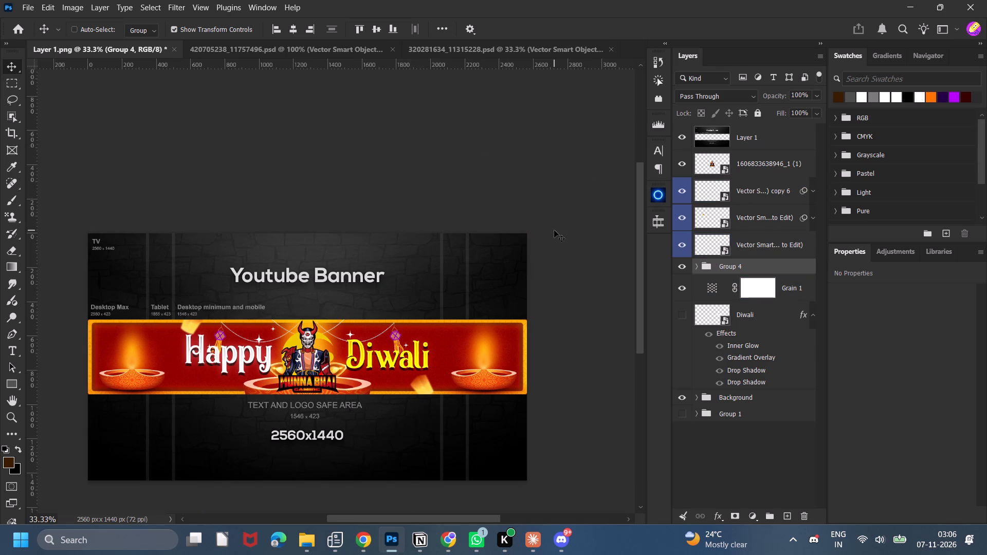
# Enlarge the Happy Diwali text group to about 102.66% and center it horizontally on the canvas.
pyautogui.moveTo(442, 323); pyautogui.dragTo(443, 323)
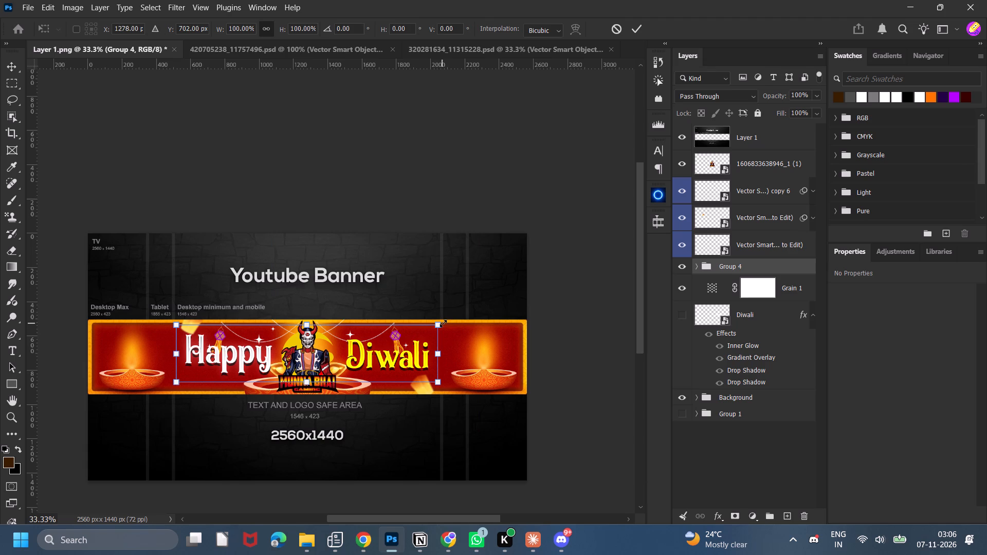
pyautogui.moveTo(443, 323); pyautogui.dragTo(449, 323)
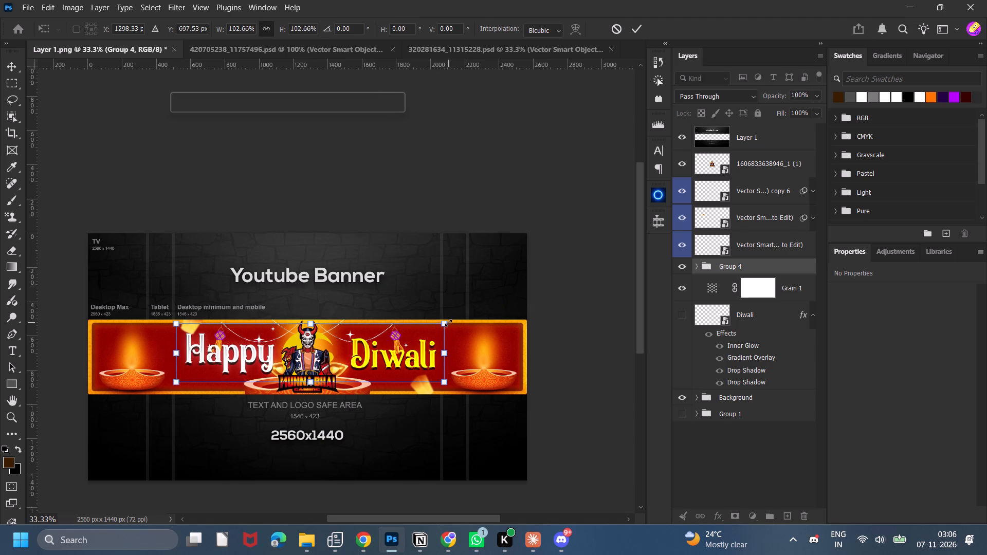
pyautogui.click(638, 27)
pyautogui.click(297, 31)
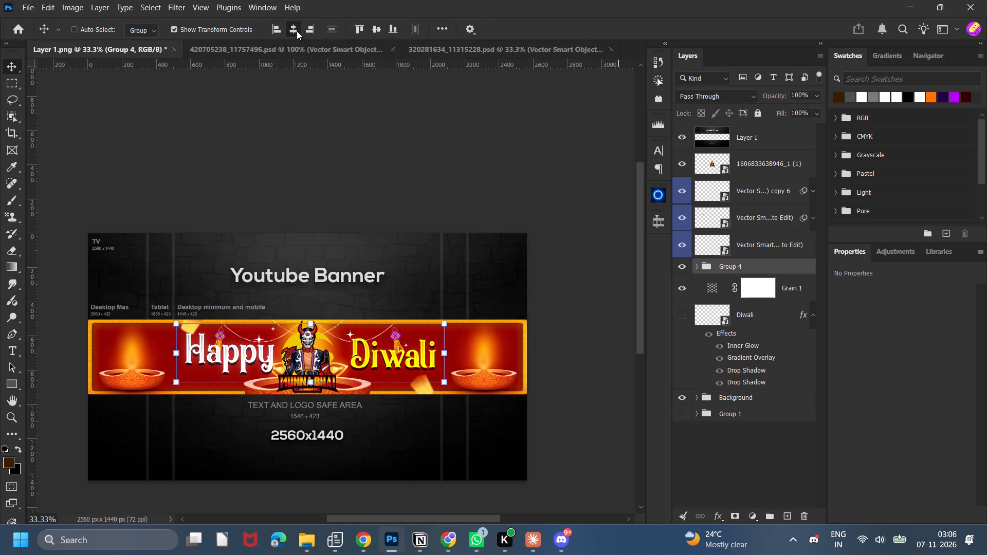
pyautogui.click(451, 165)
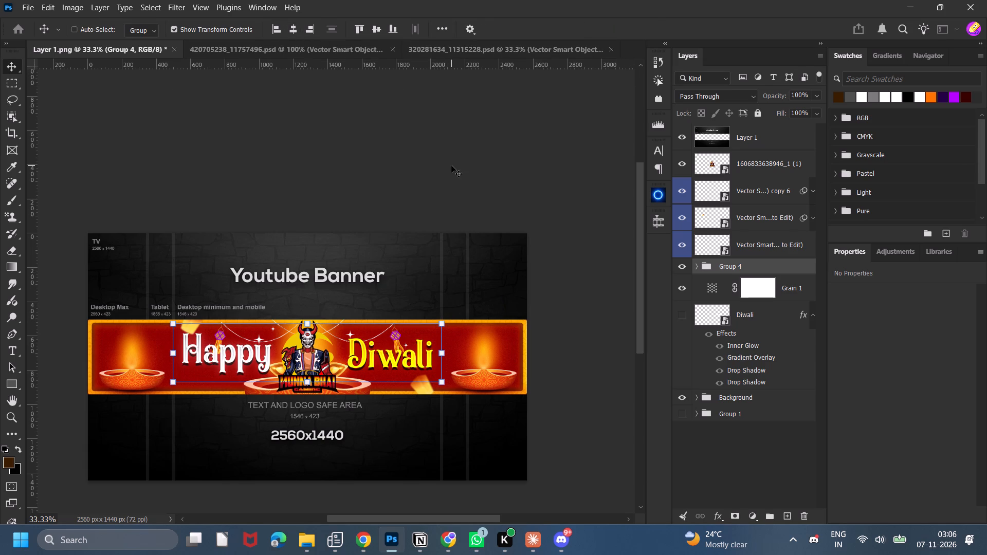
pyautogui.click(451, 165)
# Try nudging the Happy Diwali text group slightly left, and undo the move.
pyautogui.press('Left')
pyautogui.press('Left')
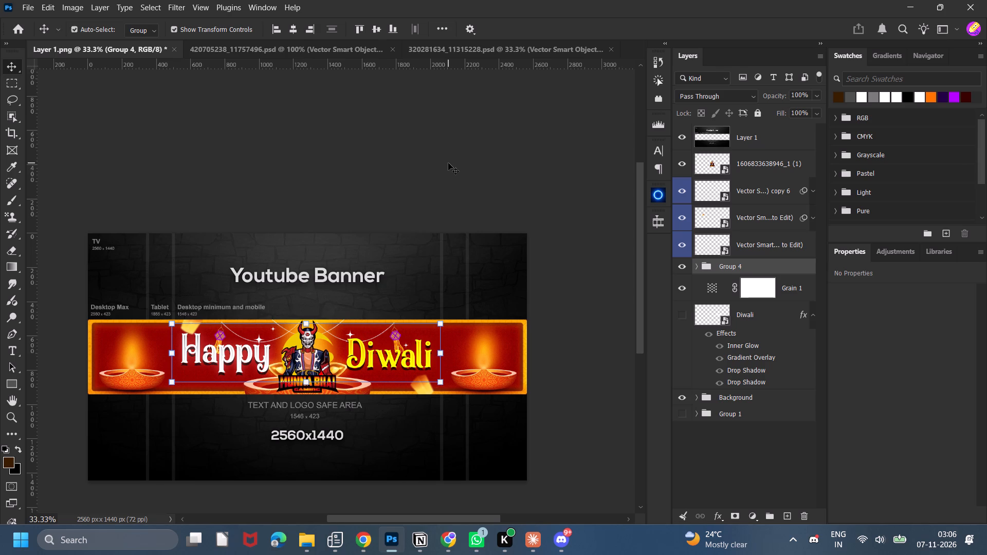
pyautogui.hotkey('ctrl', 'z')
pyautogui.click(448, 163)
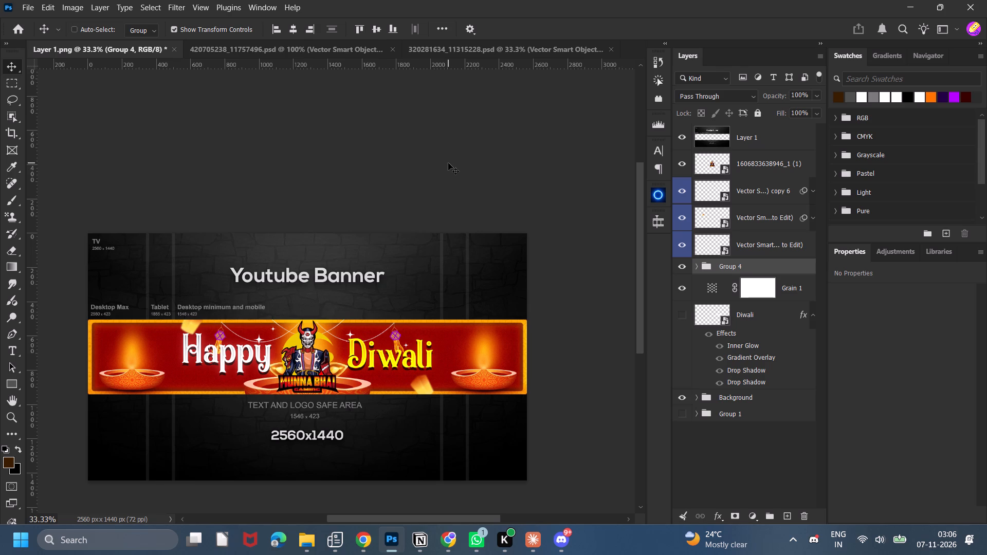
# Nudge the Happy Diwali text group slightly down within the banner strip.
pyautogui.press('Down')
pyautogui.press('Down')
pyautogui.click(447, 163)
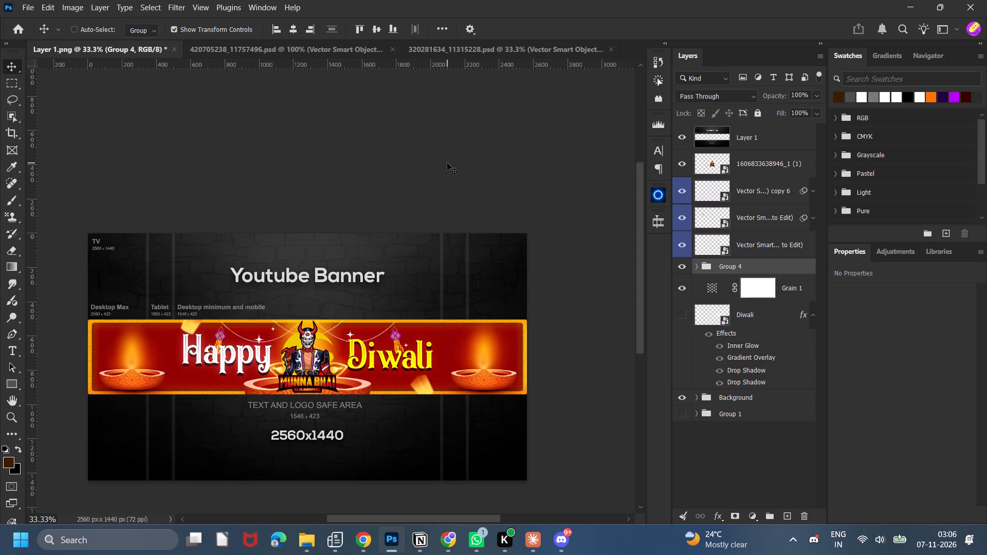
pyautogui.press('Down')
pyautogui.click(447, 163)
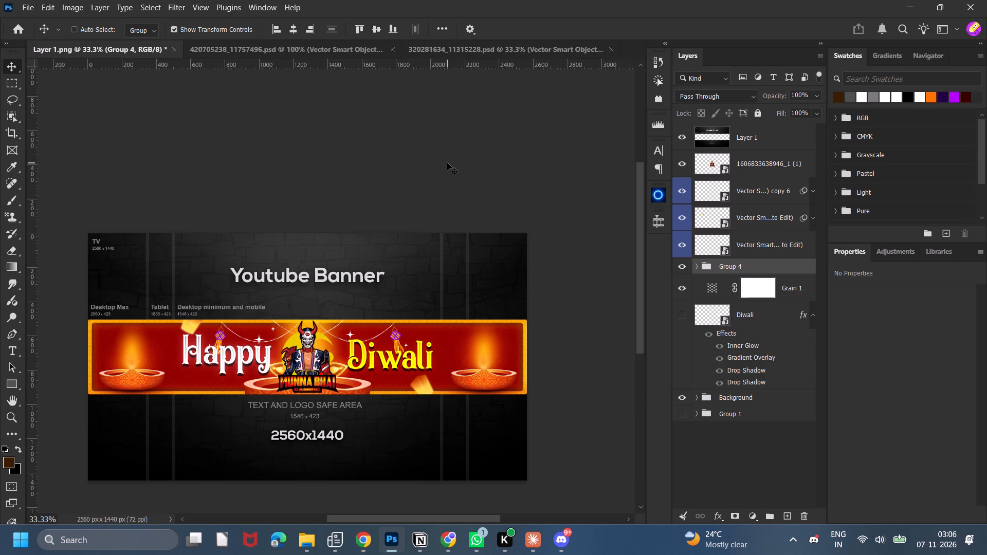
# Add a new layer above the Munna Bhai logo layer and set its blend mode to Linear Dodge (Add).
pyautogui.click(757, 162)
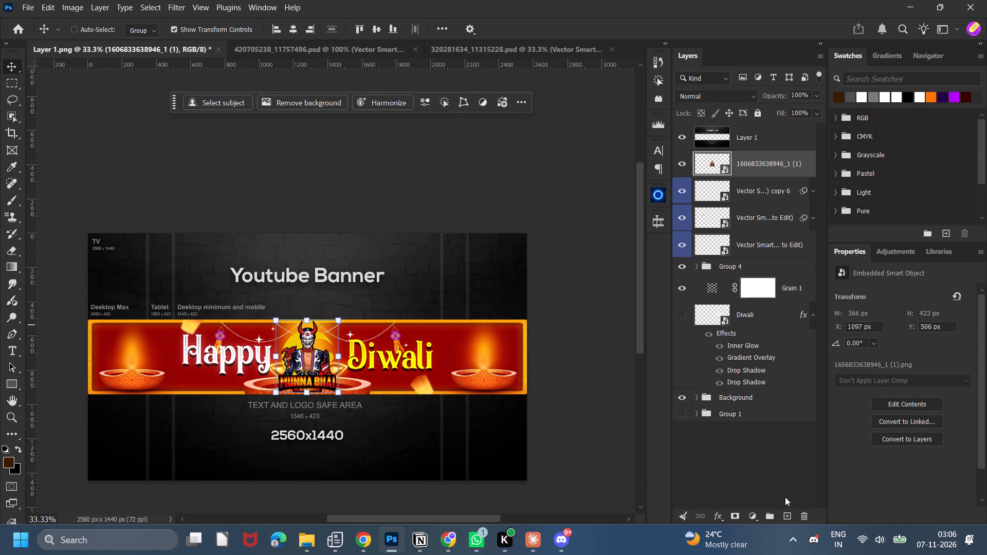
pyautogui.click(794, 520)
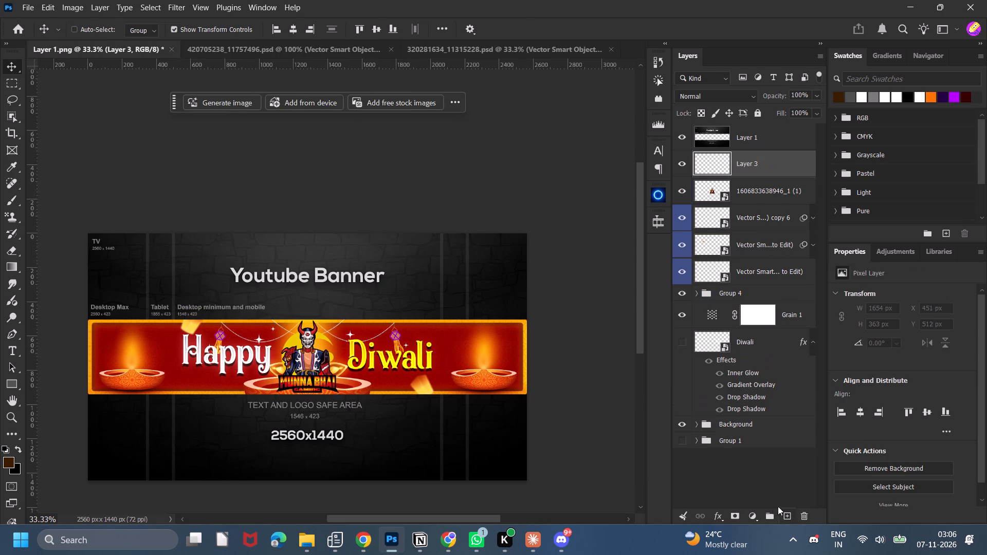
pyautogui.press('b')
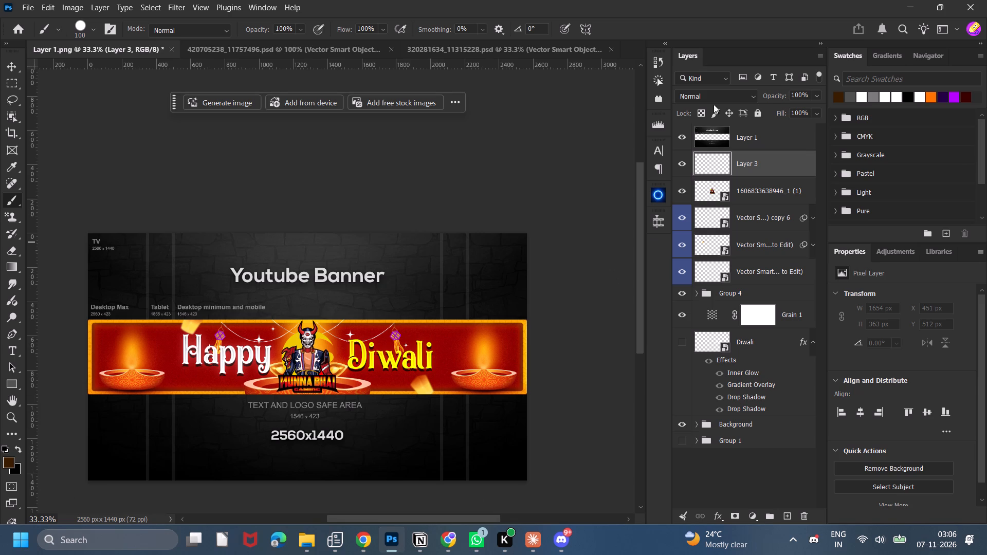
pyautogui.click(714, 92)
pyautogui.click(707, 245)
# With a 250 px dark brown brush, dab glow spots over both side diya flames and the center diya at the base of the logo.
pyautogui.press(']')
pyautogui.press(']')
pyautogui.press(']')
pyautogui.press(']')
pyautogui.press(']')
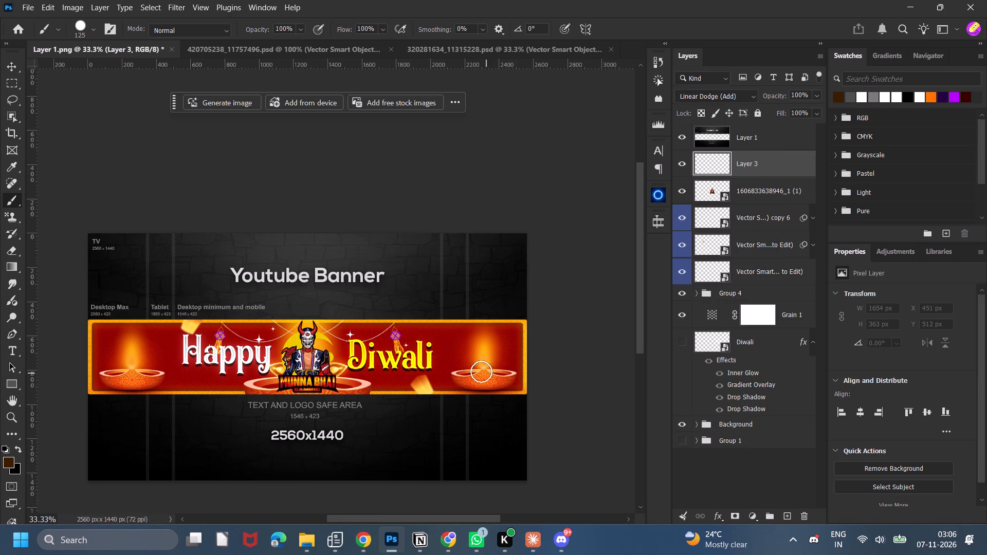
pyautogui.click(483, 357)
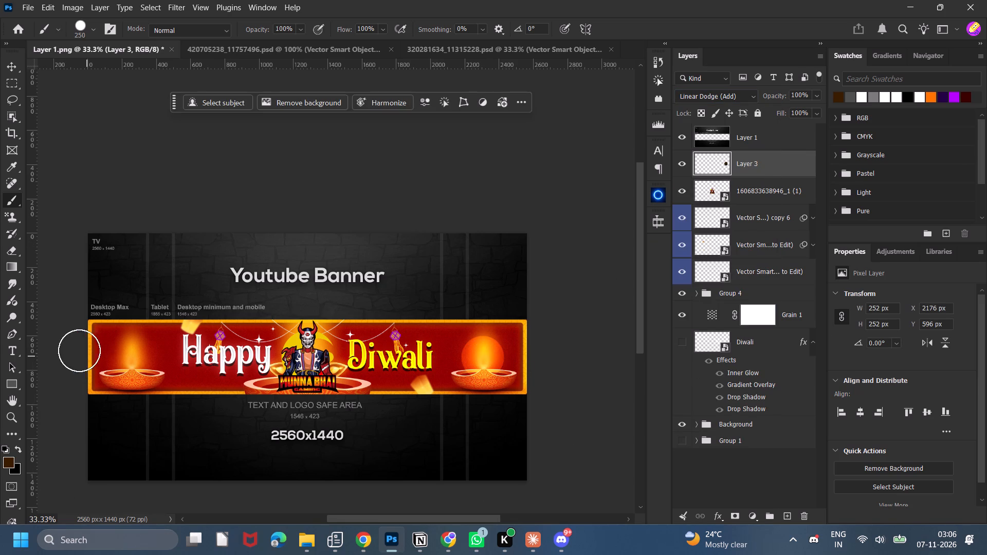
pyautogui.click(132, 354)
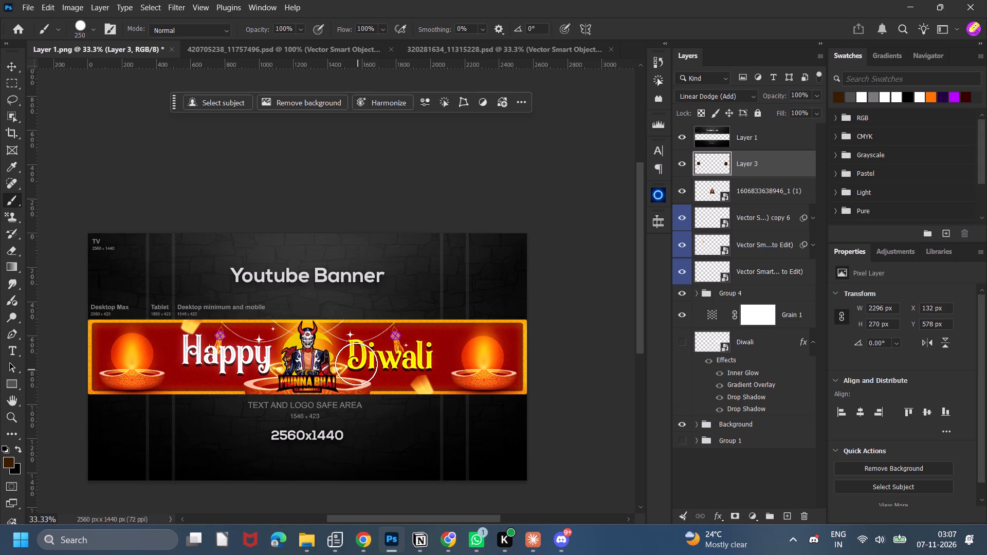
pyautogui.click(309, 349)
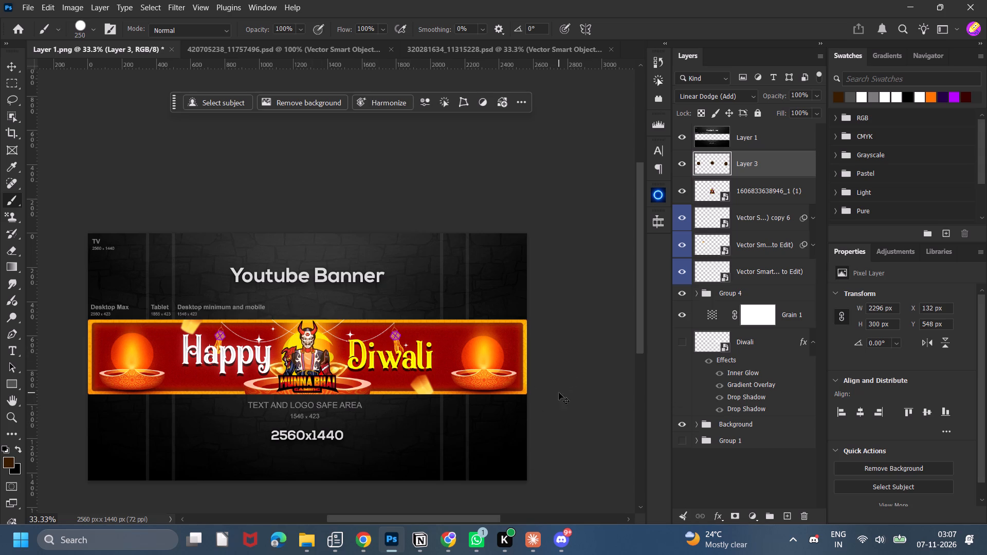
pyautogui.hotkey('ctrl', 'z')
pyautogui.click(313, 385)
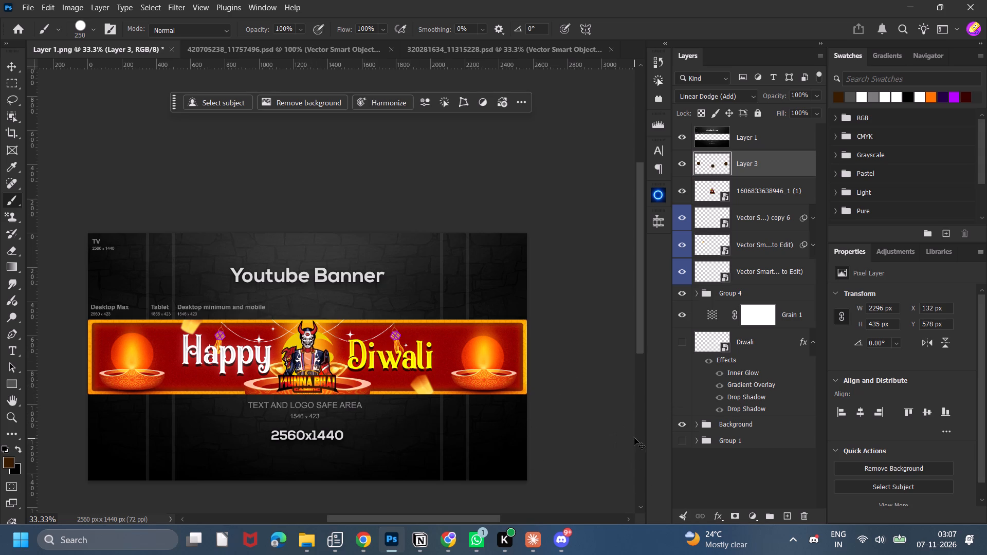
# Undo the three glow dabs and repaint 250 px dark brown dabs over only the two side diya flames.
pyautogui.hotkey('ctrl', 'z')
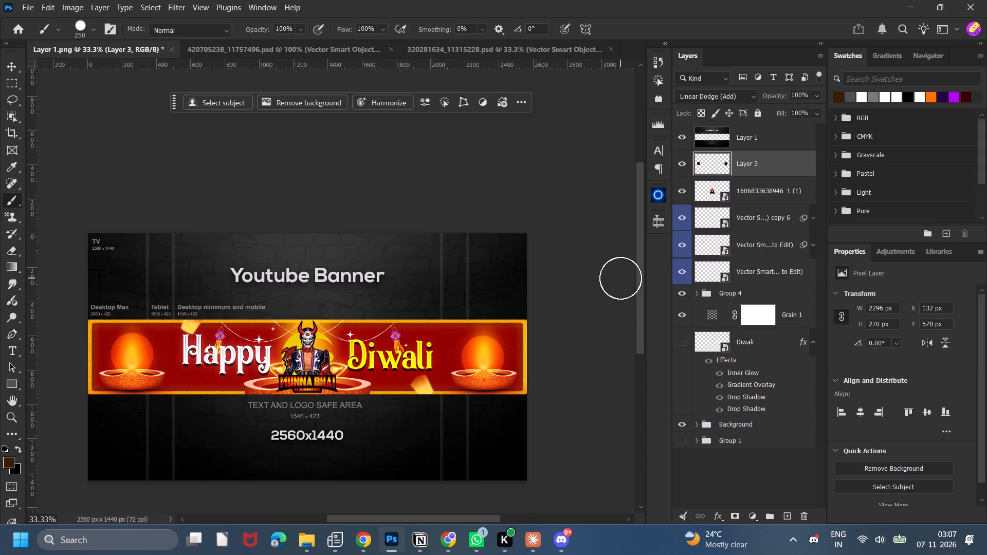
pyautogui.hotkey('ctrl', 'z')
pyautogui.hotkey('ctrl', 'z')
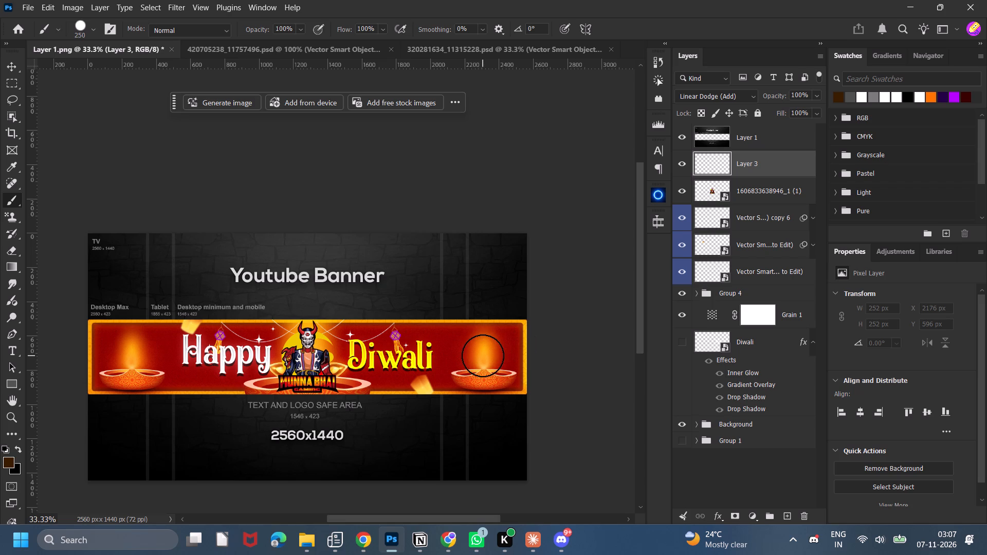
pyautogui.click(483, 356)
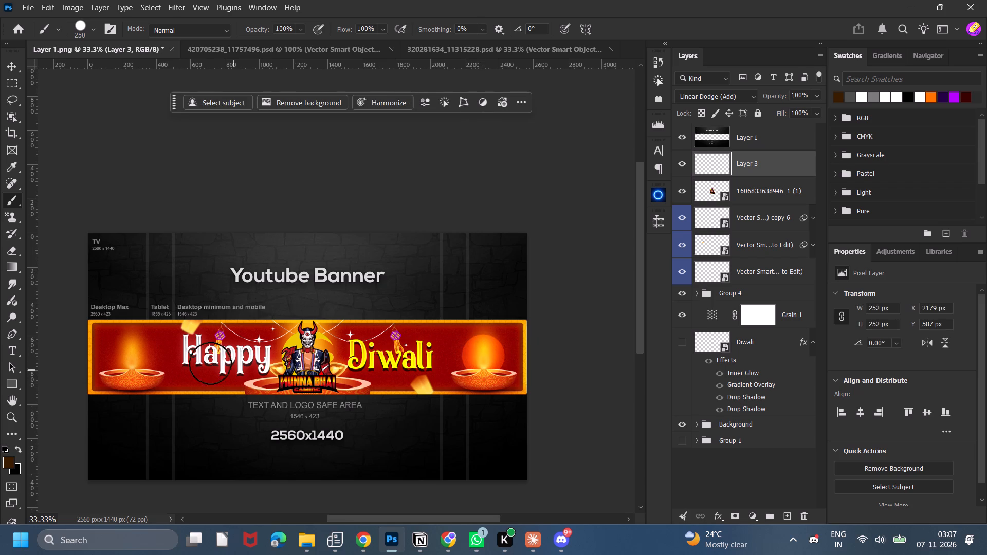
pyautogui.click(132, 358)
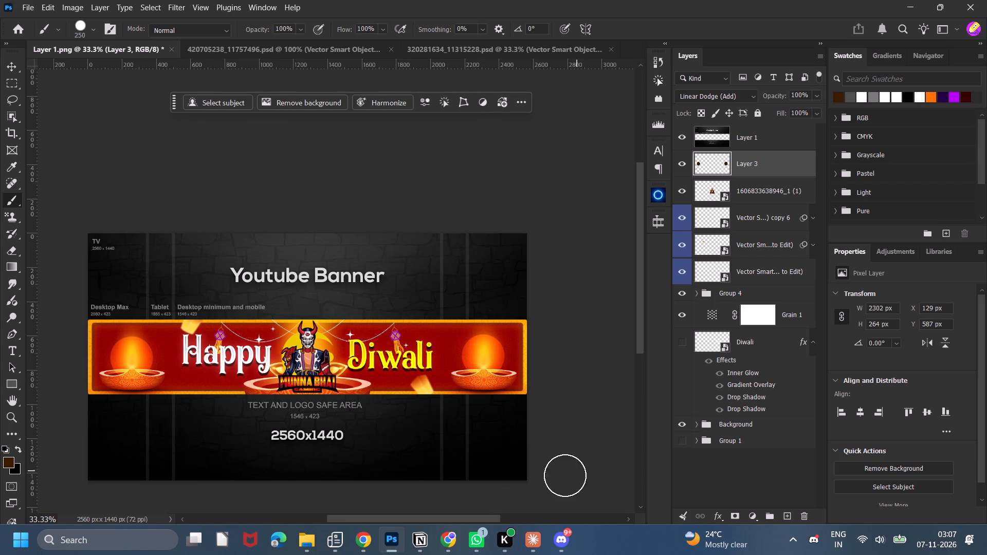
# Switch to the Soft Round brush and add a new Linear Dodge (Add) layer directly beneath the Munna Bhai logo layer.
pyautogui.click(75, 36)
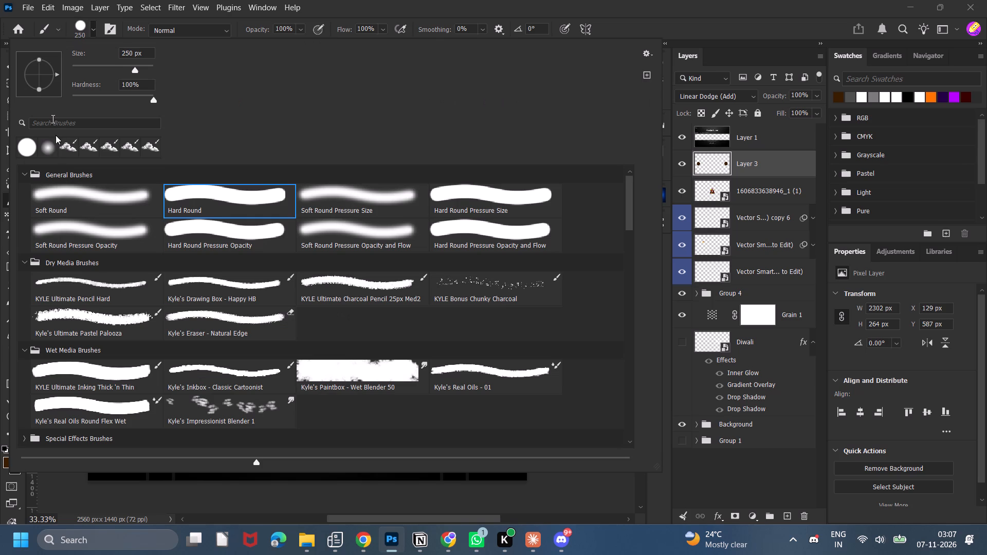
pyautogui.click(72, 190)
pyautogui.click(406, 10)
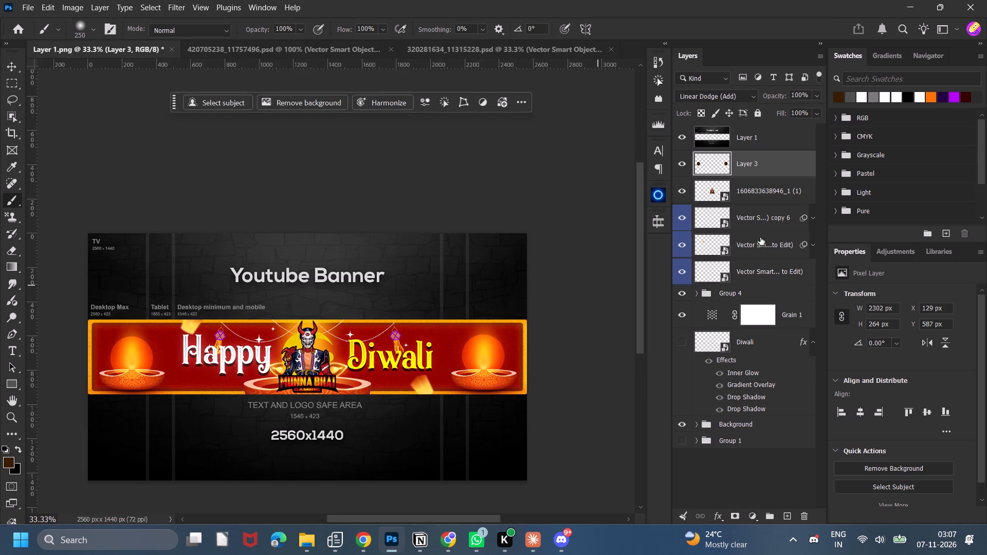
pyautogui.click(762, 224)
pyautogui.click(787, 516)
pyautogui.click(702, 99)
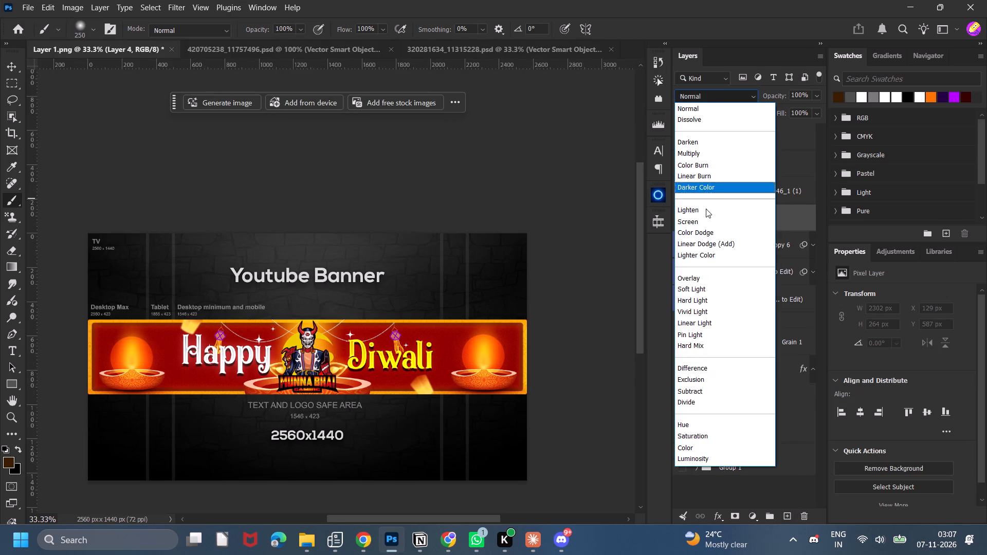
pyautogui.click(701, 240)
# Enlarge the brush to 700 px and dab a soft dark brown glow behind the Munna Bhai logo.
pyautogui.press(']')
pyautogui.press(']')
pyautogui.press(']')
pyautogui.press(']')
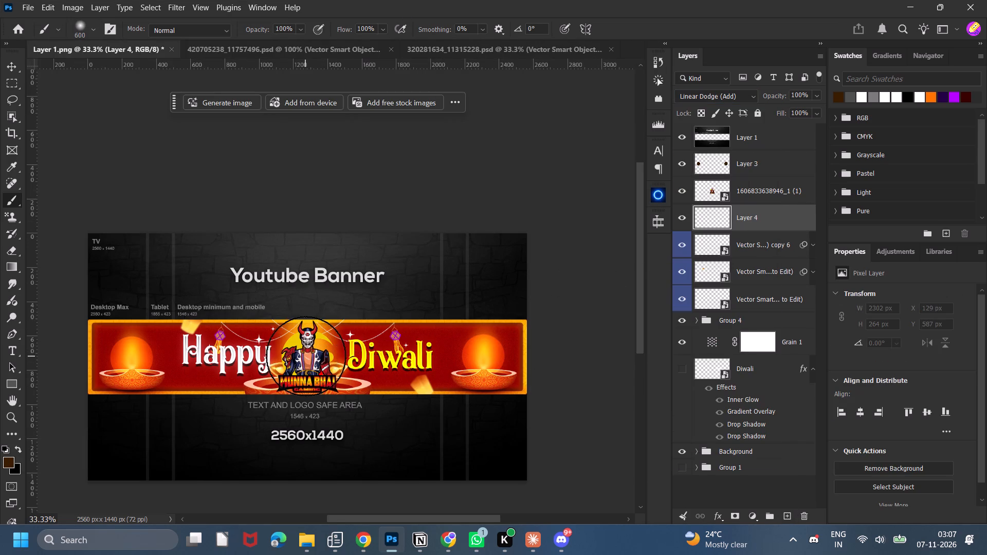
pyautogui.press(']')
pyautogui.click(308, 356)
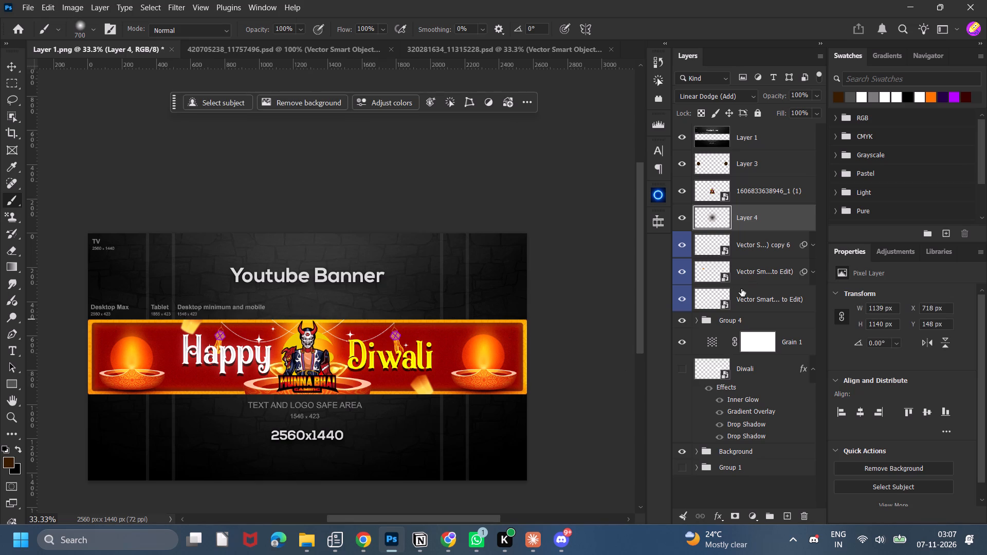
pyautogui.hotkey('ctrl', 'z')
pyautogui.hotkey('ctrl', 'shift', 'z')
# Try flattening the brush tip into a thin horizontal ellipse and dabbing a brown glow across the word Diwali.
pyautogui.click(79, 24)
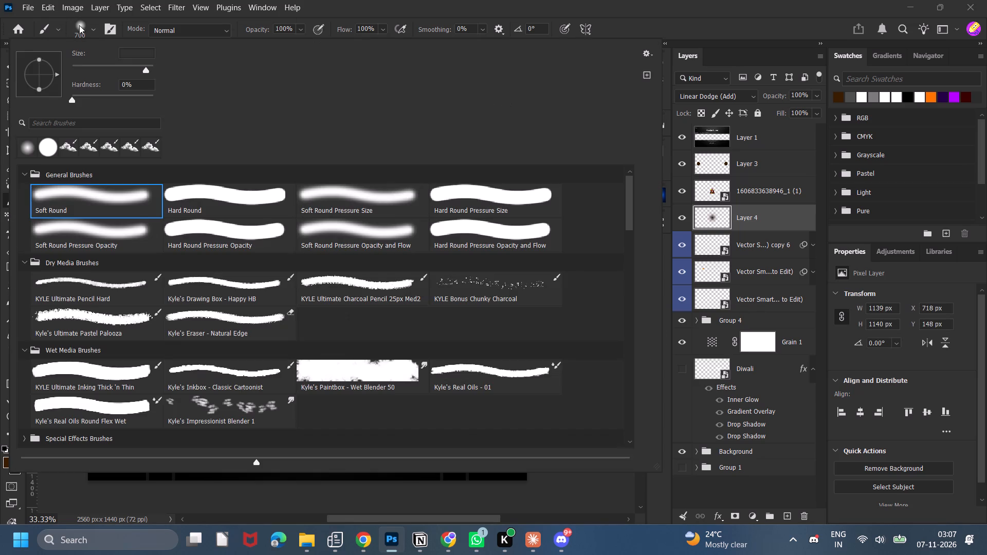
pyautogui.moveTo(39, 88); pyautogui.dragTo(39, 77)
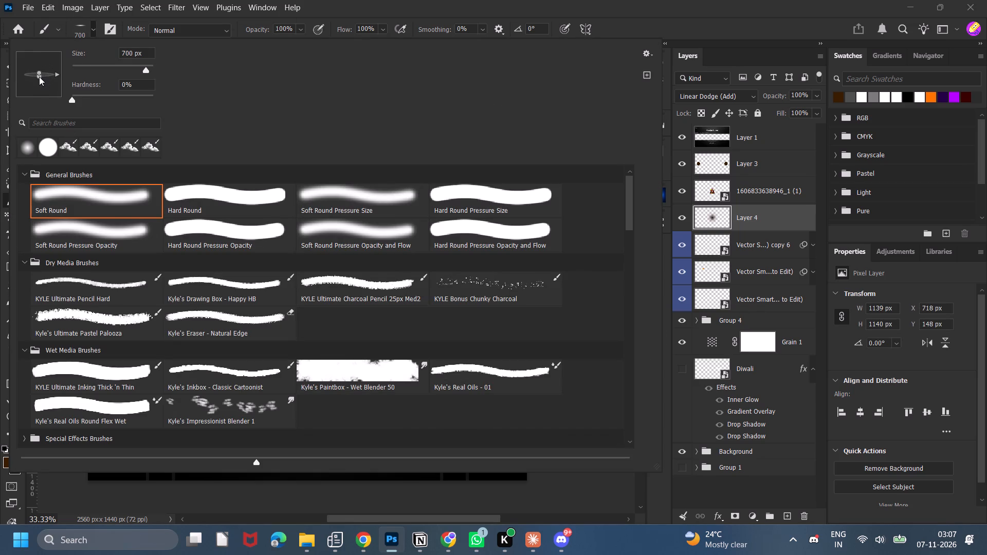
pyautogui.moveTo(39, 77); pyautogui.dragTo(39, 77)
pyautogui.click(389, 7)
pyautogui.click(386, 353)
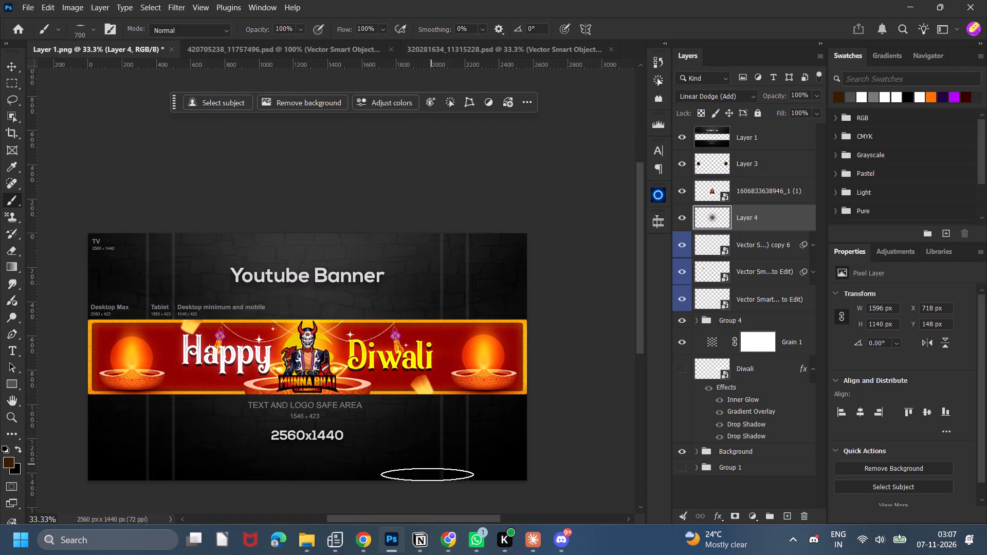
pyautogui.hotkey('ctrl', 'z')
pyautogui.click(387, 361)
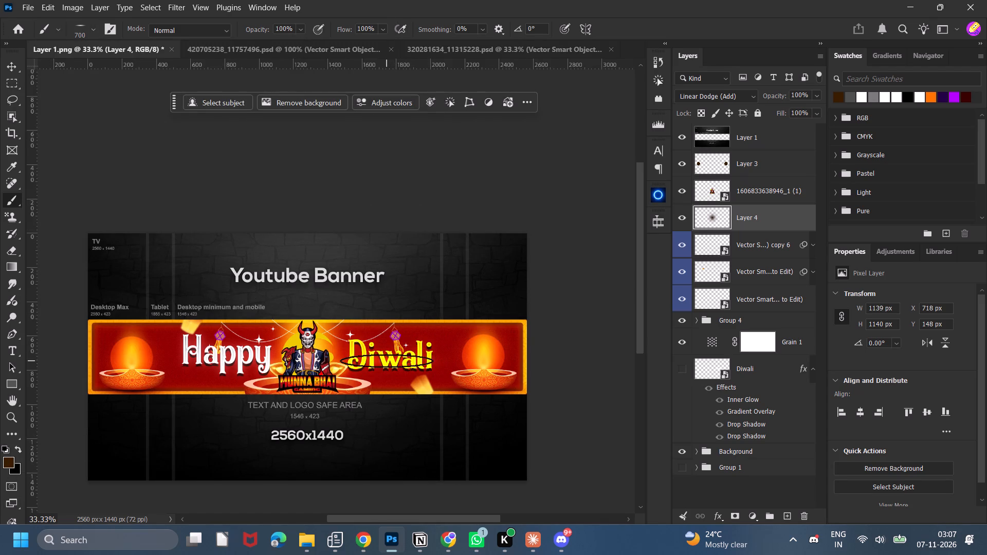
# Change the foreground color to a neutral dark gray.
pyautogui.click(12, 461)
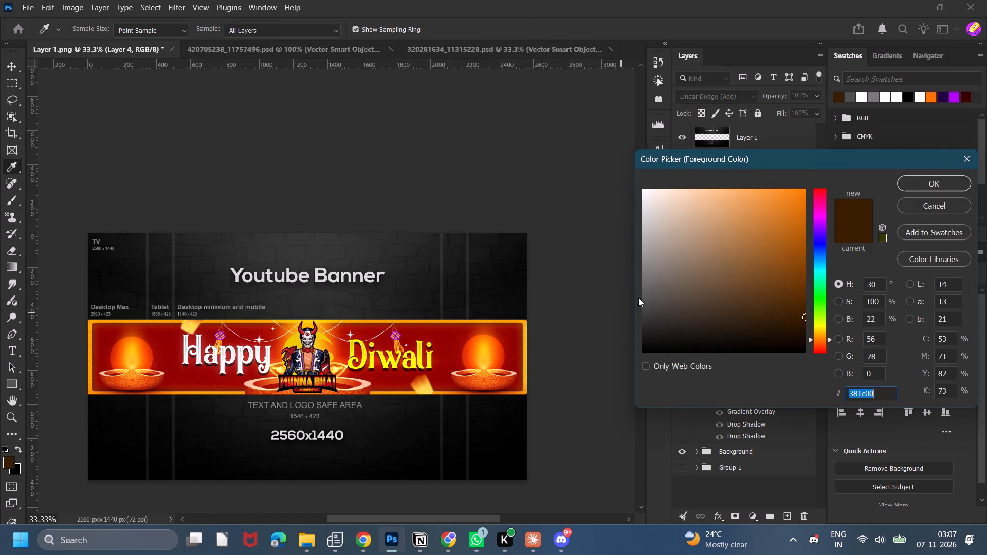
pyautogui.moveTo(671, 287); pyautogui.dragTo(582, 301)
pyautogui.click(926, 184)
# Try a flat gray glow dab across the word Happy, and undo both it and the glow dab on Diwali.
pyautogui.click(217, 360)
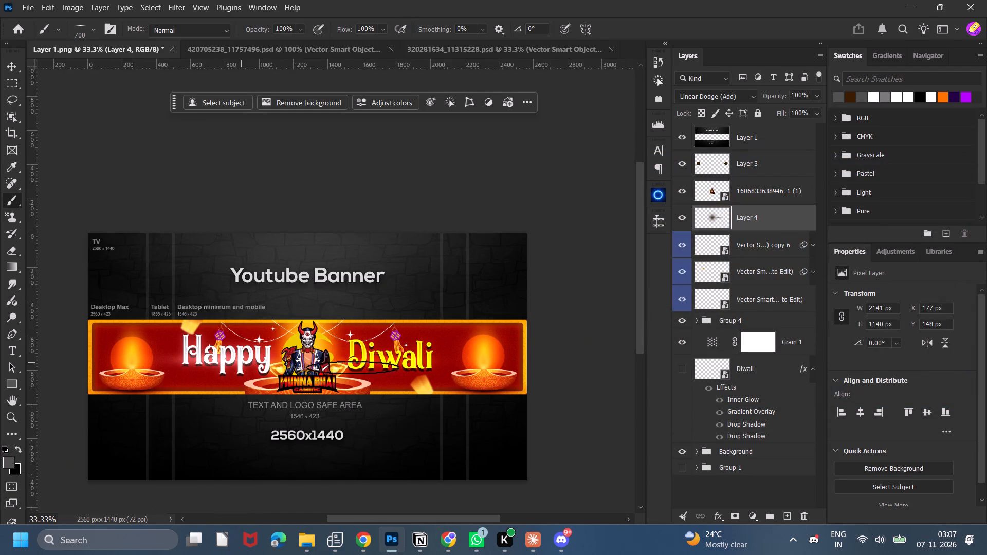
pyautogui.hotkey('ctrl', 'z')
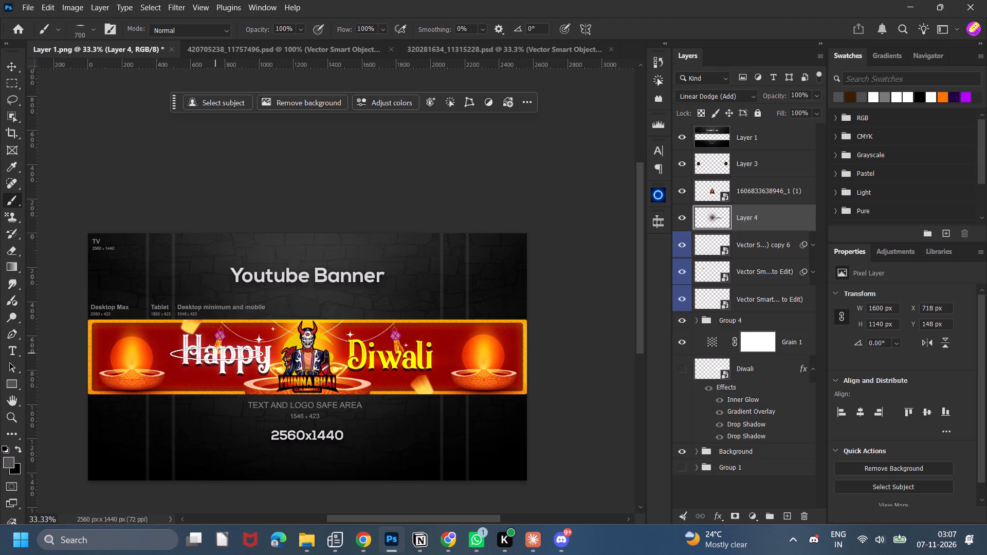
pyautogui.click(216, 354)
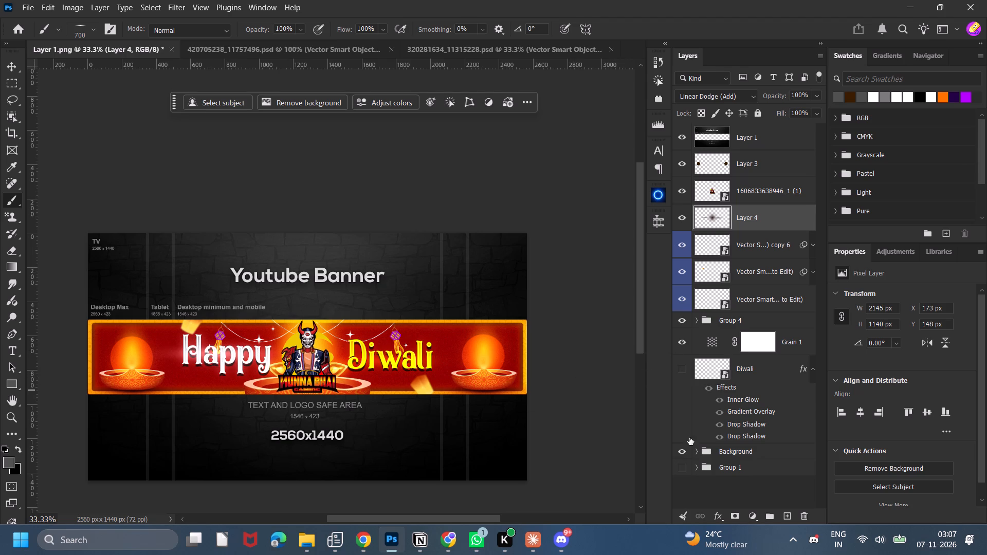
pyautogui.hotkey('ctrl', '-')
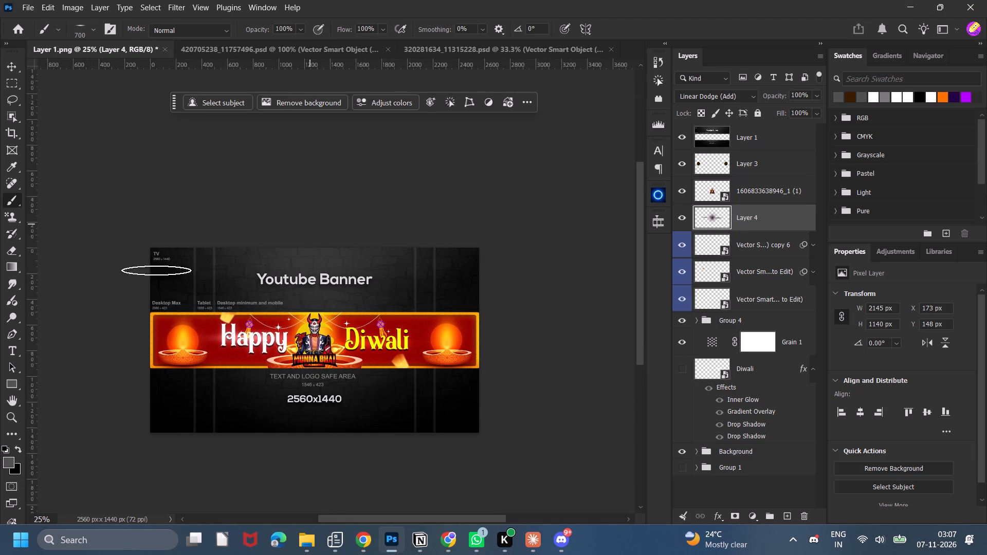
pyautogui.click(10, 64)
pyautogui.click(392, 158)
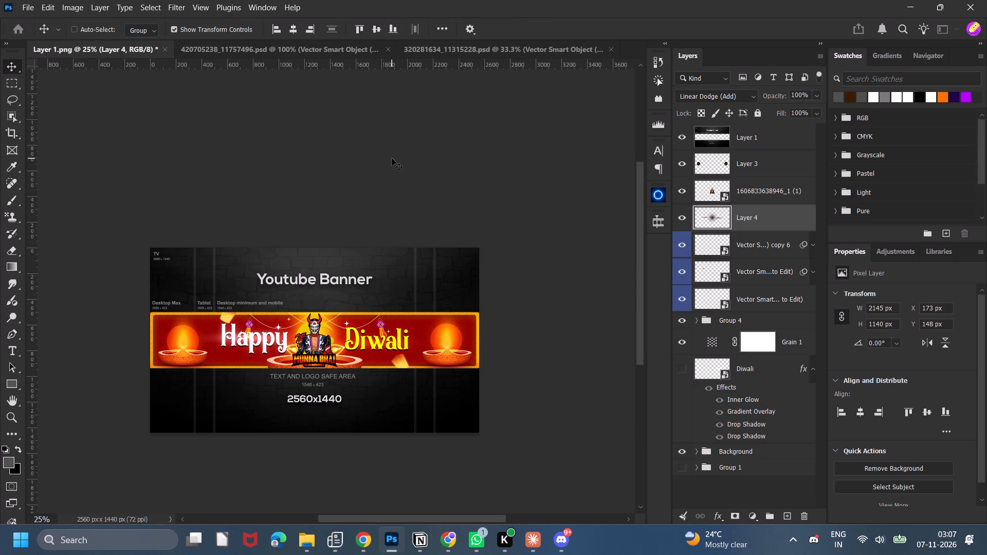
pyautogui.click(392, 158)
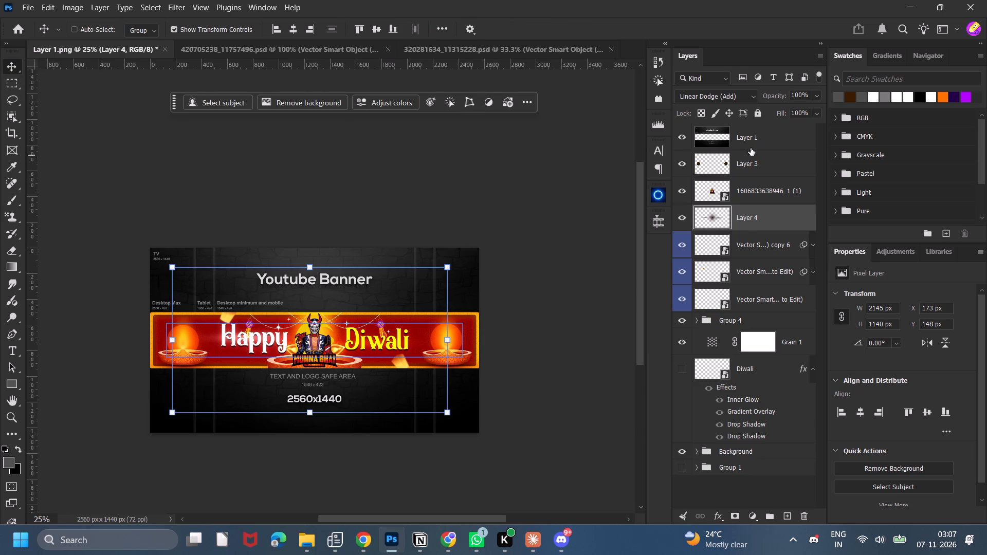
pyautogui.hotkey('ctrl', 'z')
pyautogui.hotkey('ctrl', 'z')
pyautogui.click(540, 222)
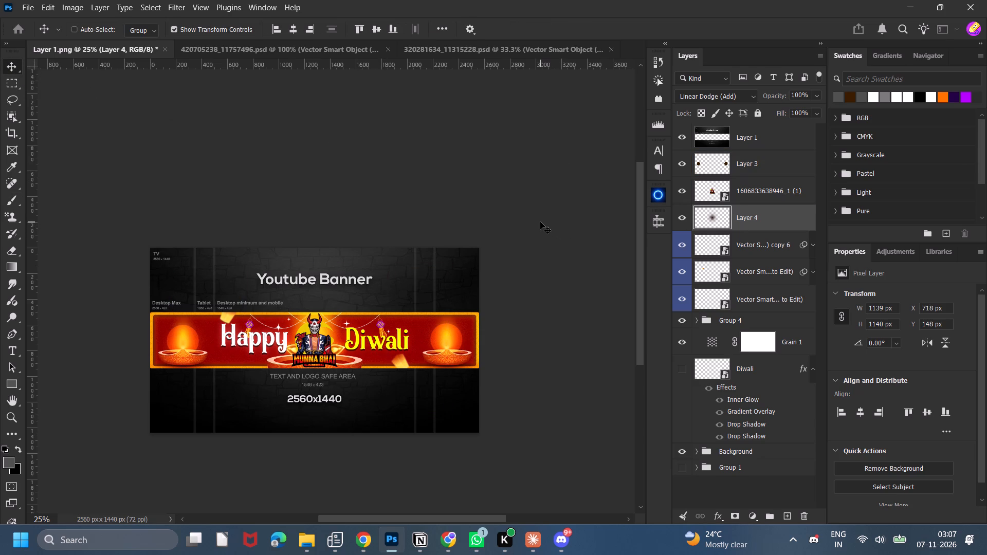
# Add a new layer directly below the logo layer, try a thin gray dab over the word Happy, and undo the dab.
pyautogui.click(790, 520)
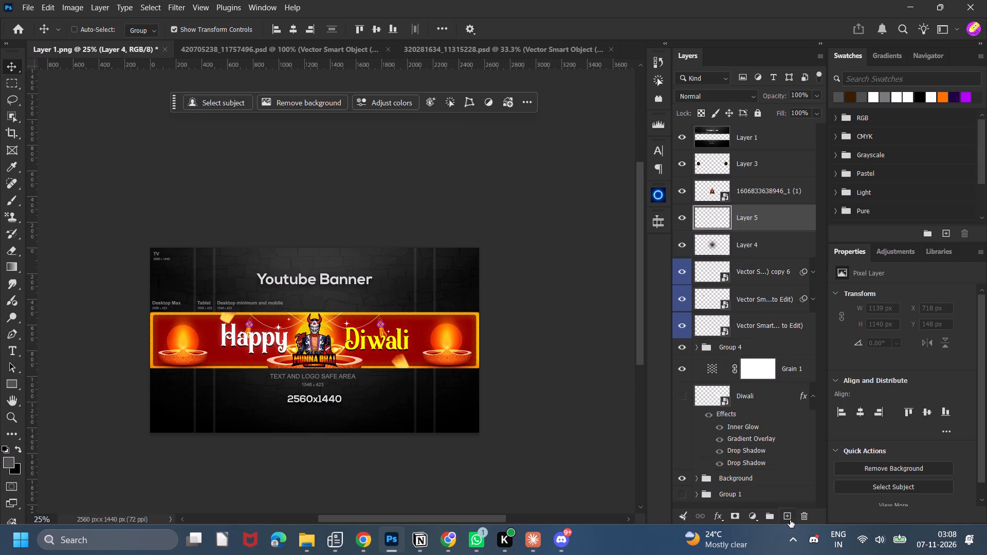
pyautogui.press('b')
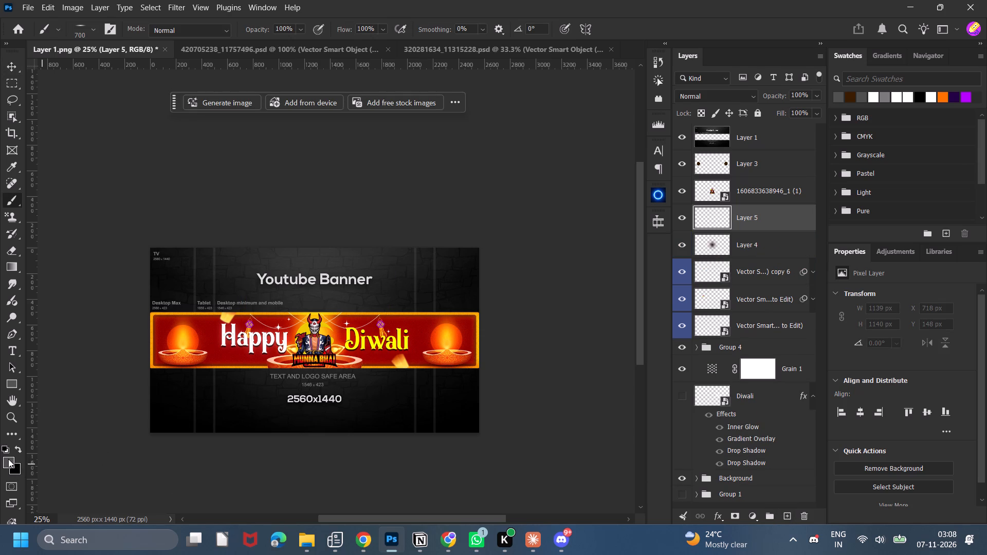
pyautogui.click(260, 337)
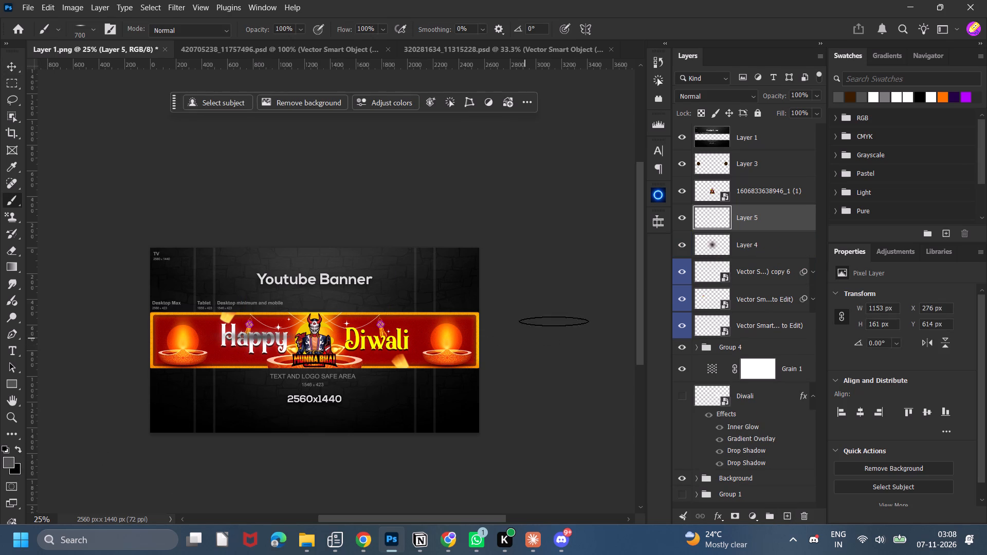
pyautogui.hotkey('ctrl', 'z')
# Make the 700 px brush tip rounder at 56% opacity, and dab dark gray over Happy and dark brown over Diwali.
pyautogui.click(76, 27)
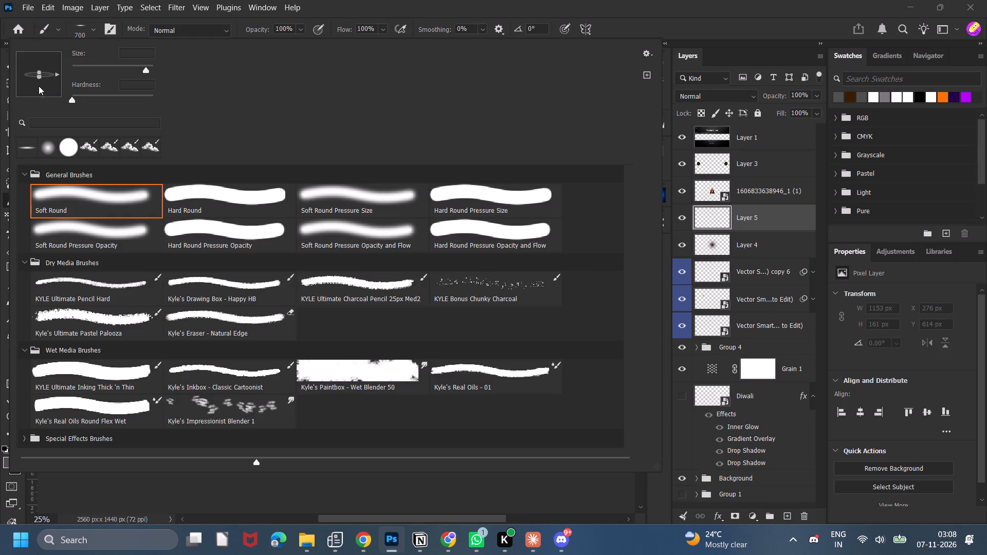
pyautogui.click(38, 78)
pyautogui.click(323, 9)
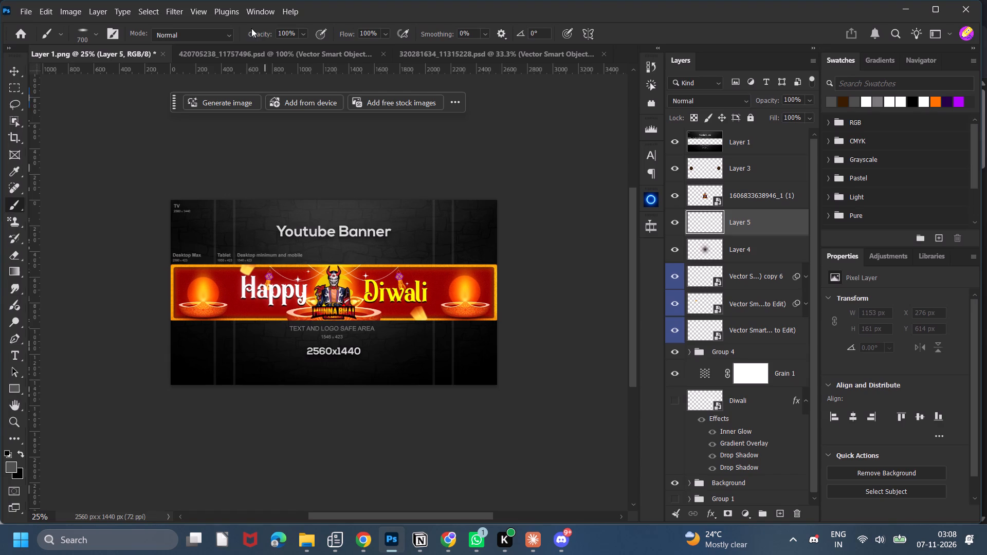
pyautogui.moveTo(254, 32); pyautogui.dragTo(226, 42)
pyautogui.click(276, 292)
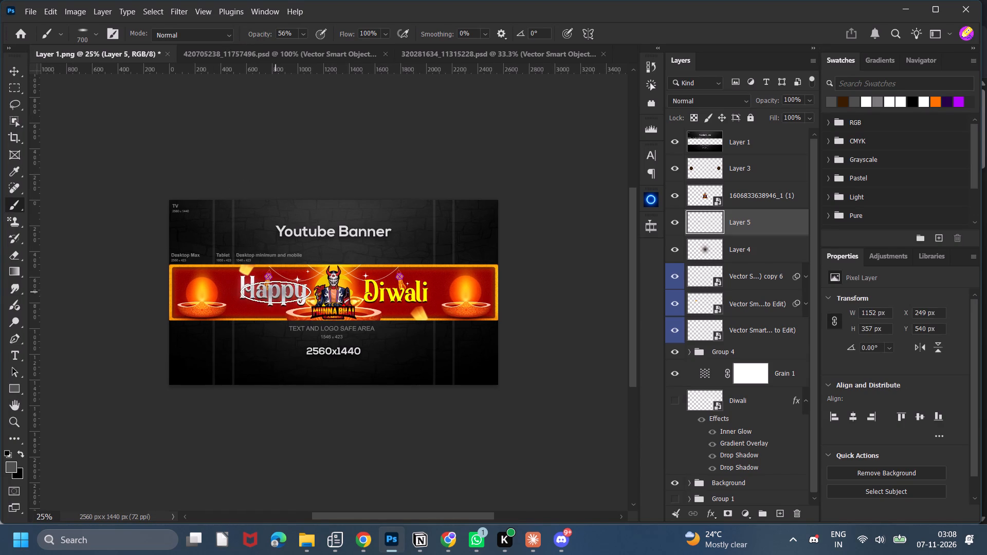
pyautogui.click(843, 102)
pyautogui.click(399, 293)
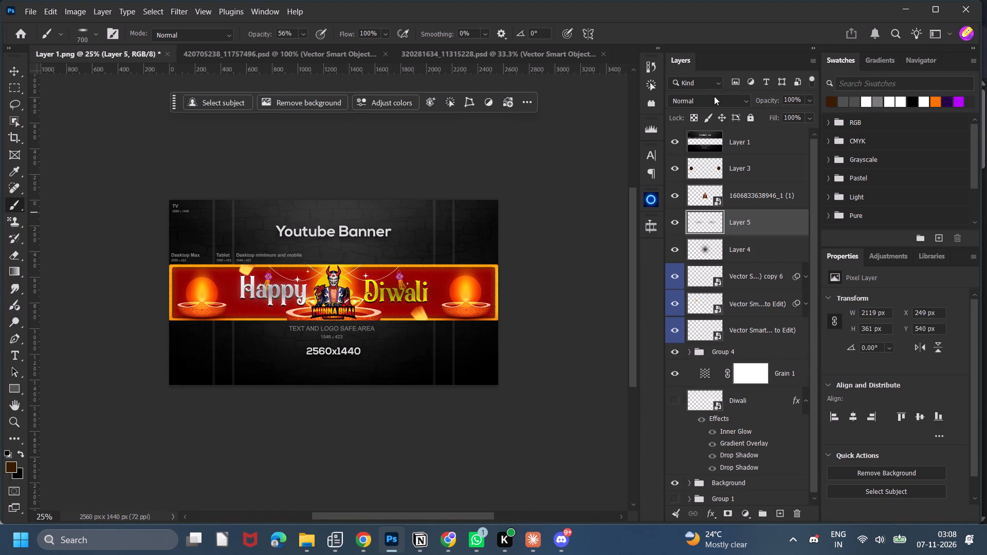
# Set the blend mode of the text glow layer to Screen.
pyautogui.click(714, 96)
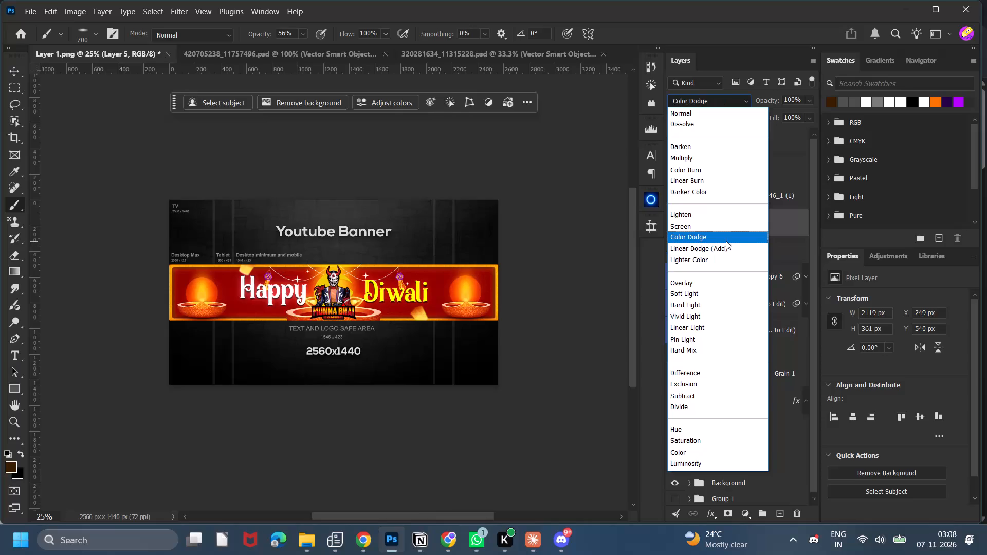
pyautogui.click(726, 231)
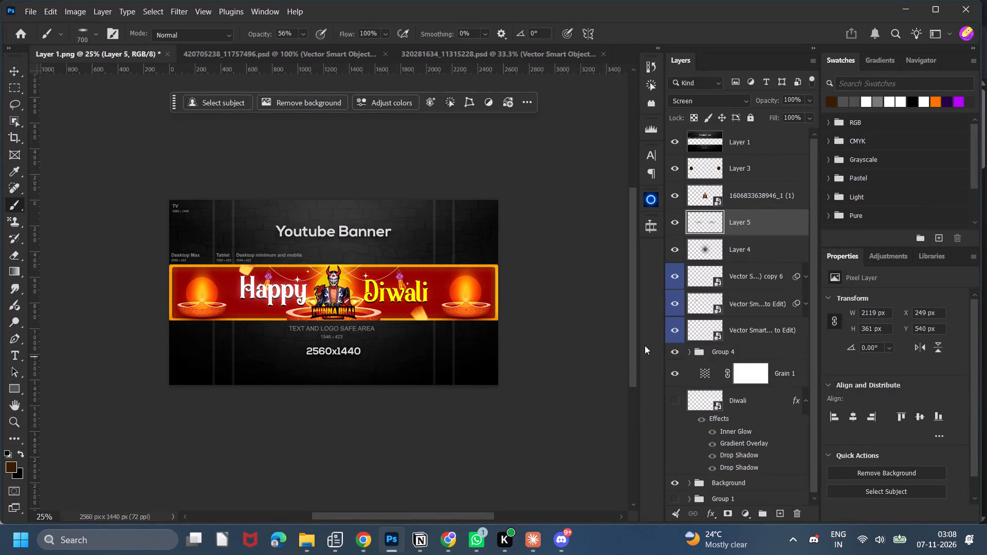
pyautogui.click(16, 68)
pyautogui.click(542, 176)
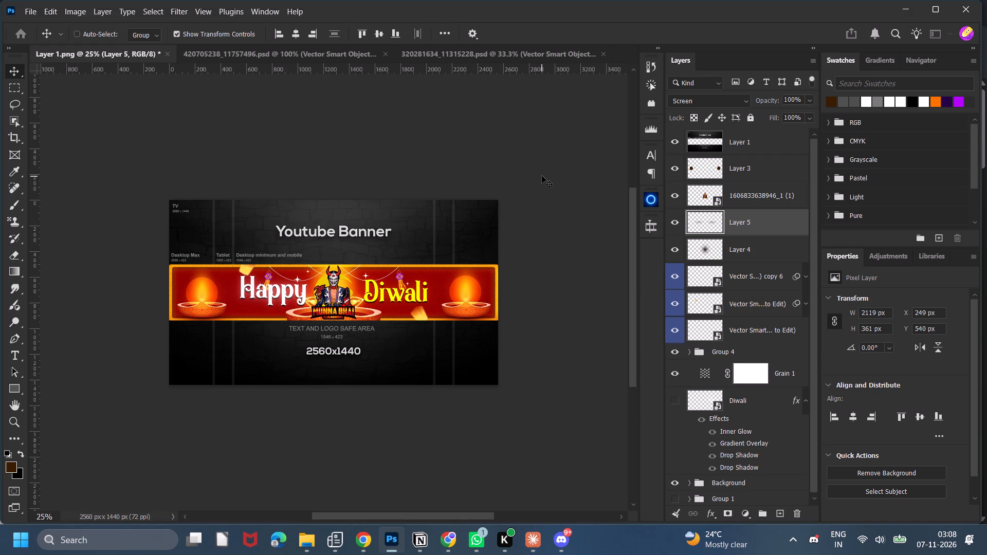
pyautogui.click(542, 176)
# Hide the YouTube banner template overlay, Layer 1.
pyautogui.scroll(2, 740, 266)
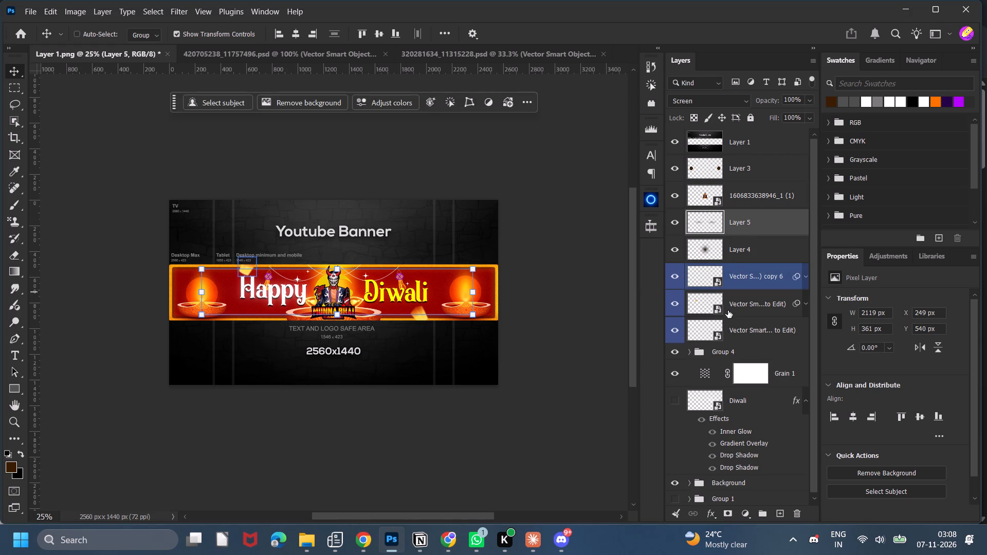
pyautogui.scroll(-5, 728, 317)
pyautogui.scroll(1, 737, 208)
pyautogui.click(681, 139)
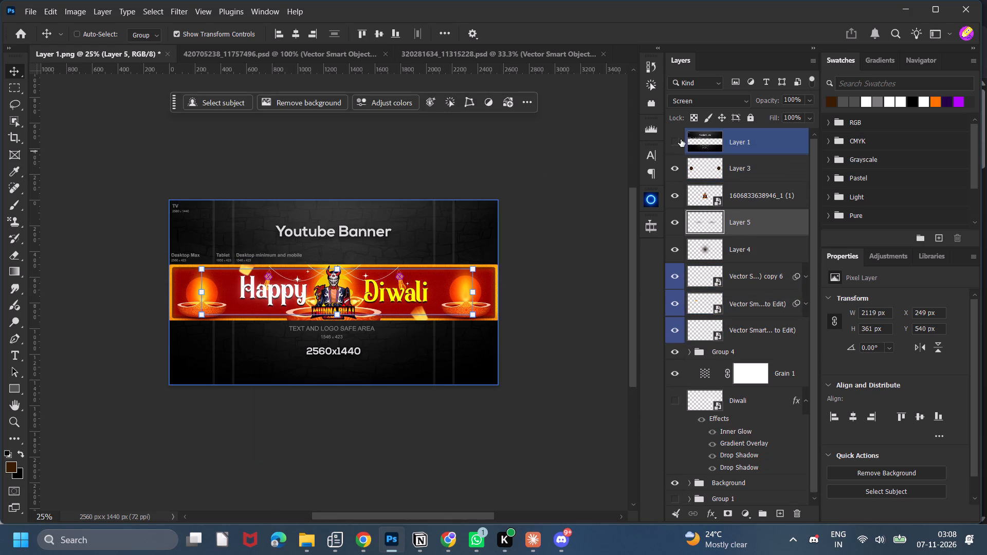
# Stamp all visible layers into a new merged layer directly above Layer 3 and convert it to a smart object.
pyautogui.click(745, 166)
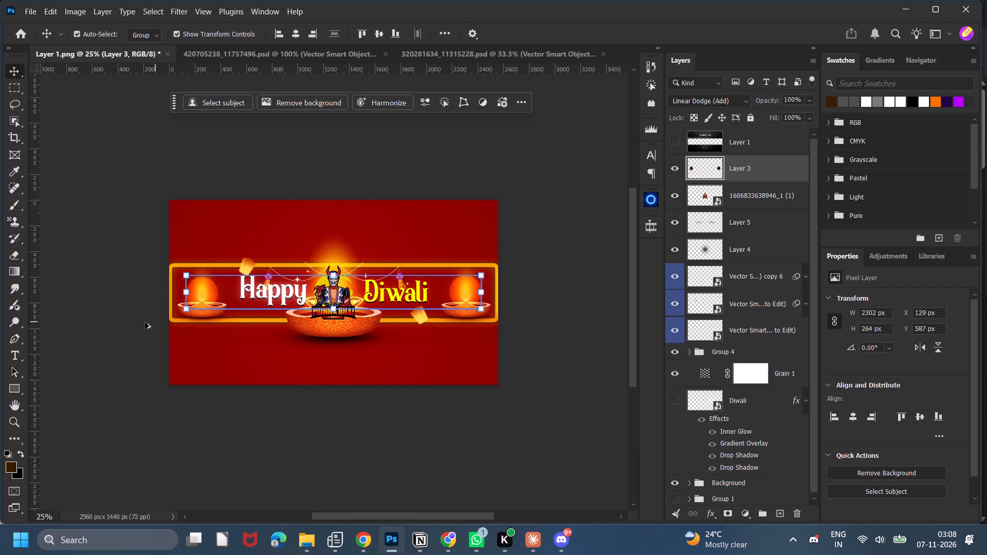
pyautogui.hotkey('ctrl', 'alt', 'shift', 'e')
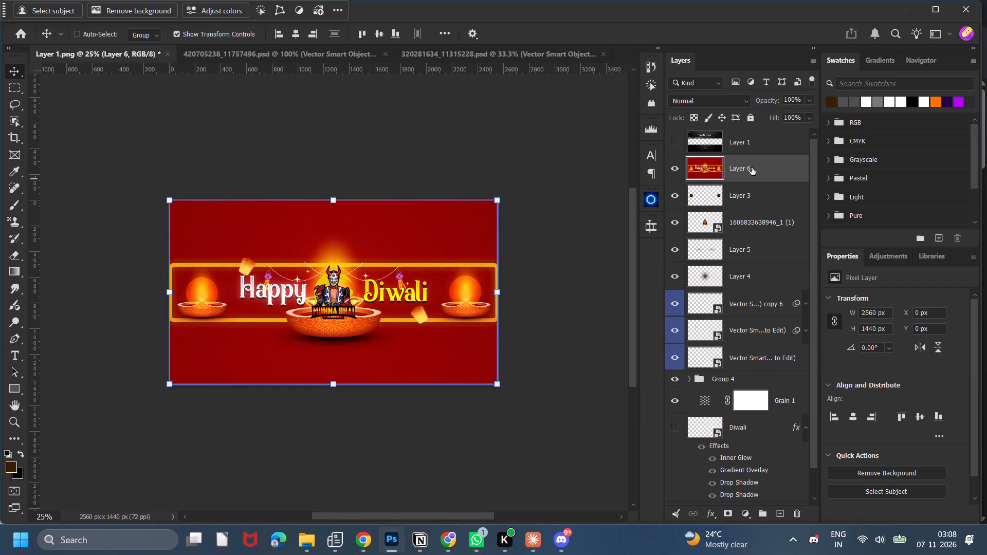
pyautogui.rightClick(752, 169)
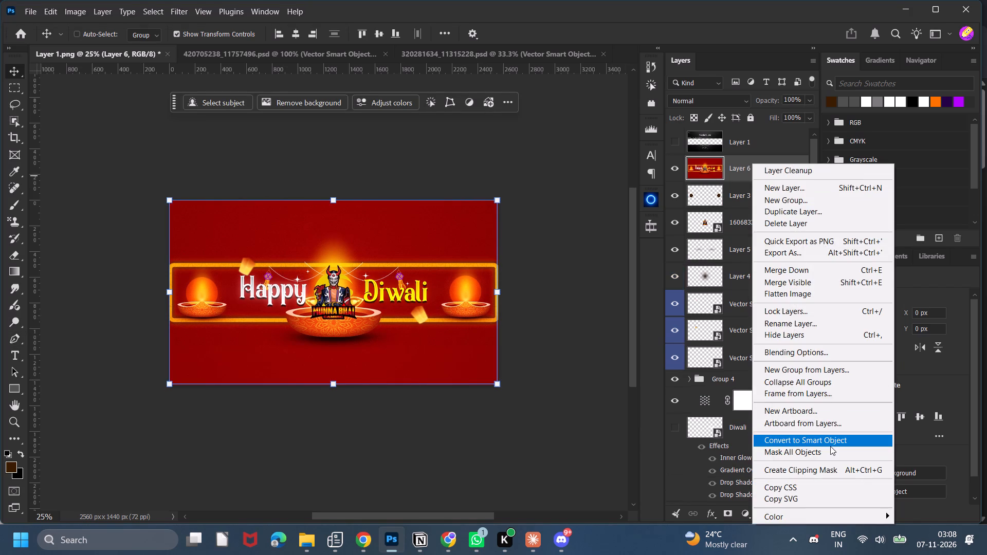
pyautogui.click(830, 442)
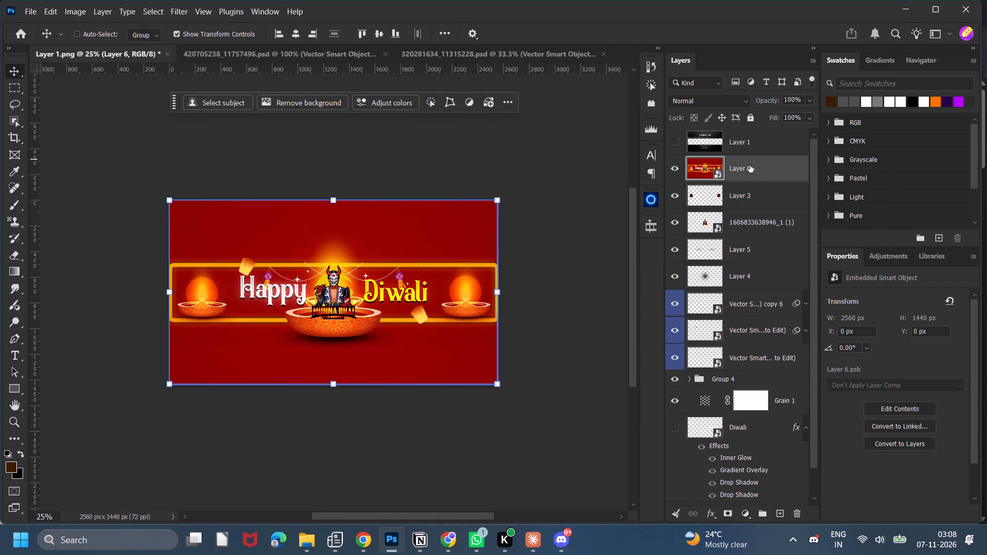
# Show the YouTube banner template overlay, Layer 1.
pyautogui.click(668, 145)
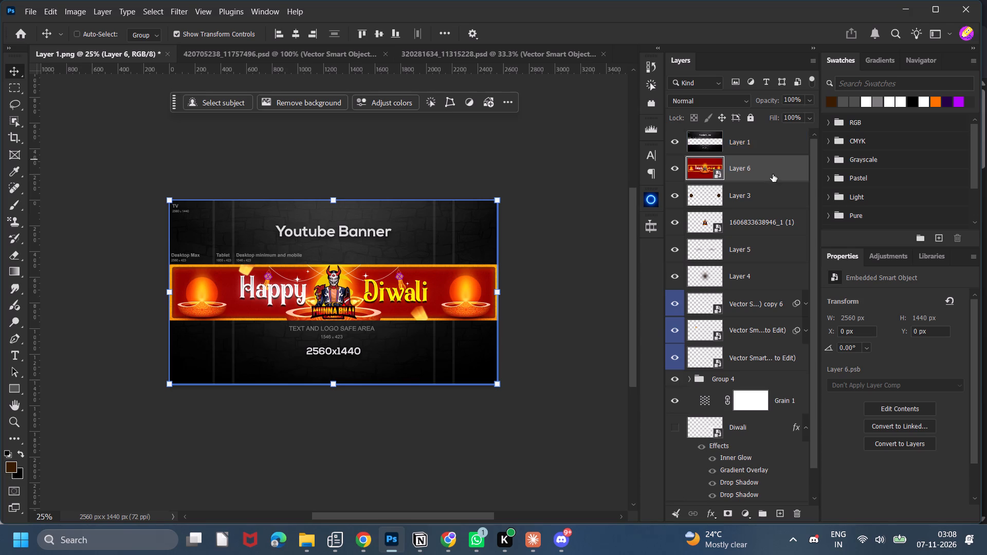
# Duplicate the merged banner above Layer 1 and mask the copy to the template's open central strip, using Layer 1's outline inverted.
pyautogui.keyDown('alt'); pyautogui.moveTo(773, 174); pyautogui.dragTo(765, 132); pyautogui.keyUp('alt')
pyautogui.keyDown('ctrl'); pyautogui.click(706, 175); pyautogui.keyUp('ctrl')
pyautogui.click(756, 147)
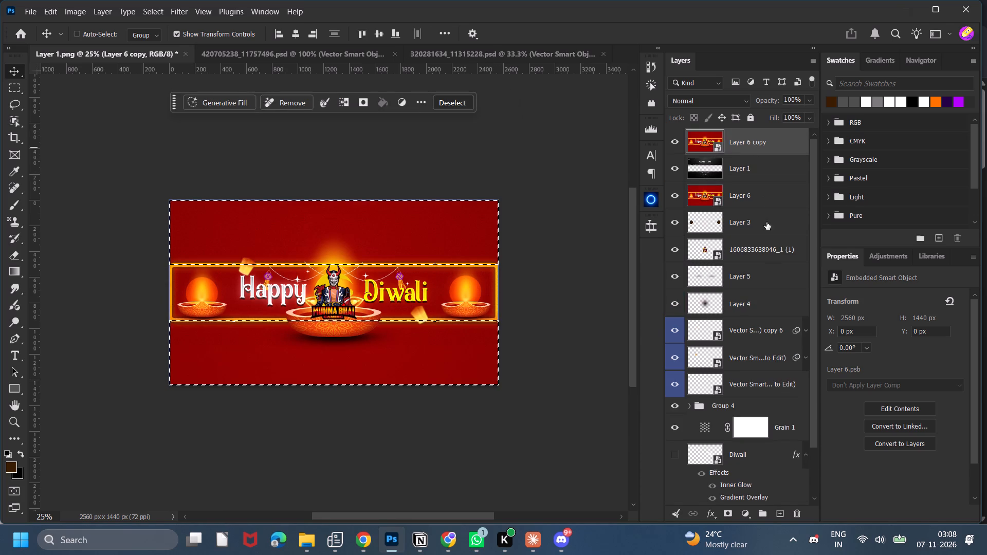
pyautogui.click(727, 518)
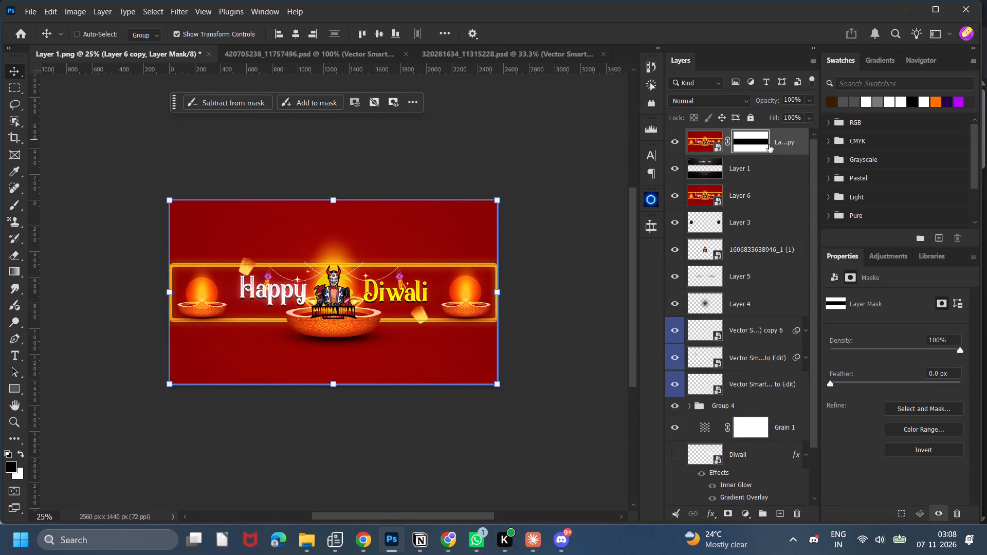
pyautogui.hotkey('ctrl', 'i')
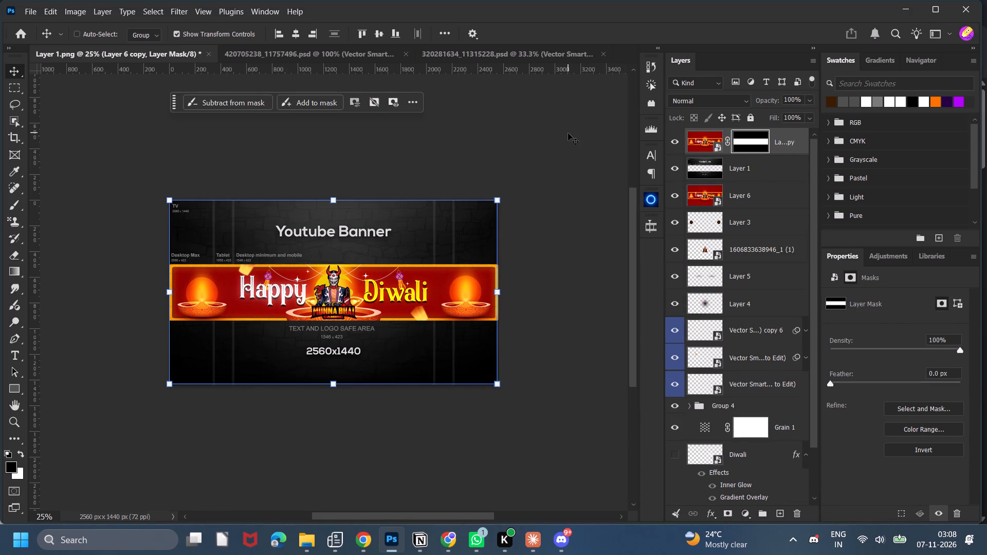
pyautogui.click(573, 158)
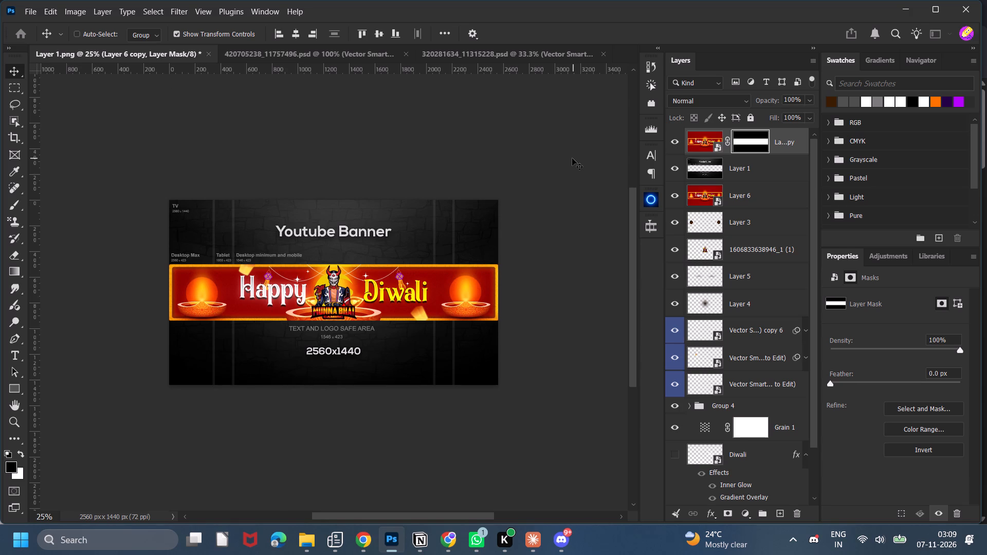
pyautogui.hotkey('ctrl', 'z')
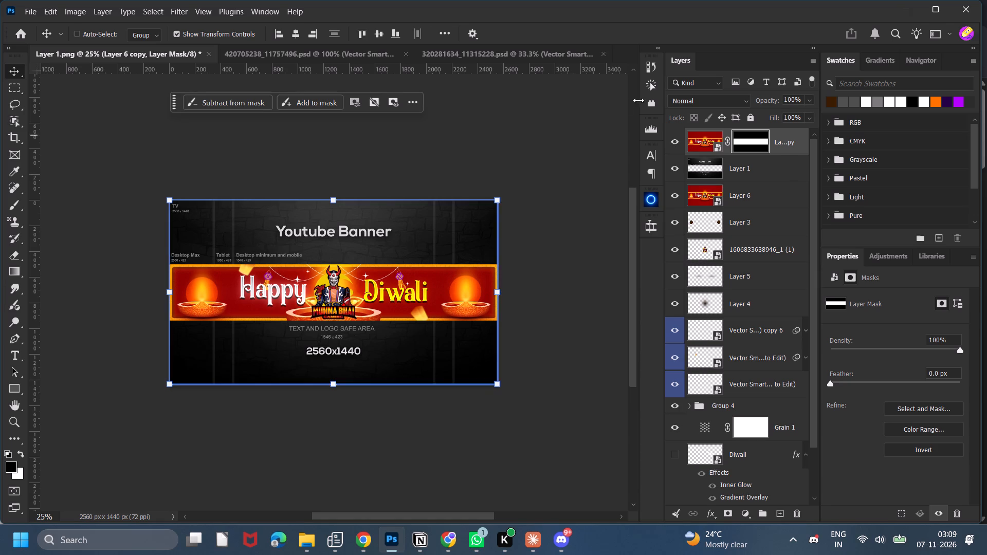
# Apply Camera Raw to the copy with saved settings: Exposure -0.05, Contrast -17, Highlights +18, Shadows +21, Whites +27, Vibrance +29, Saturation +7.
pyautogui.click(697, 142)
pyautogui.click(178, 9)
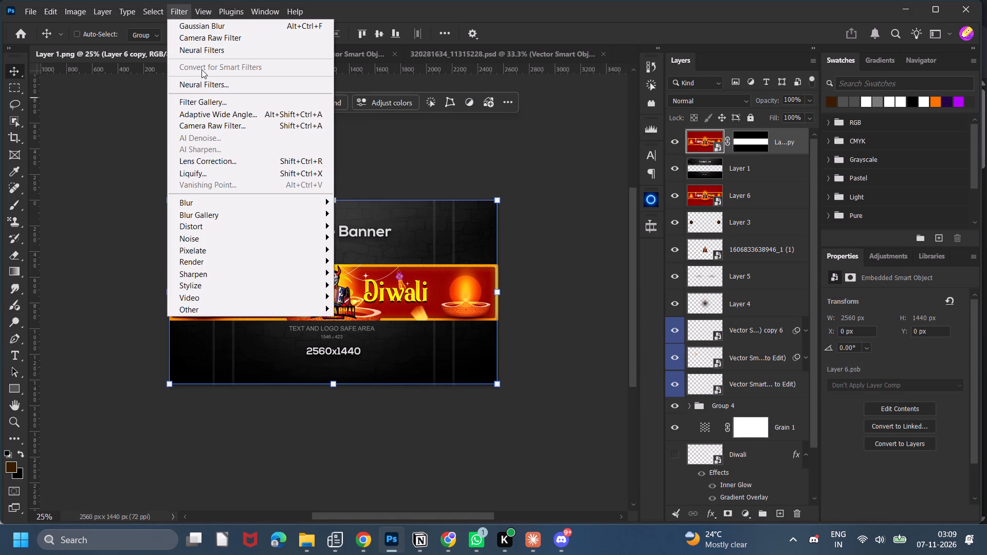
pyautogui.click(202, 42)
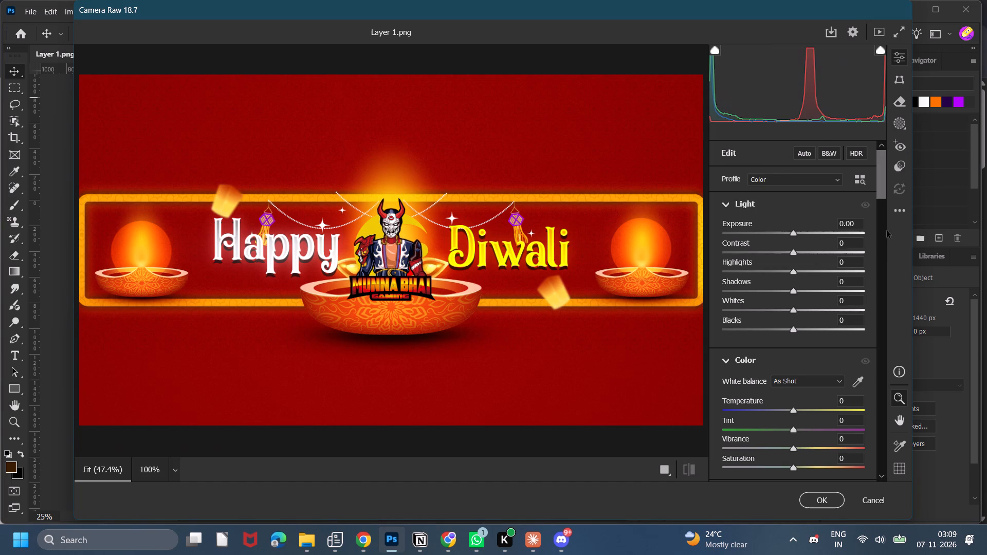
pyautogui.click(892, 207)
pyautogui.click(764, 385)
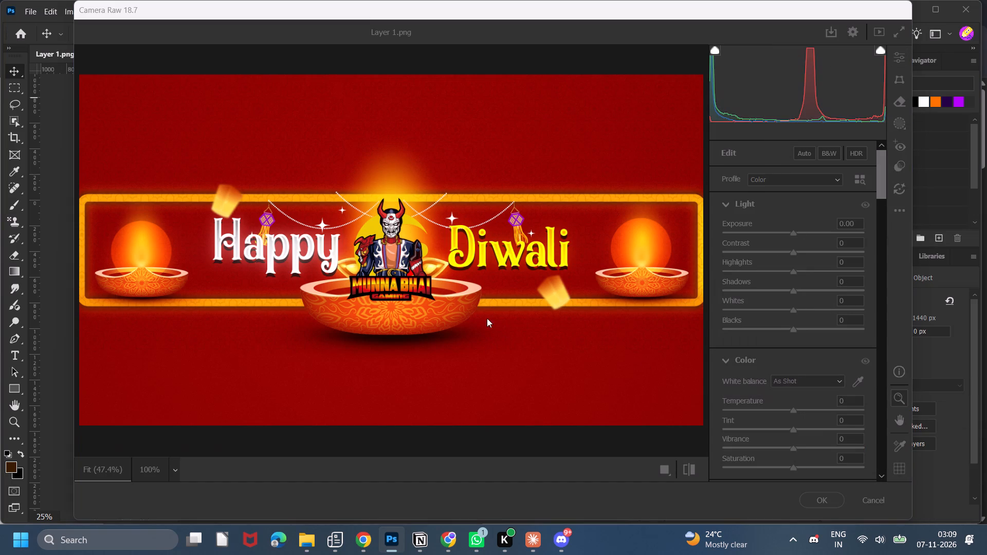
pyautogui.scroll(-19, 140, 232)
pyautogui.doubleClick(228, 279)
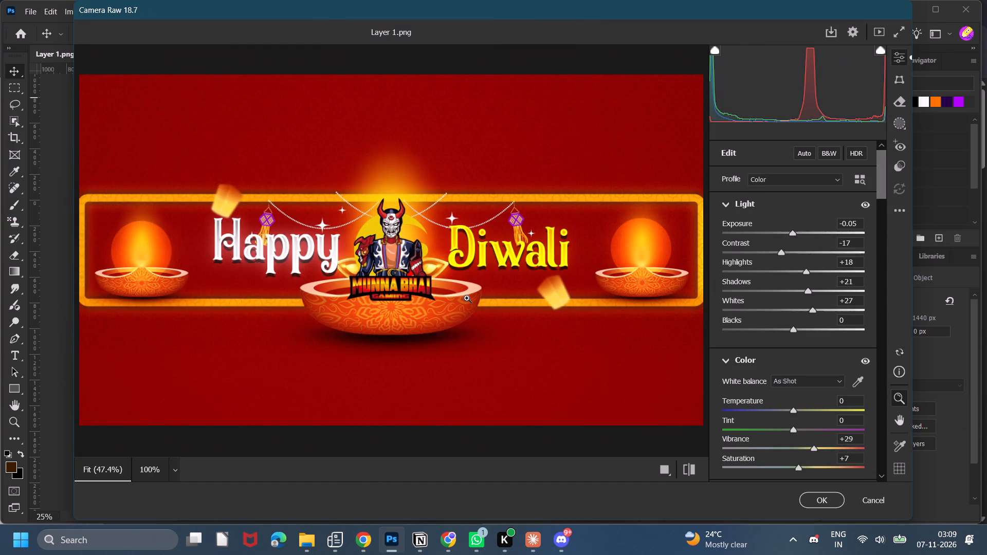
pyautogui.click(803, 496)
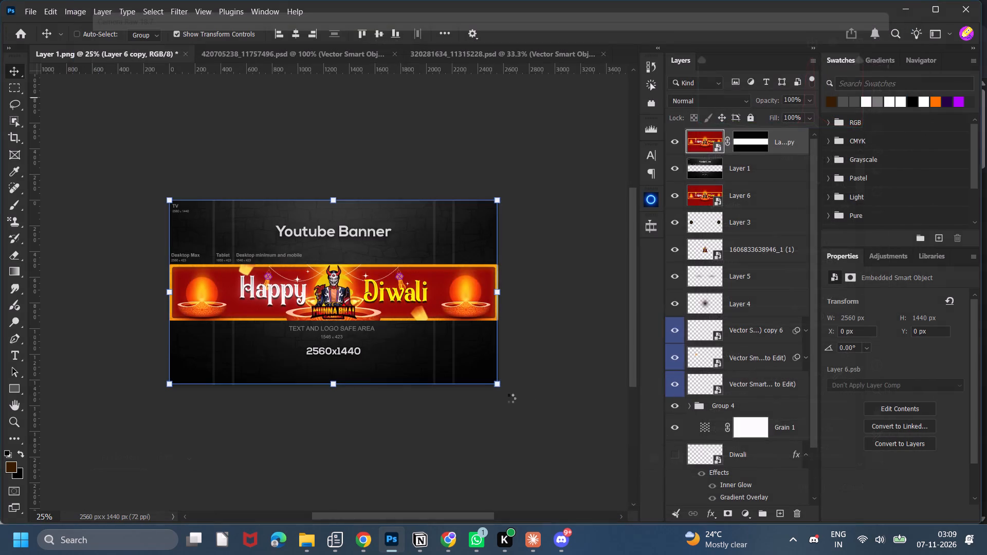
# Compare the banner with and without the copy's Camera Raw smart filter.
pyautogui.click(558, 159)
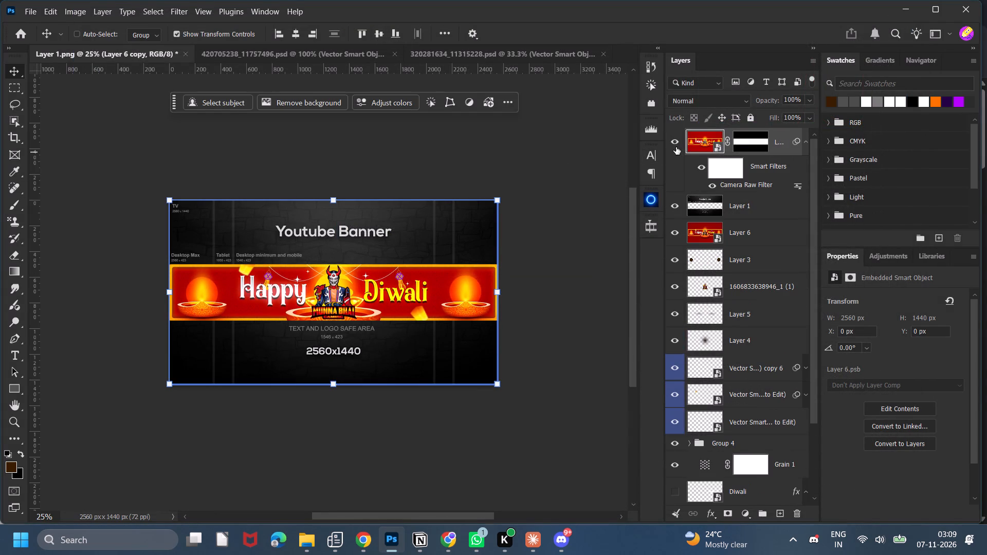
pyautogui.click(698, 169)
pyautogui.click(698, 169)
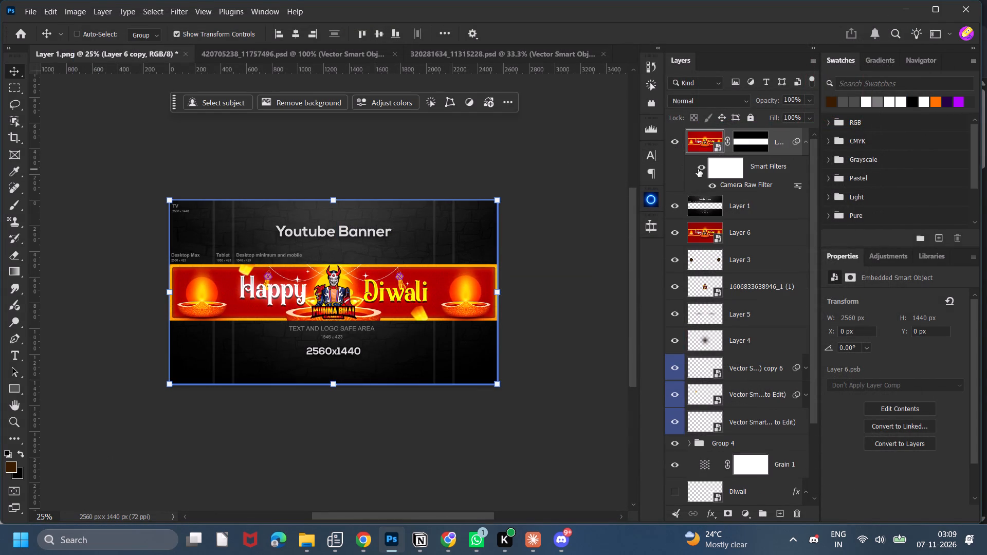
pyautogui.click(698, 169)
pyautogui.click(699, 169)
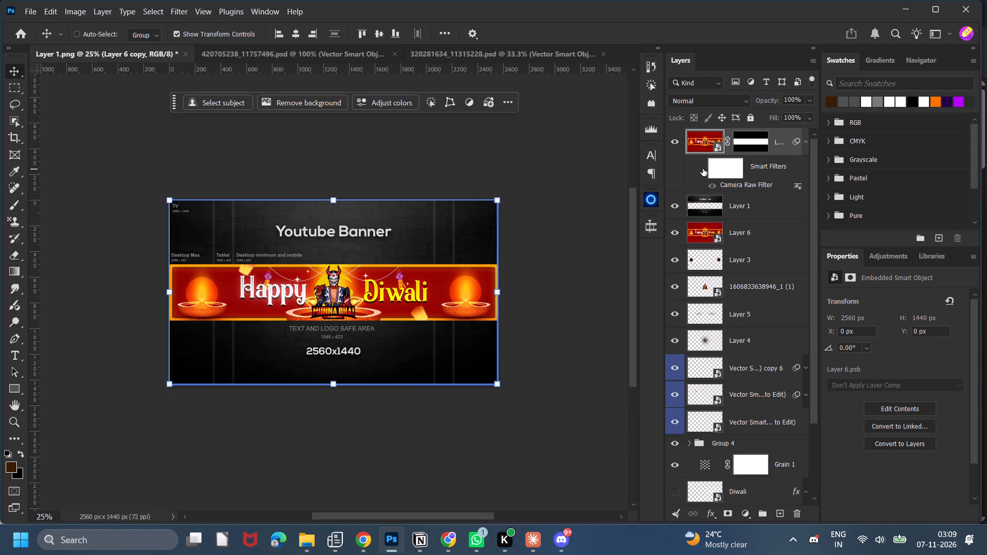
pyautogui.click(702, 169)
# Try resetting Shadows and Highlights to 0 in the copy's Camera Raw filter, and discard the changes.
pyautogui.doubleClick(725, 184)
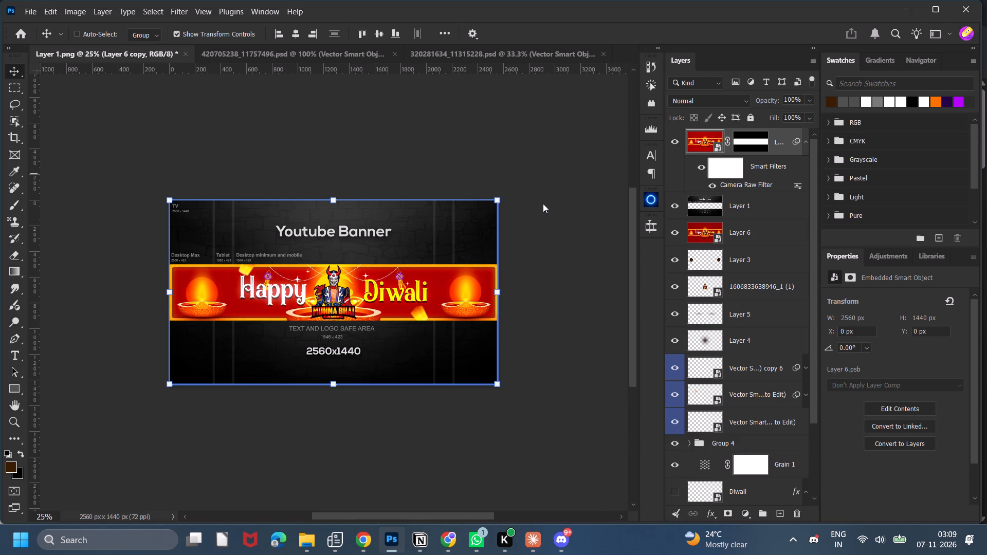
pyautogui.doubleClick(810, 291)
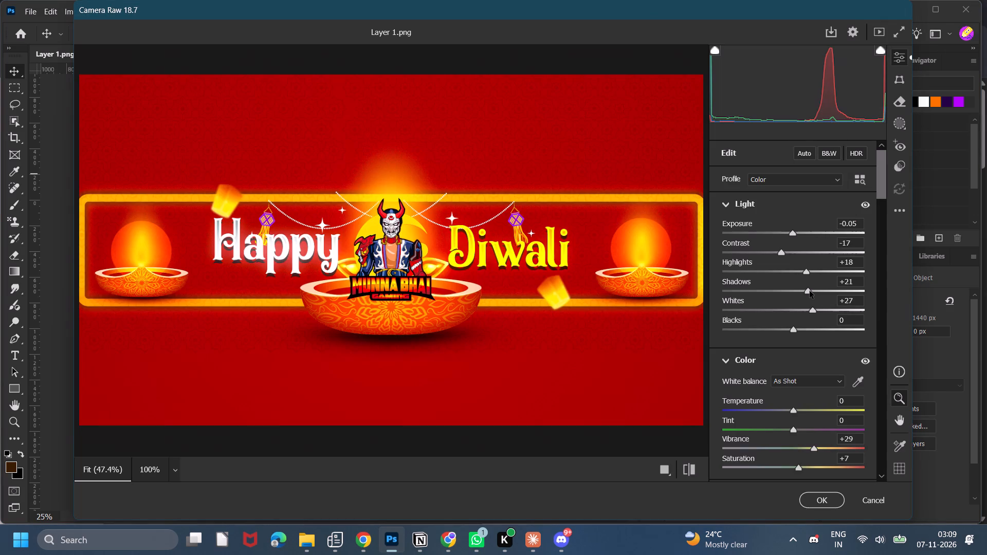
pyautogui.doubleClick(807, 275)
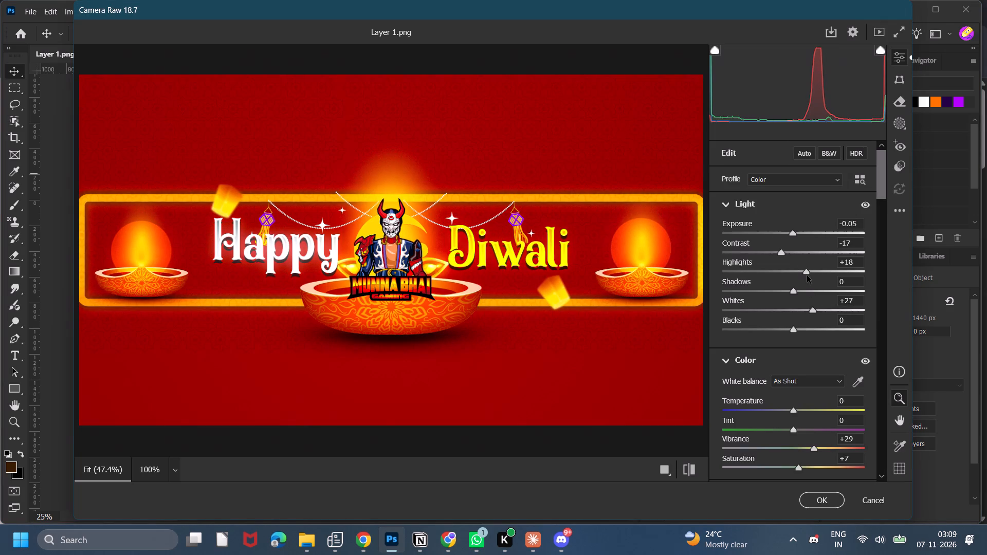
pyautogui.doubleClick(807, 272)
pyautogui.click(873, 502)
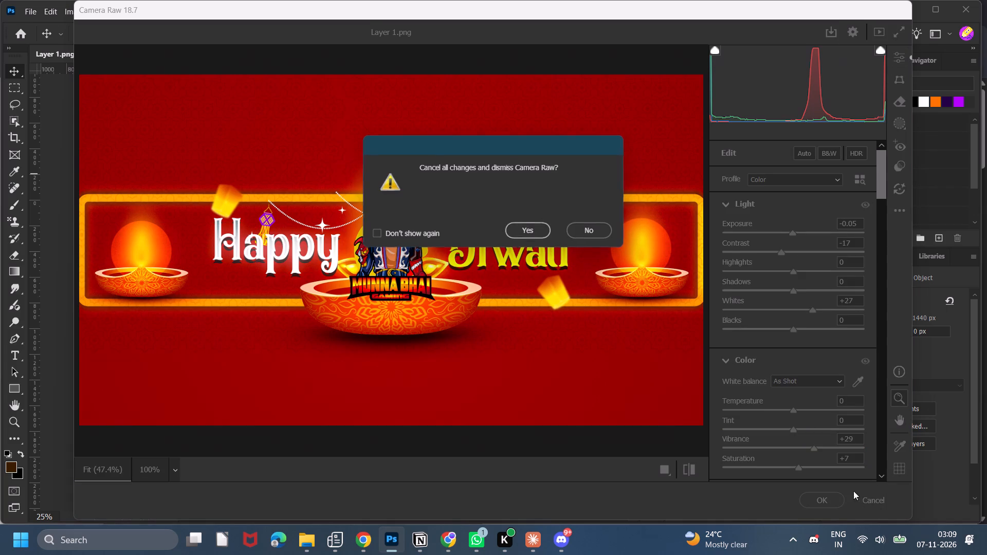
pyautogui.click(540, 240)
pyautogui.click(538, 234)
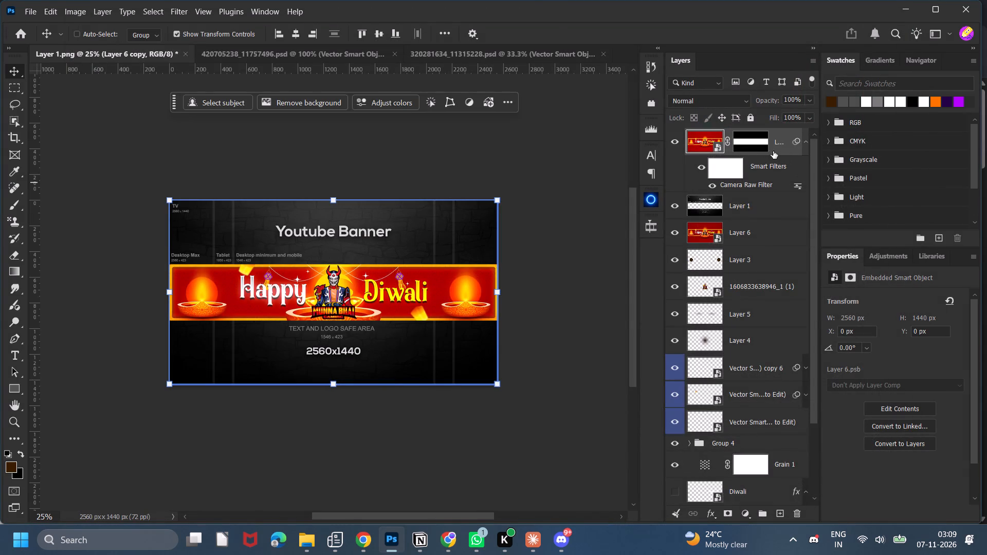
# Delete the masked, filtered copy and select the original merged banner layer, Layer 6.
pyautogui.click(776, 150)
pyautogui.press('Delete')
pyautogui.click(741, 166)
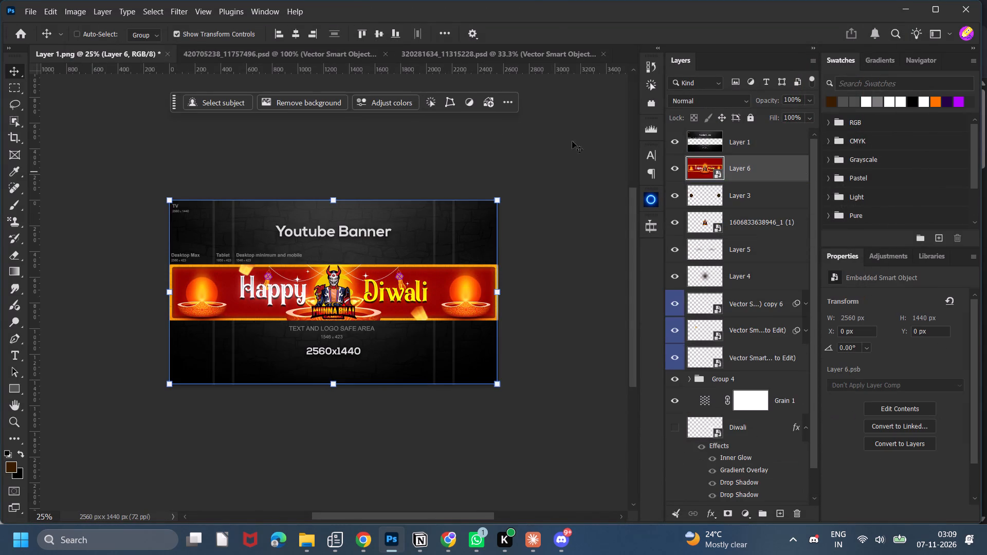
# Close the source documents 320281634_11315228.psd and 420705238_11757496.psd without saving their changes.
pyautogui.click(303, 63)
pyautogui.click(305, 58)
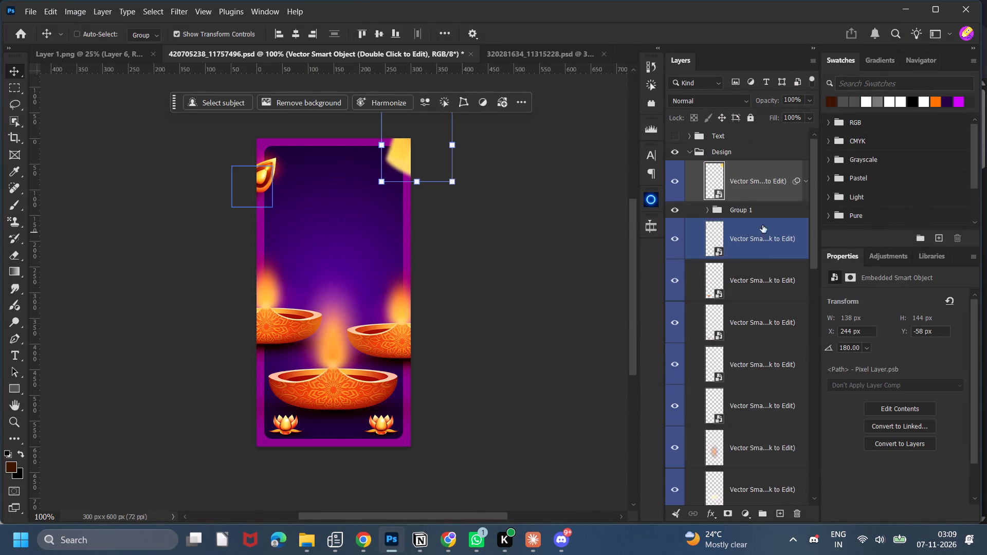
pyautogui.scroll(3, 751, 209)
pyautogui.click(490, 48)
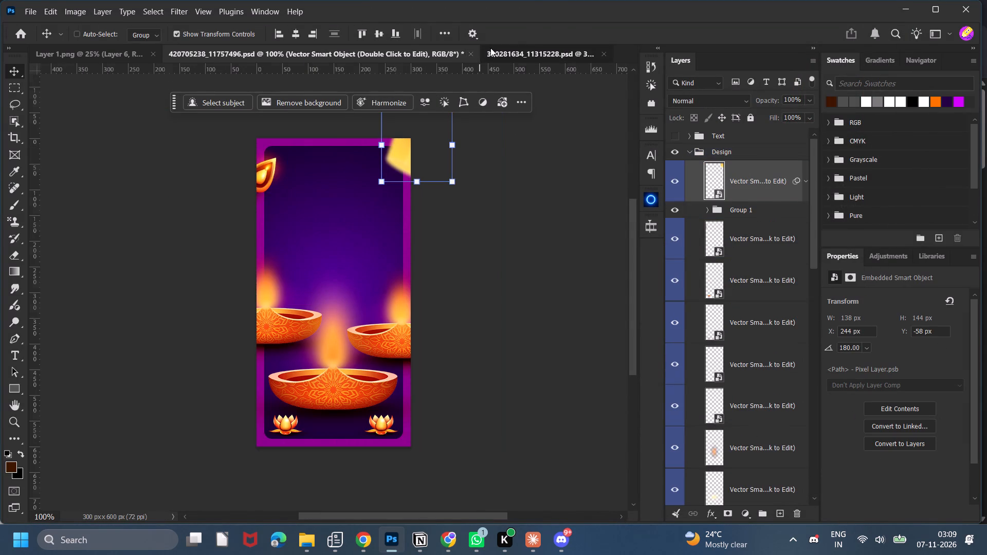
pyautogui.scroll(6, 709, 277)
pyautogui.click(606, 51)
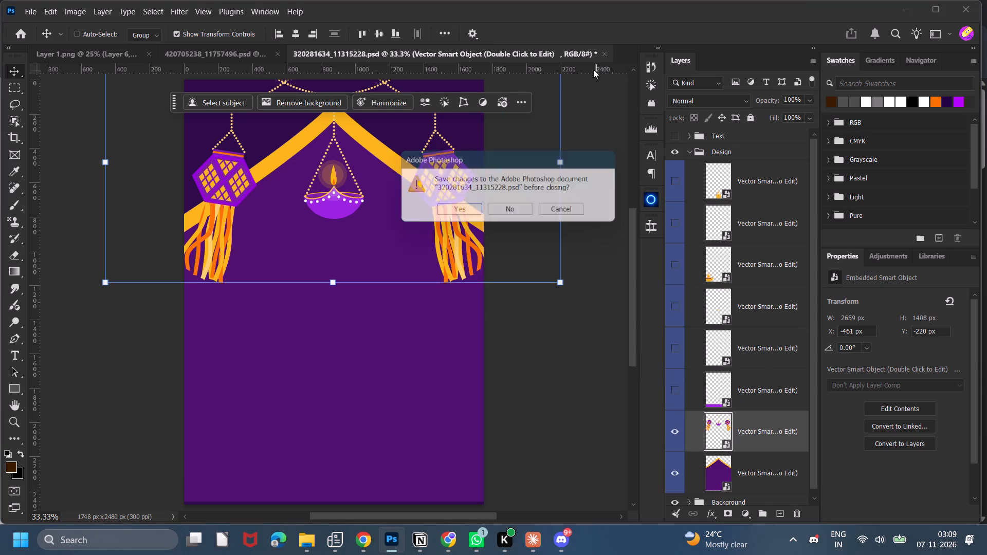
pyautogui.click(513, 209)
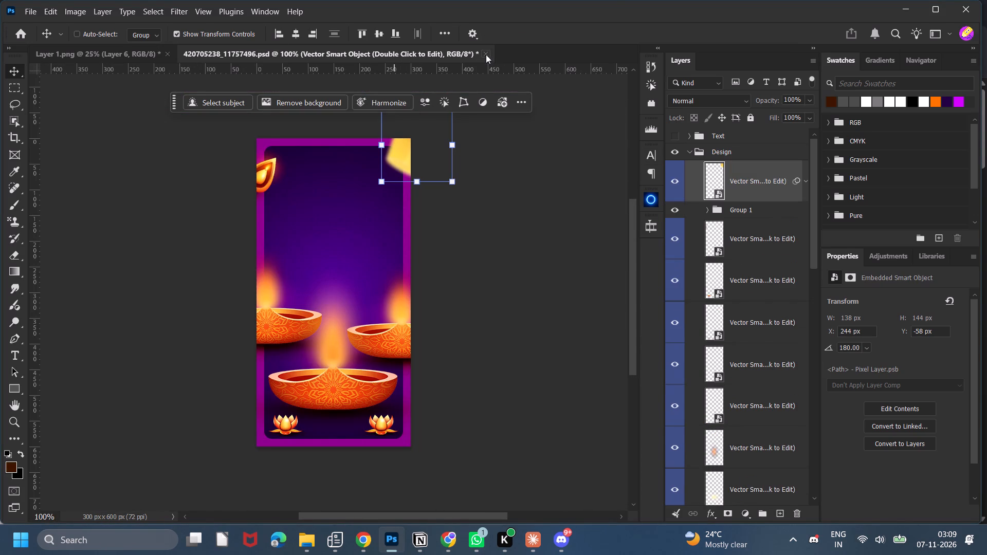
pyautogui.click(486, 54)
pyautogui.click(505, 214)
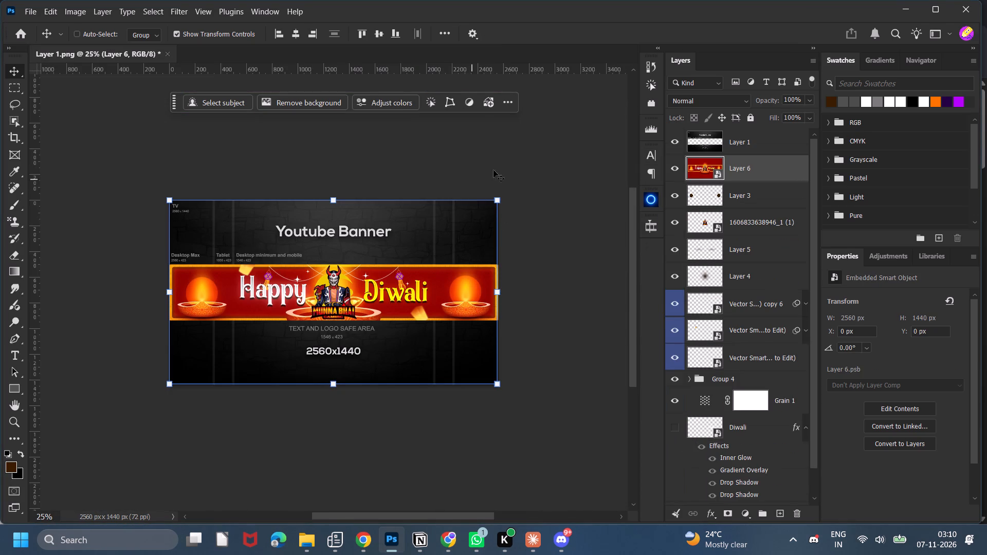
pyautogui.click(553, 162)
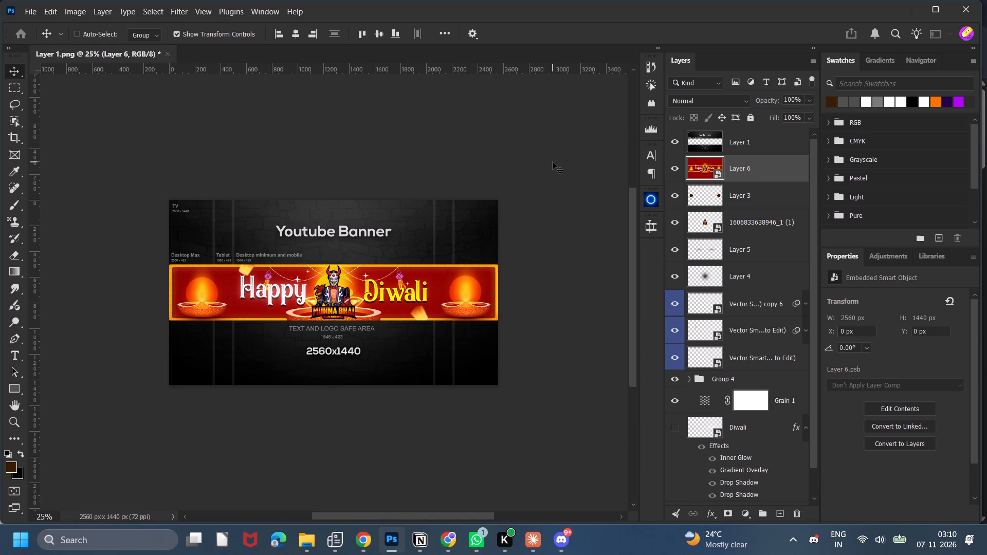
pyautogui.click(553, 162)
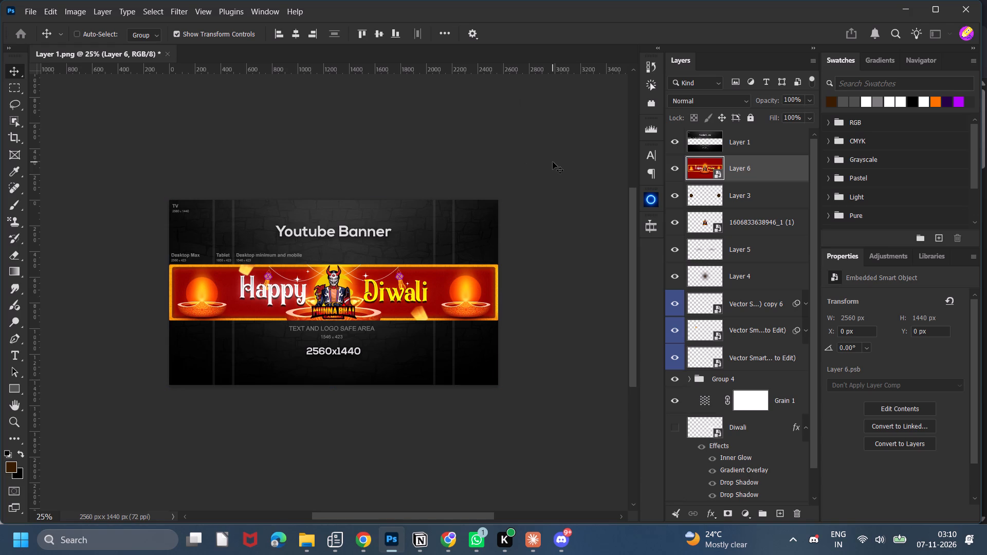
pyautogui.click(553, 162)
# Open the Diwali Flyer PSD from the recent files.
pyautogui.click(22, 32)
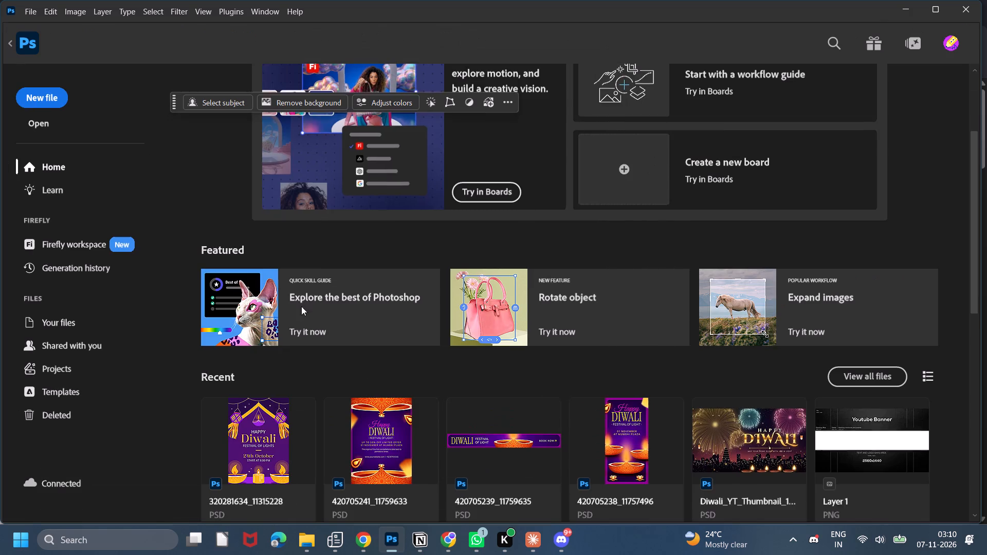
pyautogui.scroll(-1, 438, 416)
pyautogui.scroll(-1, 654, 392)
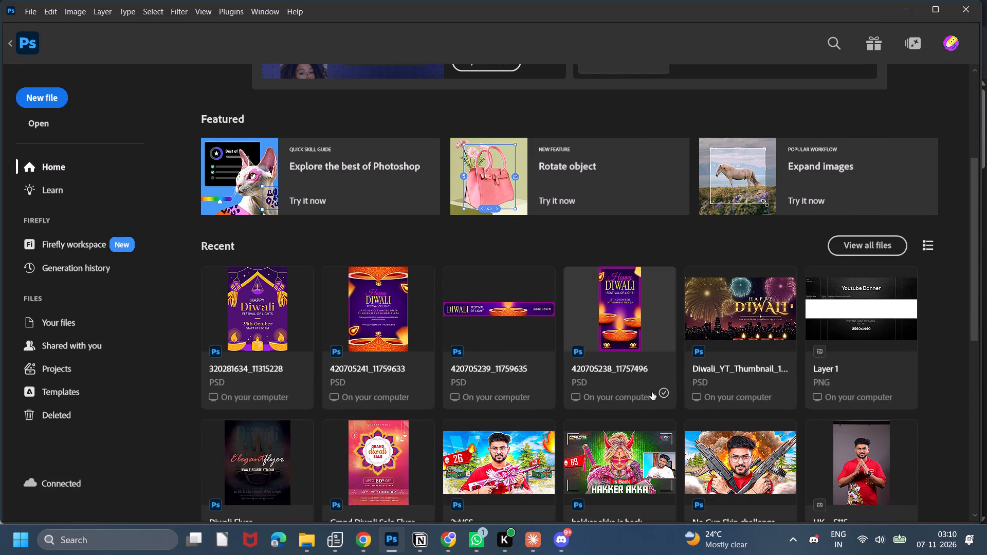
pyautogui.click(270, 446)
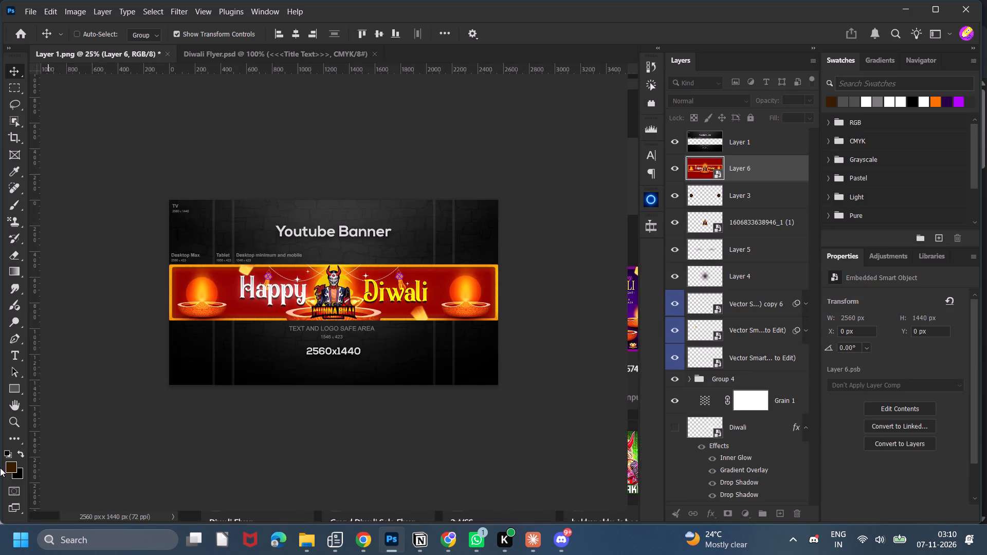
# Dismiss the flyer's text-layer update prompt, return to Photoshop, and hide the Elegantflyer.com watermark layer in Diwali Flyer.psd.
pyautogui.click(602, 222)
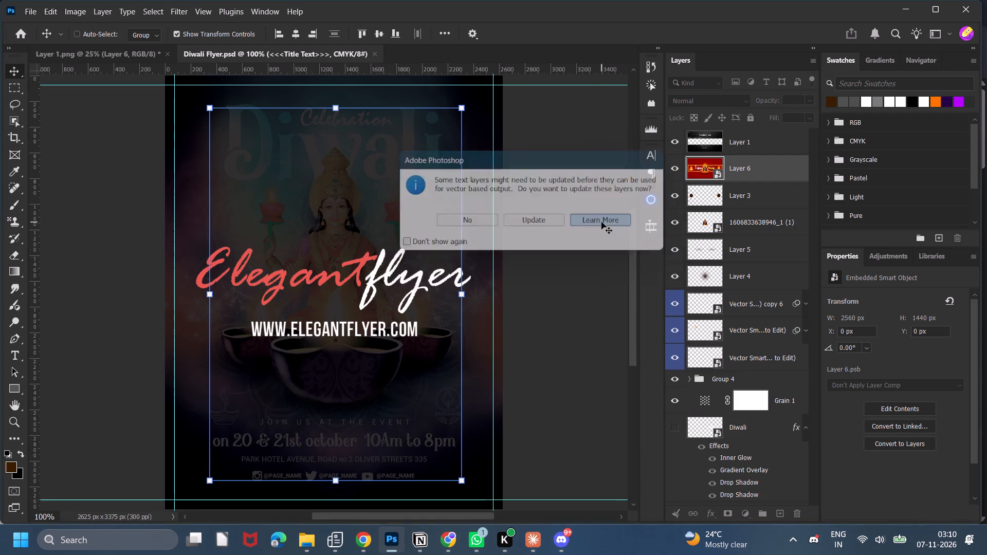
pyautogui.click(748, 13)
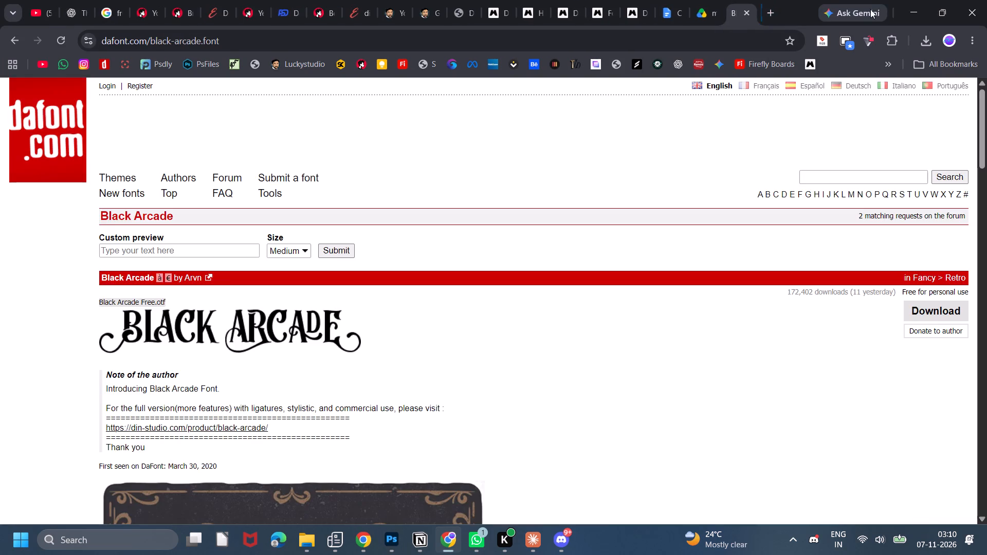
pyautogui.click(909, 2)
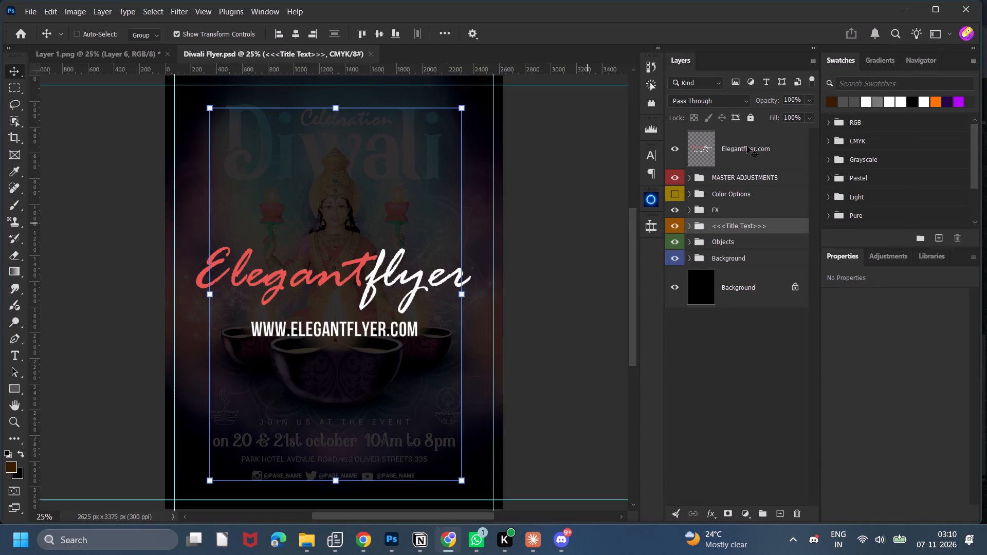
pyautogui.click(747, 146)
pyautogui.click(680, 152)
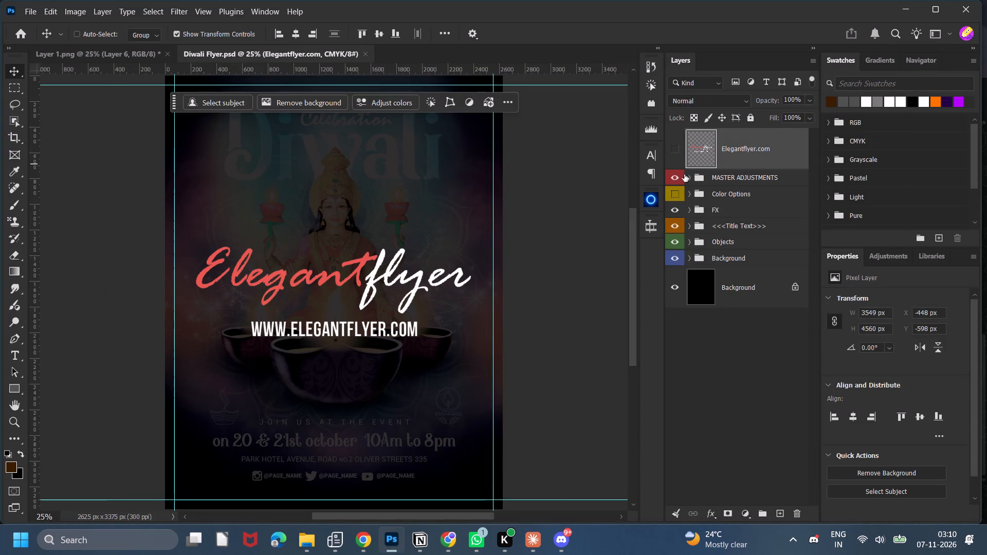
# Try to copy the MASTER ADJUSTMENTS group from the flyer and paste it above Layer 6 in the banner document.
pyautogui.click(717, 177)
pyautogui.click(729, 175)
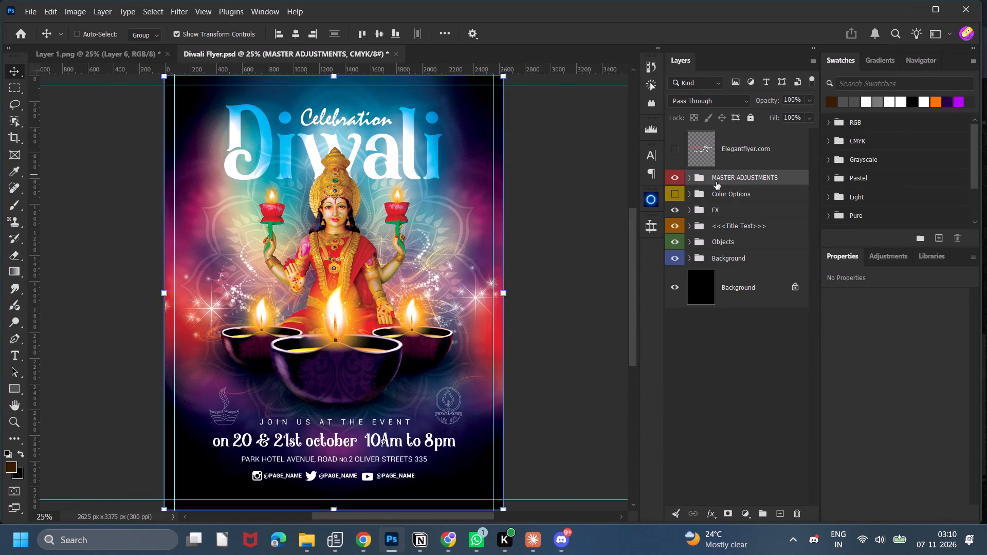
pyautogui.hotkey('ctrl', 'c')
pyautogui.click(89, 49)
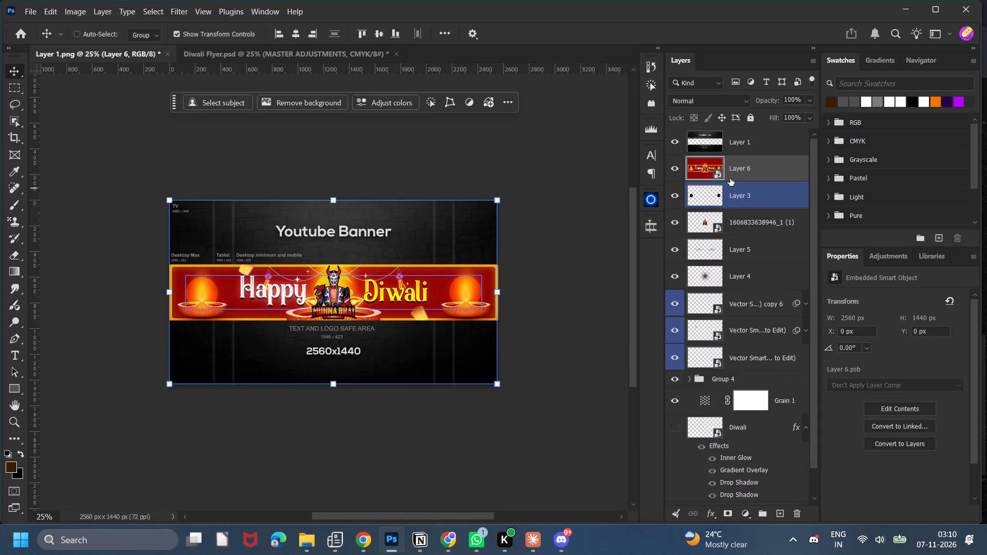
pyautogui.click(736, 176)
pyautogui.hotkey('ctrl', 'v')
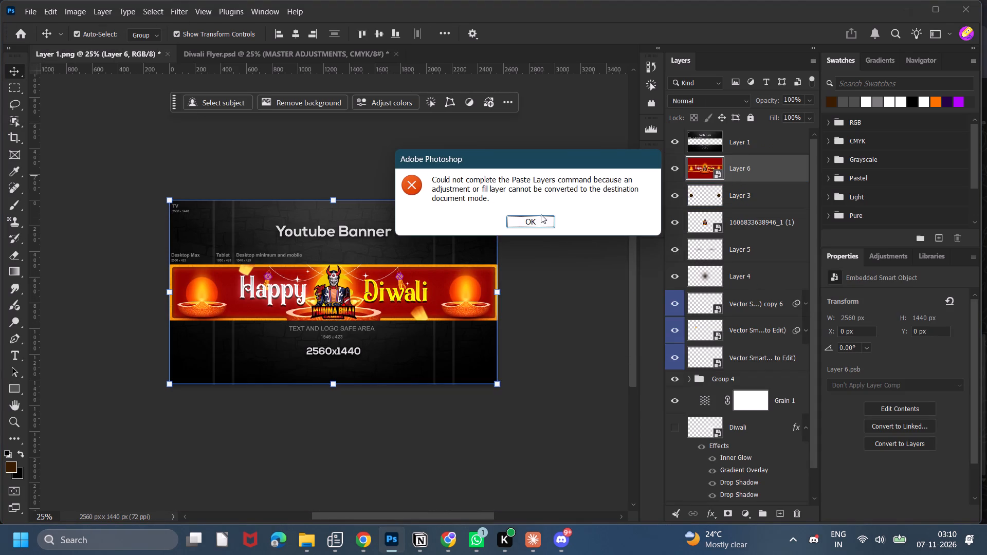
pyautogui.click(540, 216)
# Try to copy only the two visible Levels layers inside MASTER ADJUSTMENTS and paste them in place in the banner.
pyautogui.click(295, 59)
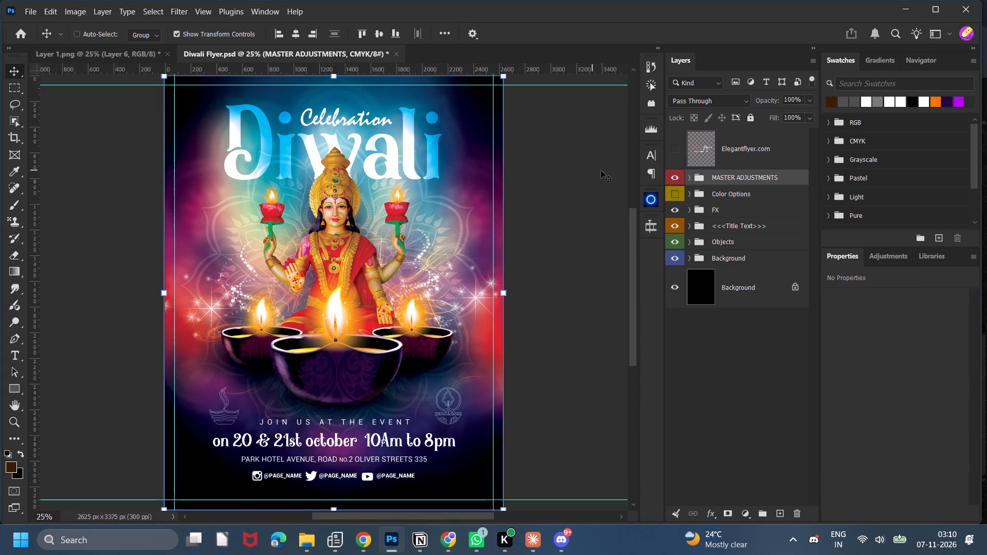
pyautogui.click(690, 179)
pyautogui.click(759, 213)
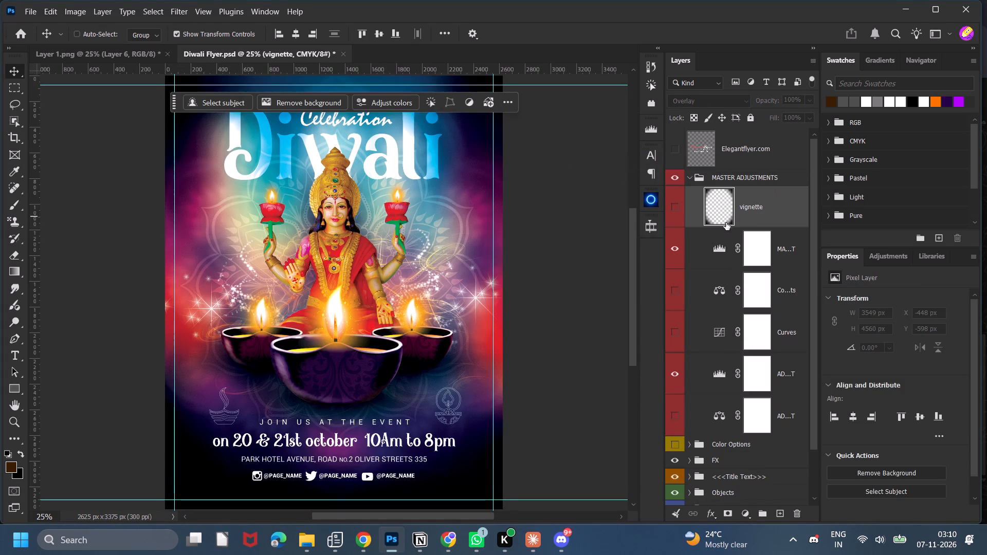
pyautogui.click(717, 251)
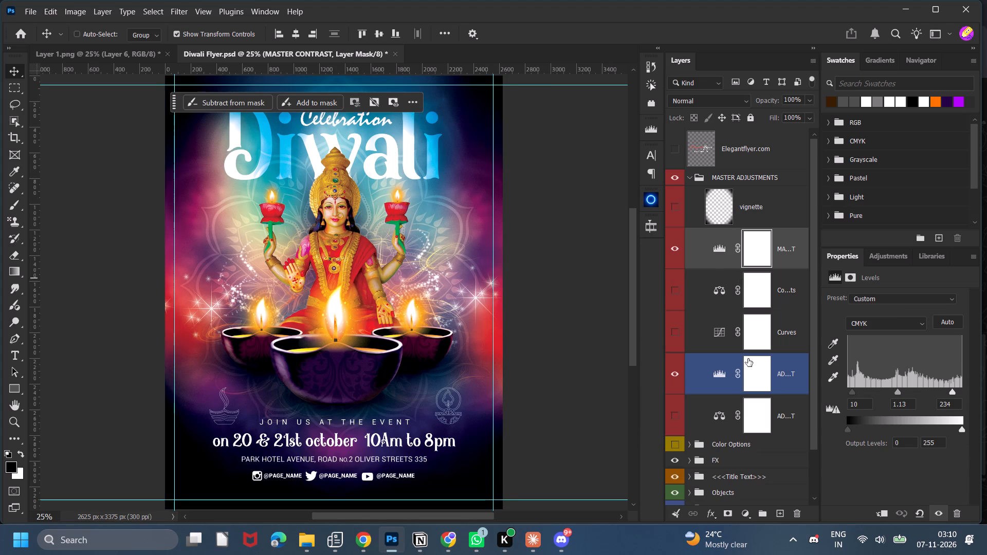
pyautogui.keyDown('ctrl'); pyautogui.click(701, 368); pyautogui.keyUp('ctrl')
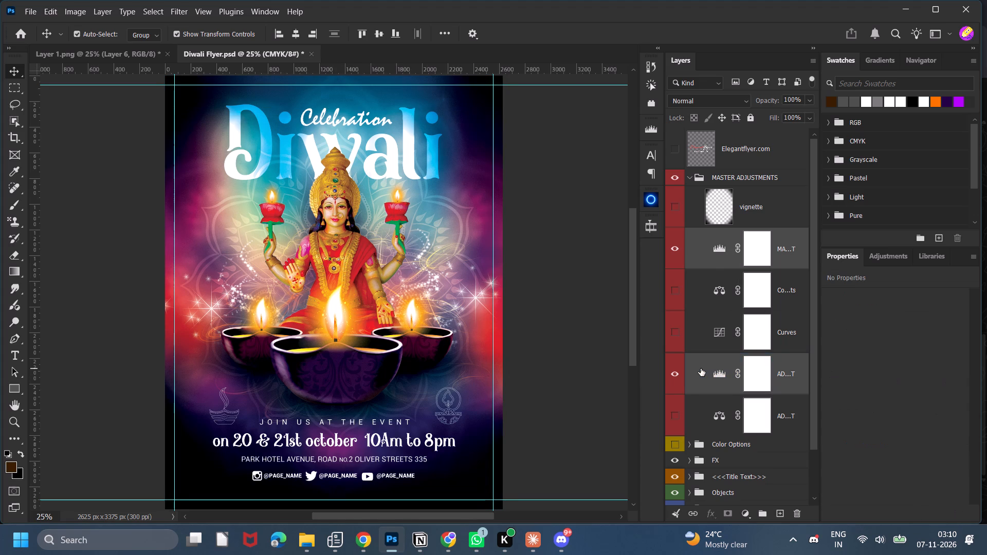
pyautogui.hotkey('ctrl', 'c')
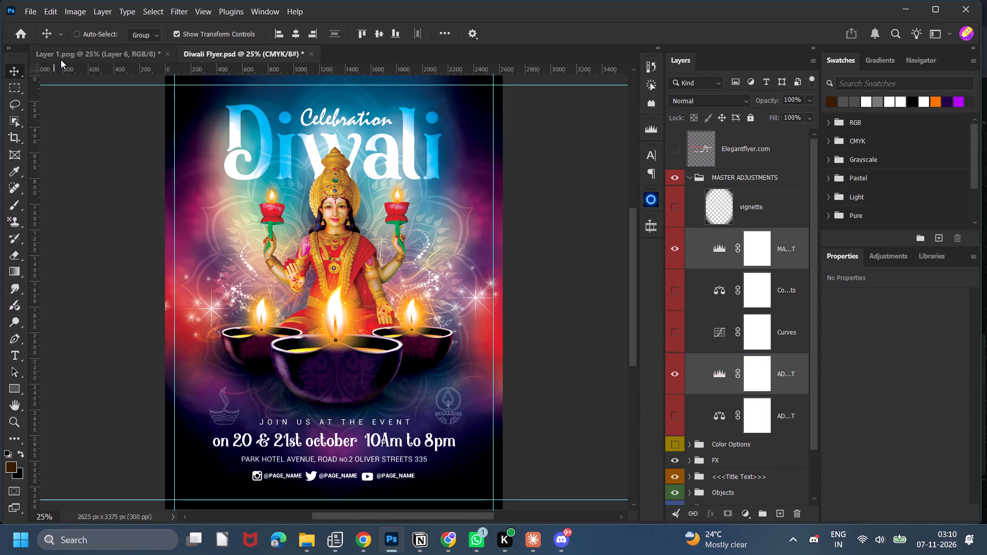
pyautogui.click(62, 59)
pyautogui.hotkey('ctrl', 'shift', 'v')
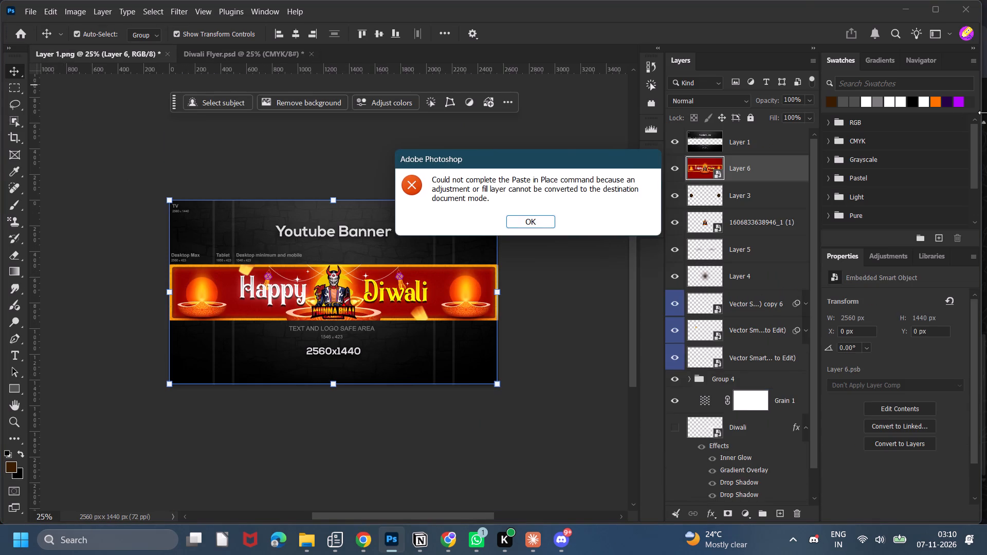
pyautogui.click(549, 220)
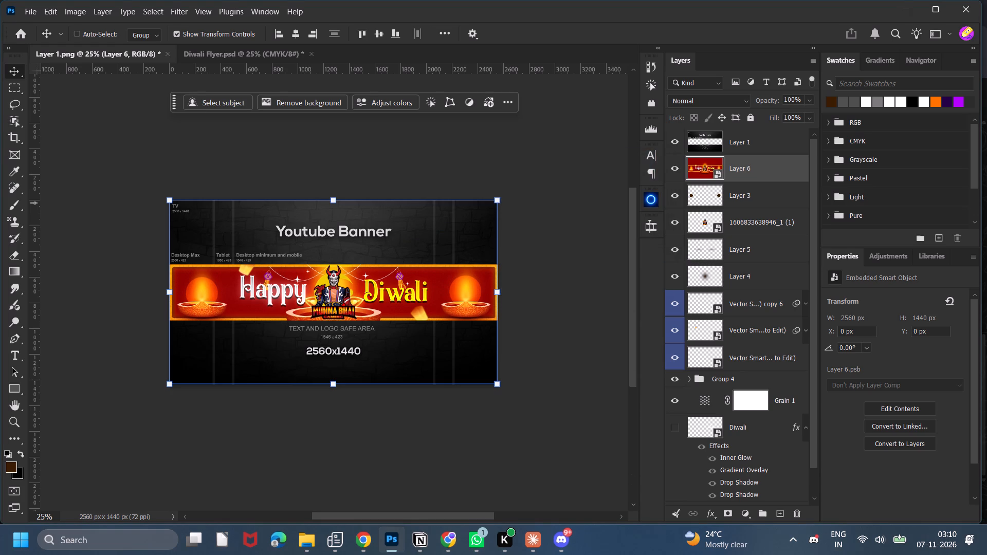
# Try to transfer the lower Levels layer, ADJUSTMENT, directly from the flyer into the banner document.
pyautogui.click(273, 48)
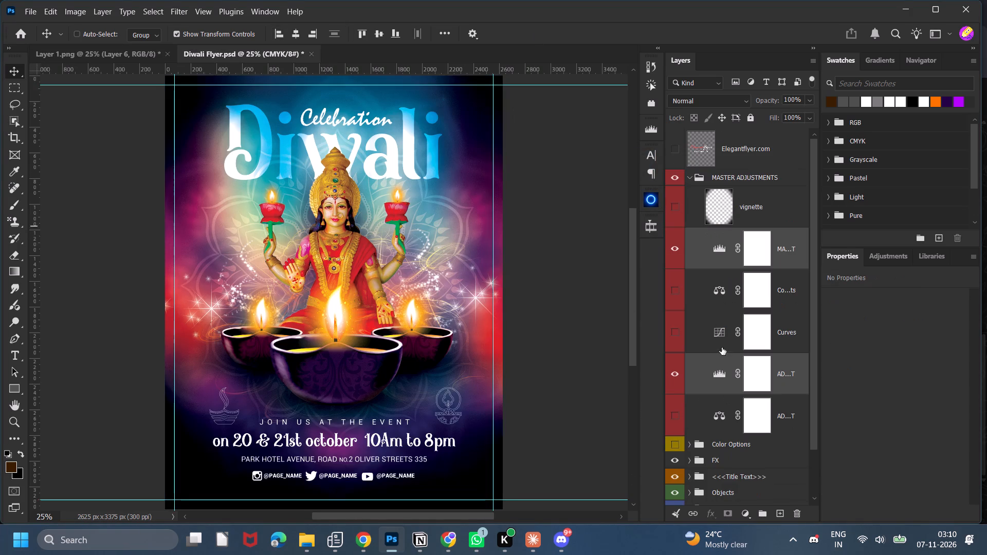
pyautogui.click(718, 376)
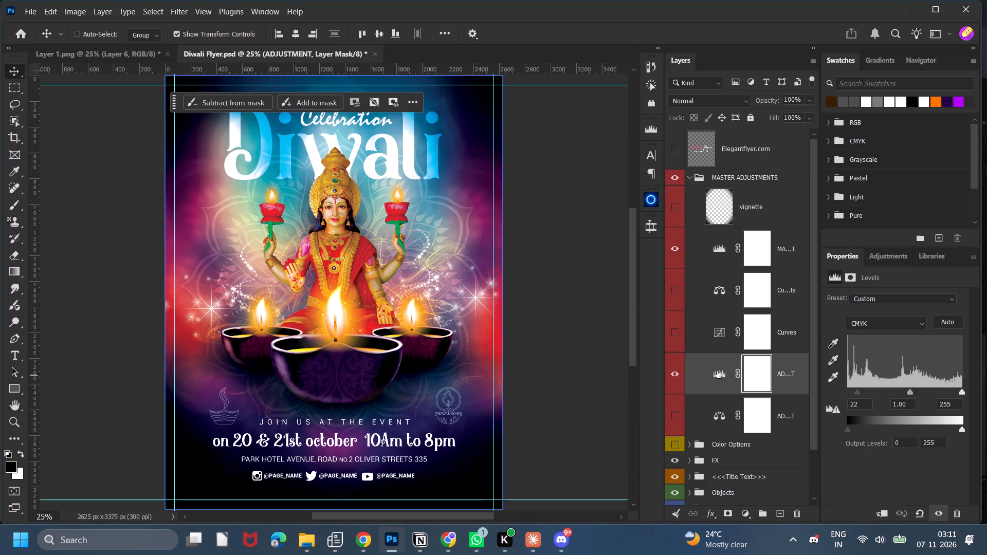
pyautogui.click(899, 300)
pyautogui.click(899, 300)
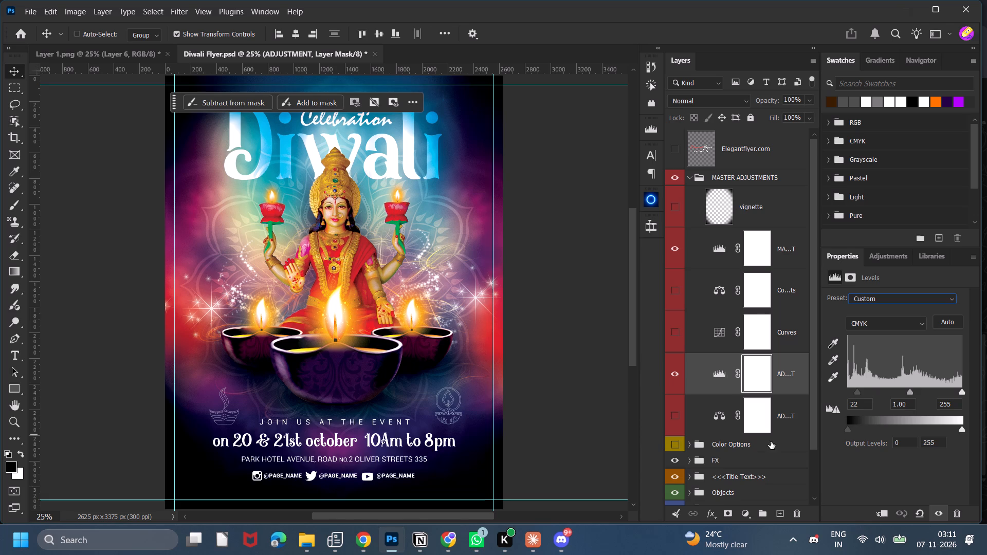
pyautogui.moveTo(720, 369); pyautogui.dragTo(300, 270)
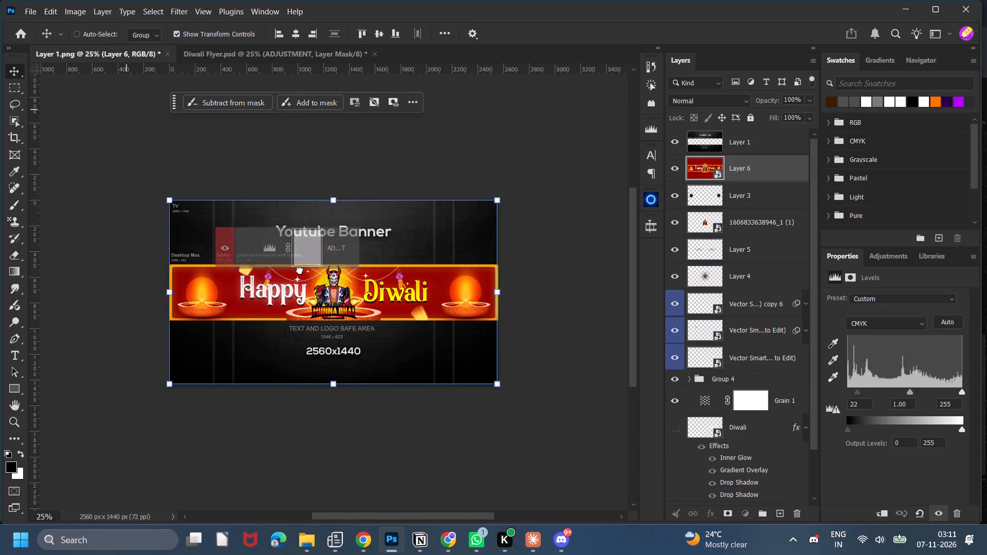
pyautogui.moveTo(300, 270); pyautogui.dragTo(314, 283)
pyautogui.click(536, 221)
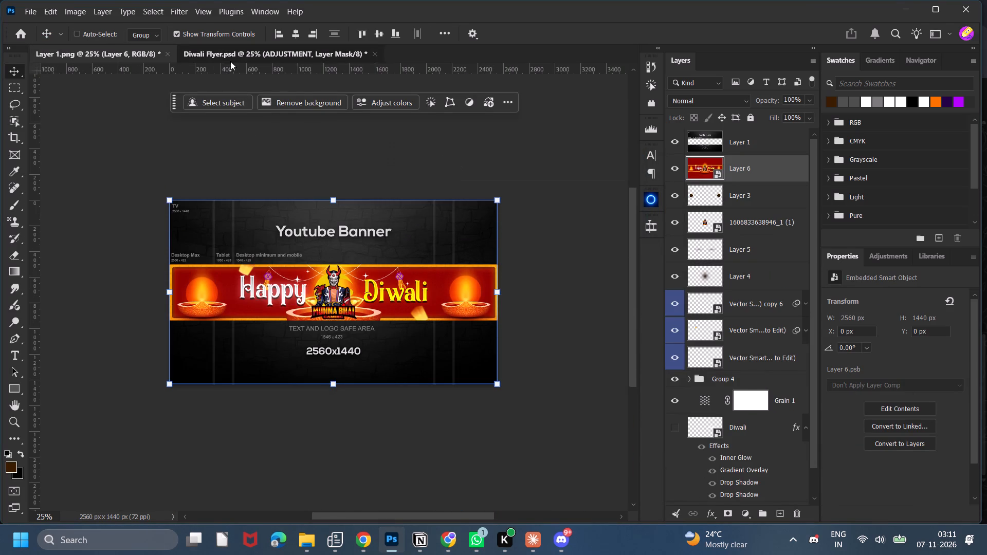
# Hide the flyer's MASTER ADJUSTMENTS group and bring its FX group into the banner document above Layer 6.
pyautogui.click(230, 61)
pyautogui.click(678, 177)
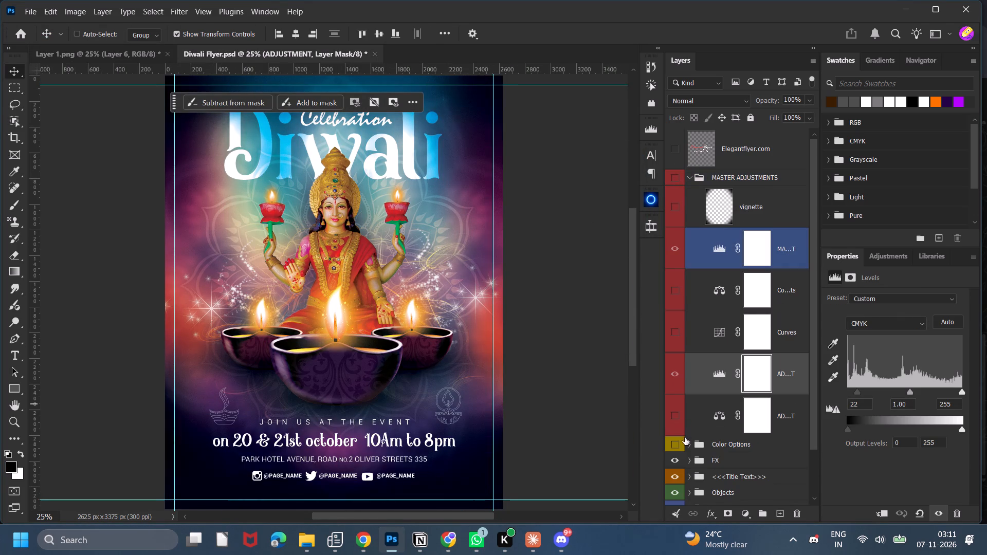
pyautogui.click(706, 466)
pyautogui.moveTo(719, 461); pyautogui.dragTo(330, 215)
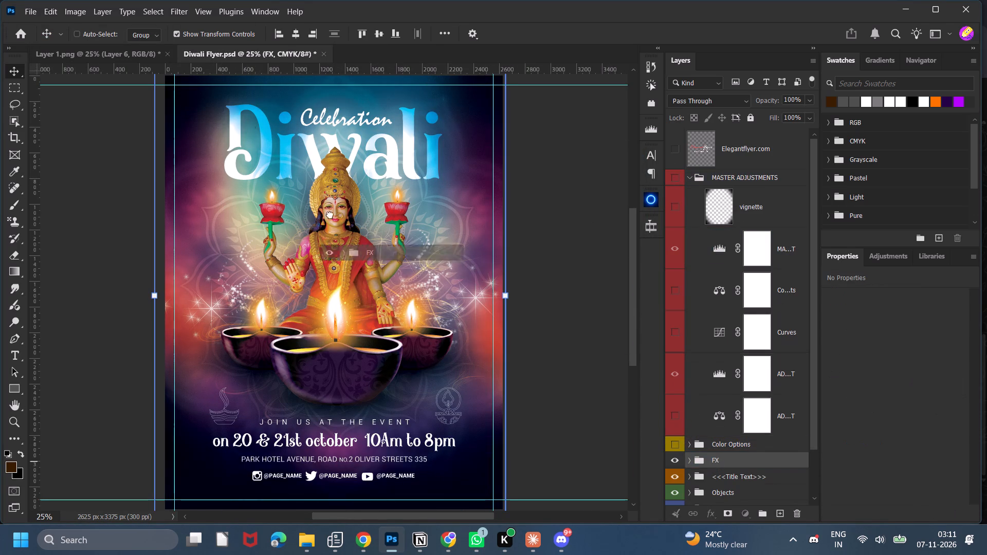
pyautogui.moveTo(330, 215); pyautogui.dragTo(361, 298)
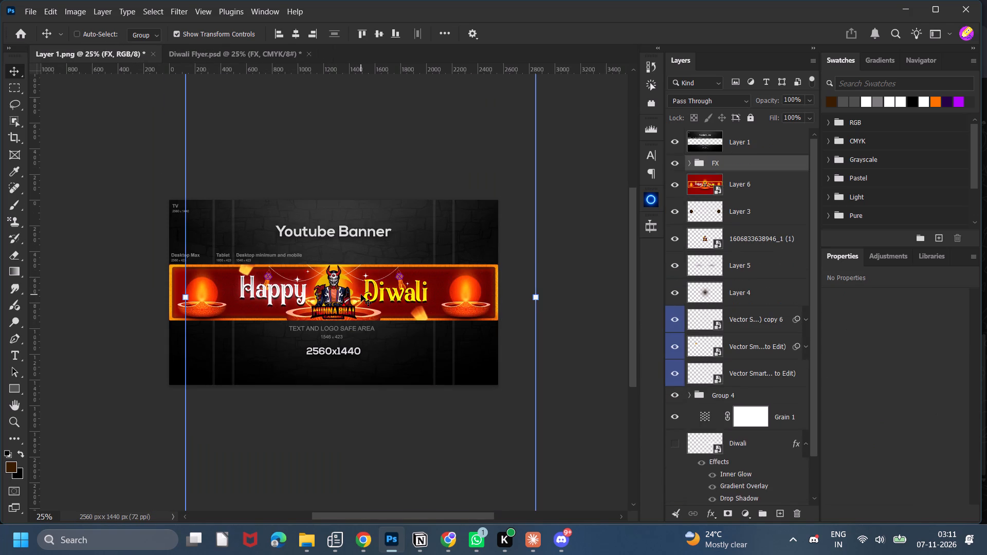
# Centre the FX group horizontally on the banner canvas and move it up to about Y -1287 px.
pyautogui.click(690, 163)
pyautogui.click(737, 191)
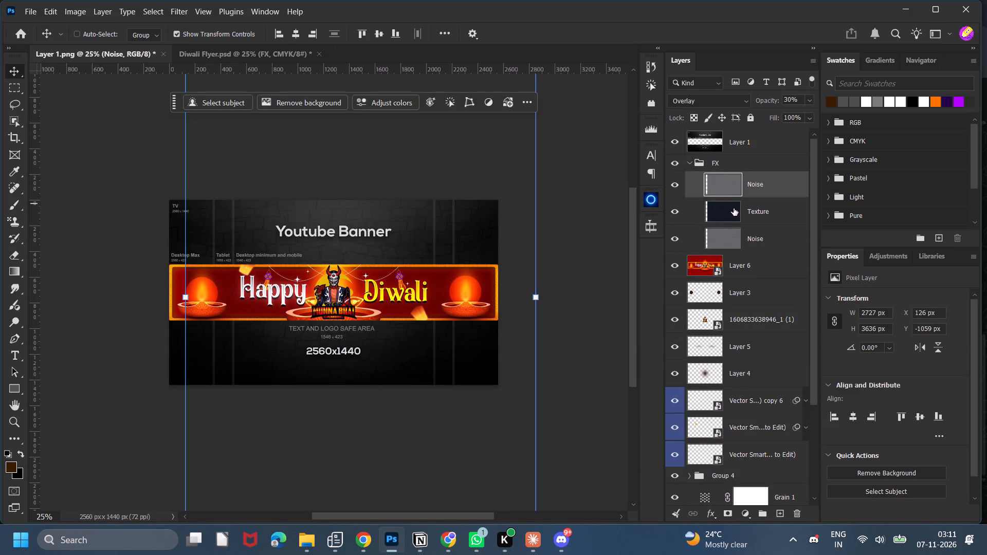
pyautogui.click(725, 161)
pyautogui.click(292, 34)
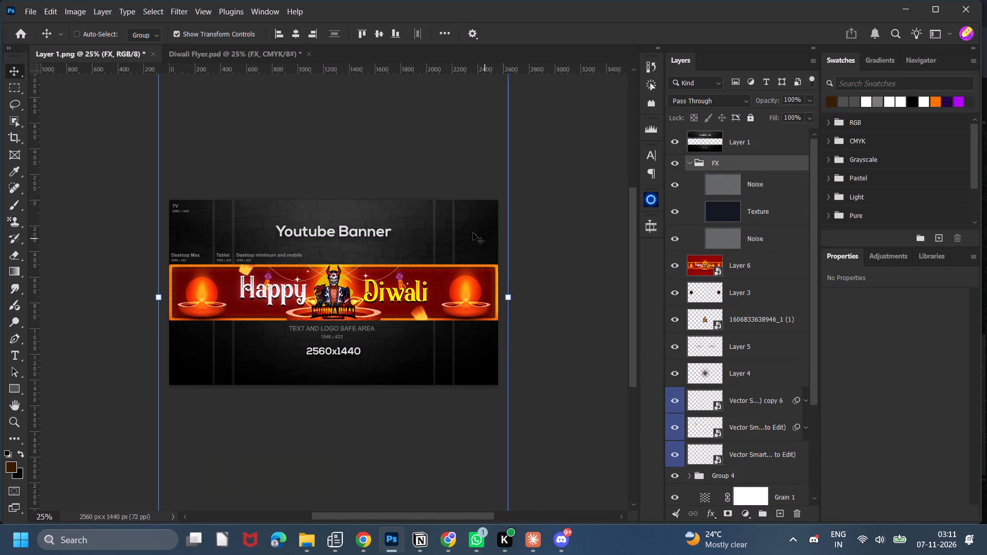
pyautogui.moveTo(466, 231); pyautogui.dragTo(467, 202)
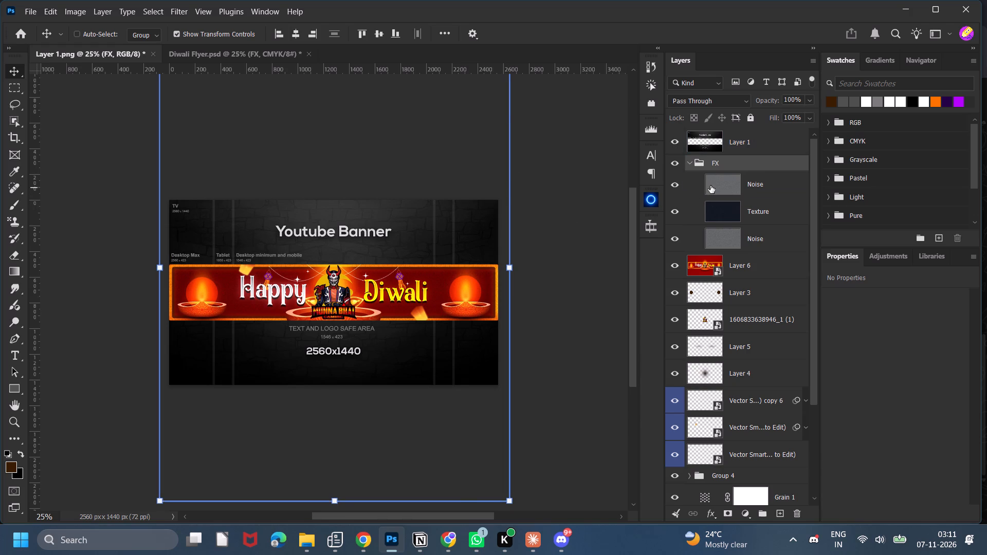
# Hide both Noise layers in the FX group and compare the banner with the Texture layer off and on.
pyautogui.click(710, 186)
pyautogui.click(672, 188)
pyautogui.click(687, 207)
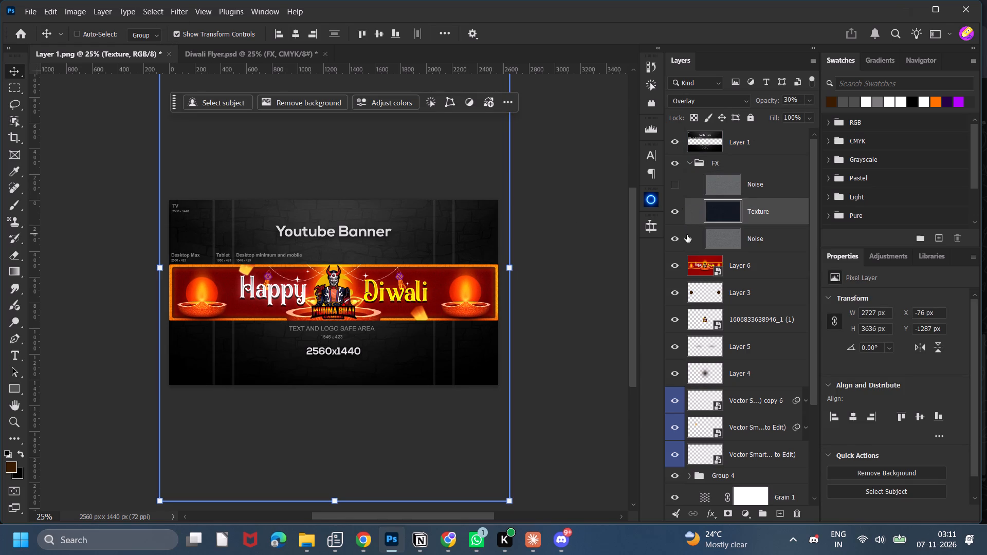
pyautogui.click(674, 240)
pyautogui.click(677, 215)
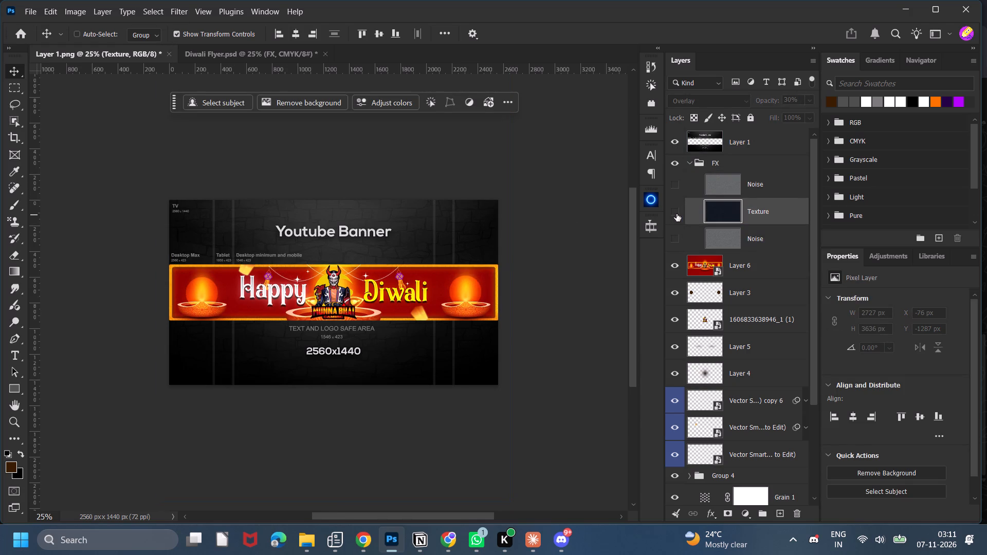
pyautogui.click(677, 214)
# Add a layer mask to the Texture layer and fade its centre with a very large soft black brush at 56% opacity.
pyautogui.click(716, 210)
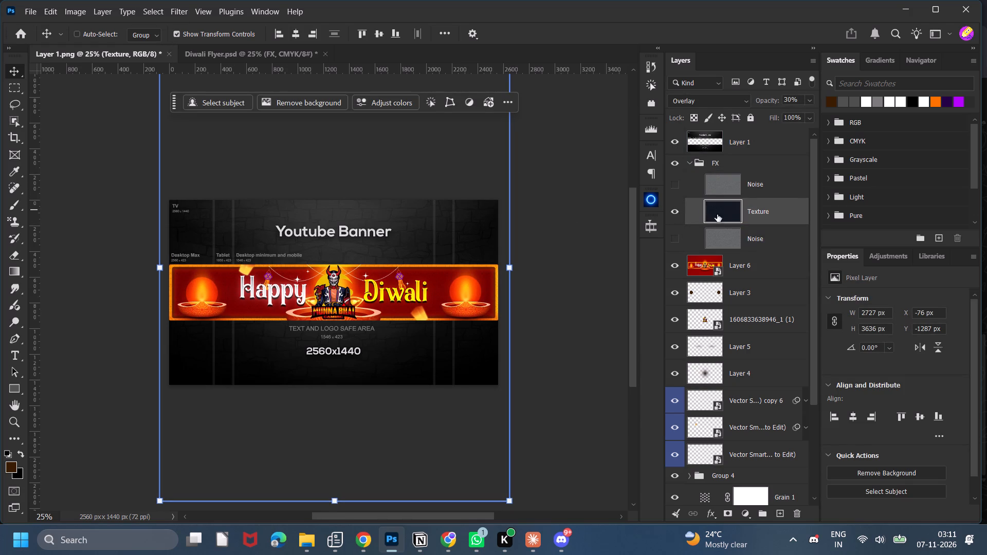
pyautogui.click(725, 513)
pyautogui.press('b')
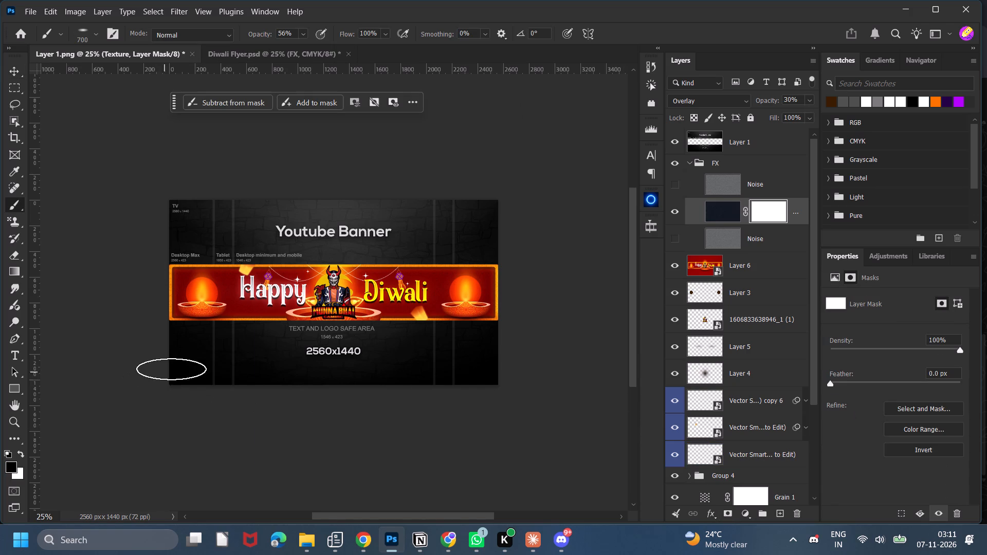
pyautogui.press(']')
pyautogui.press(']')
pyautogui.press(']')
pyautogui.press(']')
pyautogui.press(']')
pyautogui.press(']')
pyautogui.press(']')
pyautogui.press(']')
pyautogui.press(']')
pyautogui.press(']')
pyautogui.press(']')
pyautogui.press(']')
pyautogui.press(']')
pyautogui.press(']')
pyautogui.press(']')
pyautogui.press(']')
pyautogui.press(']')
pyautogui.press(']')
pyautogui.press(']')
pyautogui.press(']')
pyautogui.press(']')
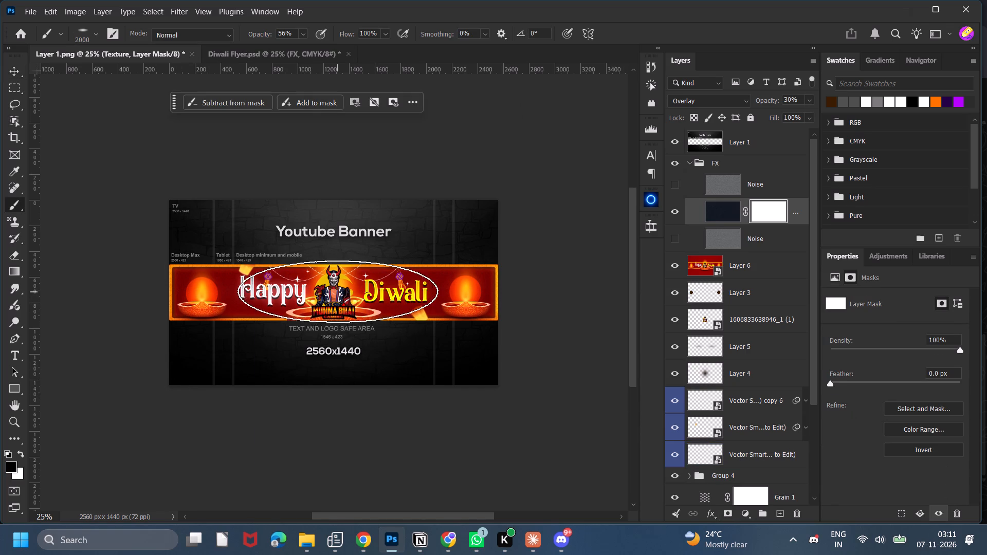
pyautogui.press(']')
pyautogui.press(']')
pyautogui.click(334, 289)
# Fade the Texture mask further over the central logo using a smaller black brush.
pyautogui.press('[')
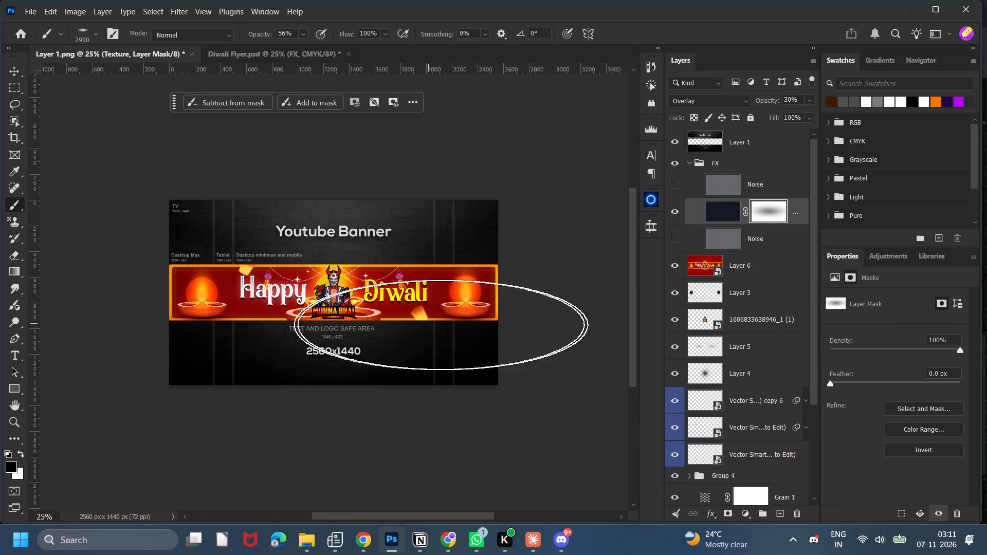
pyautogui.press('[')
pyautogui.press('[')
pyautogui.press('[')
pyautogui.press('[')
pyautogui.press('[')
pyautogui.press('[')
pyautogui.press('[')
pyautogui.press('[')
pyautogui.write('[[[')
pyautogui.click(332, 290)
# Mask the texture over the word Diwali with a 1200 px brush and over Happy with a 1000 px brush.
pyautogui.press('[')
pyautogui.press('[')
pyautogui.press('[')
pyautogui.press('[')
pyautogui.press('[')
pyautogui.press('[')
pyautogui.click(383, 291)
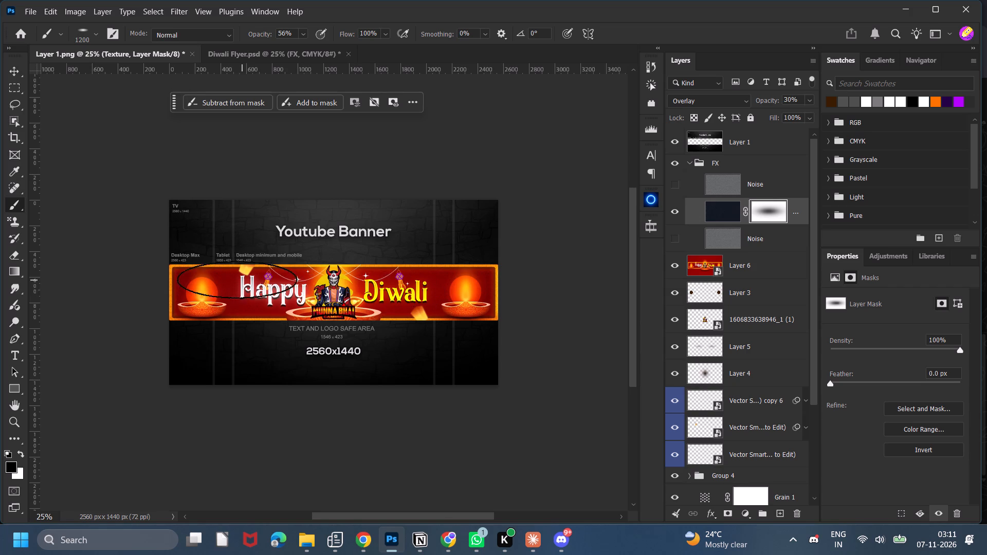
pyautogui.press('[')
pyautogui.press('[')
pyautogui.click(280, 290)
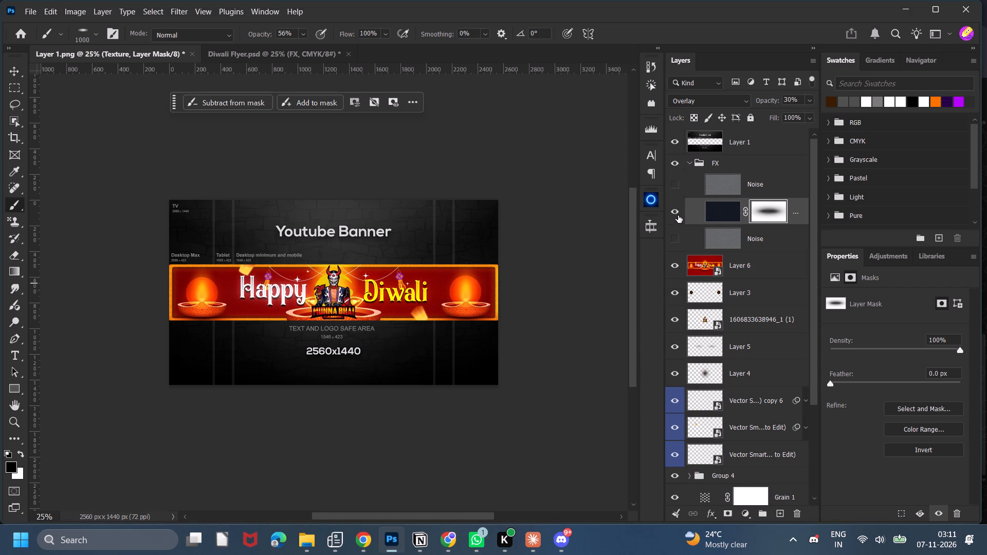
# Check the masked Texture layer off and on, and mask more of it along the strip's upper edge above Happy and Diwali.
pyautogui.click(678, 215)
pyautogui.click(678, 214)
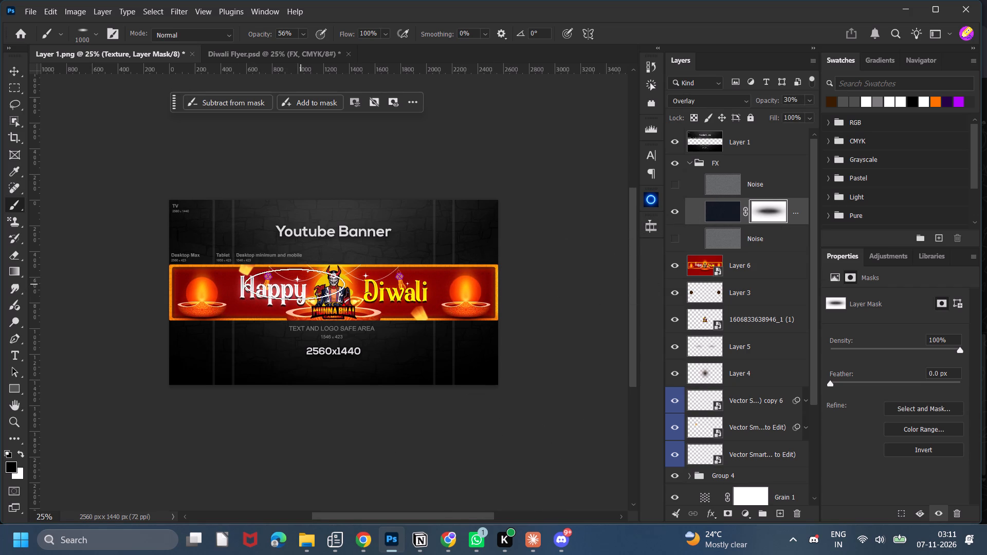
pyautogui.click(275, 270)
pyautogui.click(277, 267)
pyautogui.click(380, 269)
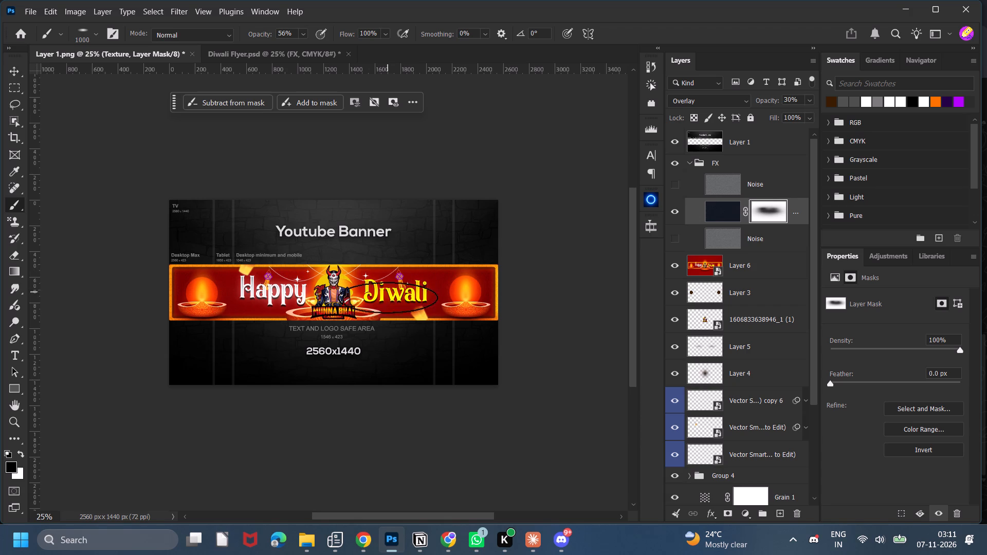
# Mask more of the Texture layer along the strip's lower edge, below Diwali and over the Munna Bhai logo's base.
pyautogui.click(403, 313)
pyautogui.click(345, 314)
pyautogui.doubleClick(337, 314)
pyautogui.doubleClick(333, 314)
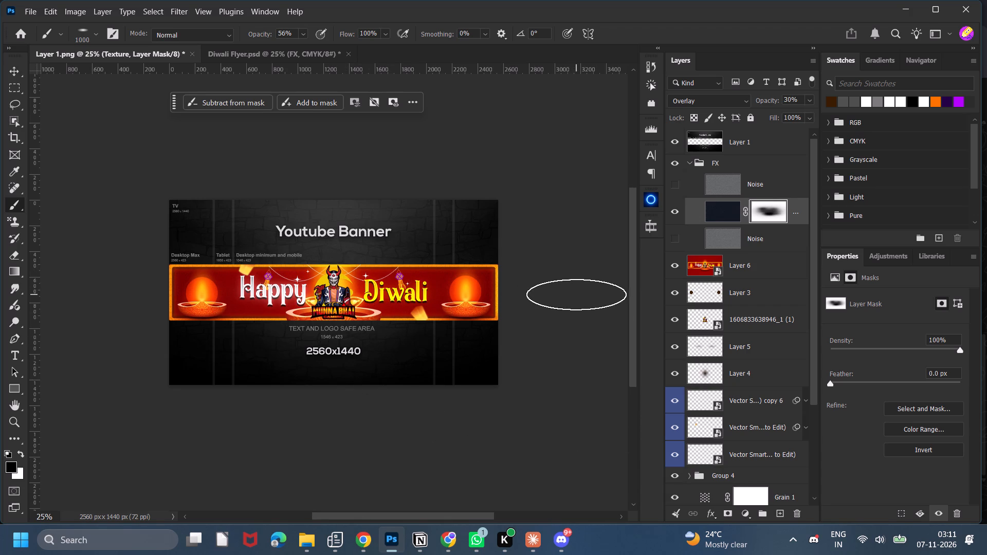
# Compare the banner with the masked Texture layer hidden and shown.
pyautogui.click(20, 70)
pyautogui.doubleClick(677, 213)
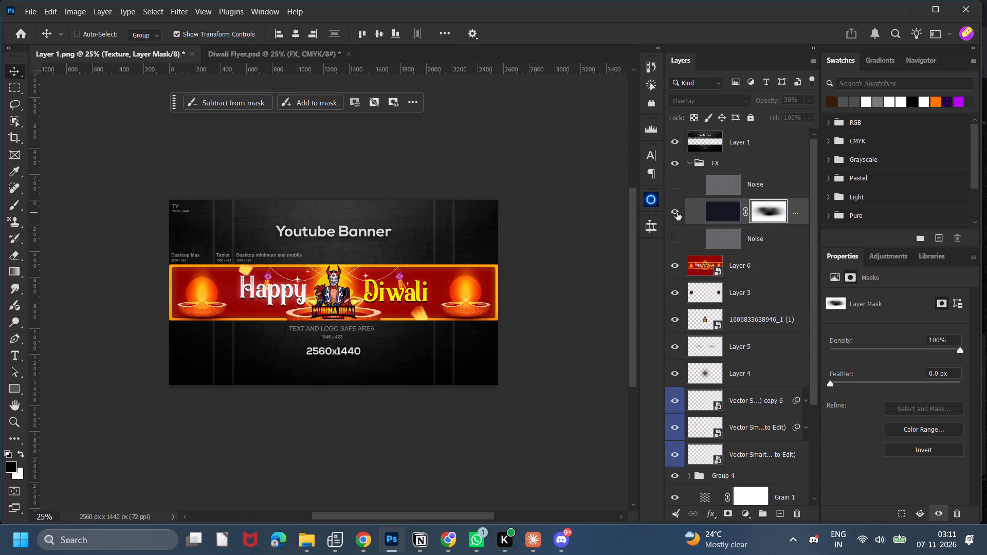
pyautogui.doubleClick(677, 213)
pyautogui.click(564, 184)
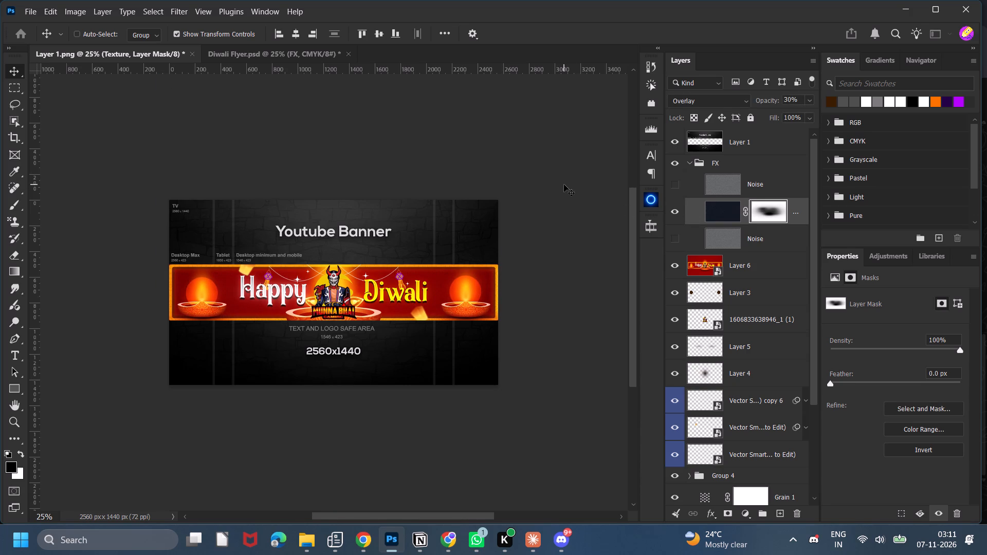
pyautogui.click(564, 184)
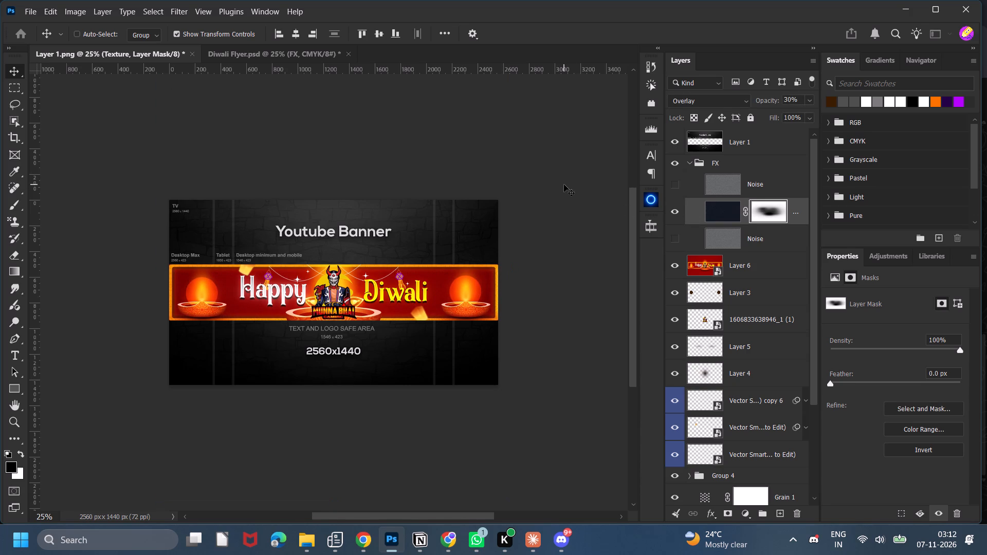
pyautogui.click(564, 184)
pyautogui.click(564, 184)
pyautogui.tripleClick(679, 208)
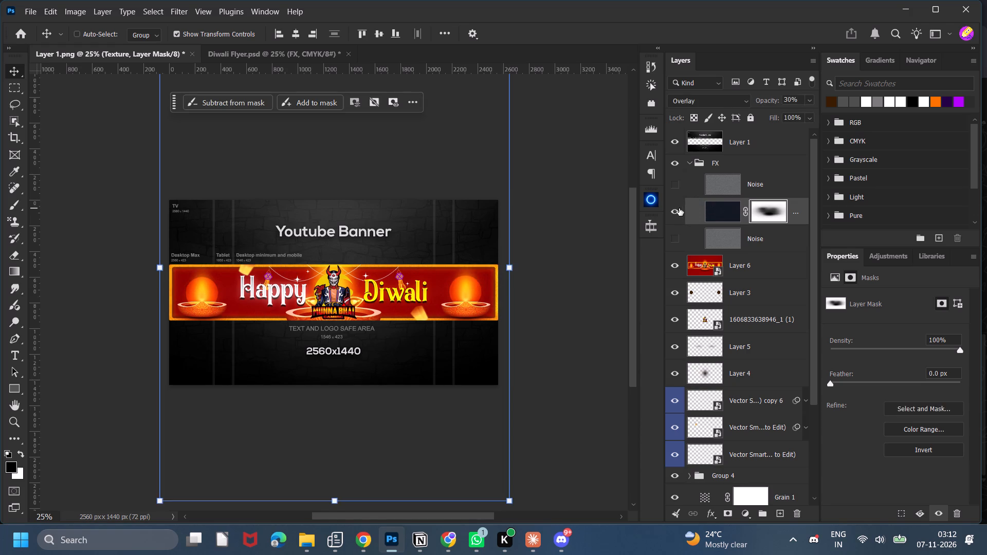
pyautogui.click(679, 208)
pyautogui.doubleClick(679, 208)
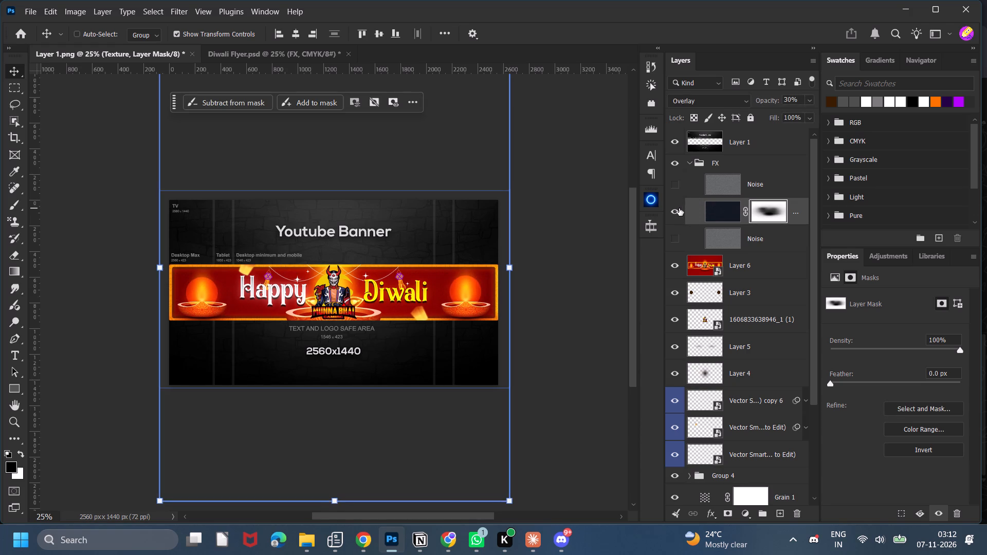
# Paint more black on the Texture layer's mask over the words Diwali and Happy with the 1000 px brush.
pyautogui.click(763, 214)
pyautogui.click(774, 216)
pyautogui.press('b')
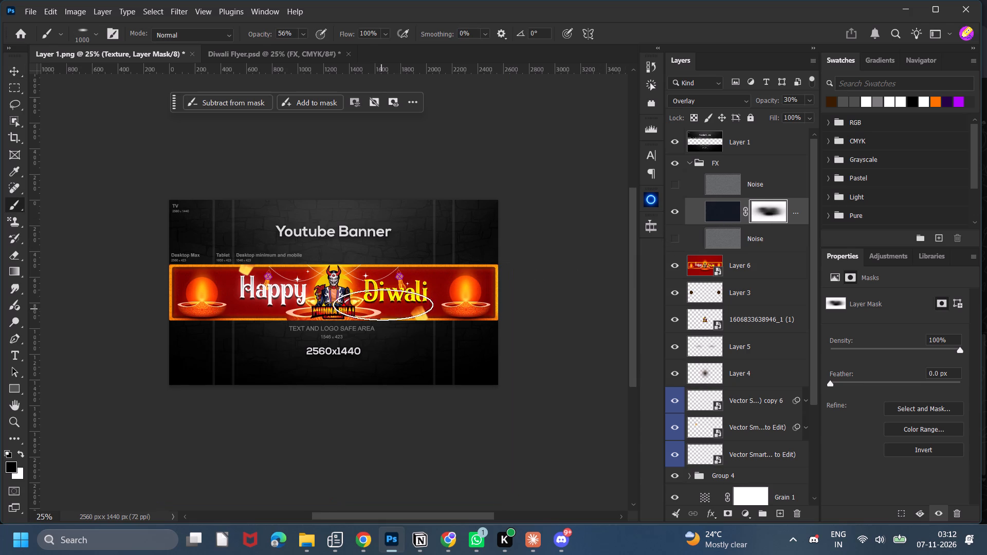
pyautogui.doubleClick(389, 291)
pyautogui.doubleClick(280, 288)
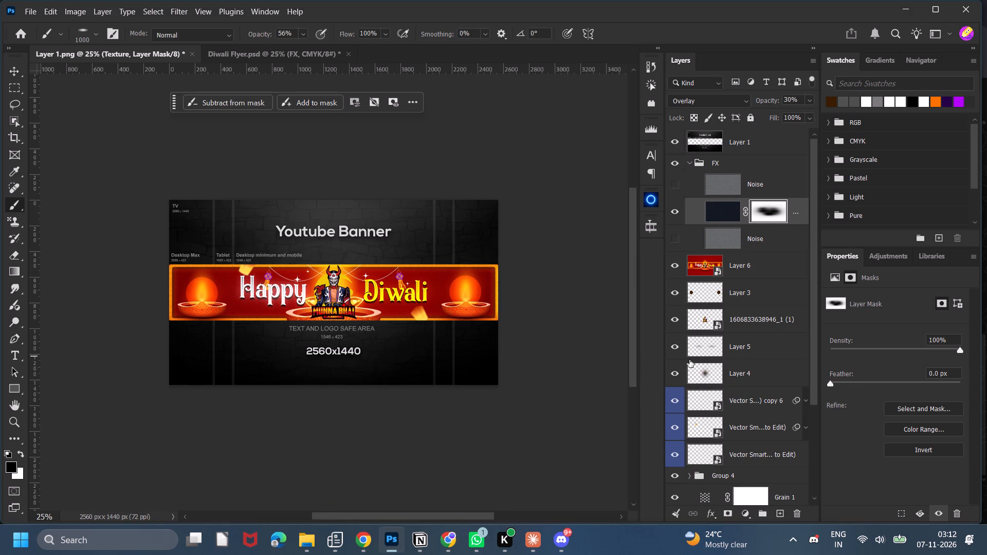
# Show the Noise layer above Texture in the FX group, set its opacity to 9%, and check it off and on.
pyautogui.scroll(6, 752, 366)
pyautogui.click(679, 183)
pyautogui.click(679, 183)
pyautogui.click(684, 187)
pyautogui.click(712, 186)
pyautogui.moveTo(767, 100); pyautogui.dragTo(746, 107)
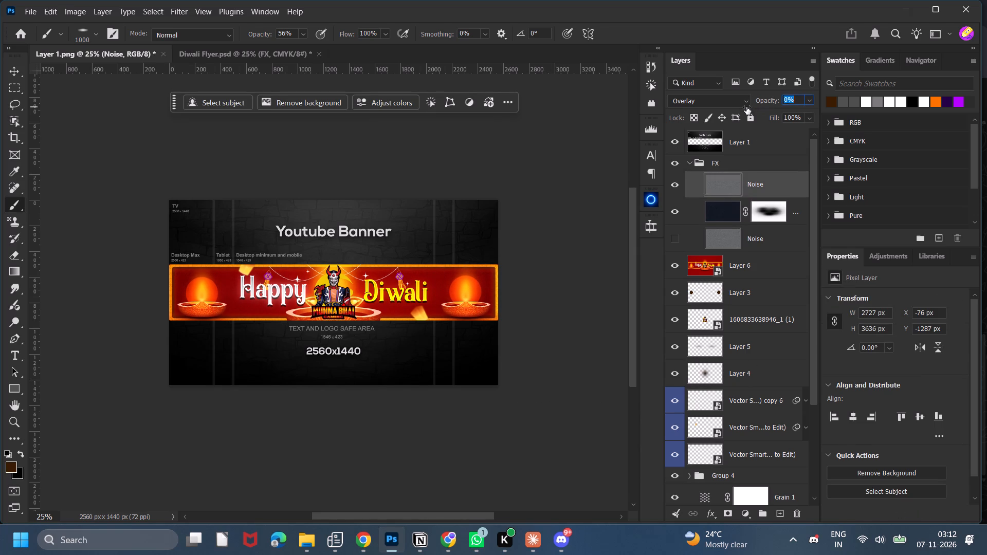
pyautogui.moveTo(746, 107); pyautogui.dragTo(752, 107)
pyautogui.doubleClick(677, 190)
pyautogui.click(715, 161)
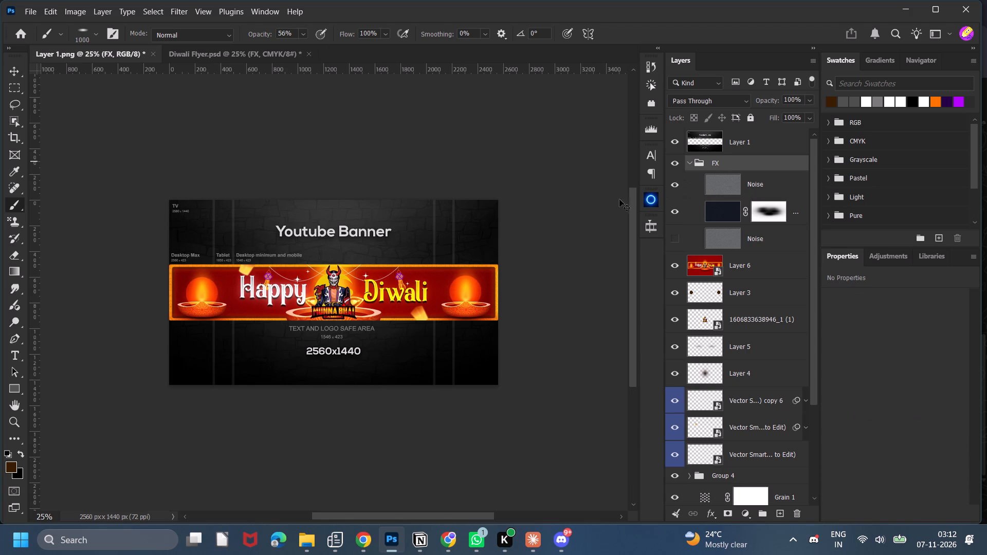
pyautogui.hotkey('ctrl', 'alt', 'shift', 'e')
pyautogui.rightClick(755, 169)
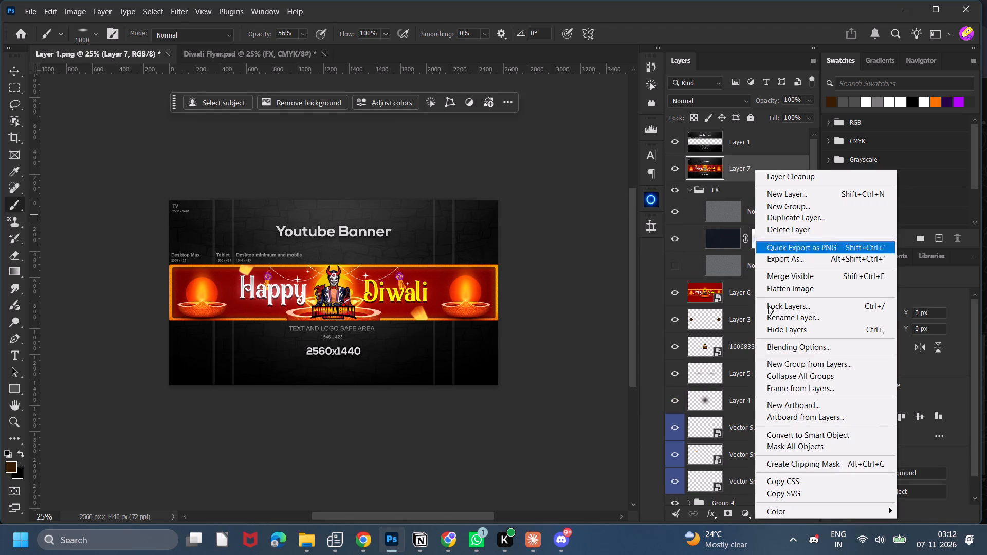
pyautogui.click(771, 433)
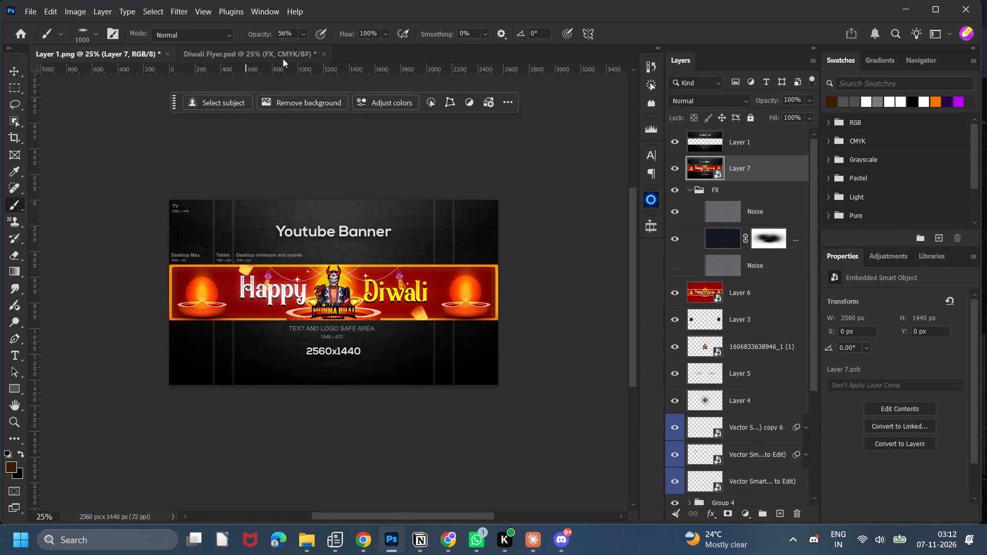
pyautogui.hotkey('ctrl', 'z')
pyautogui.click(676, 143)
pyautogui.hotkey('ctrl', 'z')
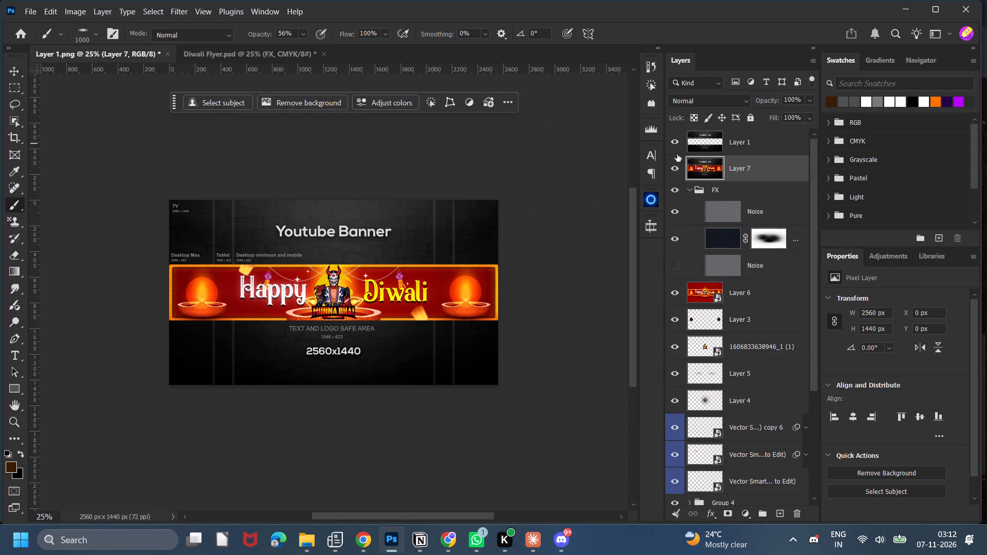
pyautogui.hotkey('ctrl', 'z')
# Hide the Layer 1 template overlay, stamp all visible layers above the FX group, and convert the stamped layer to a smart object.
pyautogui.click(677, 150)
pyautogui.click(718, 164)
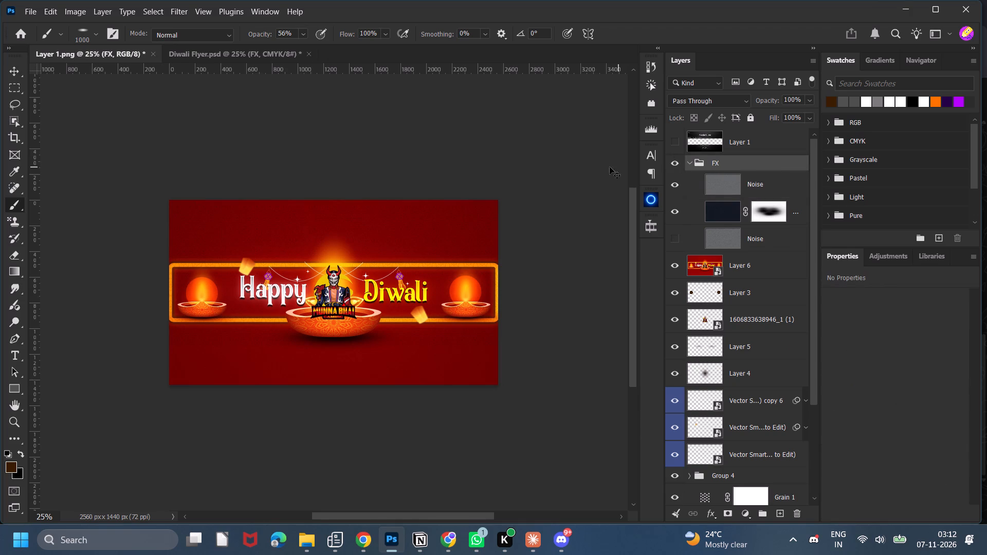
pyautogui.hotkey('ctrl', 'alt', 'shift', 'e')
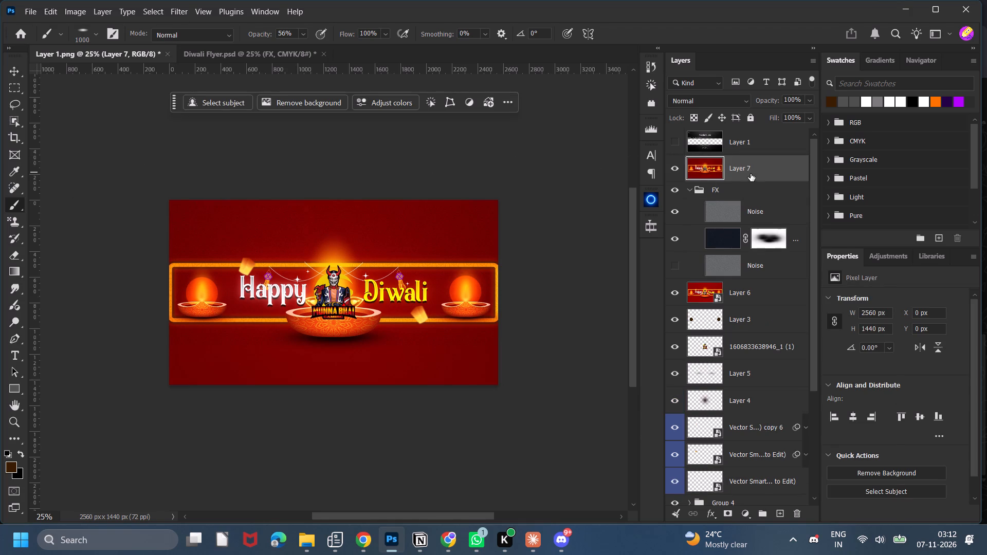
pyautogui.rightClick(751, 174)
pyautogui.click(774, 440)
# In the Camera Raw Filter, set Exposure +0.10, Contrast +1, Highlights -4, Shadows +1, Whites +4 and Blacks -6.
pyautogui.click(177, 17)
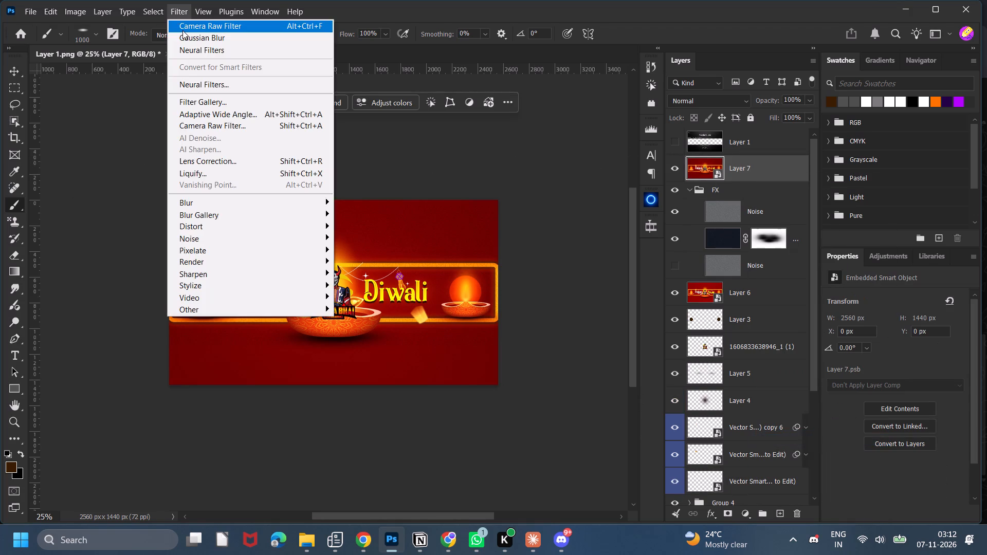
pyautogui.click(182, 30)
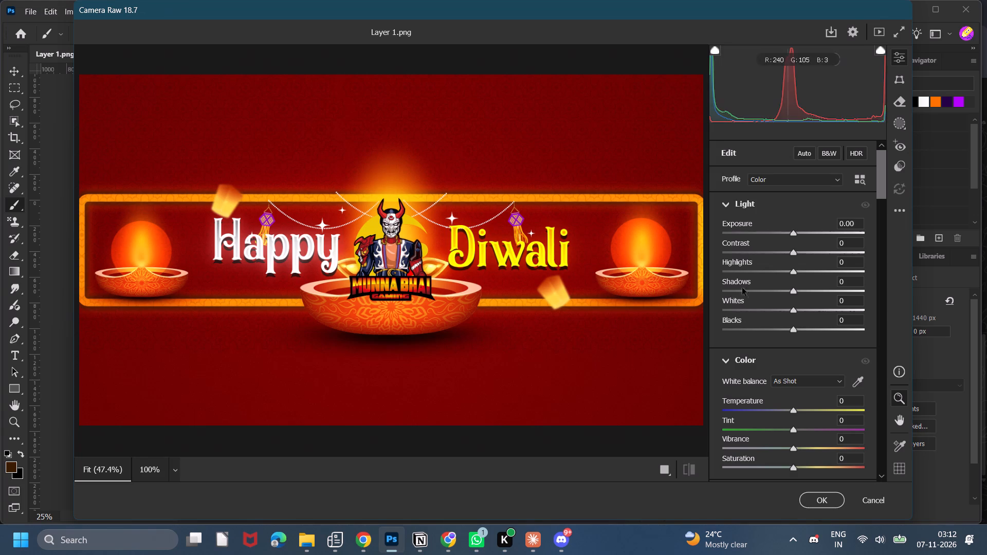
pyautogui.click(793, 231)
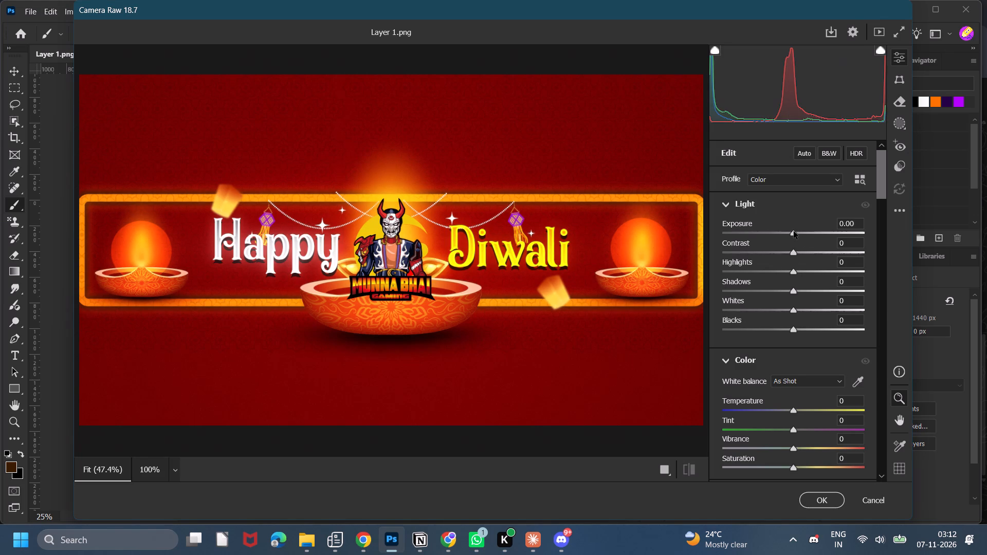
pyautogui.click(793, 248)
pyautogui.click(796, 270)
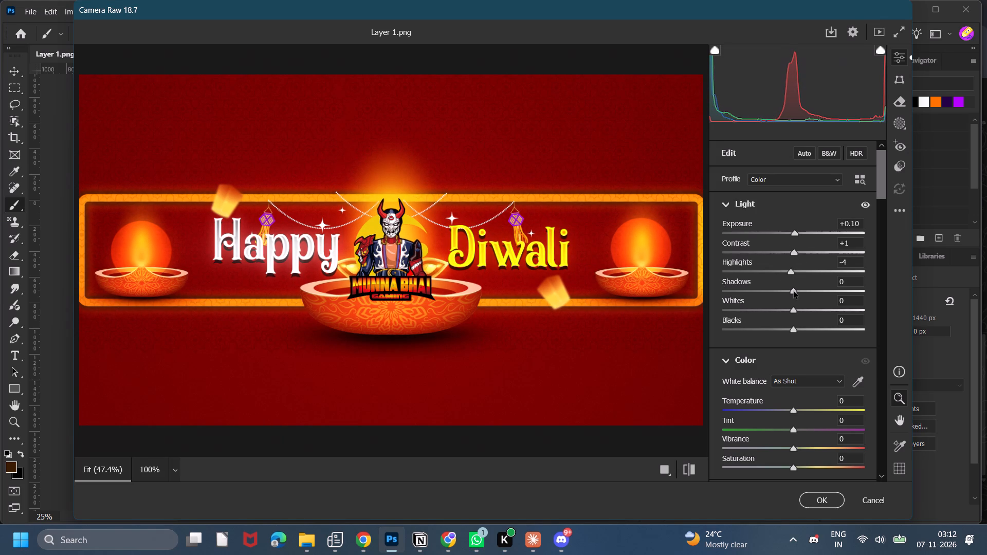
pyautogui.click(794, 291)
pyautogui.click(793, 309)
pyautogui.click(793, 330)
# Set the Camera Raw colour adjustments to Vibrance +16 and Saturation +2.
pyautogui.scroll(-1, 785, 371)
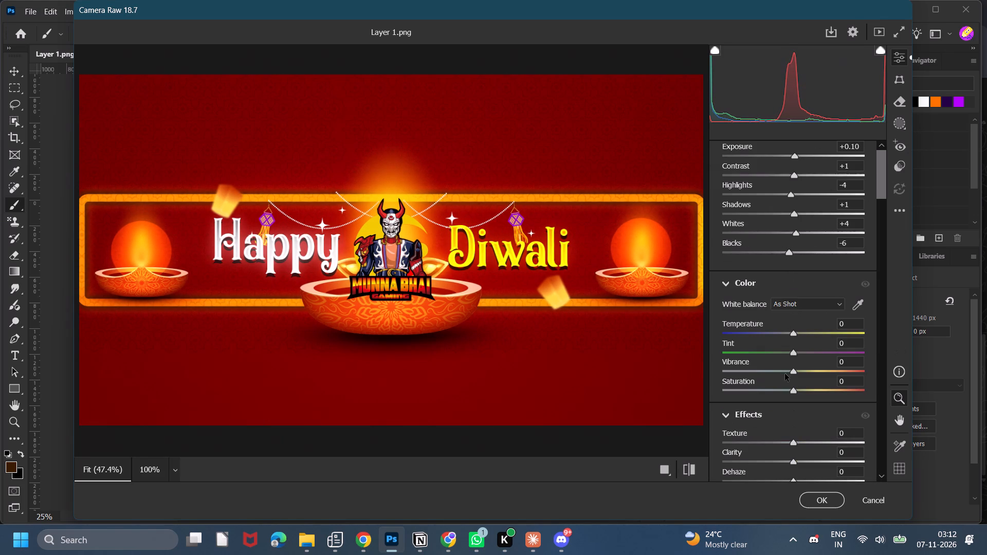
pyautogui.moveTo(793, 373); pyautogui.dragTo(806, 372)
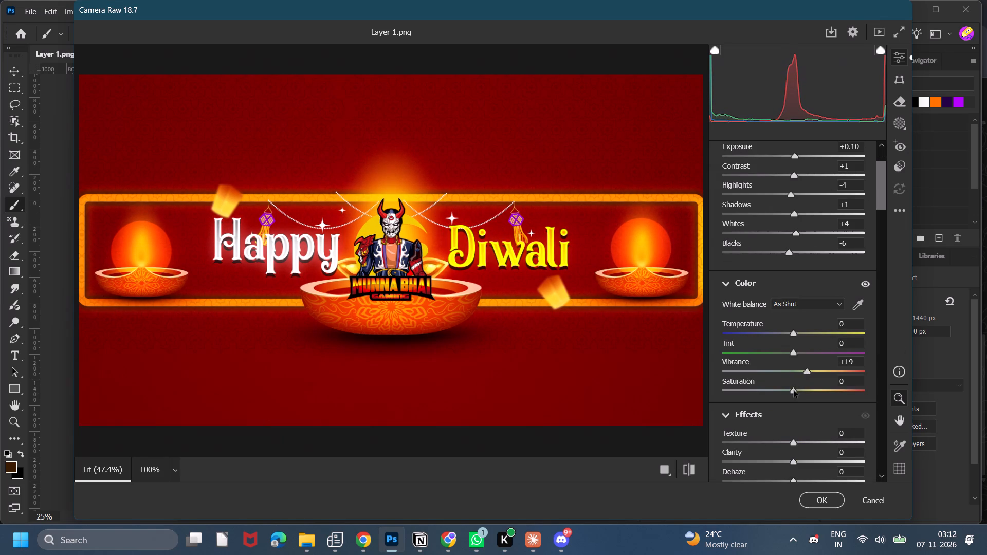
pyautogui.click(794, 391)
pyautogui.click(806, 371)
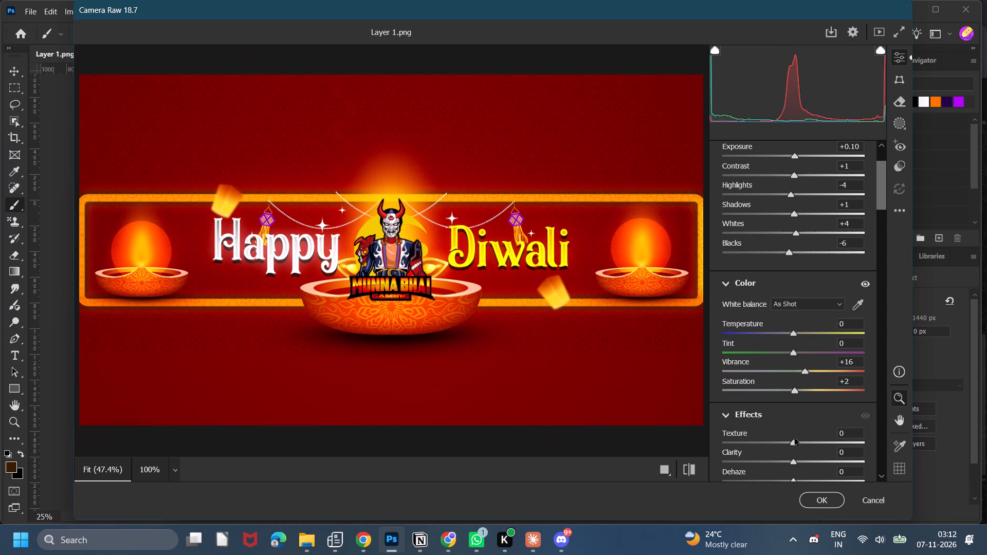
# Set the Camera Raw effects to Texture +13, Clarity +5, Vignette -2 and Grain 10, and add a slight Glow.
pyautogui.moveTo(795, 440); pyautogui.dragTo(804, 440)
pyautogui.scroll(-1, 783, 424)
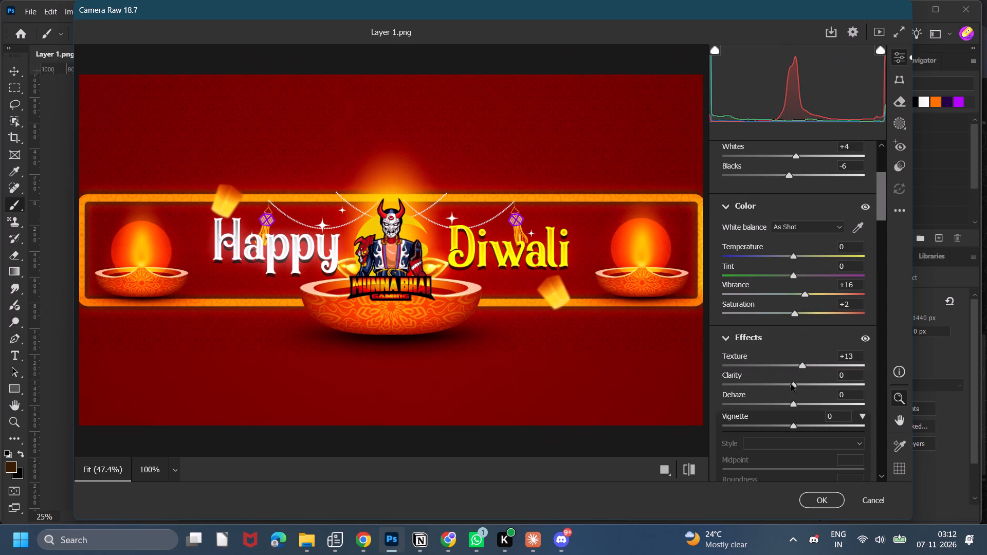
pyautogui.moveTo(791, 384); pyautogui.dragTo(795, 392)
pyautogui.scroll(-1, 787, 422)
pyautogui.moveTo(791, 348); pyautogui.dragTo(791, 350)
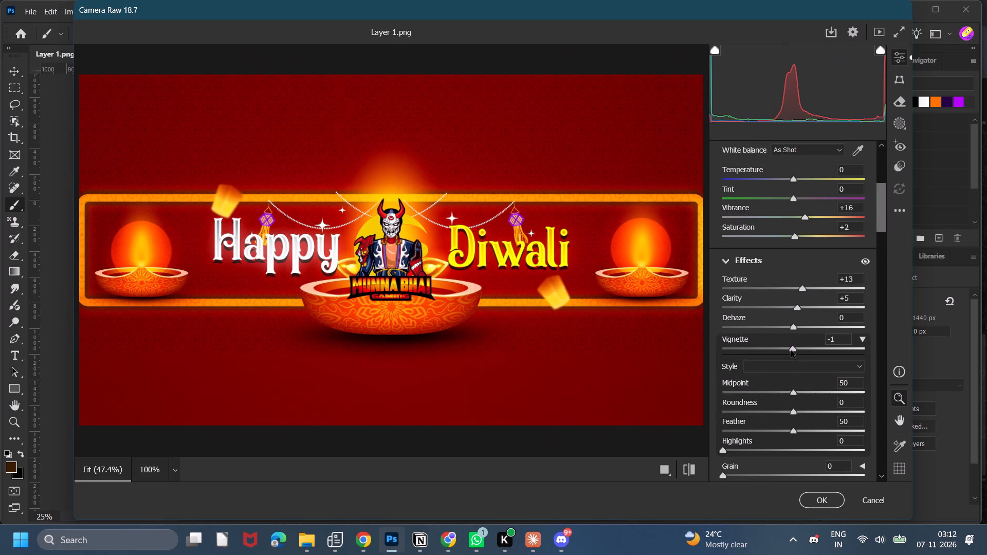
pyautogui.moveTo(791, 350); pyautogui.dragTo(790, 356)
pyautogui.scroll(-1, 792, 398)
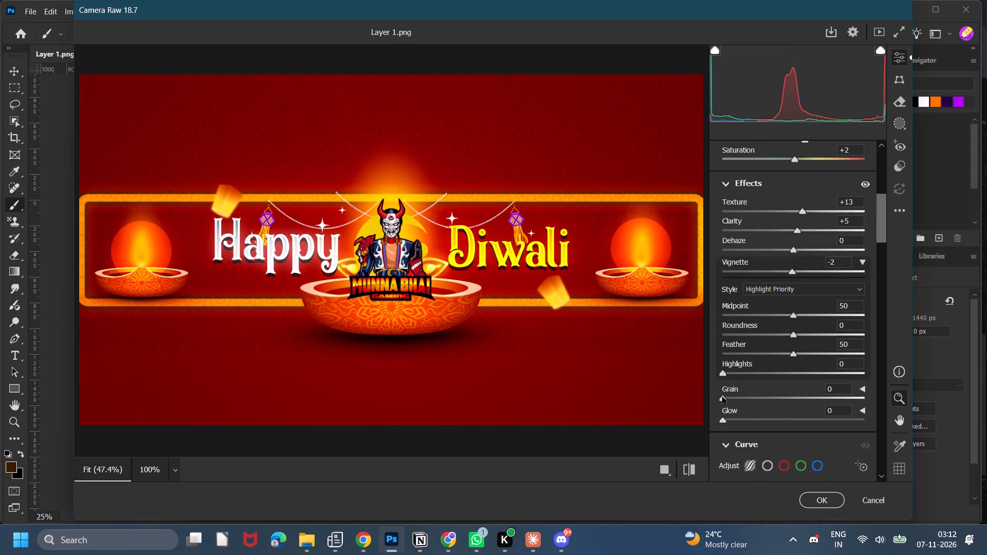
pyautogui.moveTo(723, 397); pyautogui.dragTo(738, 398)
pyautogui.scroll(-7, 738, 406)
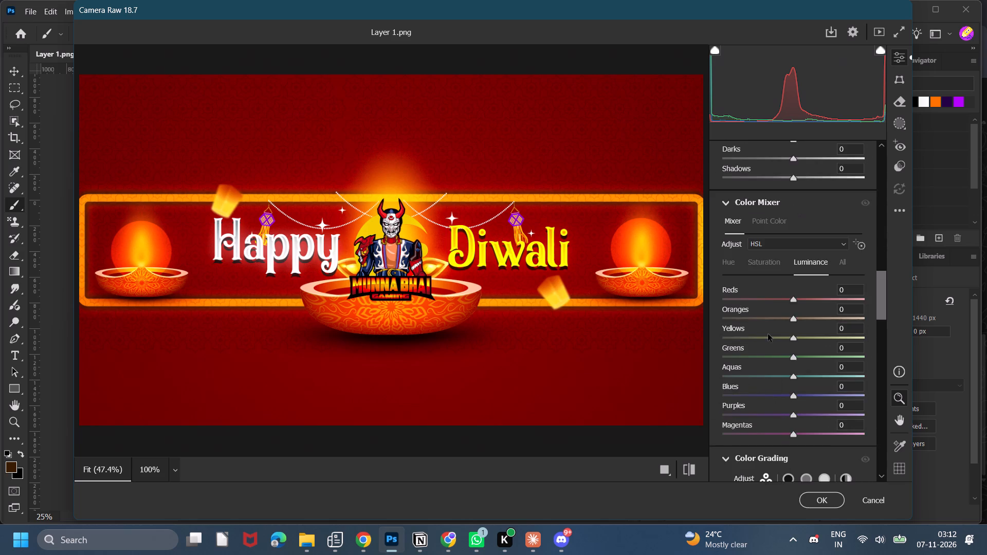
pyautogui.scroll(4, 763, 298)
pyautogui.moveTo(725, 188); pyautogui.dragTo(740, 189)
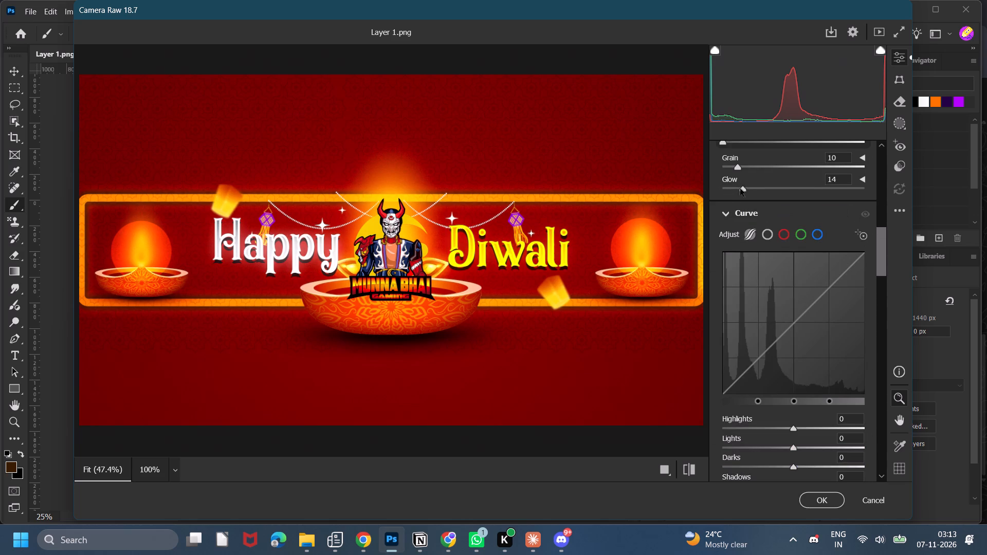
pyautogui.moveTo(740, 189); pyautogui.dragTo(733, 192)
# In the Camera Raw colour mixer, set Reds saturation +4 and Reds hue +5, and slightly adjust the Oranges.
pyautogui.scroll(-5, 813, 306)
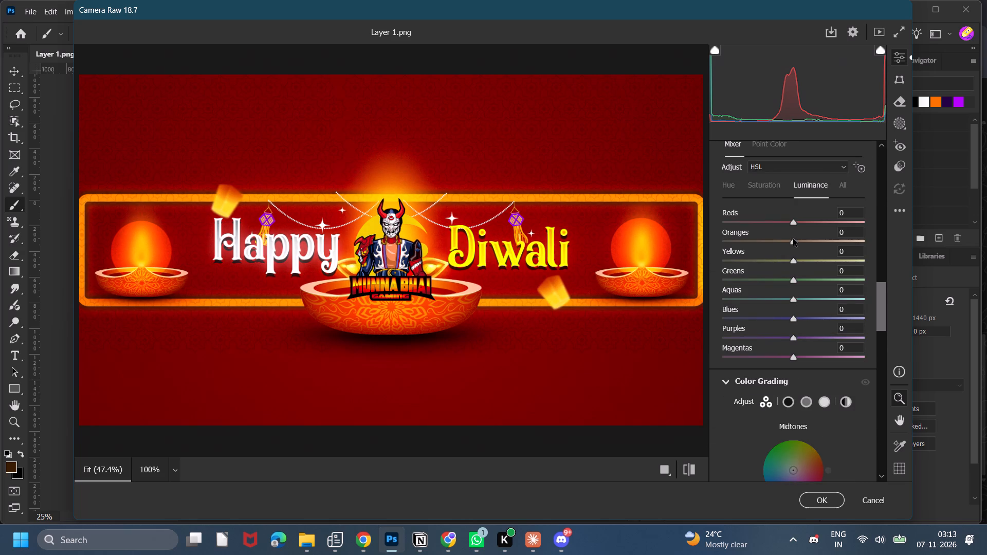
pyautogui.moveTo(794, 239); pyautogui.dragTo(799, 244)
pyautogui.click(761, 186)
pyautogui.click(792, 221)
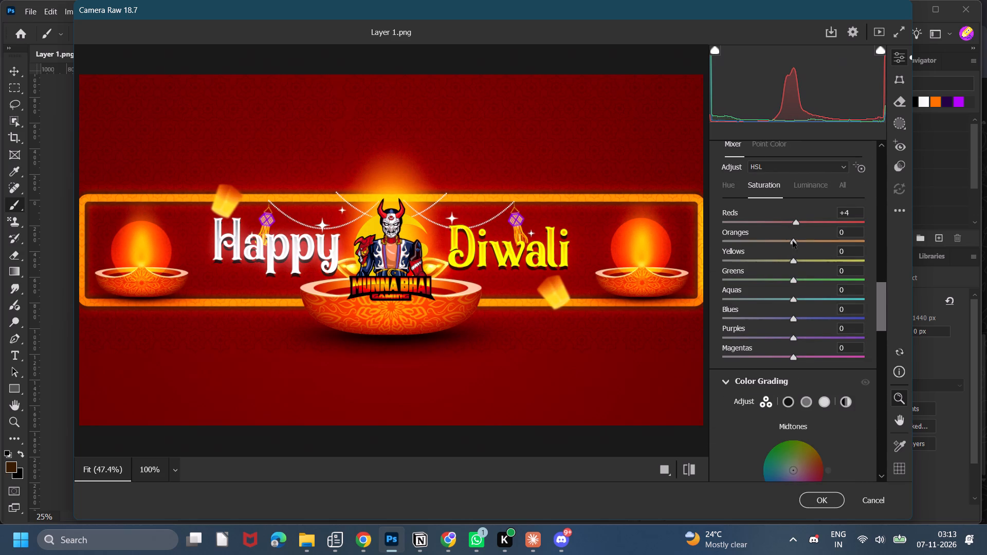
pyautogui.click(793, 243)
pyautogui.click(734, 189)
pyautogui.click(793, 222)
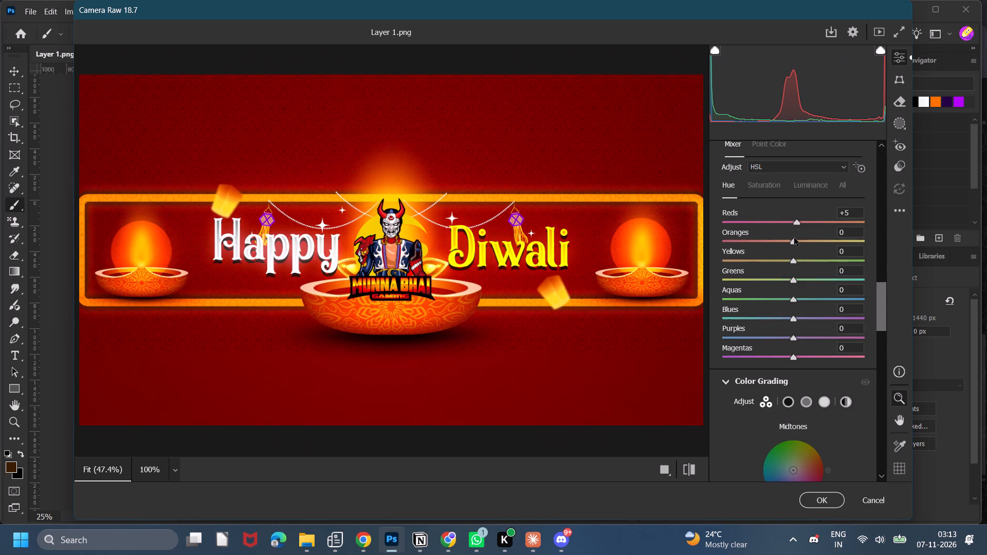
pyautogui.click(794, 238)
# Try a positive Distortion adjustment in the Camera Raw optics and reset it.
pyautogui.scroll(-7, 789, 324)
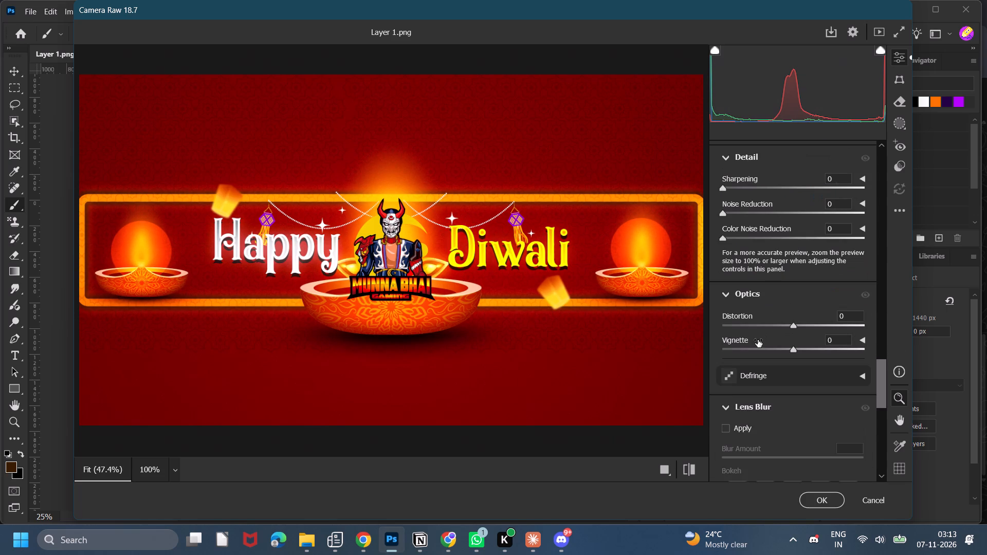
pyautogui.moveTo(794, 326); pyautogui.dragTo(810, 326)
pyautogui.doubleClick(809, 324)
# Calibrate Red Primary to Hue -1, Saturation +4, Green to -4, +8 and Blue to -11, +17, and apply the Camera Raw filter.
pyautogui.scroll(-6, 775, 366)
pyautogui.click(793, 332)
pyautogui.click(795, 349)
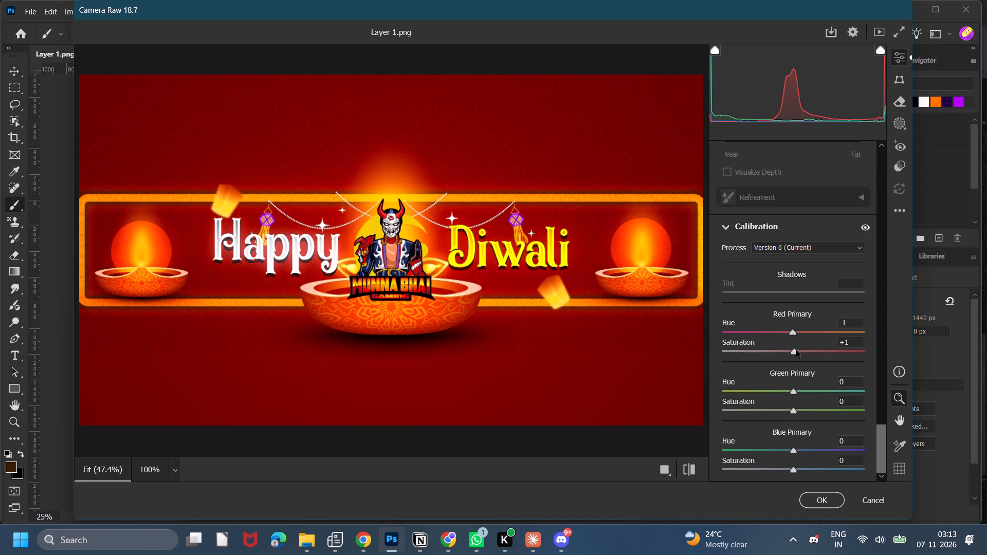
pyautogui.click(793, 390)
pyautogui.moveTo(794, 399); pyautogui.dragTo(799, 402)
pyautogui.moveTo(793, 450); pyautogui.dragTo(786, 452)
pyautogui.moveTo(797, 468); pyautogui.dragTo(809, 469)
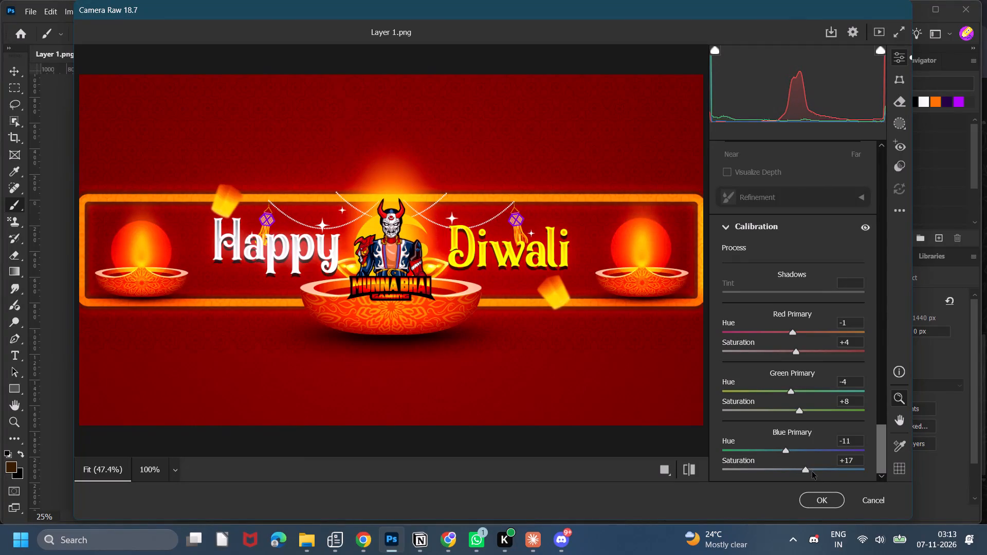
pyautogui.click(825, 494)
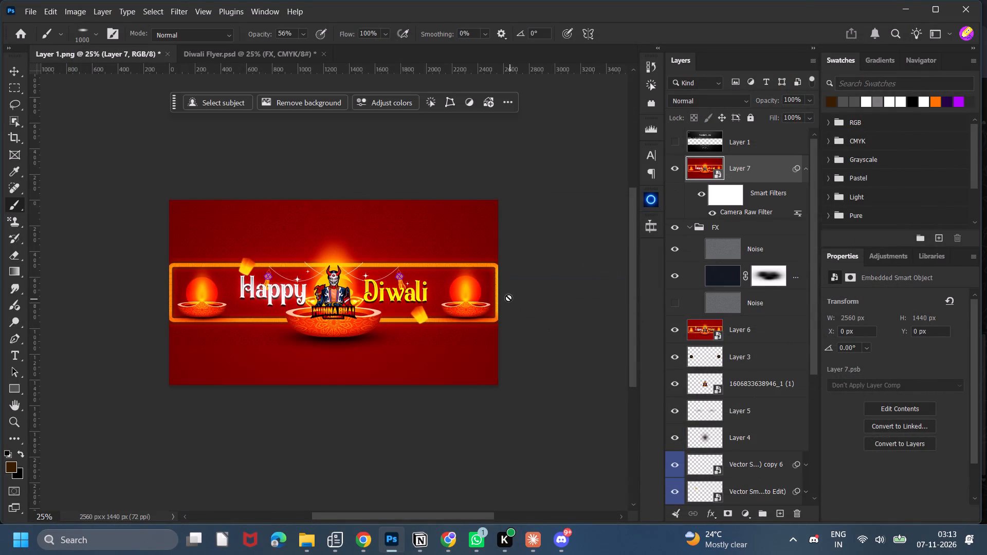
# Compare the banner with and without the graded Layer 7, its smart filters and the Layer 1 template overlay.
pyautogui.click(674, 165)
pyautogui.click(674, 165)
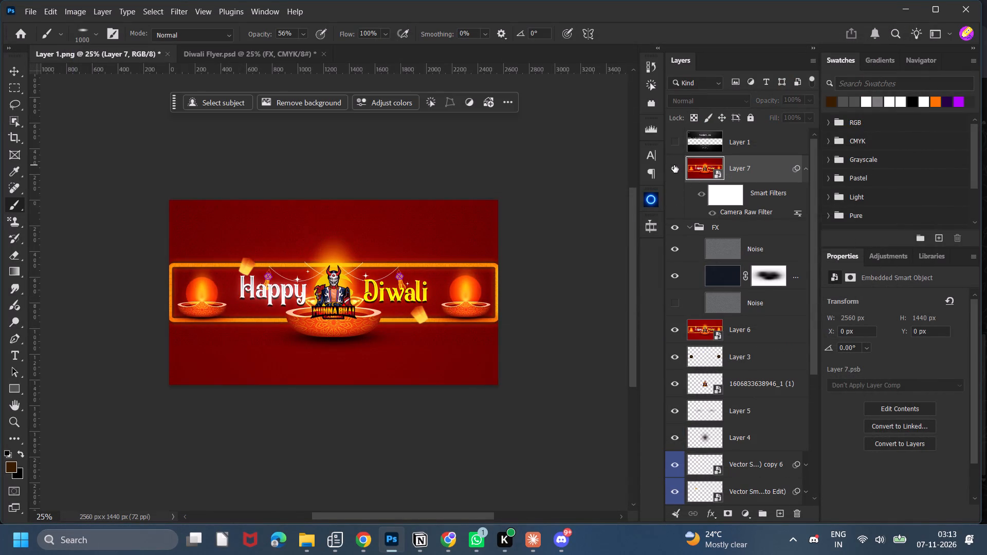
pyautogui.click(673, 140)
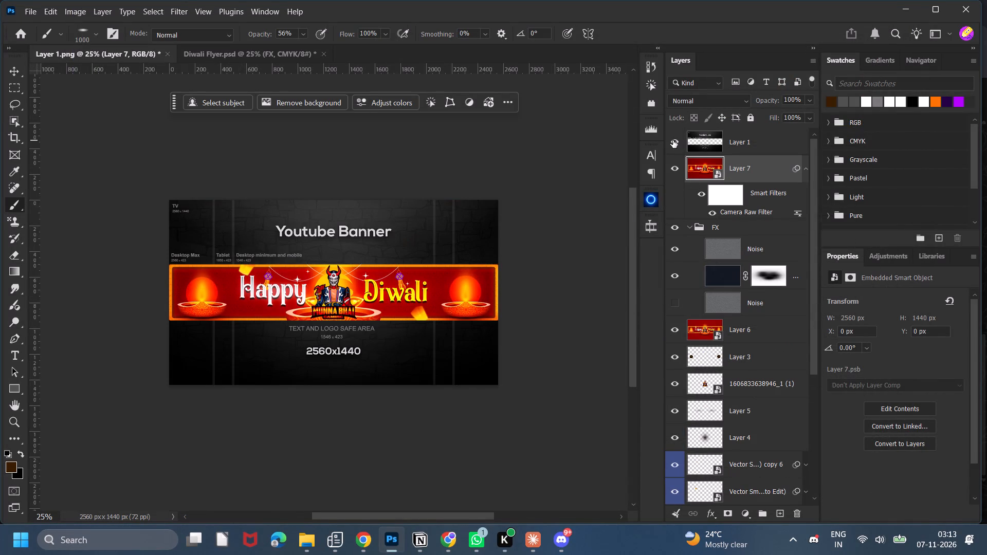
pyautogui.click(672, 140)
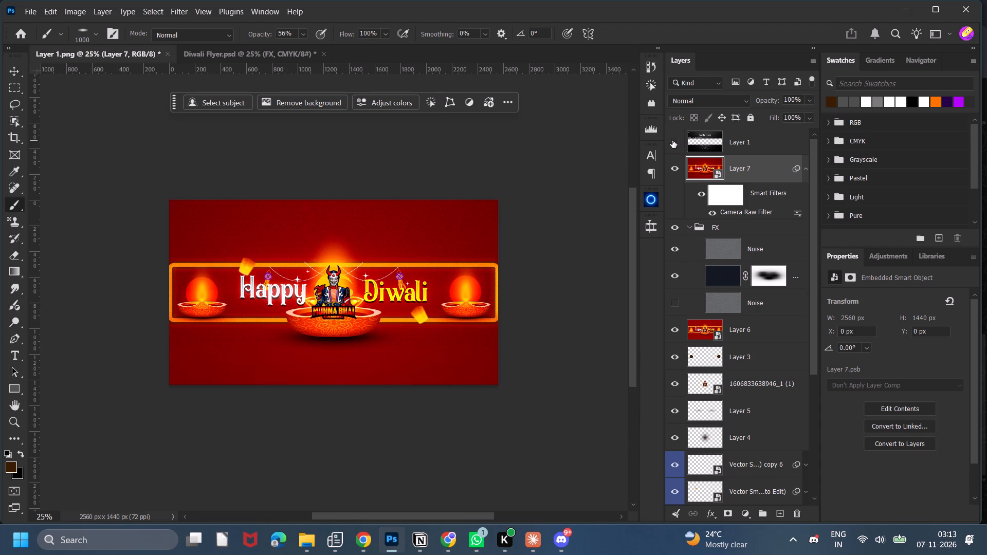
pyautogui.click(672, 140)
pyautogui.click(703, 197)
pyautogui.click(703, 197)
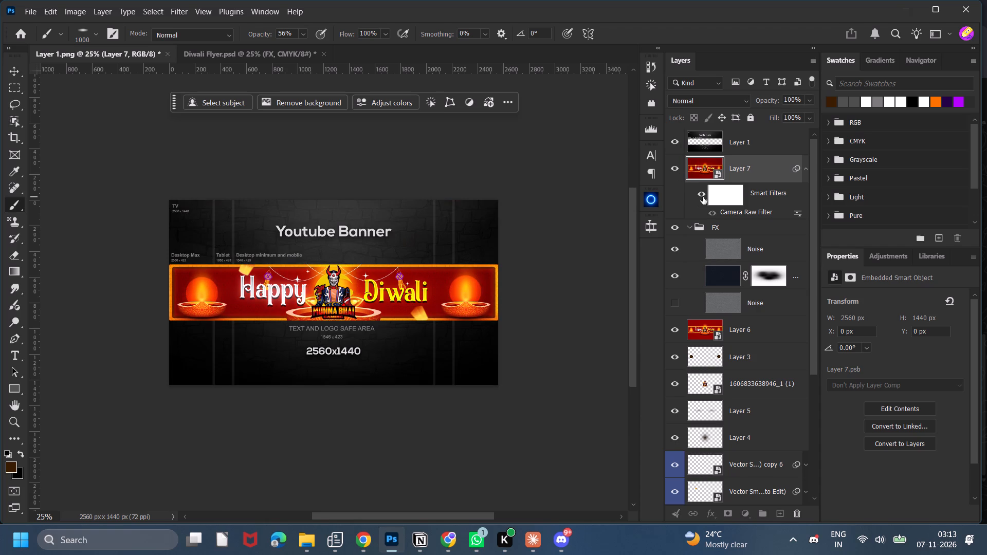
pyautogui.doubleClick(703, 197)
pyautogui.click(703, 197)
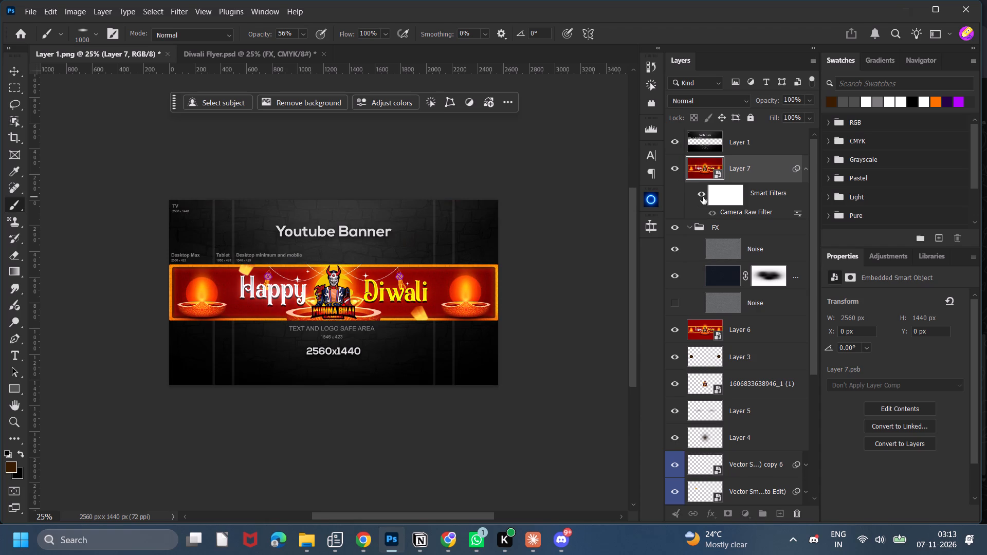
pyautogui.click(703, 197)
pyautogui.click(703, 197)
pyautogui.click(703, 197)
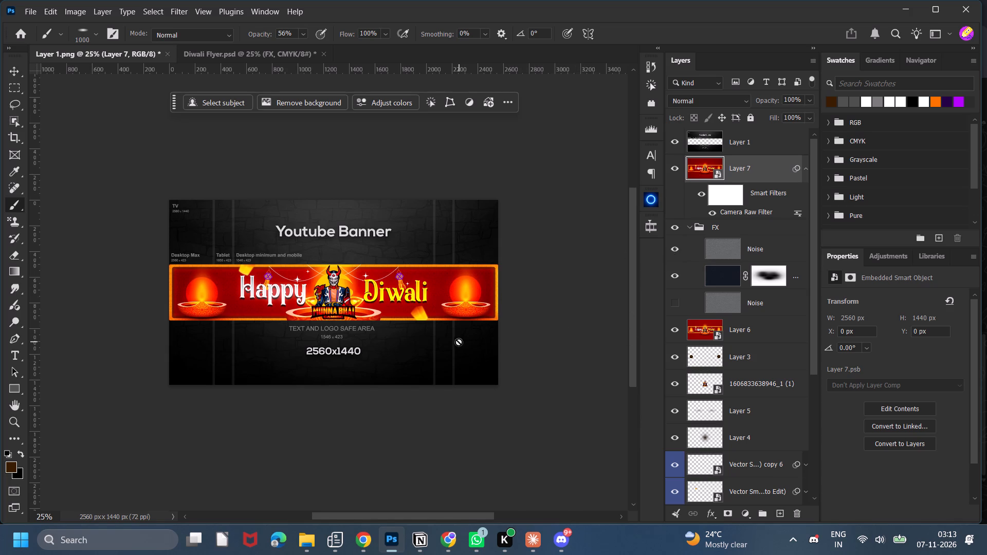
# Hide Layer 1, load its outline as a selection, and mask Layer 7 to show only the central banner strip.
pyautogui.click(675, 145)
pyautogui.keyDown('ctrl'); pyautogui.click(706, 141); pyautogui.keyUp('ctrl')
pyautogui.click(740, 170)
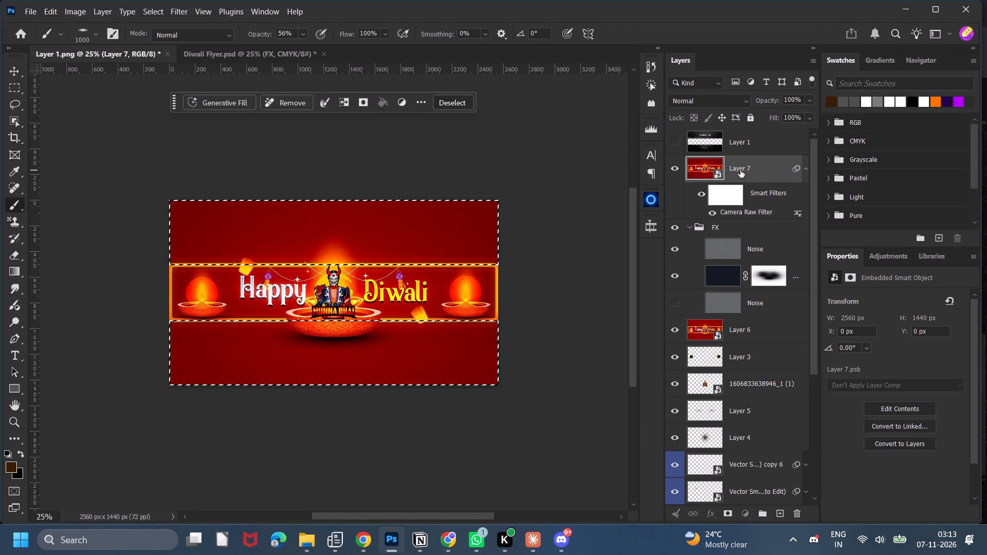
pyautogui.click(728, 512)
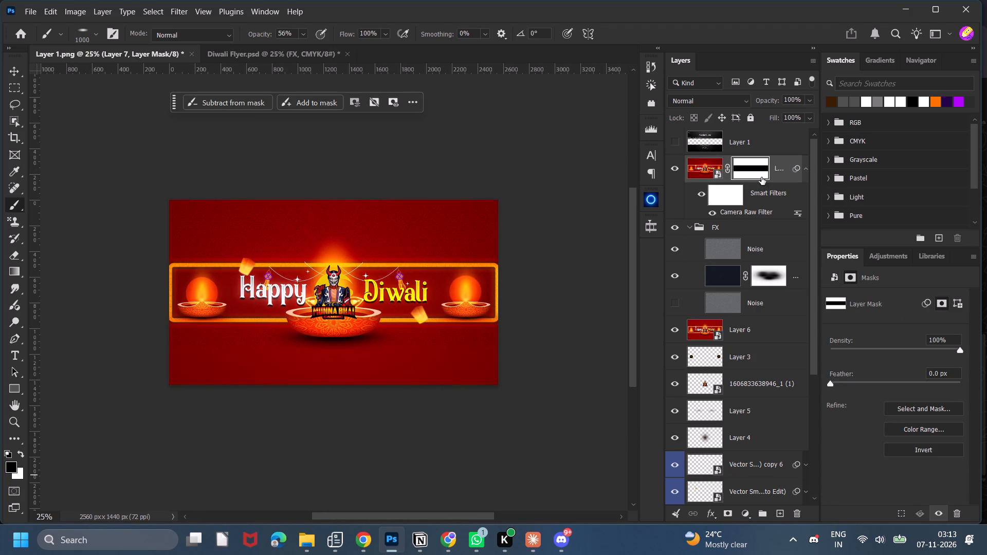
pyautogui.hotkey('ctrl', 'i')
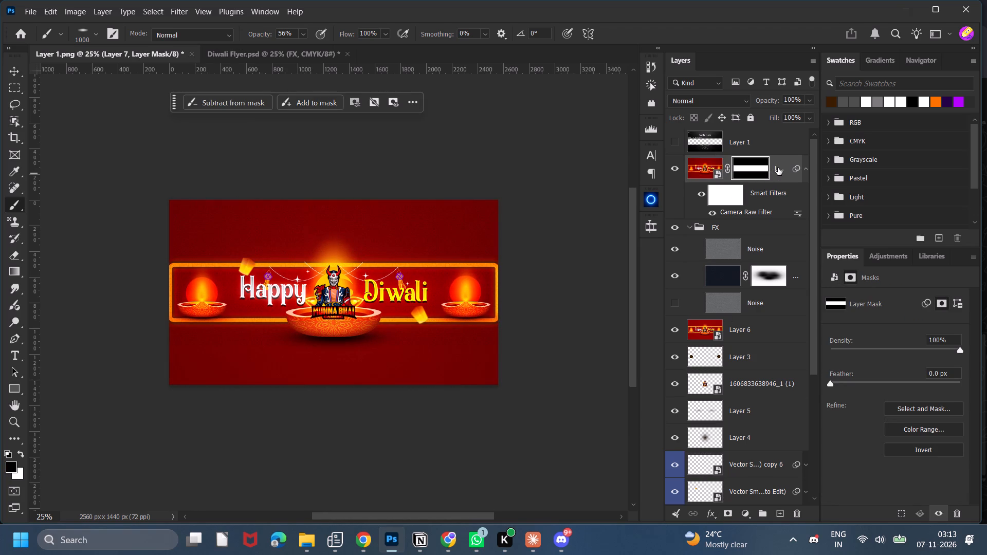
# Duplicate the masked Layer 7 and convert the lower original to a smart object.
pyautogui.hotkey('ctrl', 'j')
pyautogui.click(769, 224)
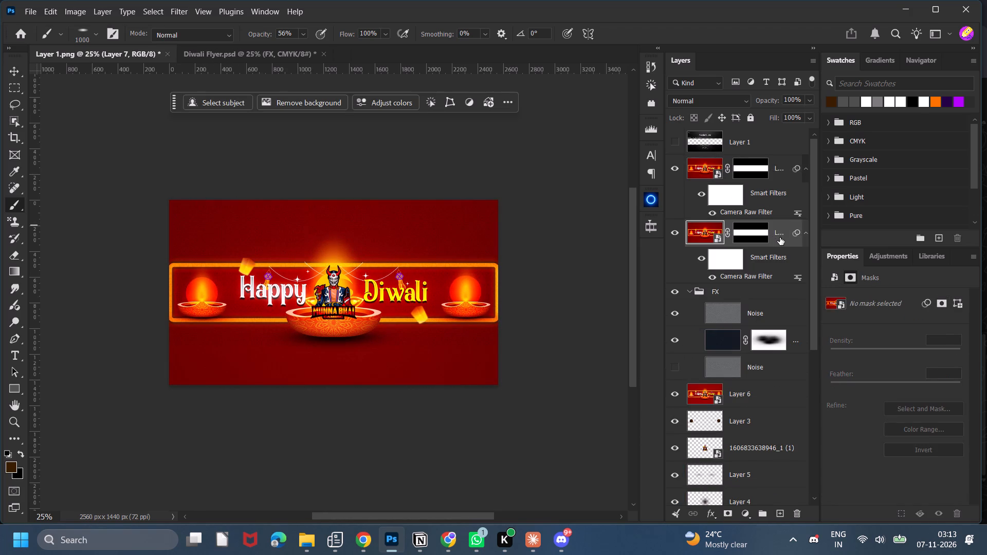
pyautogui.rightClick(780, 237)
pyautogui.click(807, 331)
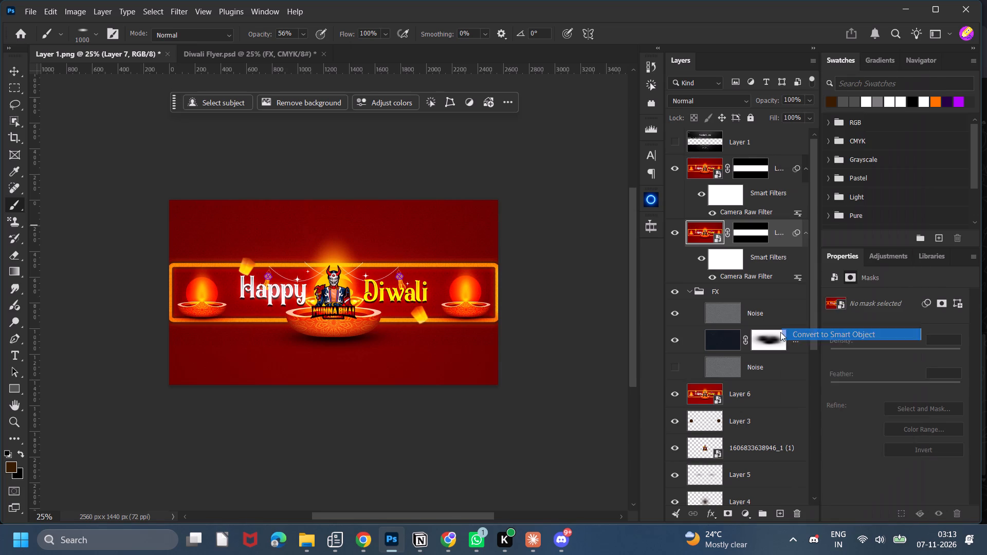
# Scale the lower Layer 7 strip proportionally to about 8372 x 1432 px, filling the canvas height behind the banner.
pyautogui.hotkey('ctrl', 't')
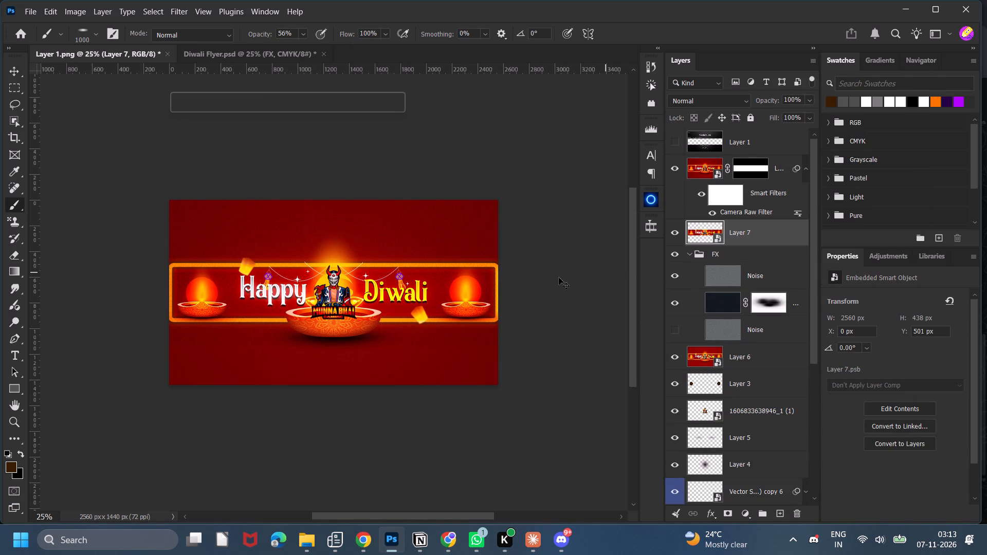
pyautogui.moveTo(228, 34); pyautogui.dragTo(309, 55)
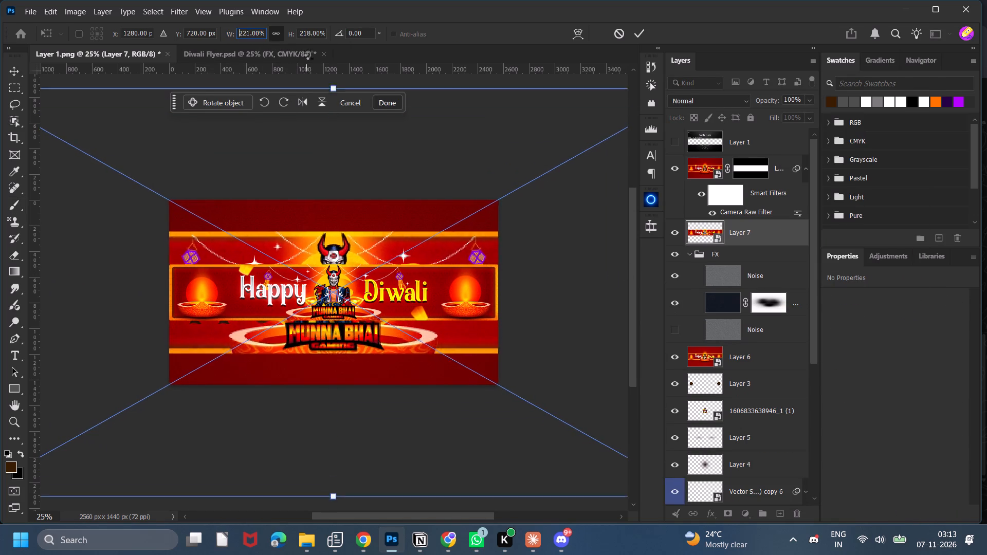
pyautogui.moveTo(309, 55); pyautogui.dragTo(374, 64)
pyautogui.click(648, 30)
pyautogui.click(645, 32)
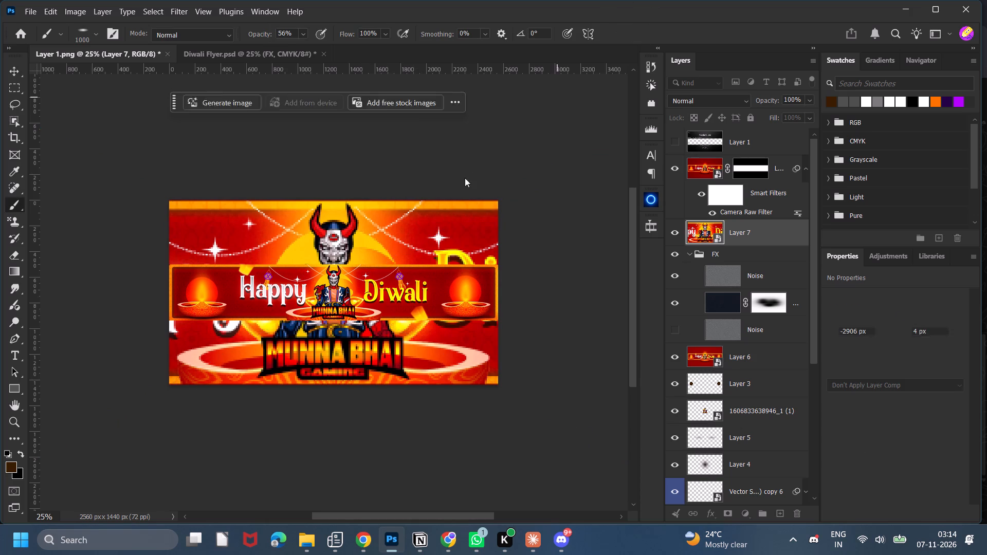
# Apply a Gaussian Blur with a 25-pixel radius to the enlarged Layer 7 background.
pyautogui.click(180, 16)
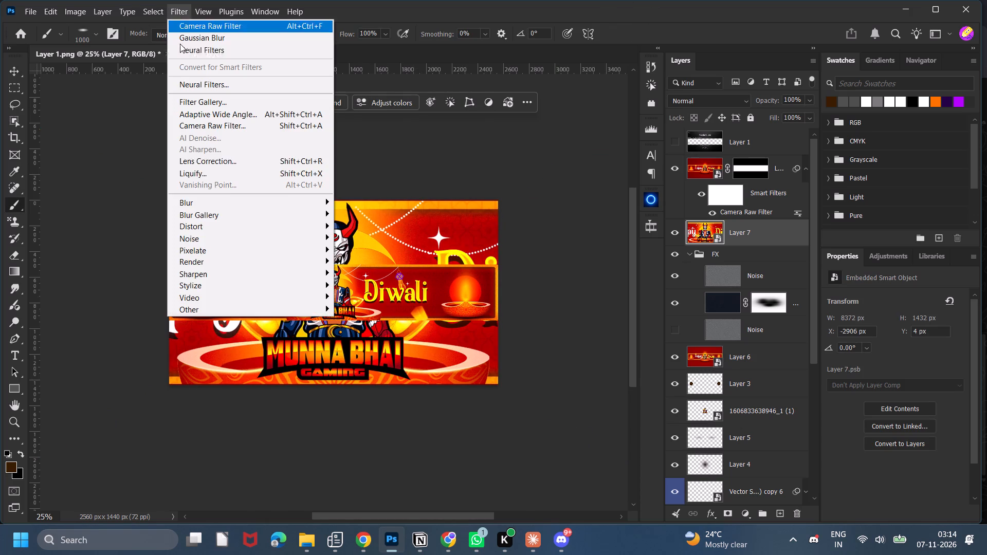
pyautogui.click(343, 250)
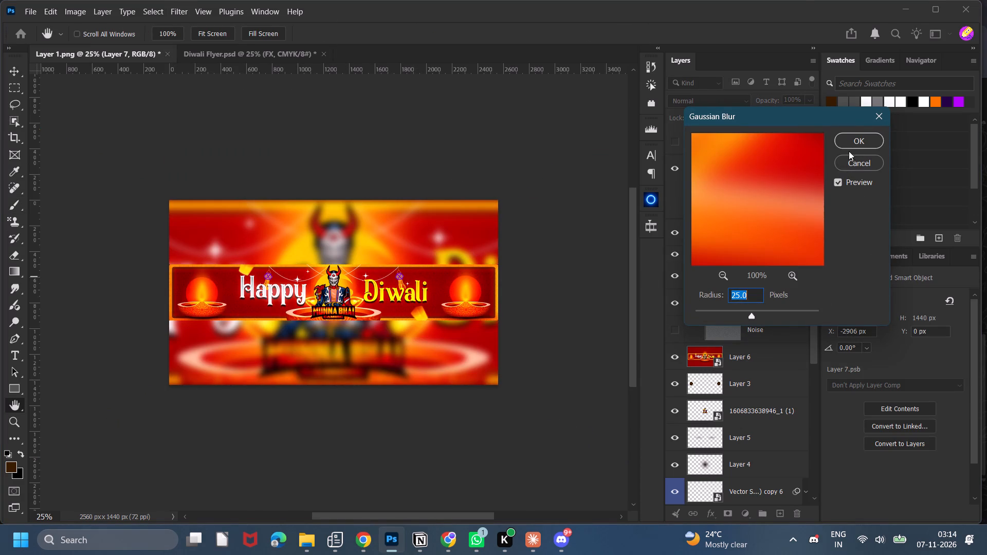
pyautogui.click(852, 136)
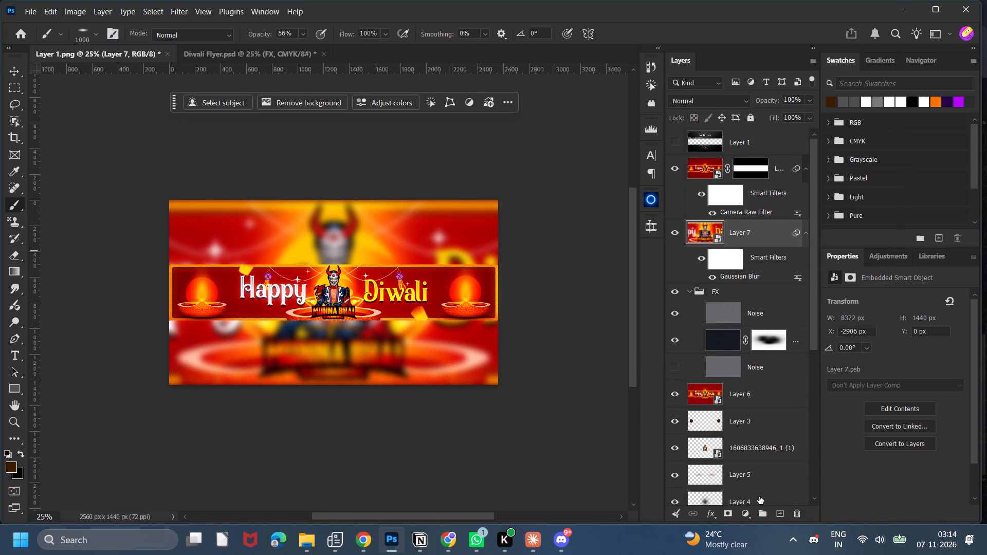
# Add a Brightness/Contrast adjustment above the blurred Layer 7 with Brightness -50 and Contrast 0.
pyautogui.click(749, 515)
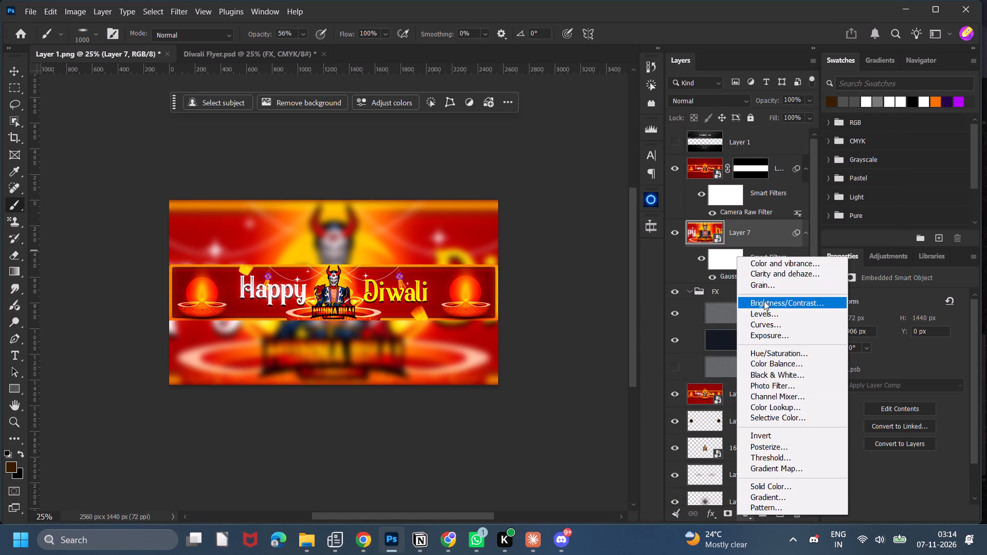
pyautogui.click(764, 301)
pyautogui.moveTo(894, 334); pyautogui.dragTo(862, 340)
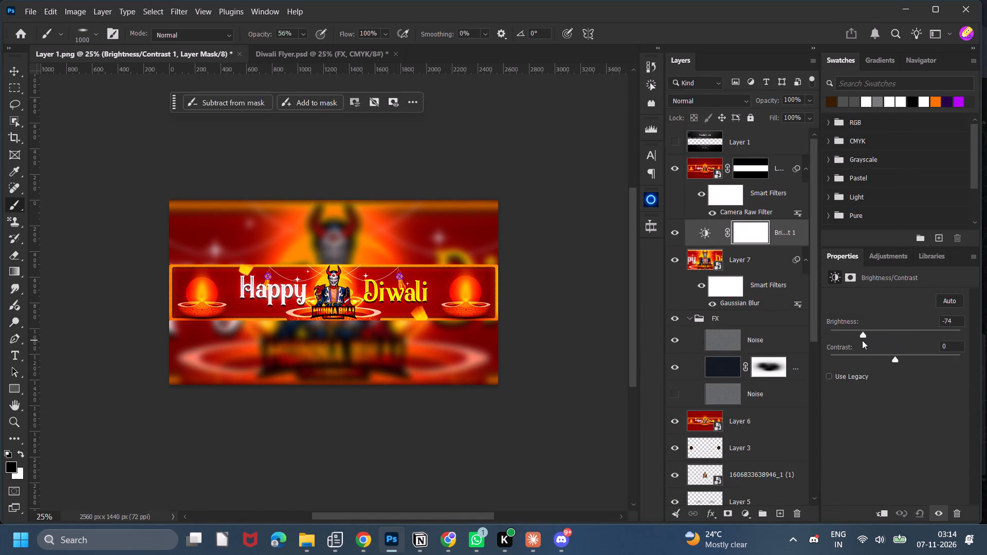
pyautogui.moveTo(862, 340); pyautogui.dragTo(864, 340)
pyautogui.moveTo(898, 359); pyautogui.dragTo(856, 361)
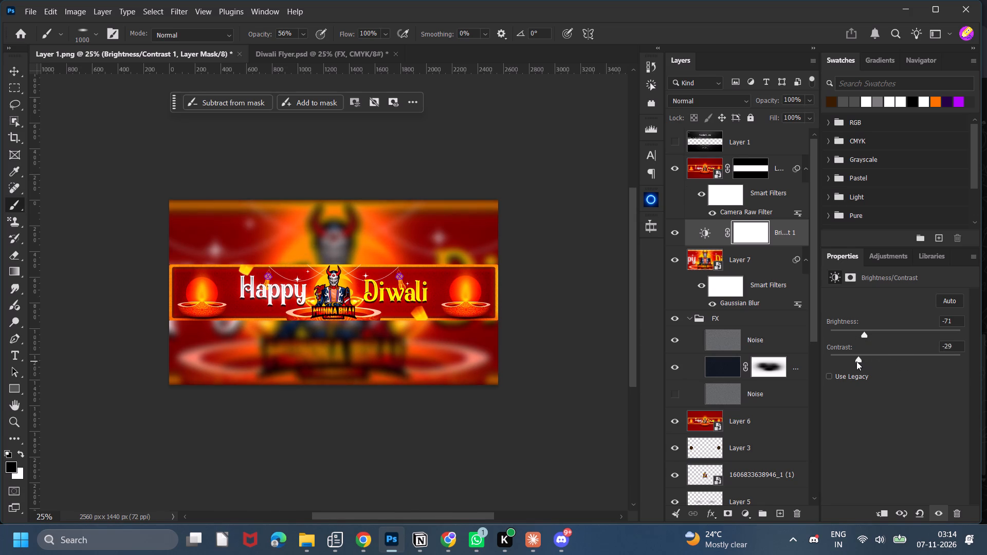
pyautogui.moveTo(856, 361); pyautogui.dragTo(864, 371)
pyautogui.doubleClick(868, 362)
pyautogui.moveTo(952, 317); pyautogui.dragTo(925, 326)
pyautogui.press('-')
pyautogui.press('5')
pyautogui.press('0')
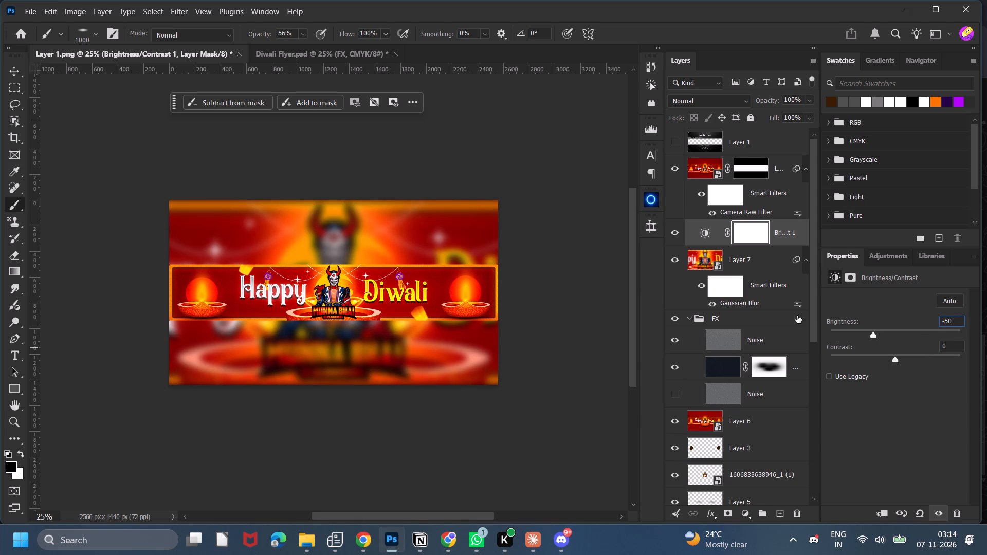
# Compare the masked Layer 7 copy with its smart filters off and on, and examine the banner strip up close.
pyautogui.click(707, 175)
pyautogui.click(703, 193)
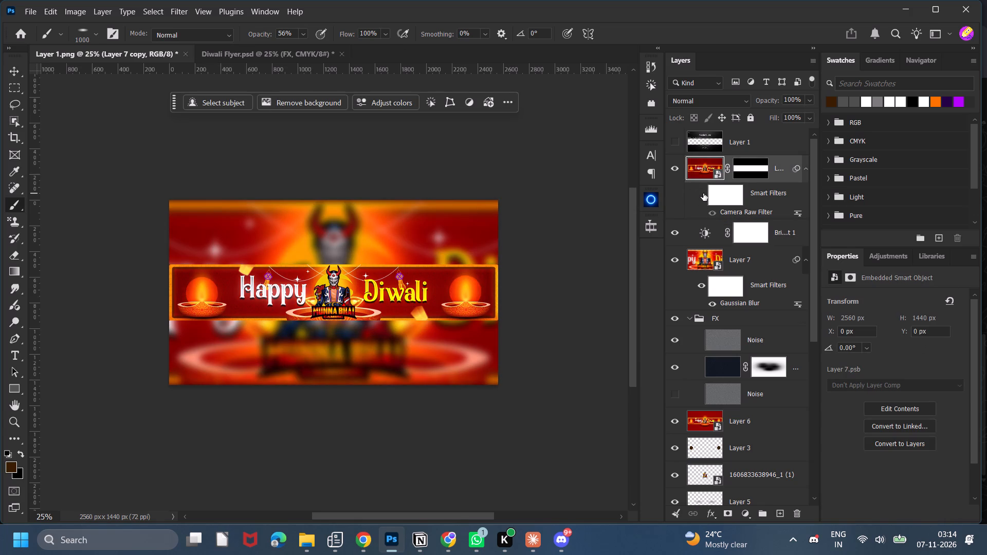
pyautogui.click(703, 193)
pyautogui.click(704, 193)
pyautogui.click(705, 192)
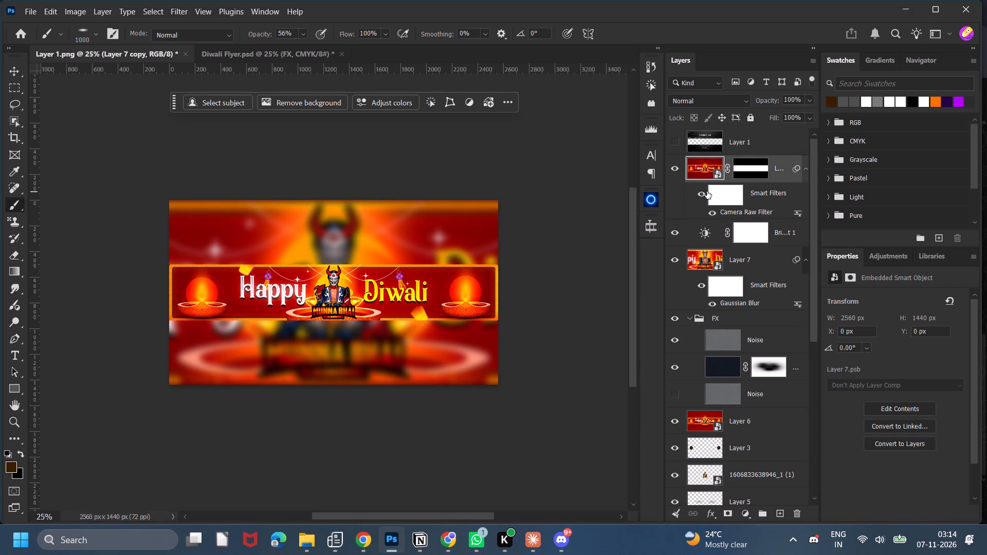
pyautogui.click(707, 191)
pyautogui.hotkey('ctrl', '=')
pyautogui.hotkey('ctrl', '=')
pyautogui.hotkey('ctrl', '=')
pyautogui.hotkey('ctrl', '=')
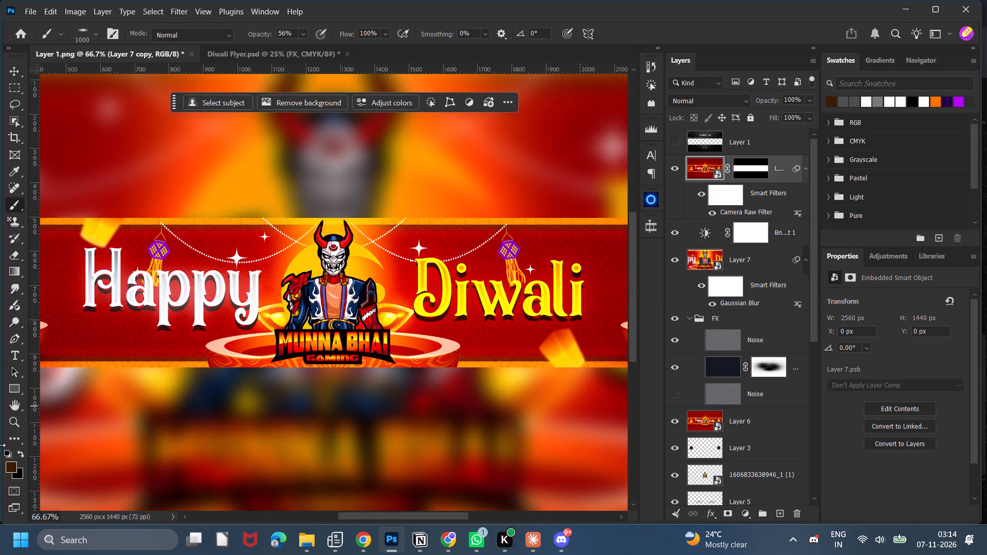
# Hide the masked Layer 7 copy, the Brightness/Contrast adjustment and the blurred Layer 7 to reveal the original banner artwork.
pyautogui.hotkey('ctrl', '-')
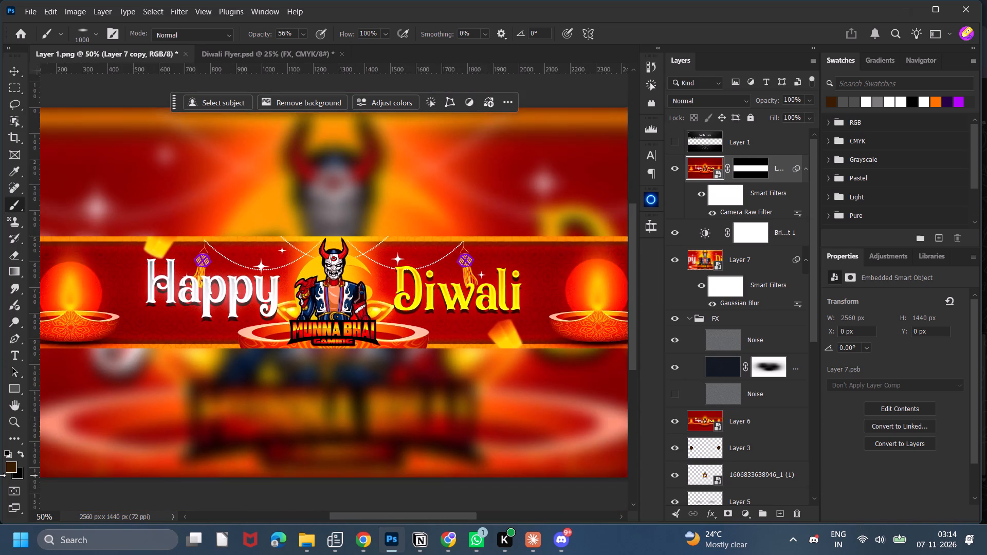
pyautogui.hotkey('ctrl', '-')
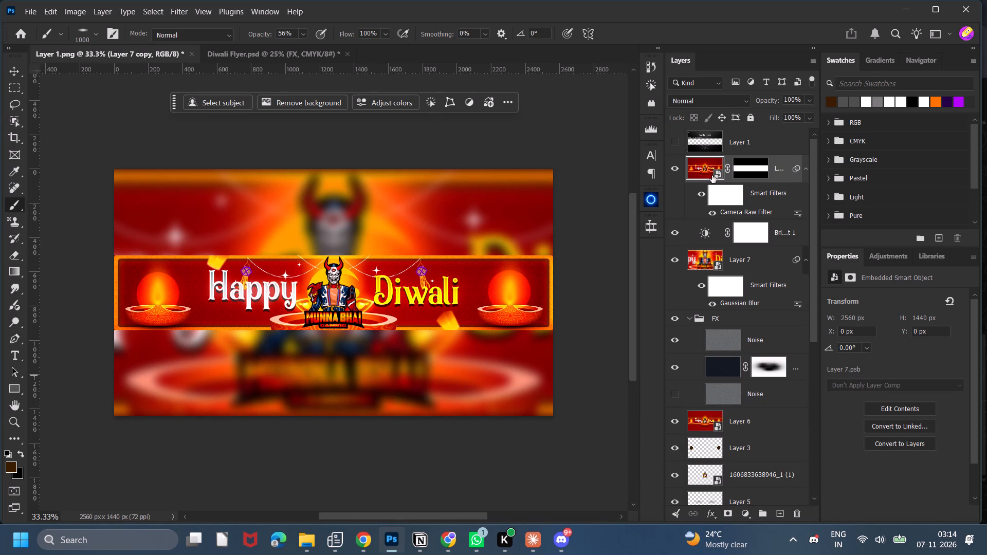
pyautogui.click(675, 170)
pyautogui.click(681, 234)
pyautogui.click(675, 258)
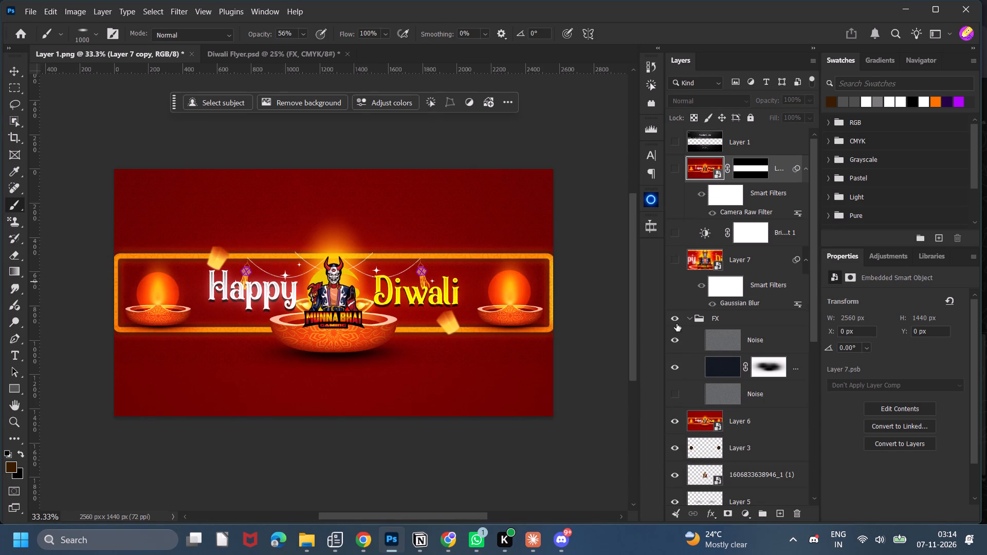
# Delete the merged Layer 6 beneath the FX group.
pyautogui.scroll(-1, 691, 414)
pyautogui.click(680, 394)
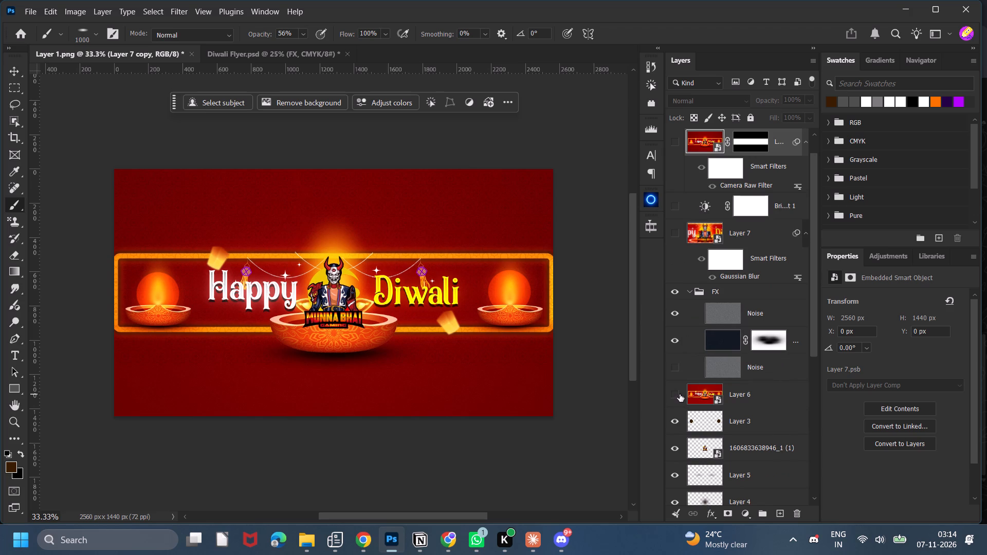
pyautogui.click(754, 393)
pyautogui.press('Delete')
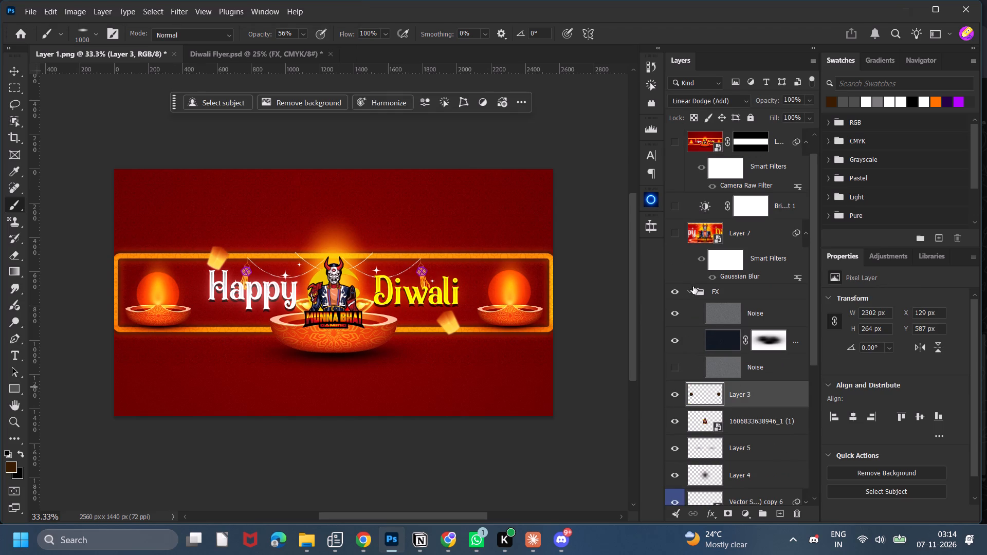
# Compare the banner with the FX group, Background group and orange frame's layer effects off and on.
pyautogui.click(692, 292)
pyautogui.click(680, 293)
pyautogui.click(680, 297)
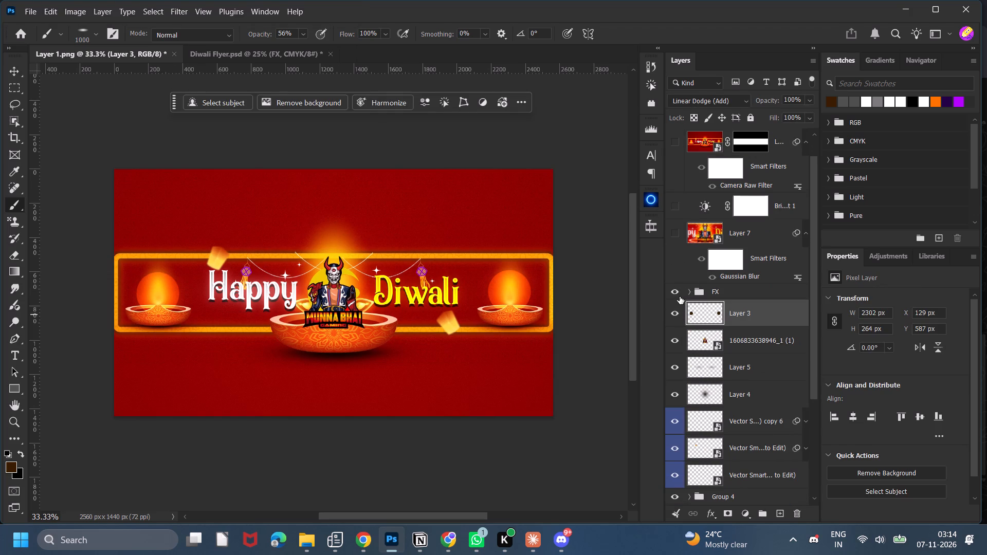
pyautogui.scroll(-12, 709, 391)
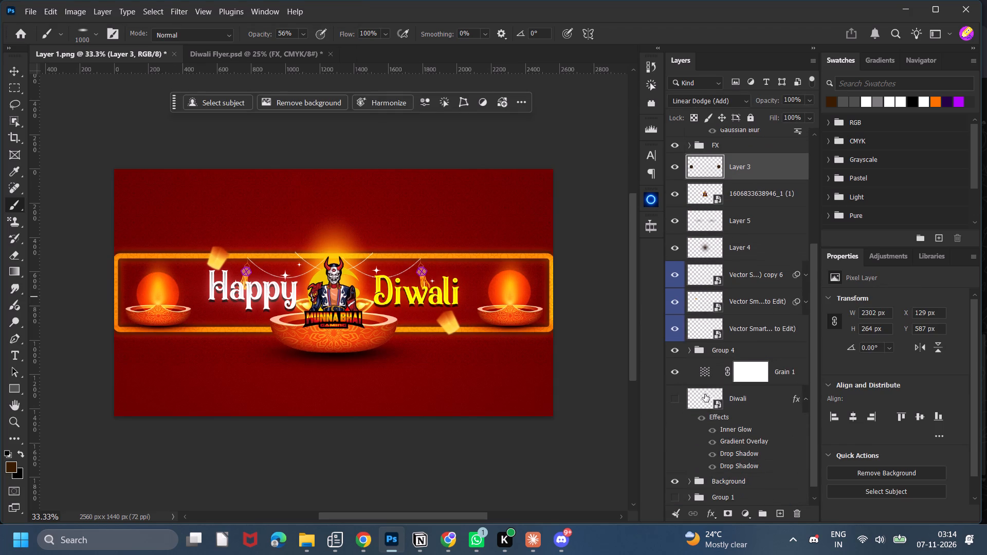
pyautogui.scroll(-7, 705, 396)
pyautogui.doubleClick(680, 482)
pyautogui.click(686, 485)
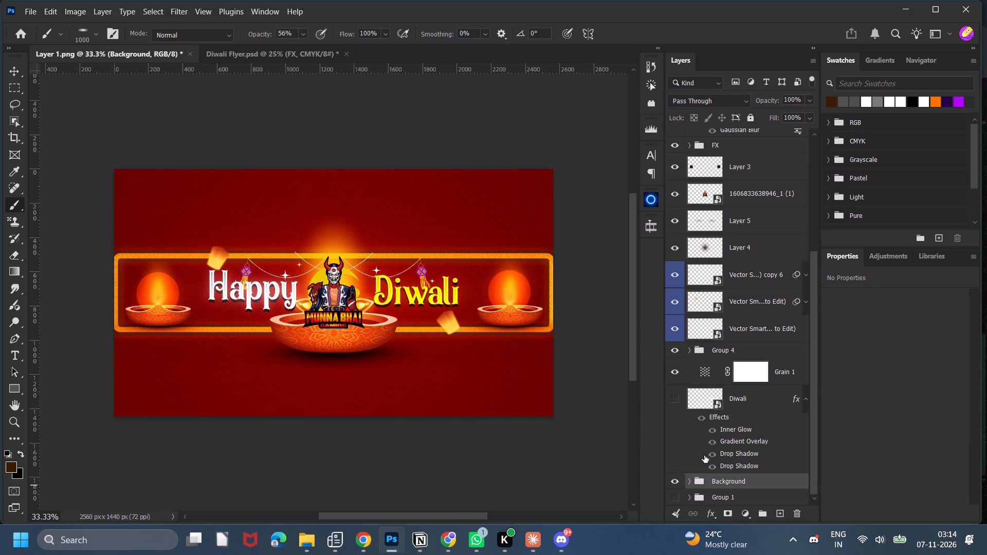
pyautogui.scroll(-6, 704, 455)
pyautogui.click(690, 485)
pyautogui.scroll(-11, 701, 461)
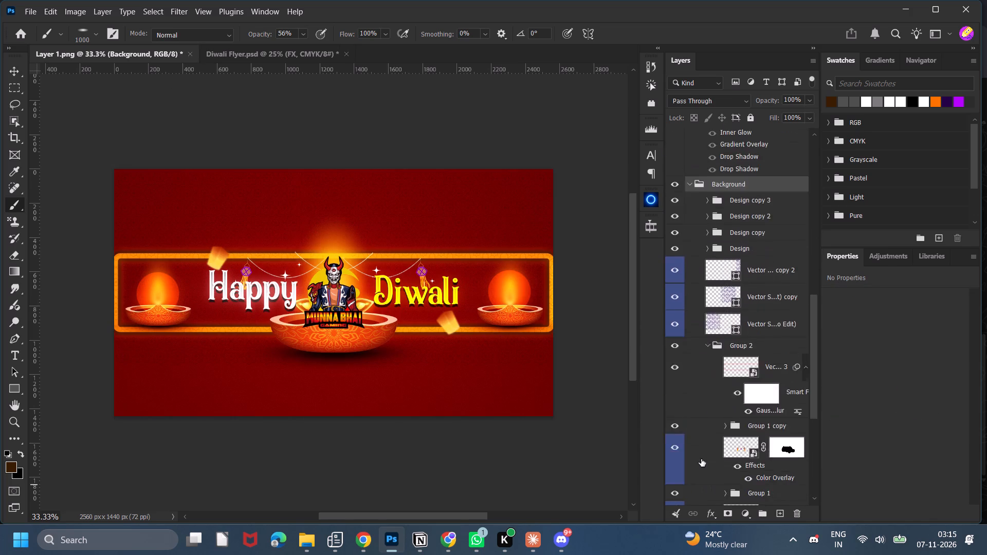
pyautogui.scroll(-9, 701, 458)
pyautogui.click(735, 390)
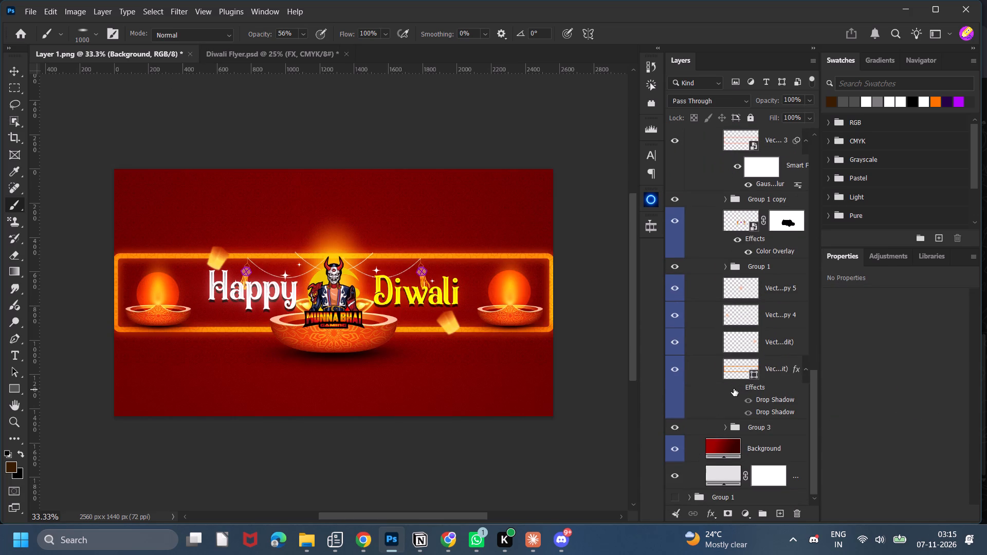
pyautogui.click(734, 388)
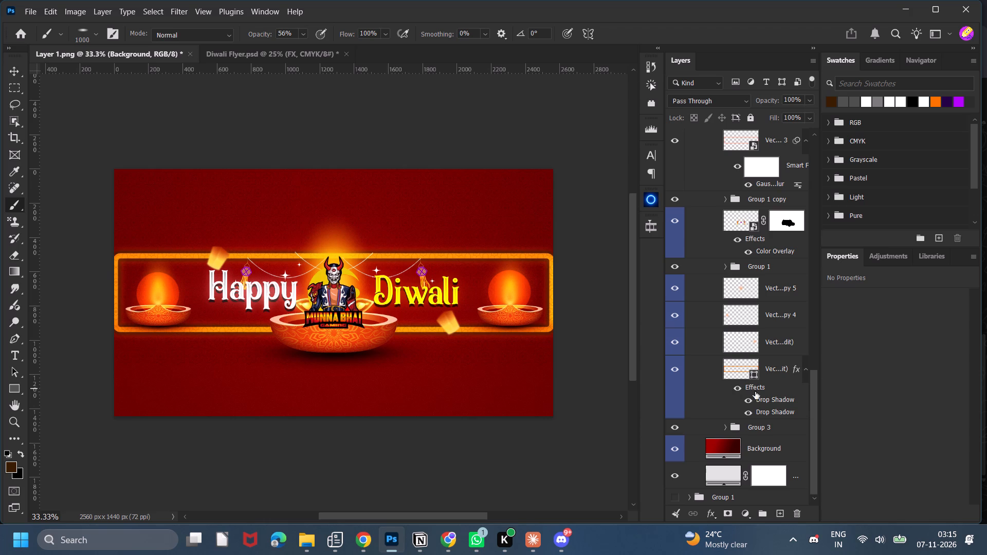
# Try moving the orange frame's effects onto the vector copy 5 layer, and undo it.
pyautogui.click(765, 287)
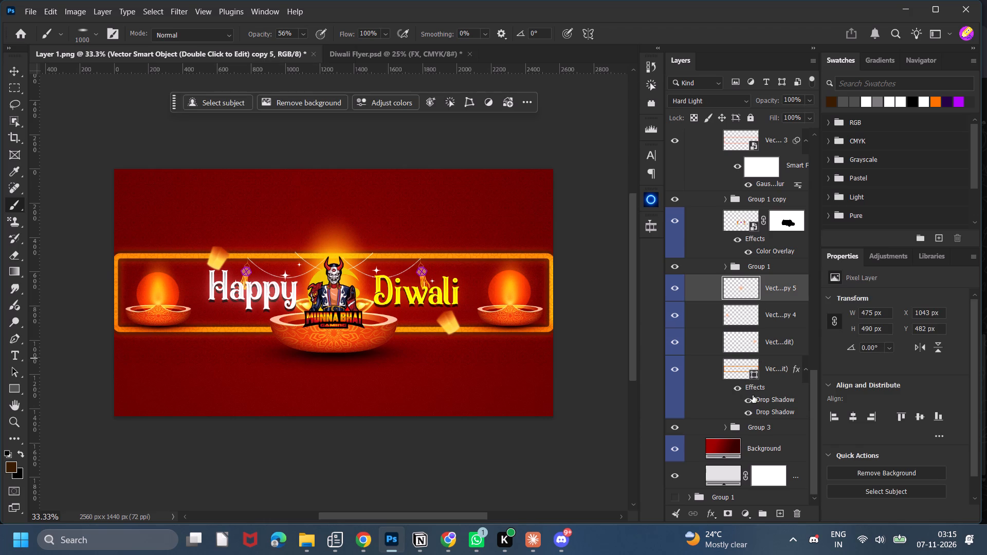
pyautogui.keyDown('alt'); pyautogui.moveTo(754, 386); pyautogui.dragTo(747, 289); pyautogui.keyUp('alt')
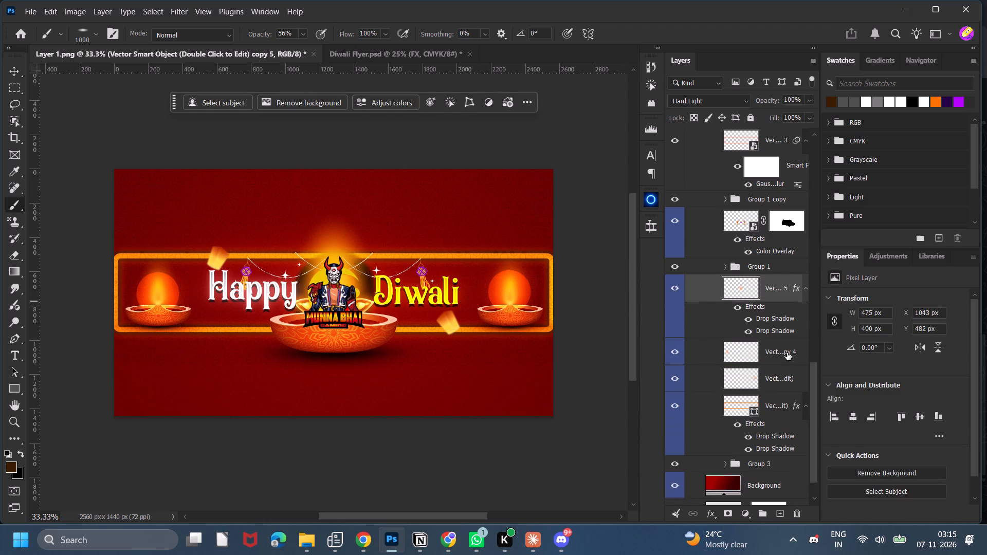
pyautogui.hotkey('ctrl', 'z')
# Compare the vector copy 5 layer and the masked vector layer in Group 2 hidden and shown.
pyautogui.doubleClick(675, 282)
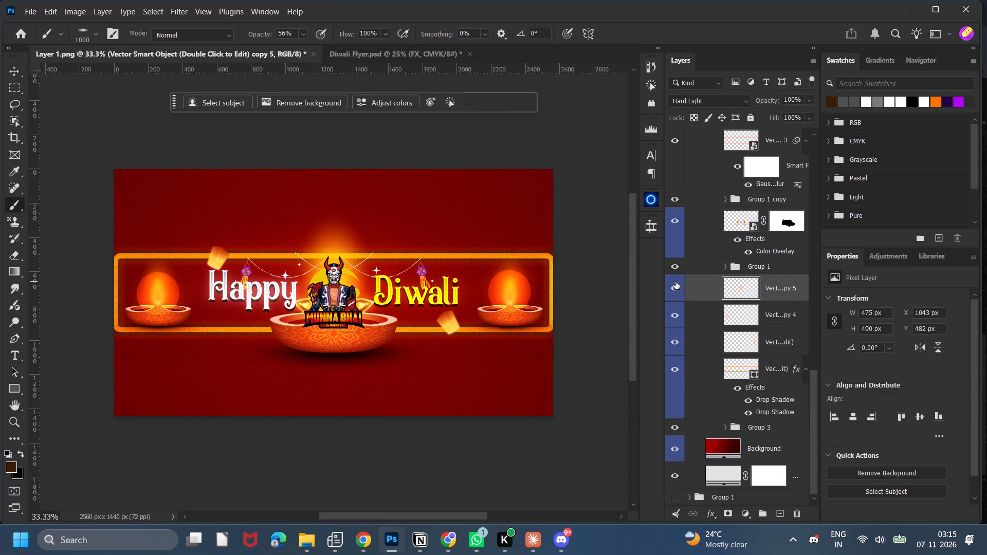
pyautogui.click(675, 224)
pyautogui.click(675, 224)
pyautogui.scroll(3, 698, 159)
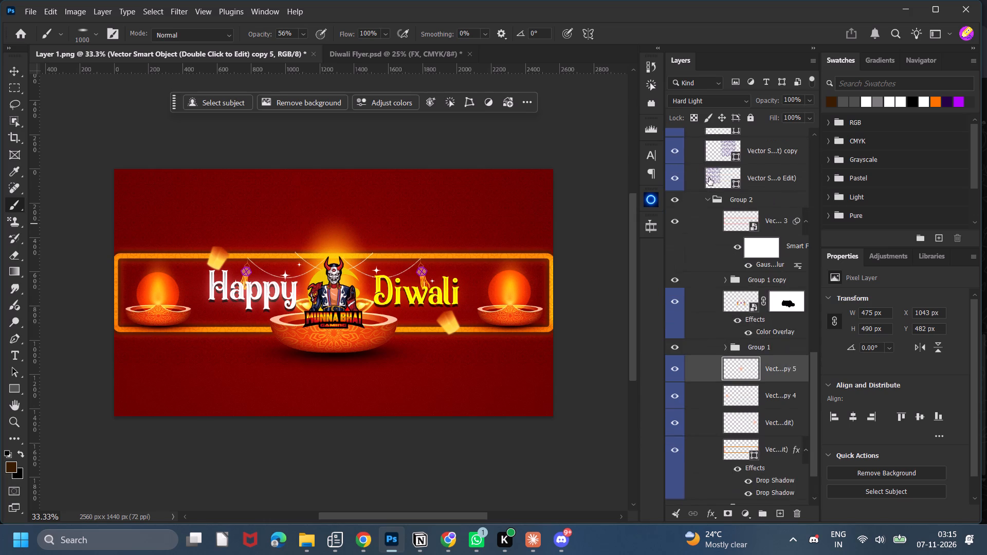
pyautogui.scroll(6, 709, 178)
pyautogui.scroll(-8, 728, 224)
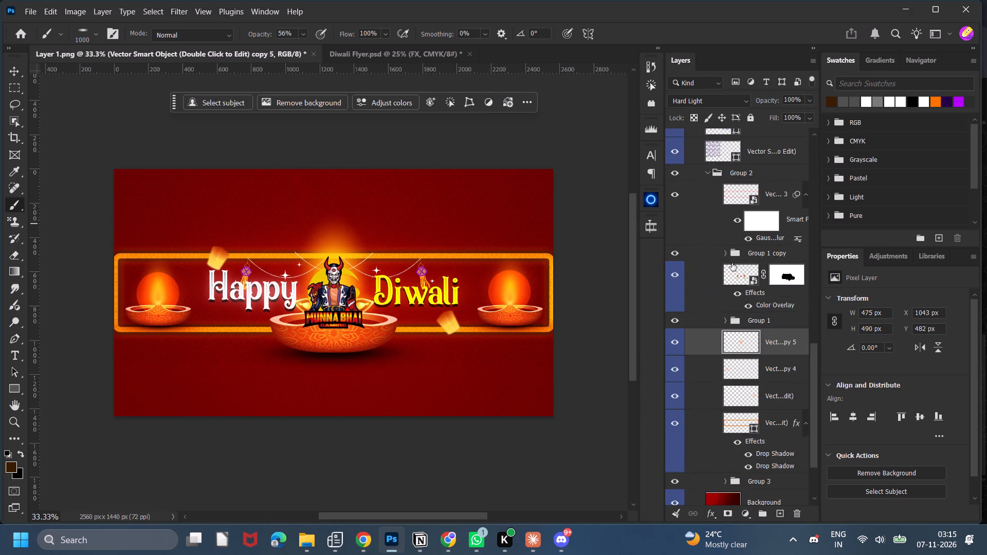
# Turn off the second Drop Shadow on the orange frame's vector layer, keeping the first one on.
pyautogui.scroll(-1, 753, 365)
pyautogui.click(745, 404)
pyautogui.click(748, 412)
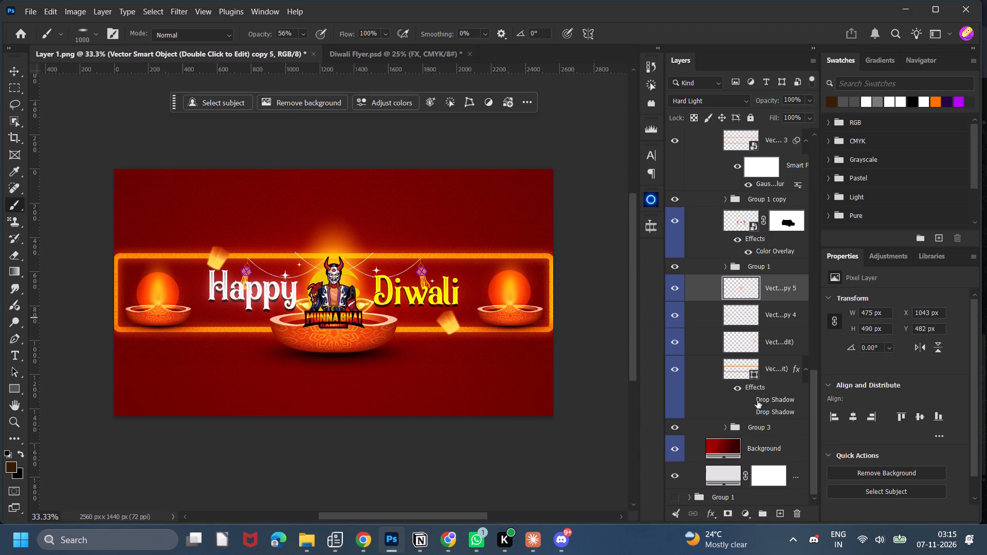
pyautogui.click(750, 403)
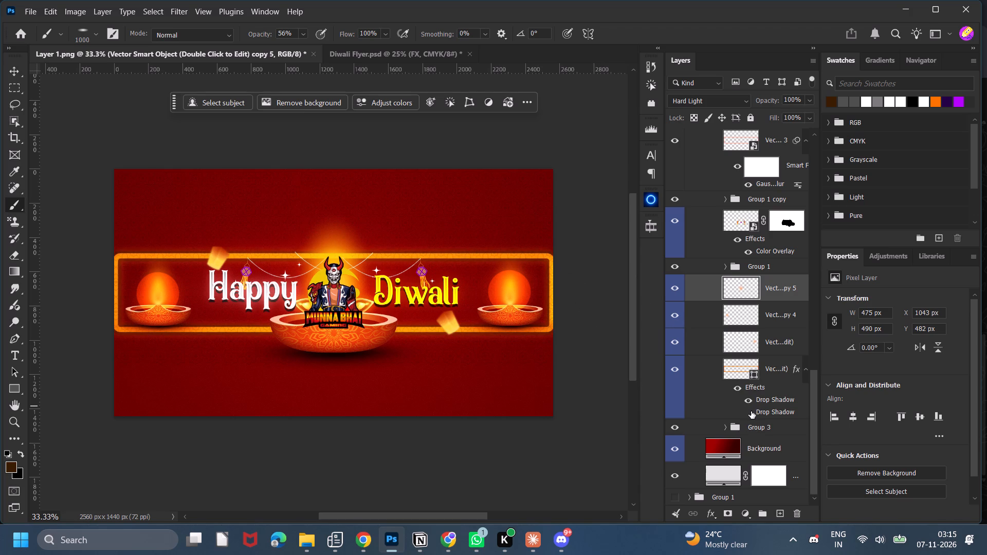
# Set the blend mode of the orange frame's first Drop Shadow to Normal.
pyautogui.doubleClick(760, 399)
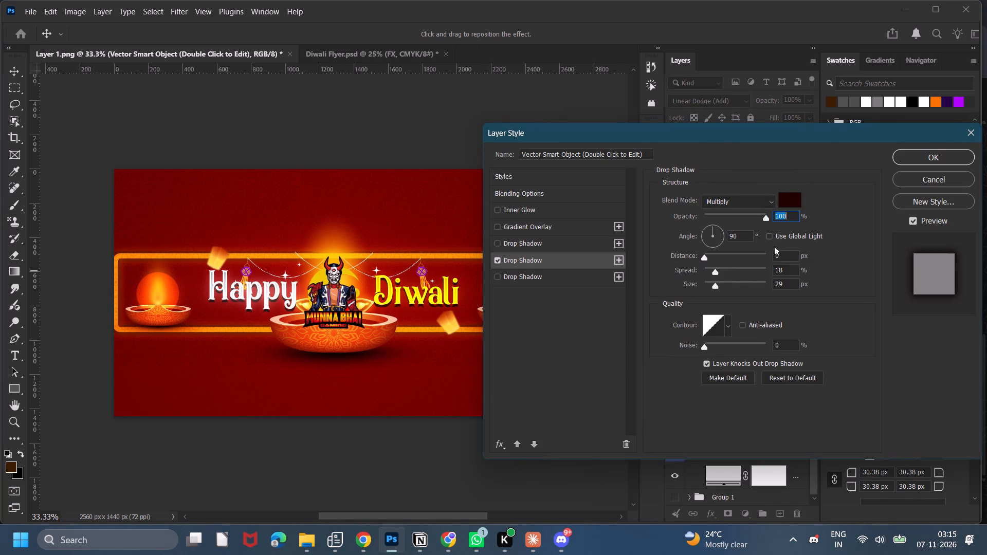
pyautogui.click(760, 203)
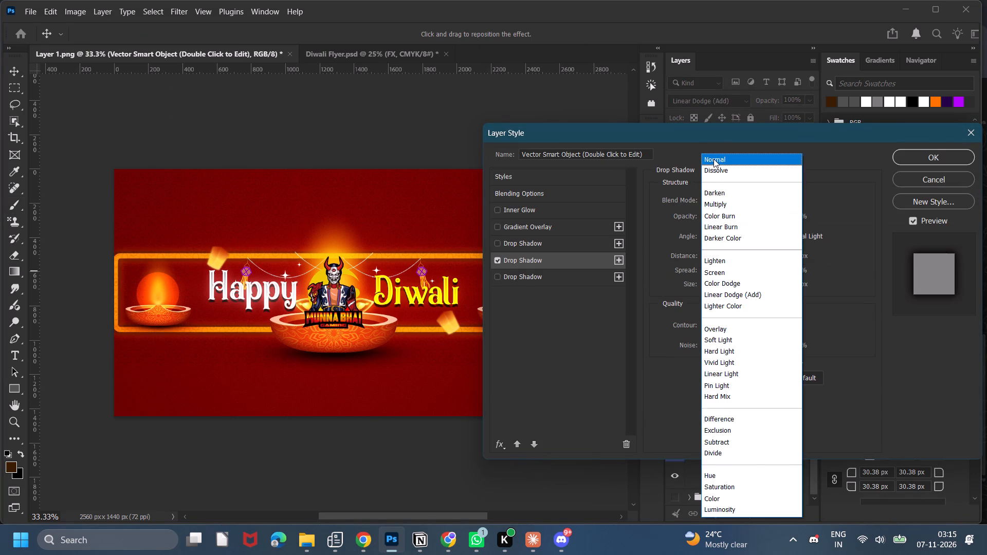
pyautogui.click(714, 158)
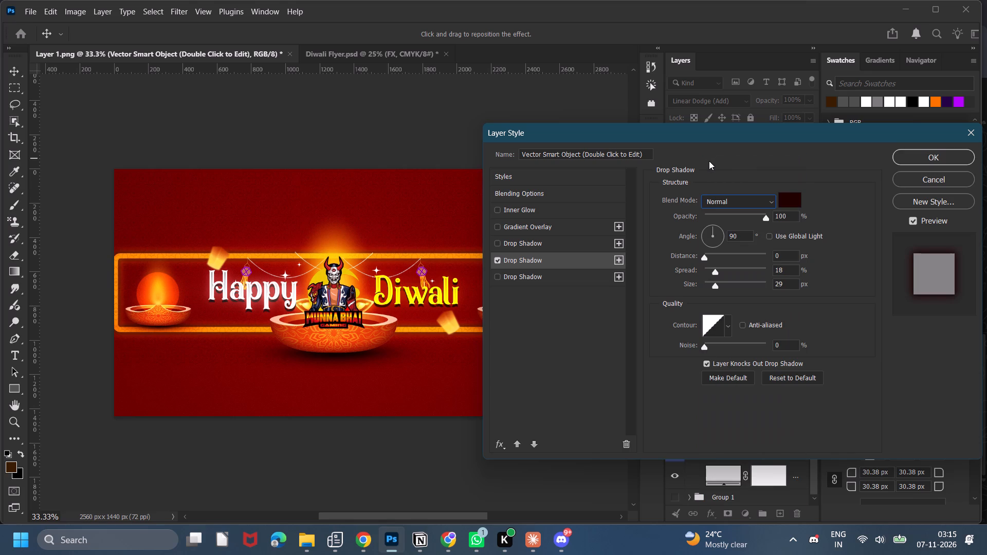
pyautogui.click(949, 163)
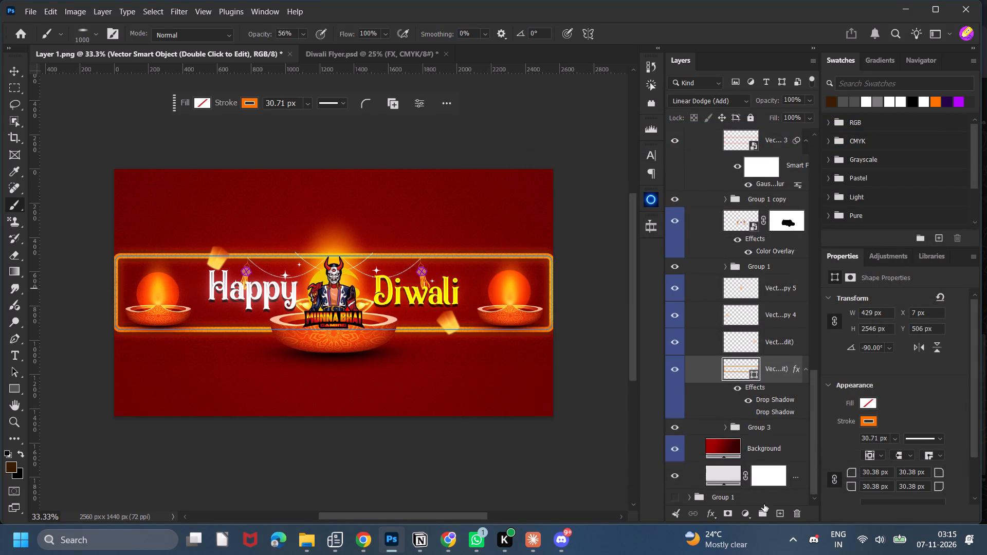
# Add a new layer above the orange frame, try a large brush dab over the lantern above Happy, and undo the dab.
pyautogui.click(774, 514)
pyautogui.click(228, 251)
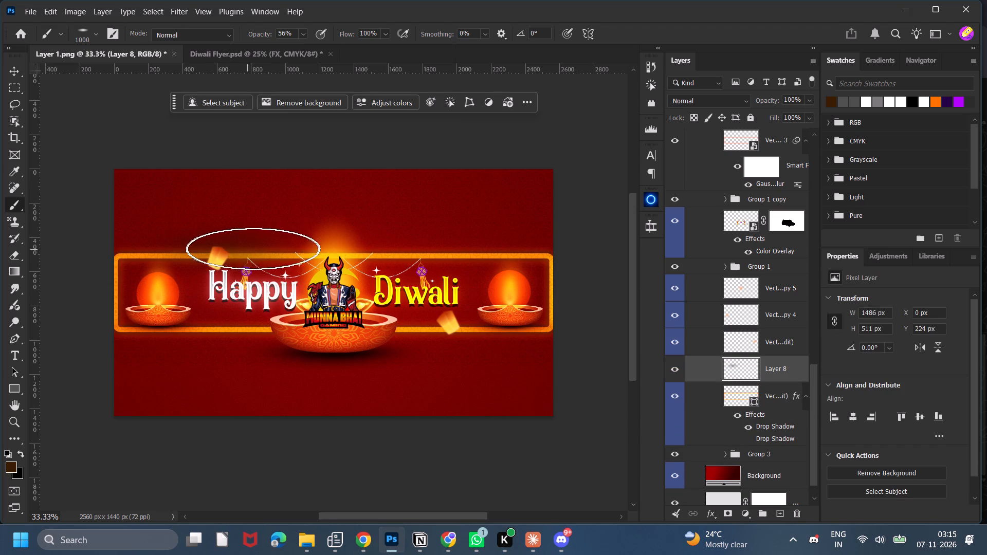
pyautogui.hotkey('ctrl', 'z')
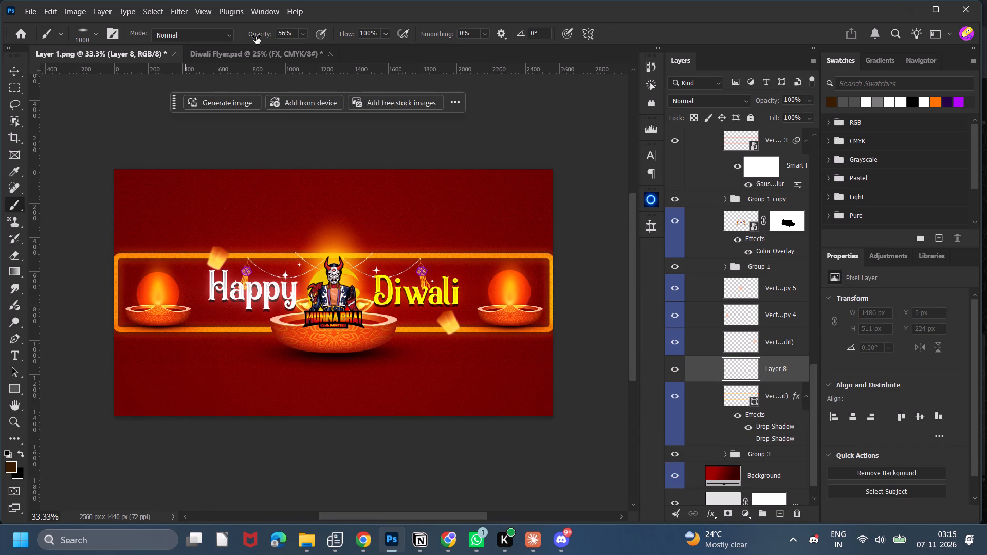
# Paint a slanted dark shadow dab behind the lantern above Happy with a 400 px brush angled at 61°.
pyautogui.press('Left')
pyautogui.press('Left')
pyautogui.press('Left')
pyautogui.press('Left')
pyautogui.press('Left')
pyautogui.press('Left')
pyautogui.press('Left')
pyautogui.press('Left')
pyautogui.press('Left')
pyautogui.press('Left')
pyautogui.press('Left')
pyautogui.press('Left')
pyautogui.press('Left')
pyautogui.press('Left')
pyautogui.press('Left')
pyautogui.press('Left')
pyautogui.press('Left')
pyautogui.press('Left')
pyautogui.press('Left')
pyautogui.press('Left')
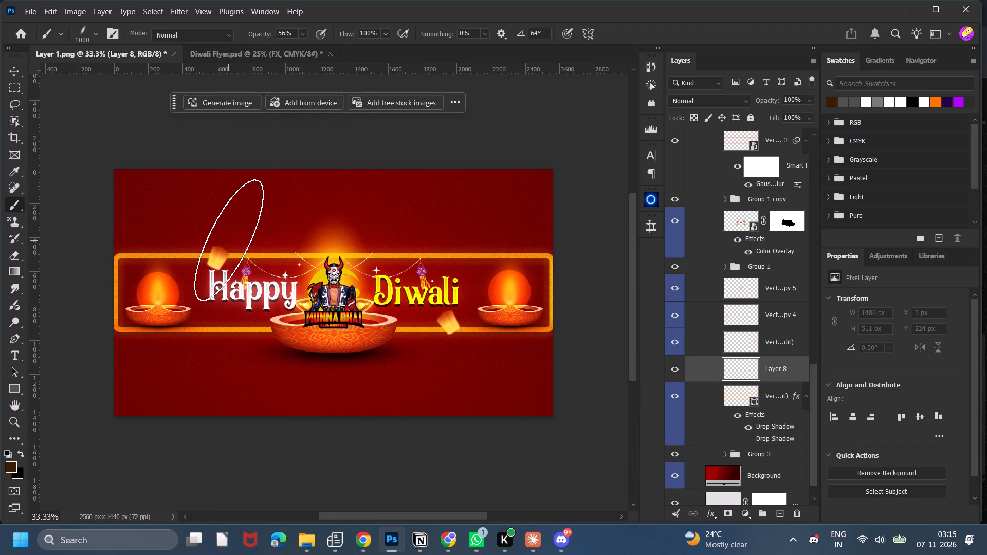
pyautogui.press('[')
pyautogui.press('[')
pyautogui.press('[')
pyautogui.press('[')
pyautogui.press('[')
pyautogui.press('[')
pyautogui.press('[')
pyautogui.press('[')
pyautogui.press('[')
pyautogui.press('[')
pyautogui.press('[')
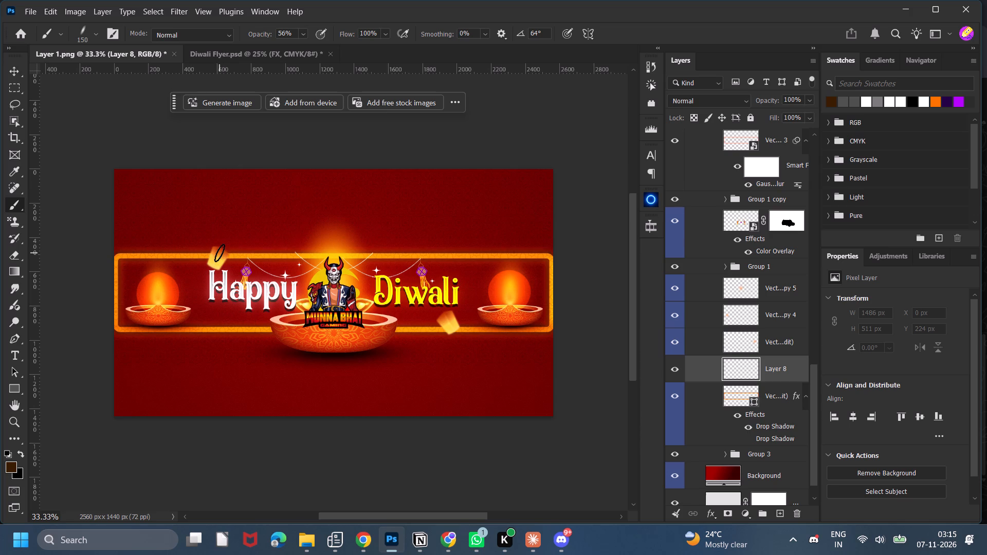
pyautogui.press('Right')
pyautogui.press('Right')
pyautogui.press('Right')
pyautogui.press('Right')
pyautogui.press('Right')
pyautogui.press('Left')
pyautogui.press('Left')
pyautogui.press(']')
pyautogui.press(']')
pyautogui.press(']')
pyautogui.press(']')
pyautogui.press(']')
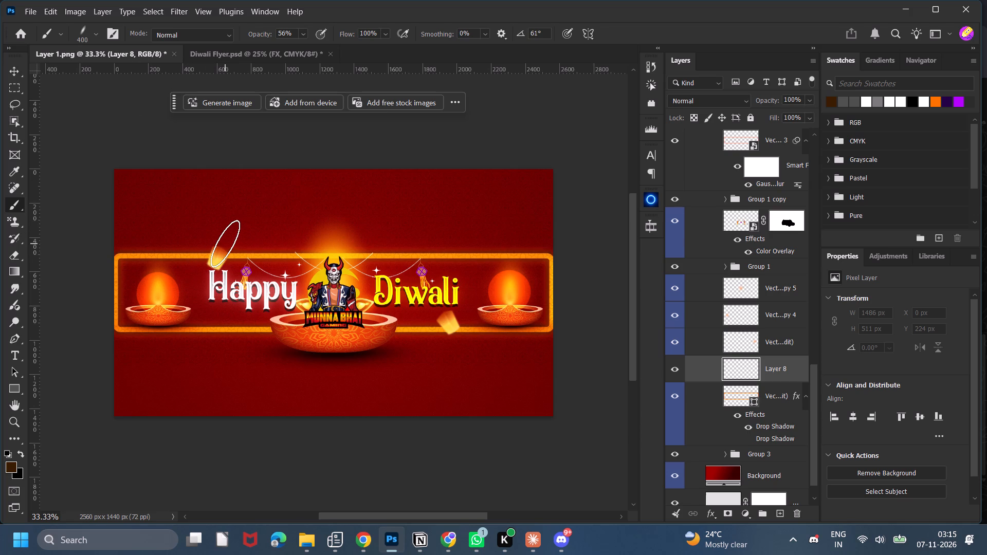
pyautogui.click(224, 244)
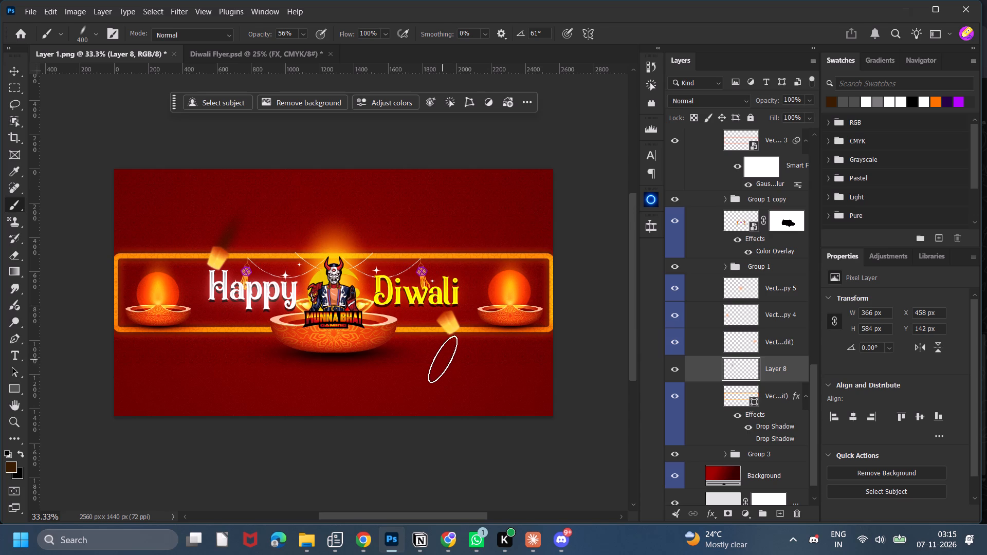
# Paint a matching dark shadow dab below the lantern under Diwali with the brush angled at 121°.
pyautogui.press('Left')
pyautogui.press('Left')
pyautogui.press('Left')
pyautogui.press('Left')
pyautogui.press('Left')
pyautogui.press('Left')
pyautogui.press('Left')
pyautogui.press('Left')
pyautogui.press('Left')
pyautogui.press('Left')
pyautogui.press('Left')
pyautogui.press('Left')
pyautogui.press('Left')
pyautogui.press('Left')
pyautogui.press('Left')
pyautogui.press('Left')
pyautogui.press('Left')
pyautogui.press('Left')
pyautogui.press('Left')
pyautogui.press('Left')
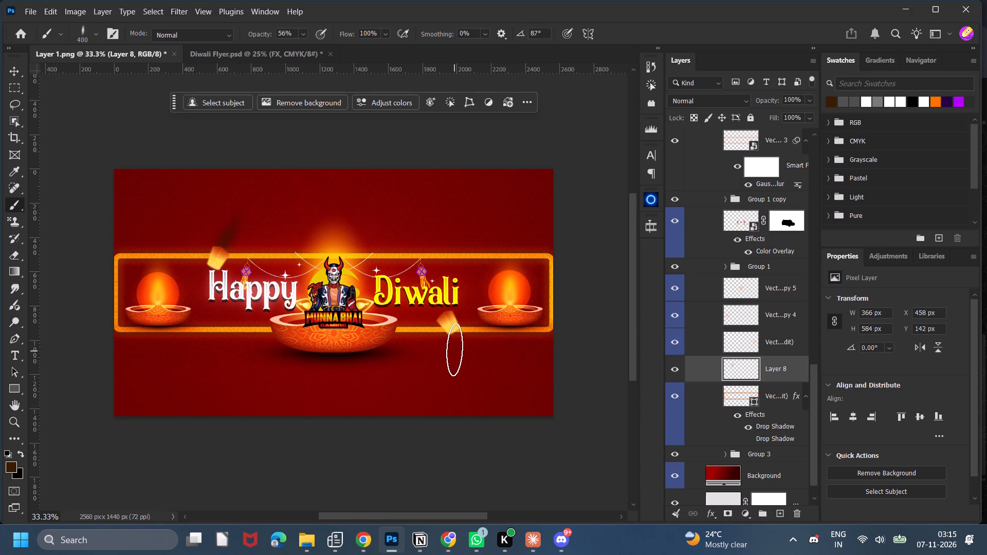
pyautogui.click(458, 336)
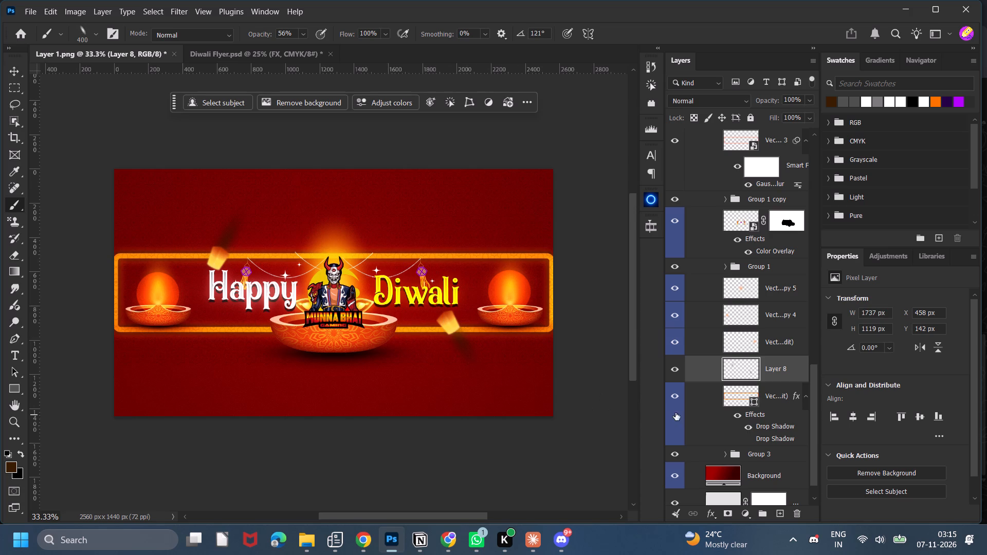
# Hide the FX group and stamp all visible artwork into a new merged layer above Layer 3.
pyautogui.scroll(20, 711, 411)
pyautogui.scroll(7, 715, 367)
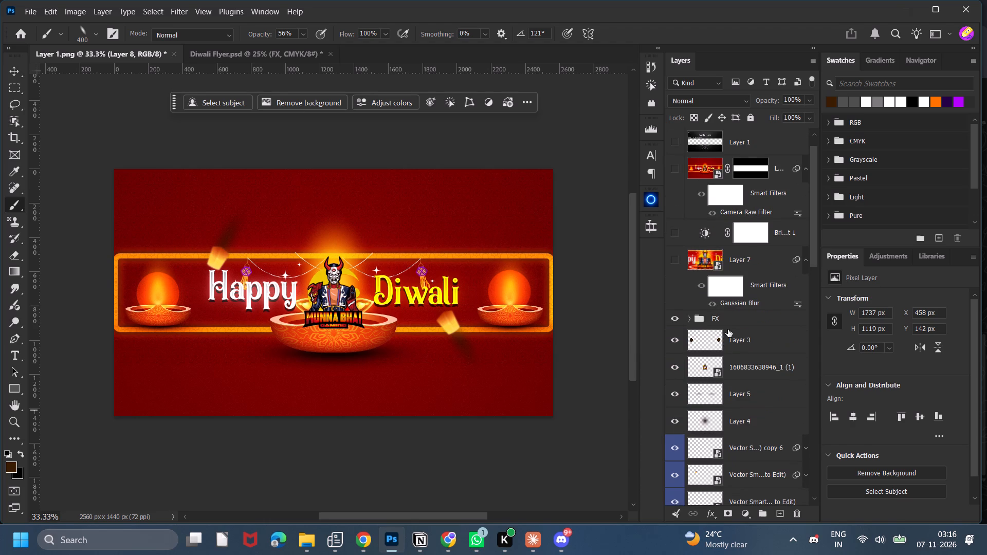
pyautogui.click(673, 317)
pyautogui.click(745, 342)
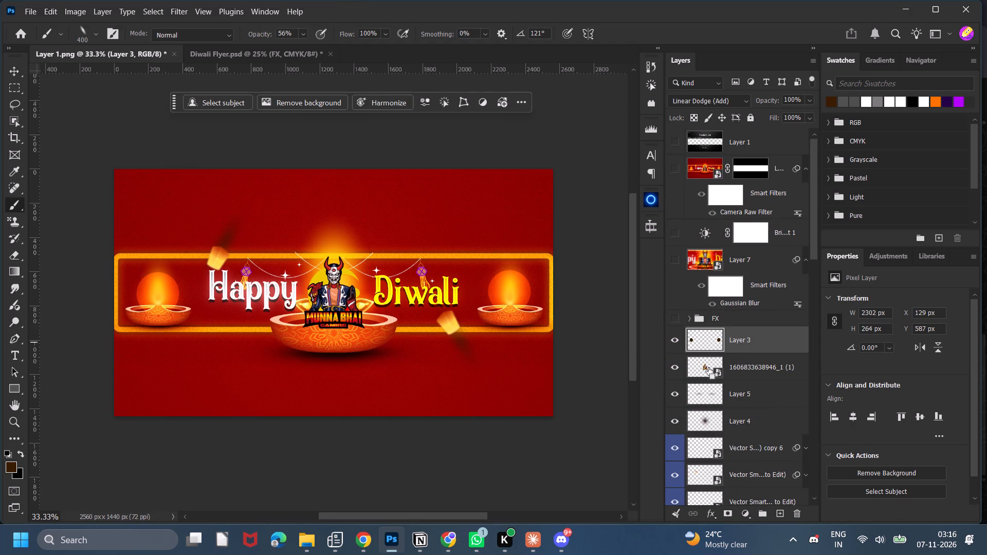
pyautogui.hotkey('ctrl', 'alt', 'shift', 'e')
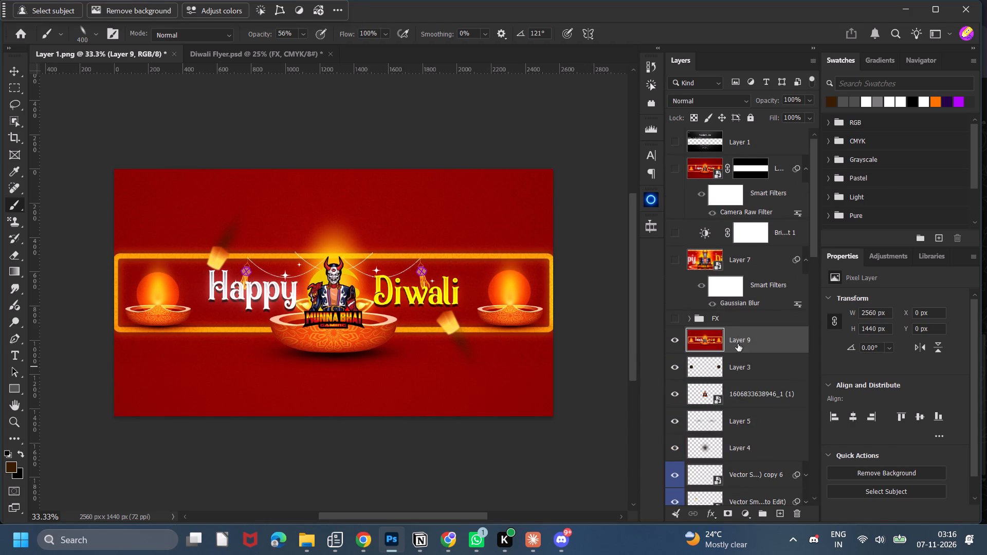
# Convert the merged Layer 9 to a smart object and copy the Camera Raw Filter from the hidden masked layer onto it.
pyautogui.rightClick(738, 344)
pyautogui.click(762, 436)
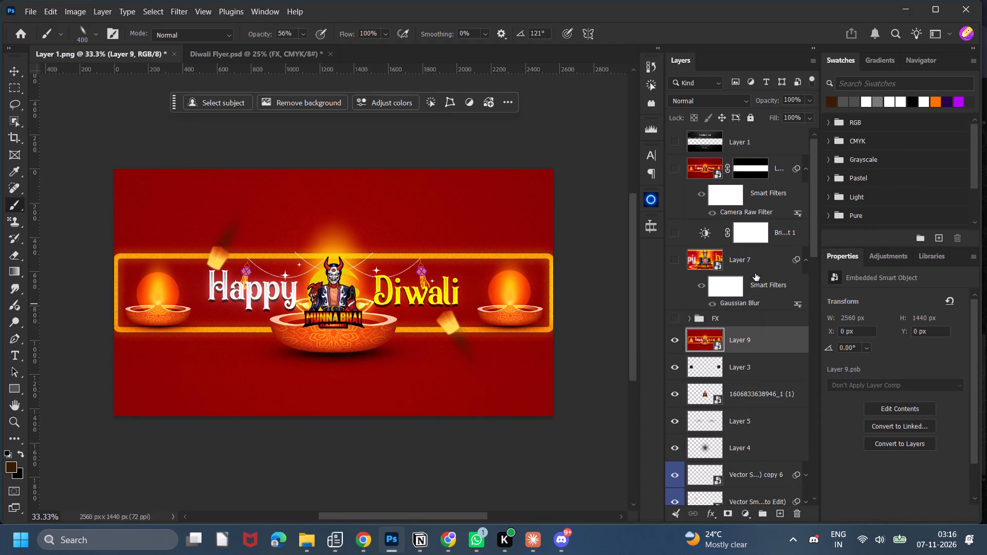
pyautogui.keyDown('alt'); pyautogui.moveTo(753, 213); pyautogui.dragTo(754, 338); pyautogui.keyUp('alt')
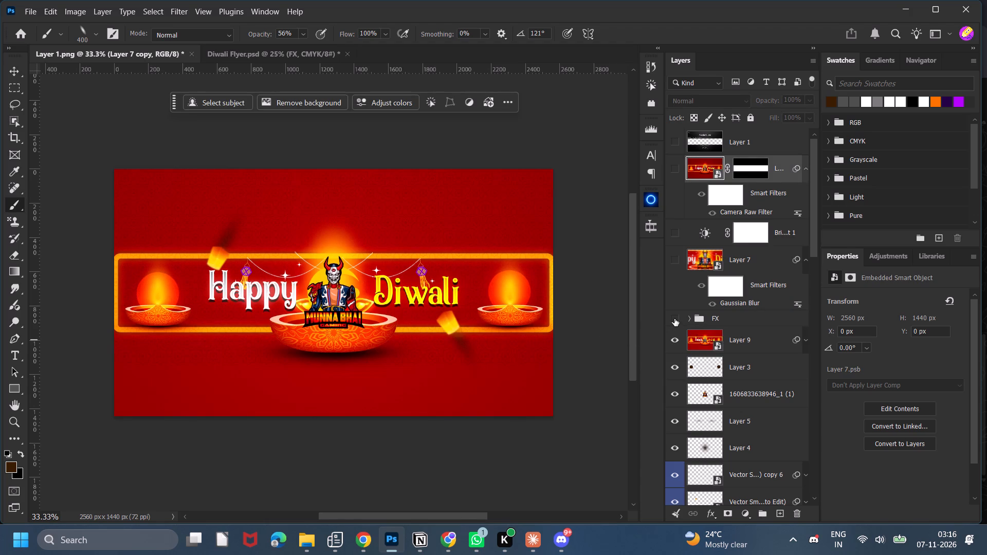
# Turn the FX group back on and delete the old blurred Layer 7.
pyautogui.click(674, 319)
pyautogui.click(675, 318)
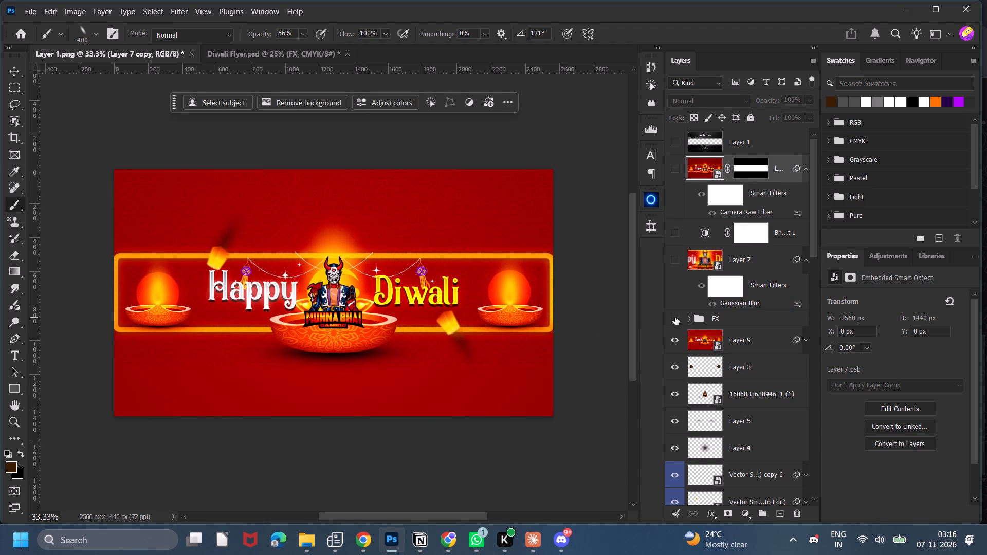
pyautogui.click(675, 317)
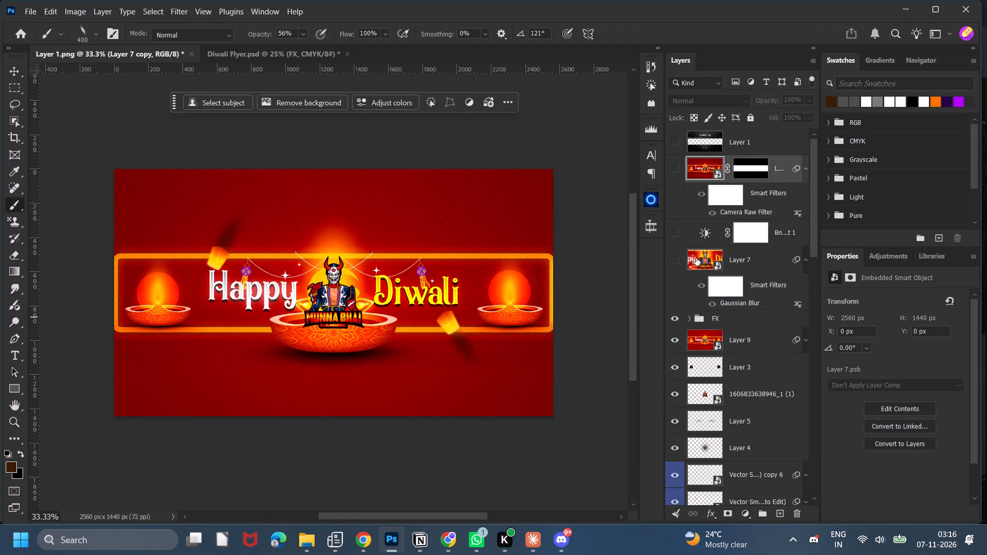
pyautogui.click(734, 317)
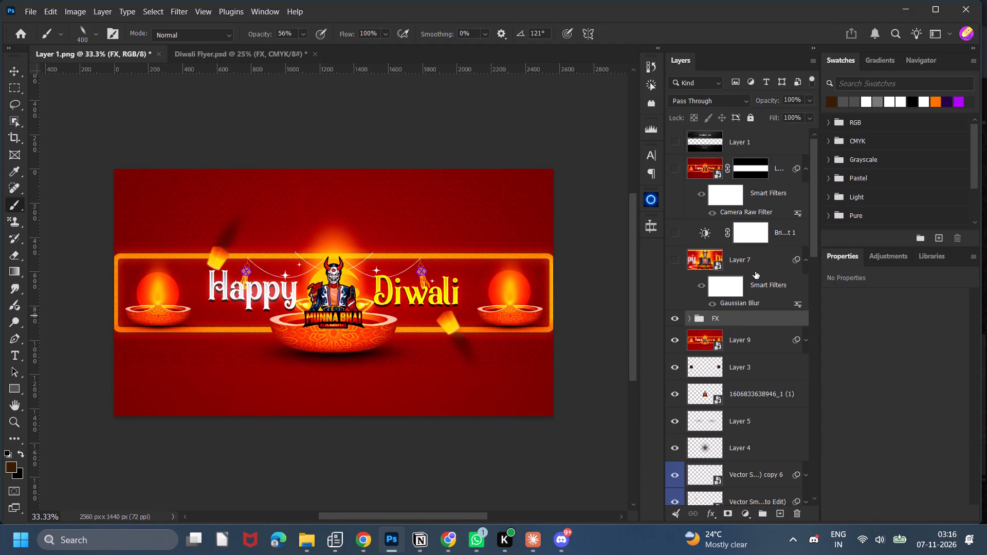
pyautogui.click(755, 267)
pyautogui.press('Delete')
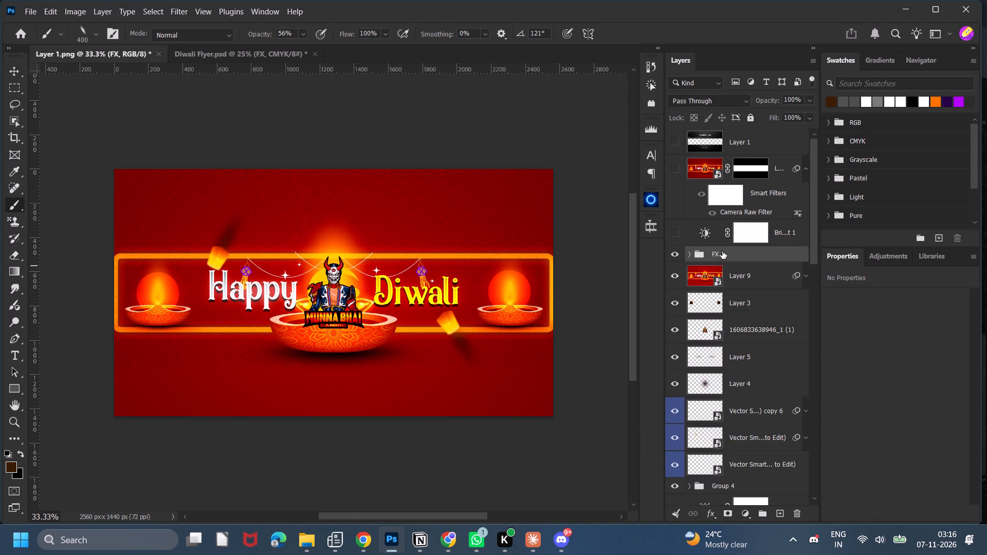
# Stamp all visible artwork into a new merged layer above the FX group and convert it to a smart object.
pyautogui.click(728, 252)
pyautogui.hotkey('ctrl', 'alt', 'shift', 'e')
pyautogui.rightClick(730, 263)
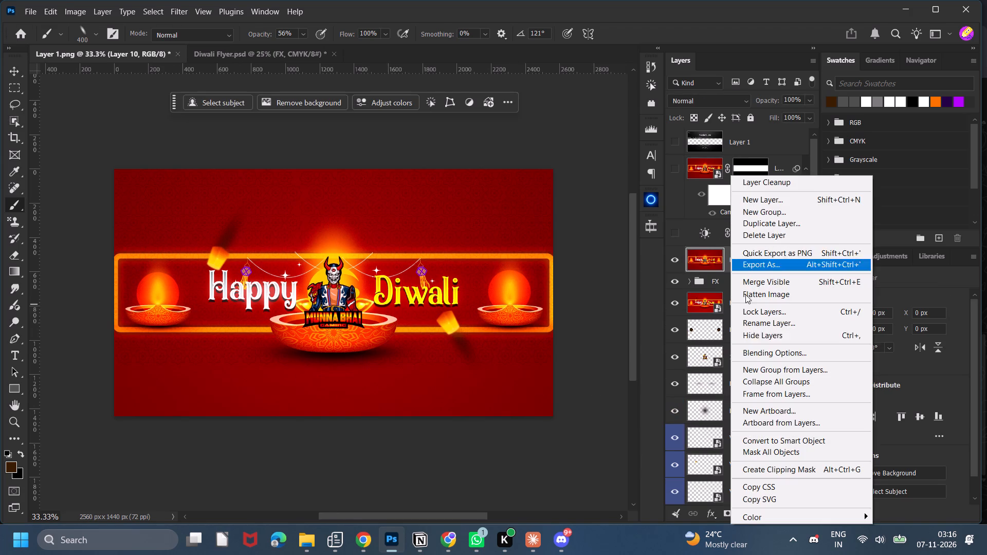
pyautogui.click(760, 439)
# Copy the central-strip mask from the hidden graded layer onto the new merged layer, and duplicate that masked layer.
pyautogui.keyDown('alt'); pyautogui.moveTo(752, 170); pyautogui.dragTo(753, 244); pyautogui.keyUp('alt')
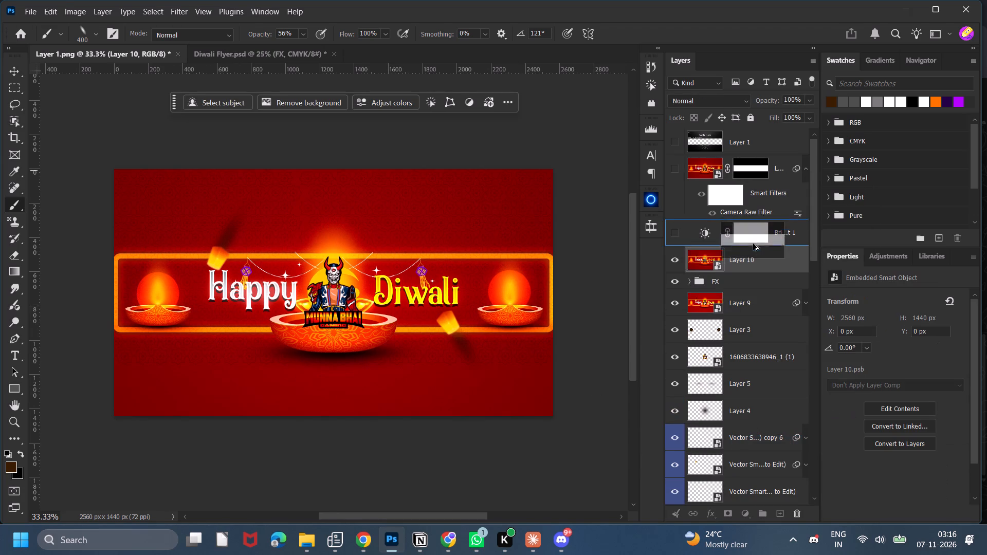
pyautogui.keyDown('alt'); pyautogui.moveTo(753, 244); pyautogui.dragTo(755, 256); pyautogui.keyUp('alt')
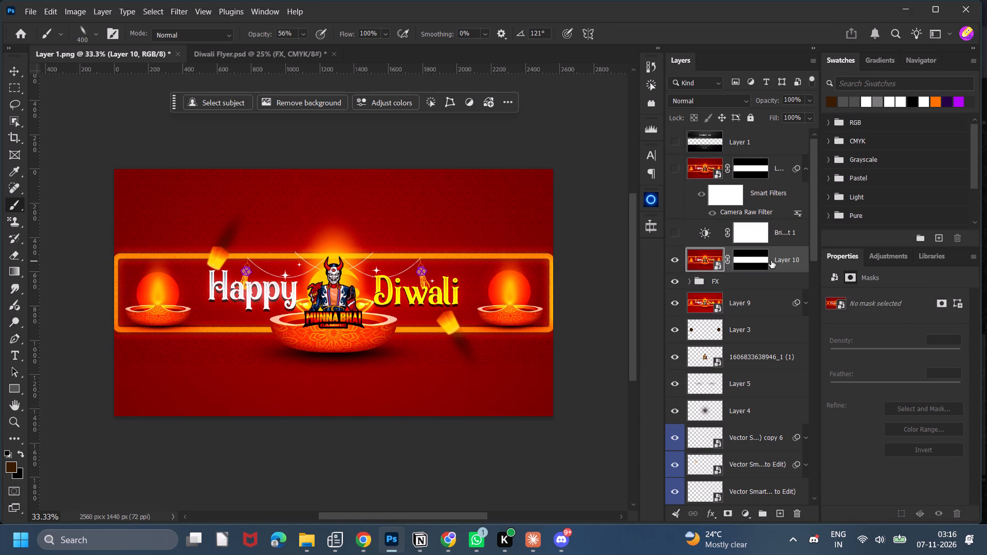
pyautogui.hotkey('ctrl', 'j')
pyautogui.click(779, 285)
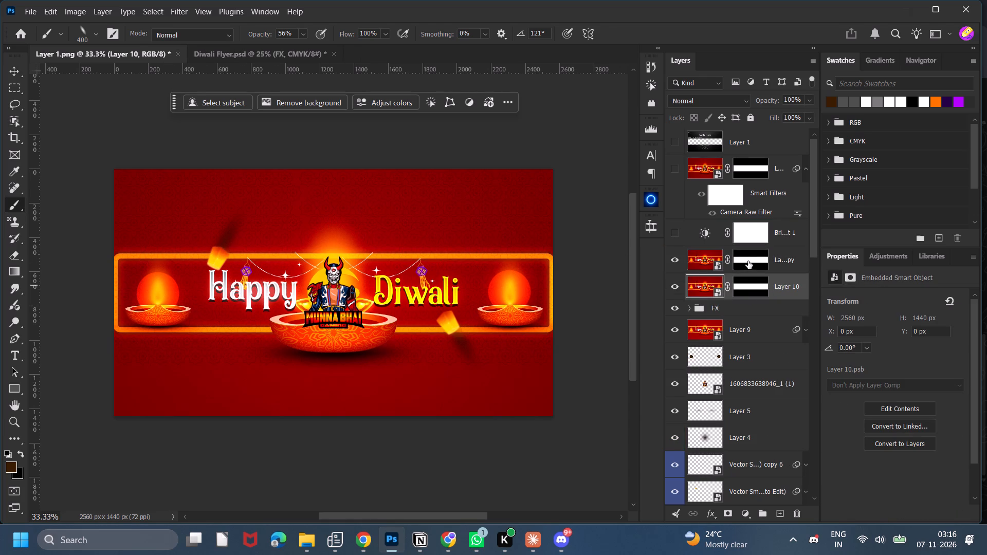
pyautogui.click(677, 263)
pyautogui.click(677, 263)
# Add a black Solid Color fill layer directly above the FX group, beneath the two masked banner layers.
pyautogui.click(720, 308)
pyautogui.click(741, 517)
pyautogui.click(754, 486)
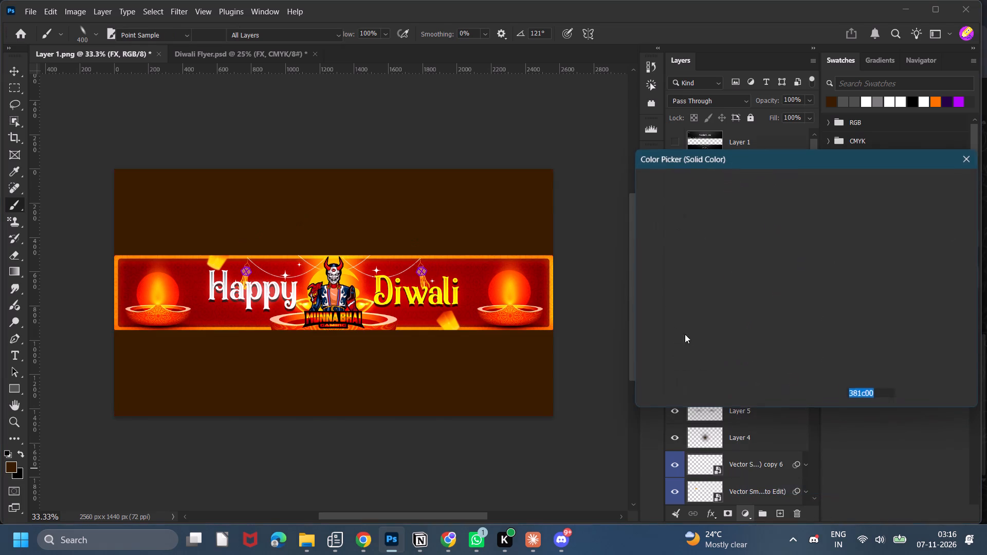
pyautogui.moveTo(681, 329); pyautogui.dragTo(607, 387)
pyautogui.click(911, 183)
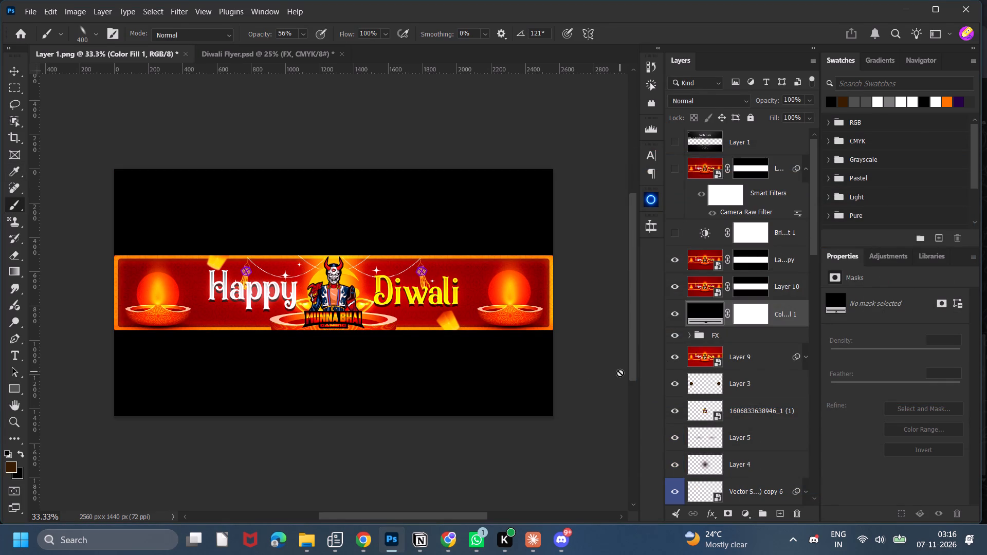
# Convert masked Layer 10 into a smart object cropped to the strip and scale it to 330% to fill the canvas.
pyautogui.click(773, 285)
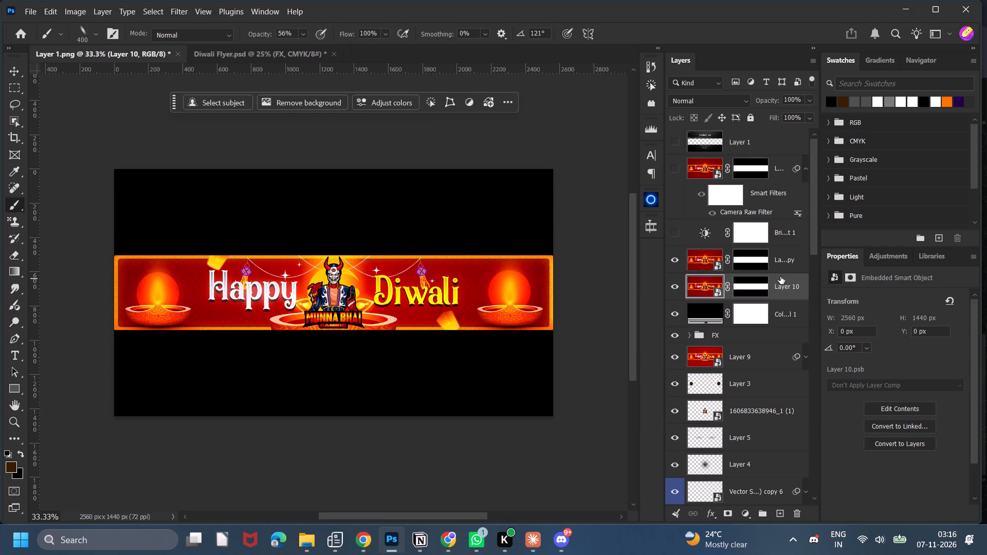
pyautogui.rightClick(780, 283)
pyautogui.click(809, 337)
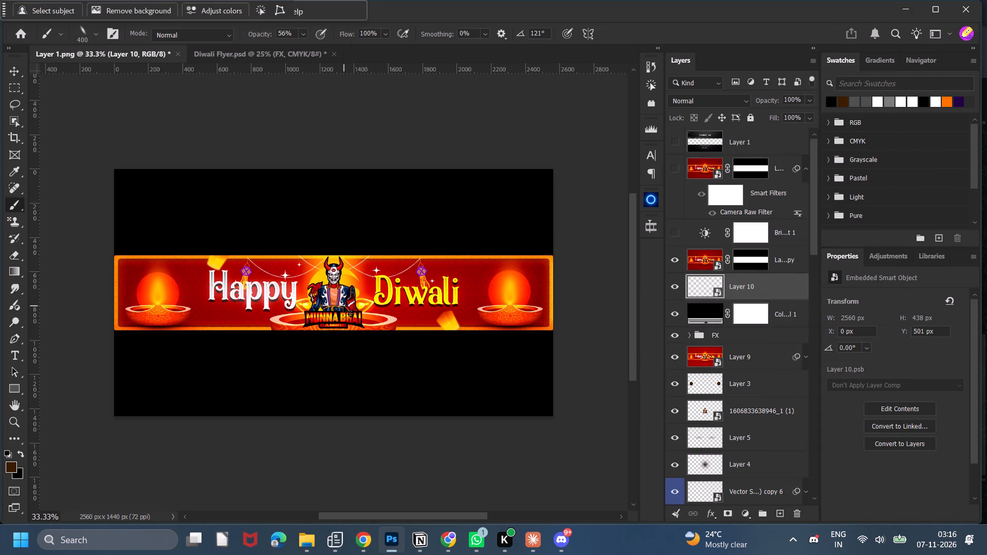
pyautogui.hotkey('ctrl', 't')
pyautogui.moveTo(229, 34); pyautogui.dragTo(230, 33)
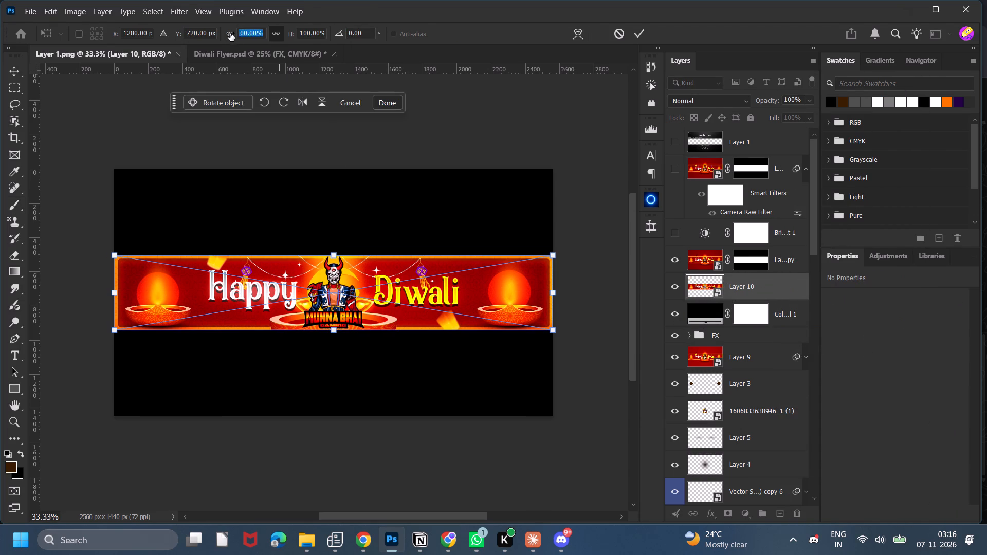
pyautogui.moveTo(230, 33); pyautogui.dragTo(371, 49)
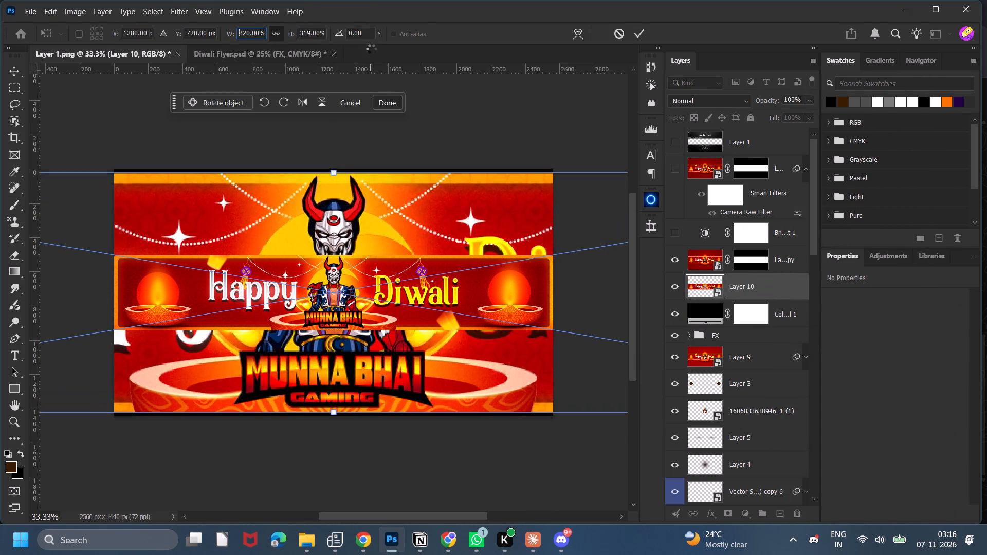
pyautogui.moveTo(371, 49); pyautogui.dragTo(376, 49)
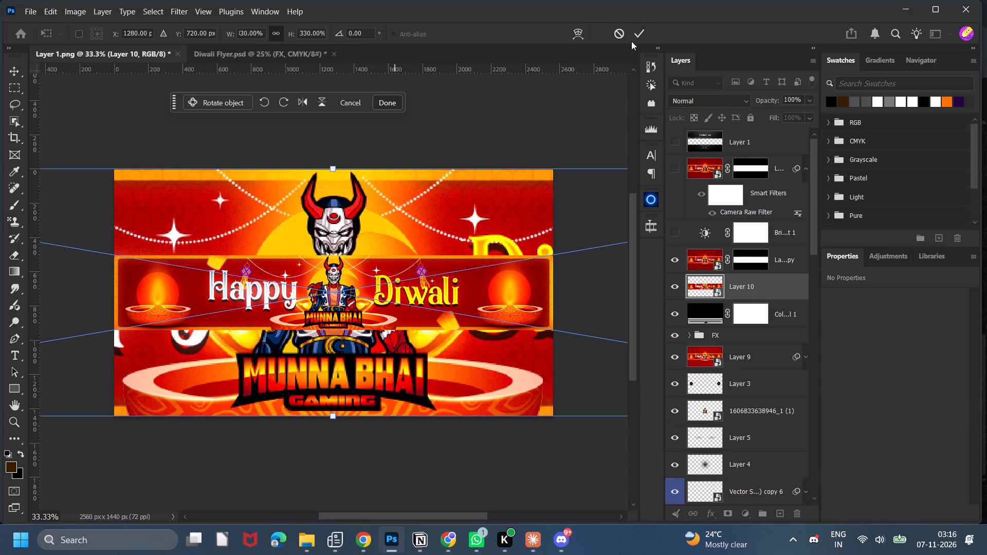
pyautogui.click(638, 36)
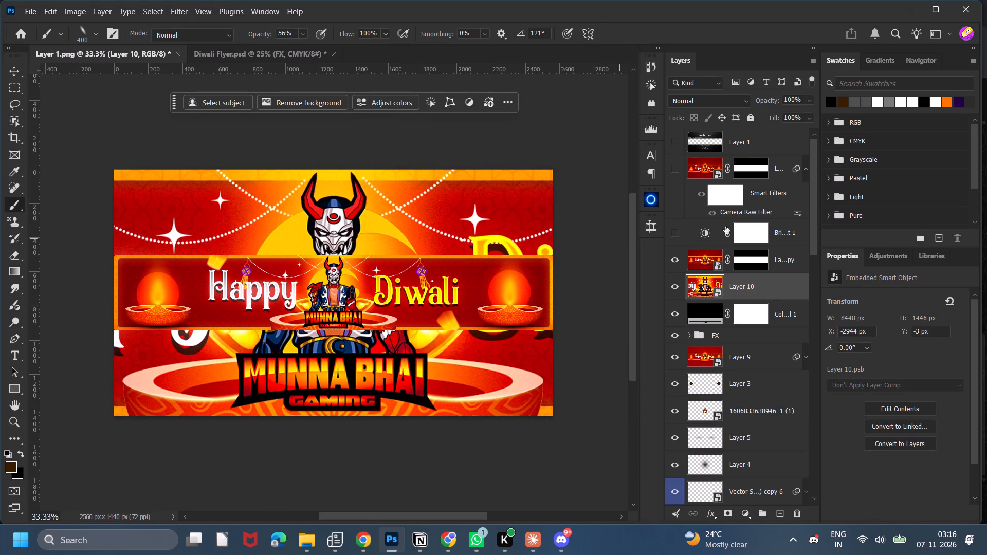
# Move the Brightness/Contrast adjustment between Layer 10 and its masked copy, and make it visible.
pyautogui.moveTo(710, 227); pyautogui.dragTo(708, 265)
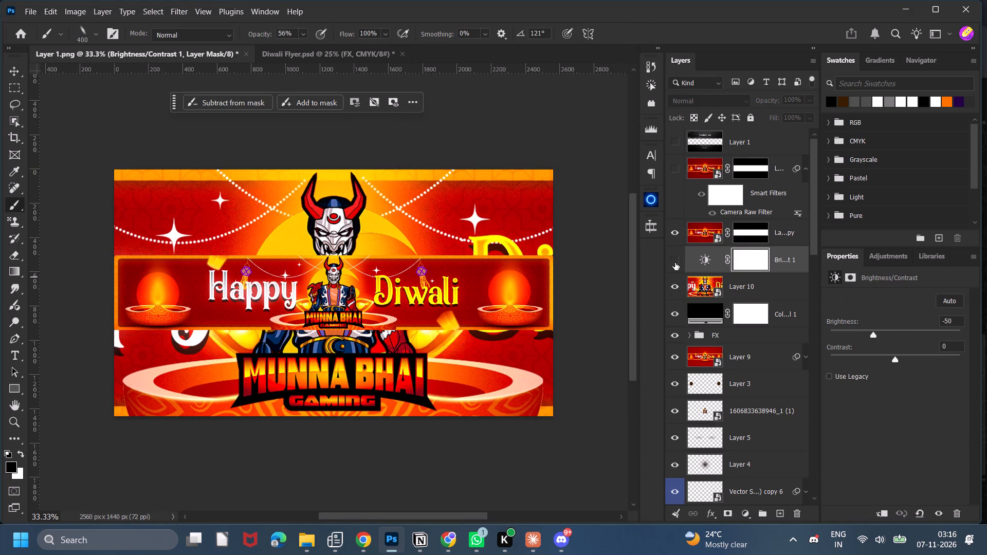
pyautogui.click(675, 263)
# Apply a Gaussian Blur with a 25 px radius to the enlarged Layer 10 background.
pyautogui.click(700, 288)
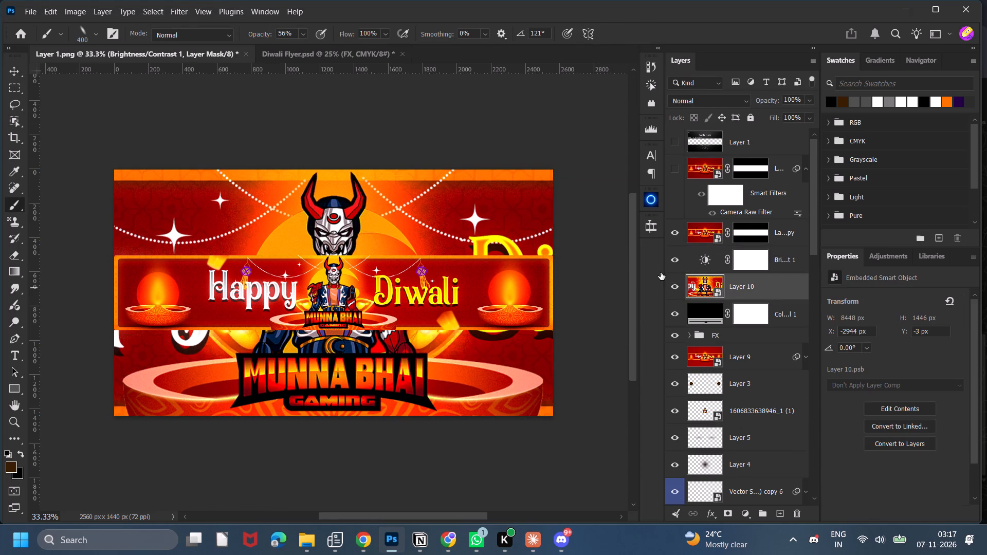
pyautogui.click(176, 9)
pyautogui.click(191, 39)
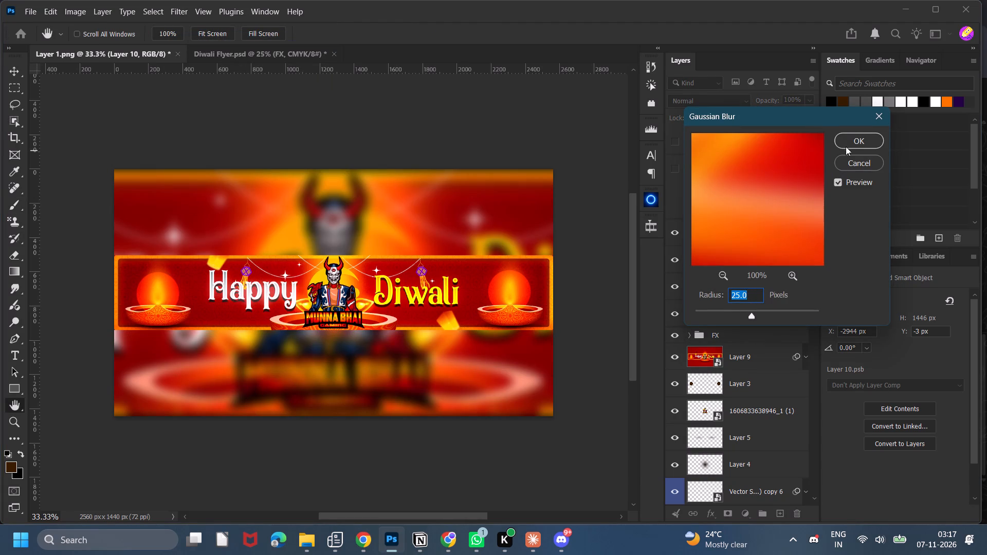
pyautogui.click(847, 143)
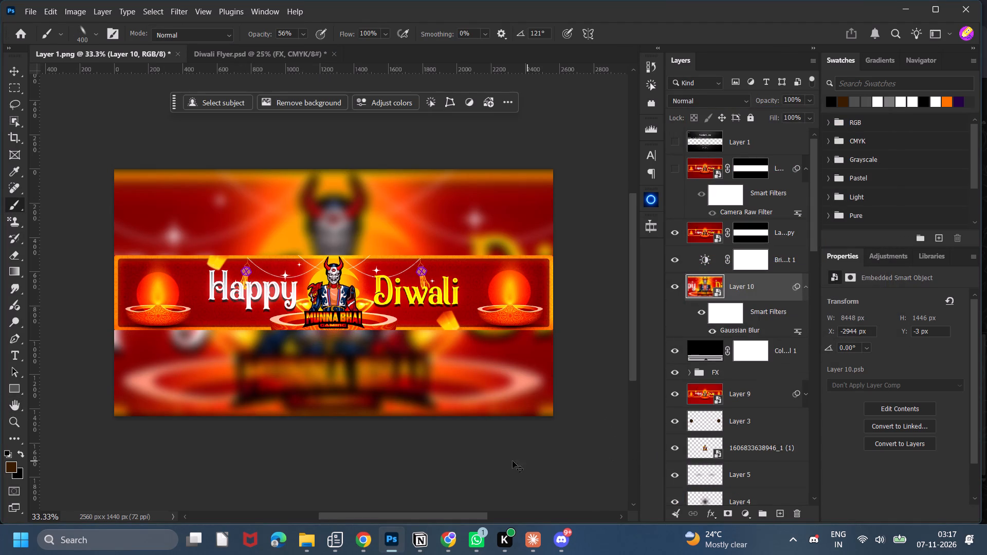
# Start saving the document and create and open a new folder named Project Diwali inside the MBG folder.
pyautogui.hotkey('ctrl', '-')
pyautogui.hotkey('ctrl', '-')
pyautogui.hotkey('ctrl', 's')
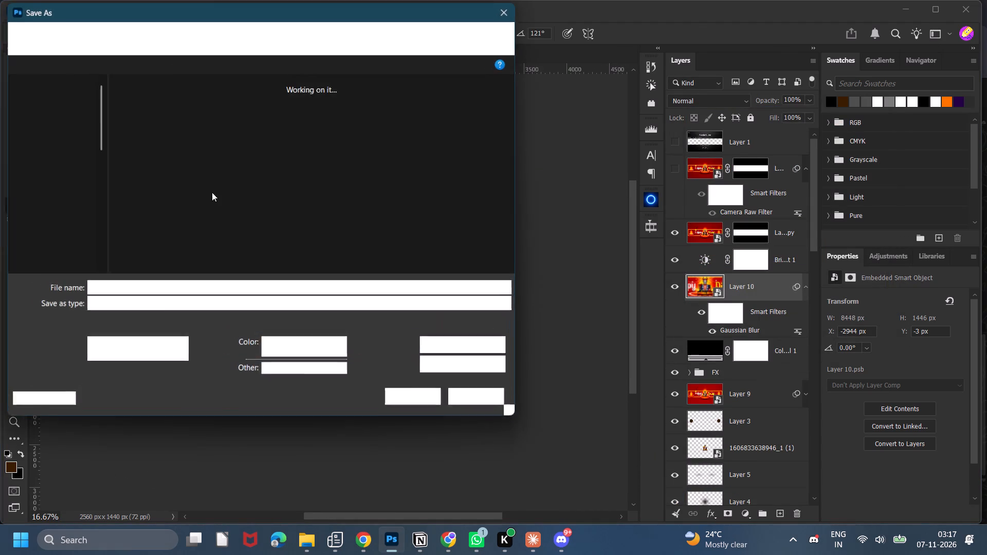
pyautogui.scroll(-8, 84, 195)
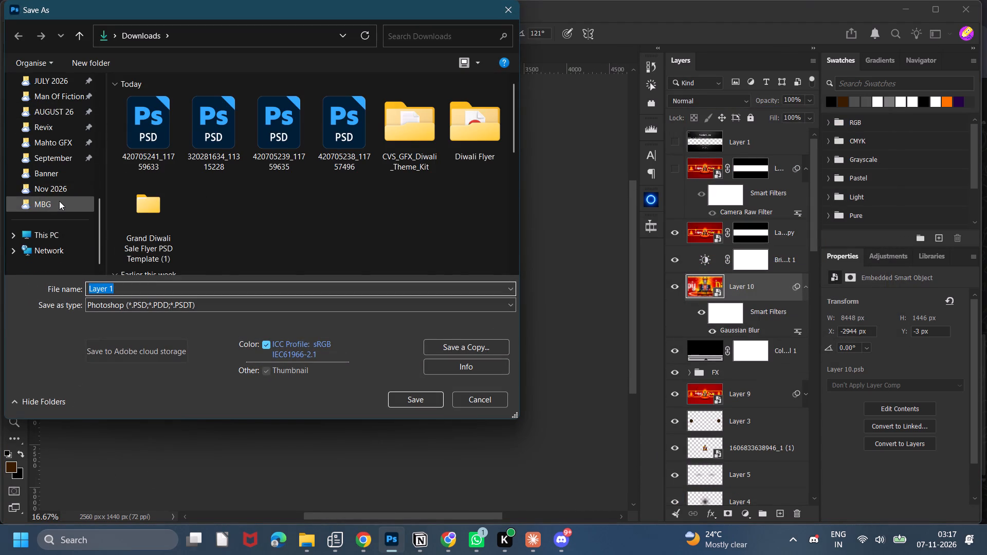
pyautogui.click(59, 201)
pyautogui.click(94, 62)
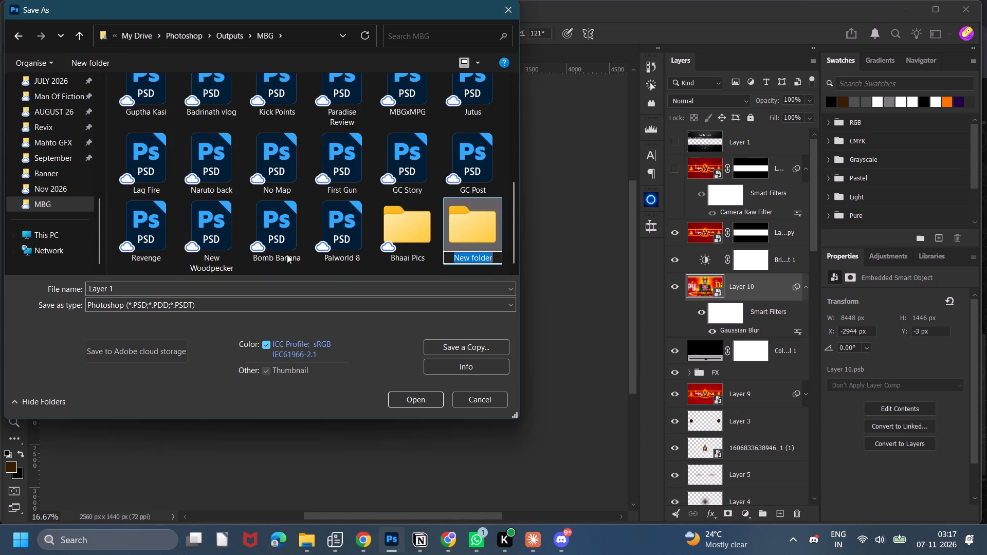
pyautogui.hotkey('shift', 'p')
pyautogui.press('r')
pyautogui.press('o')
pyautogui.press('j')
pyautogui.press('e')
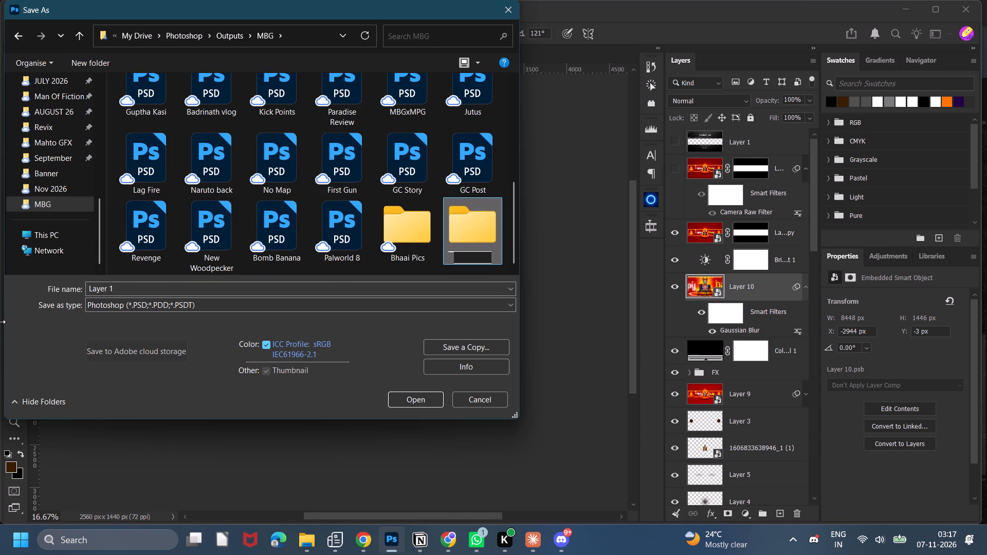
pyautogui.press('c')
pyautogui.press('t')
pyautogui.press('space')
pyautogui.hotkey('shift', 'd')
pyautogui.press('i')
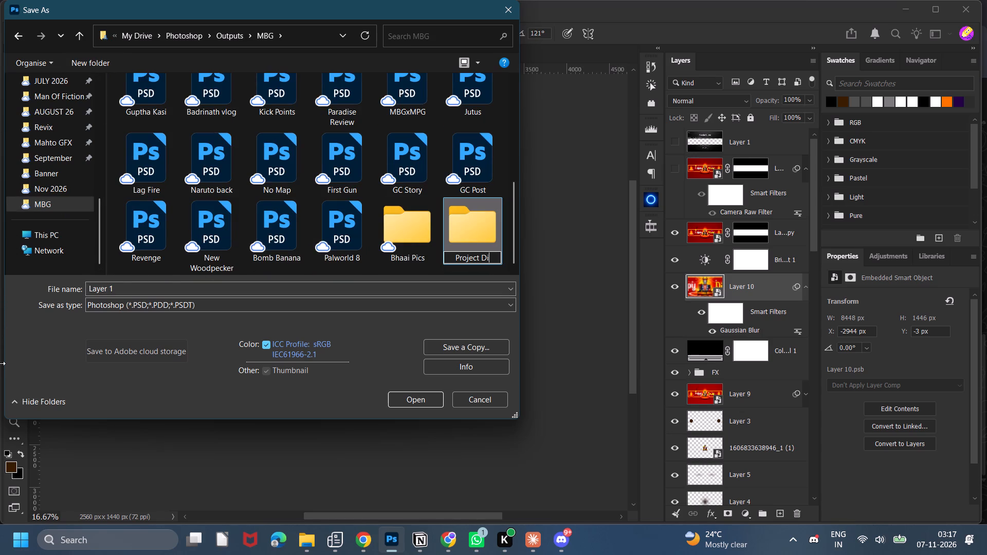
pyautogui.press('w')
pyautogui.press('a')
pyautogui.press('l')
pyautogui.press('i')
pyautogui.press('space')
pyautogui.press('Return')
pyautogui.doubleClick(500, 213)
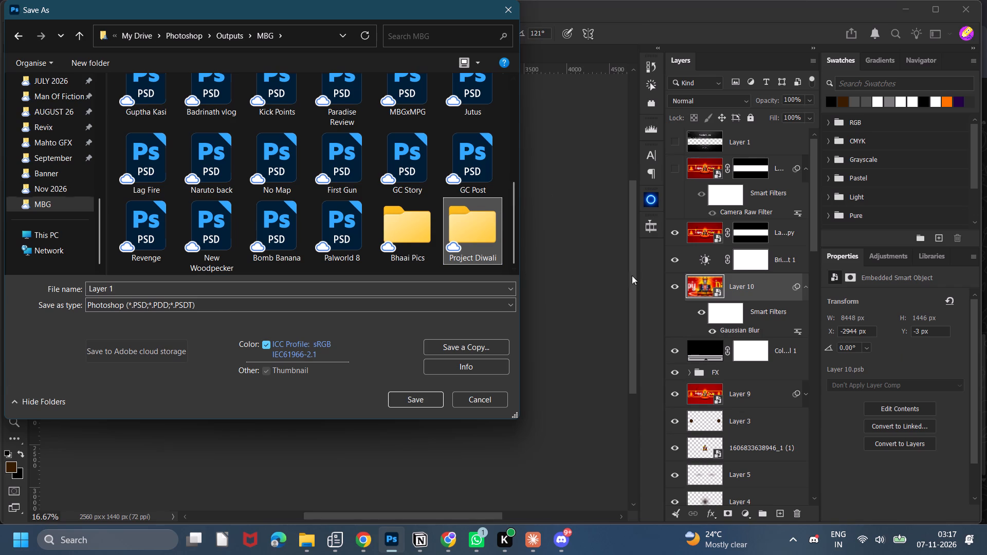
# Save the document as a Photoshop PSD named MBG Banner in the Project Diwali folder.
pyautogui.click(317, 295)
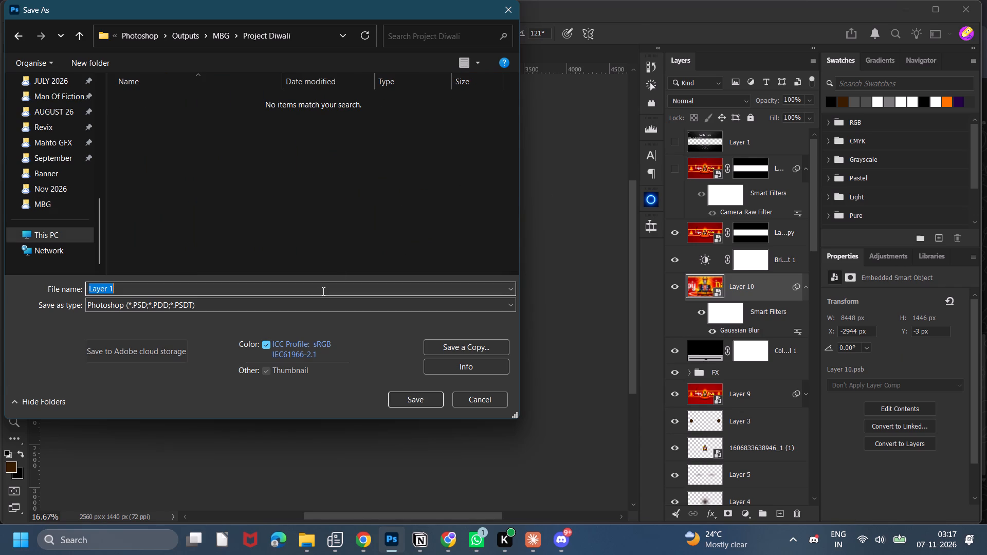
pyautogui.hotkey('shift', 'm')
pyautogui.hotkey('shift', 'b')
pyautogui.hotkey('shift', 'g')
pyautogui.hotkey('shift', 'space')
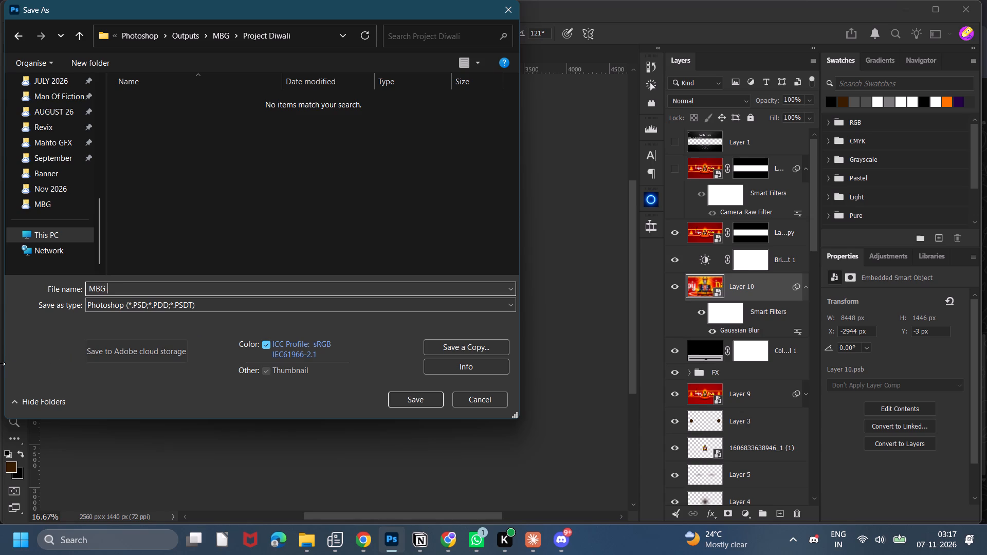
pyautogui.hotkey('shift', 'b')
pyautogui.press('a')
pyautogui.press('n')
pyautogui.press('n')
pyautogui.press('e')
pyautogui.press('r')
pyautogui.press('Return')
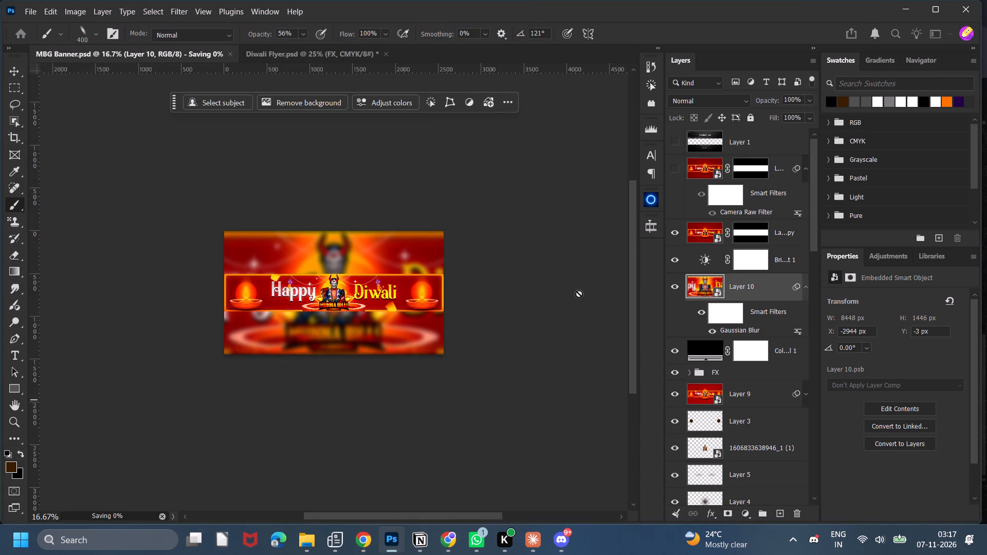
# Export the banner as a PNG named MBG Banner into the Project Diwali folder inside Outputs > MBG.
pyautogui.click(32, 12)
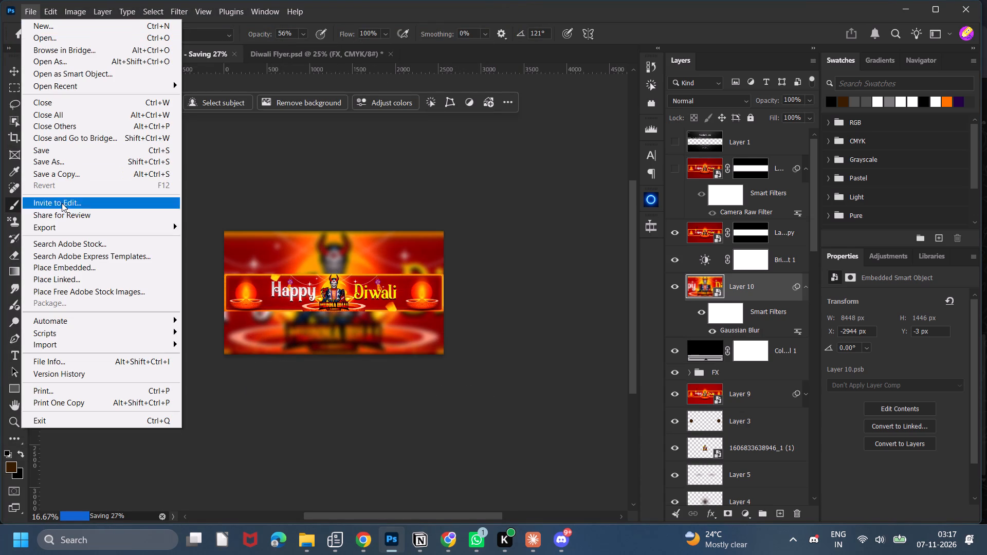
pyautogui.click(189, 223)
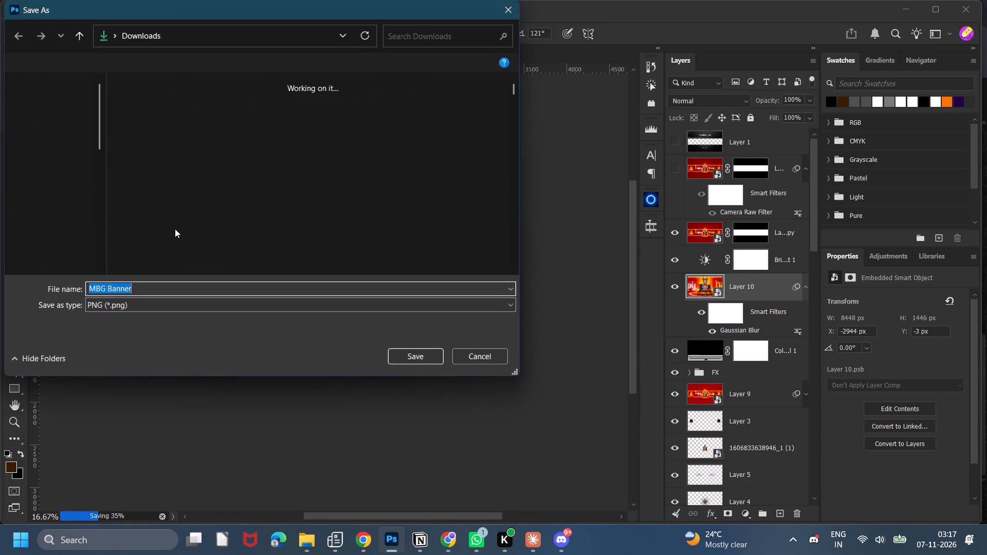
pyautogui.scroll(-7, 67, 219)
pyautogui.click(69, 205)
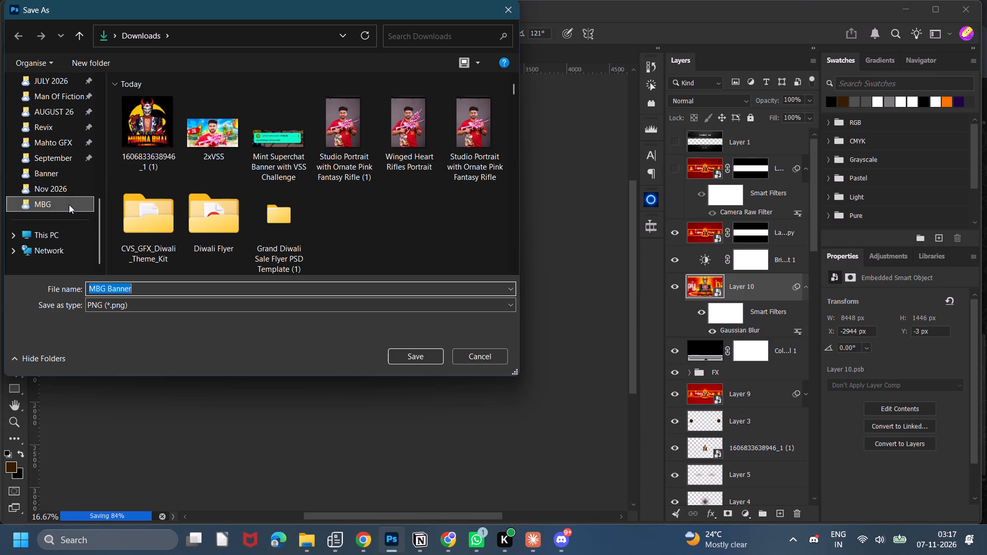
pyautogui.scroll(4, 173, 156)
pyautogui.click(230, 29)
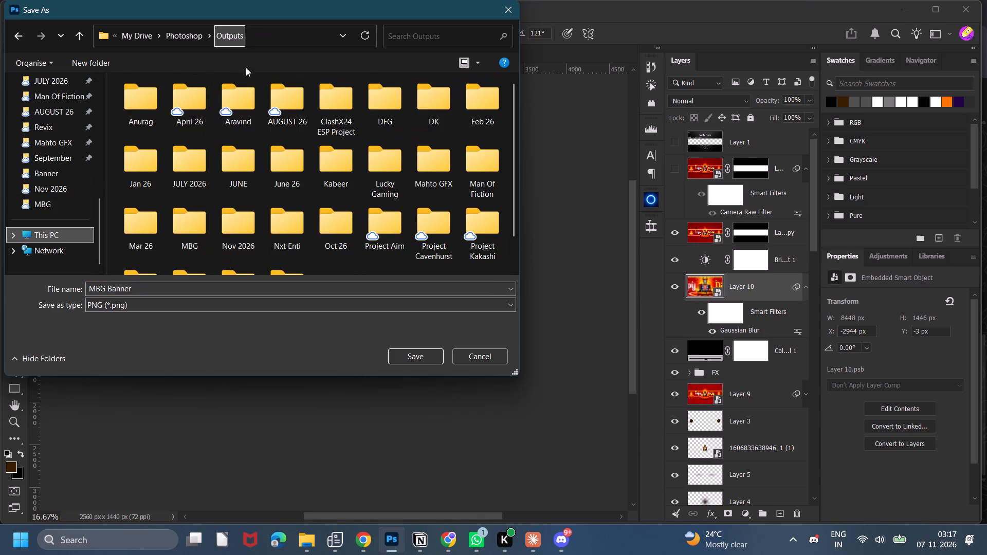
pyautogui.scroll(-4, 403, 222)
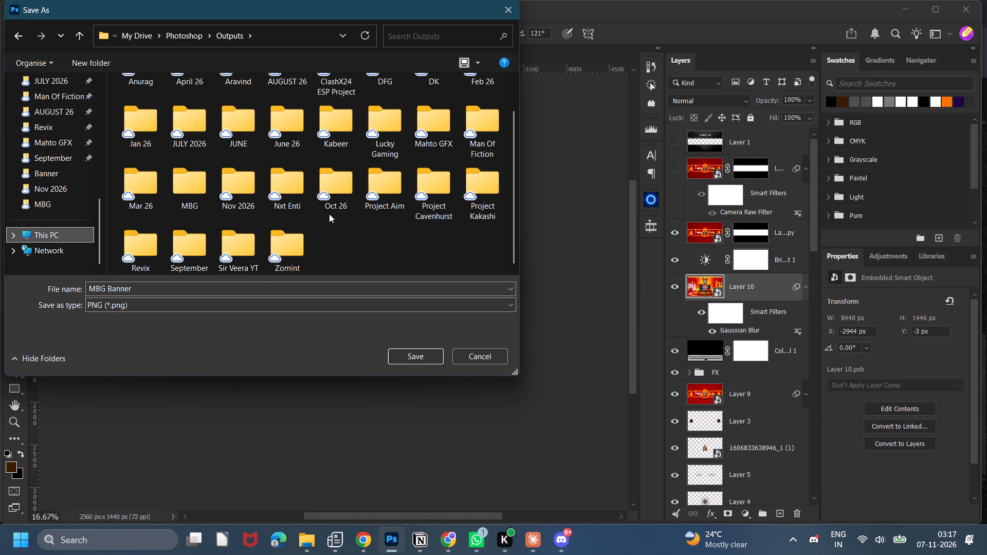
pyautogui.doubleClick(193, 185)
pyautogui.scroll(-5, 221, 181)
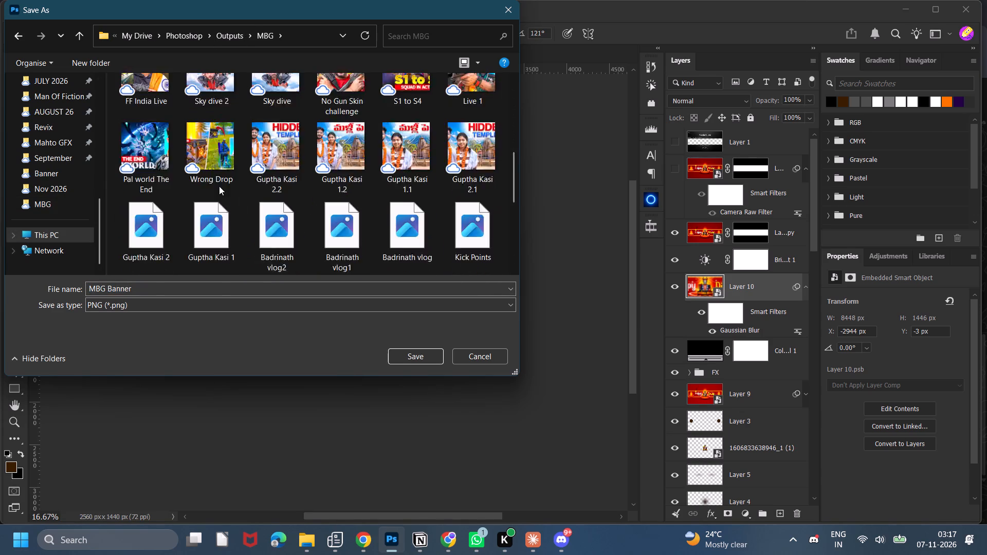
pyautogui.scroll(-10, 219, 186)
pyautogui.doubleClick(401, 246)
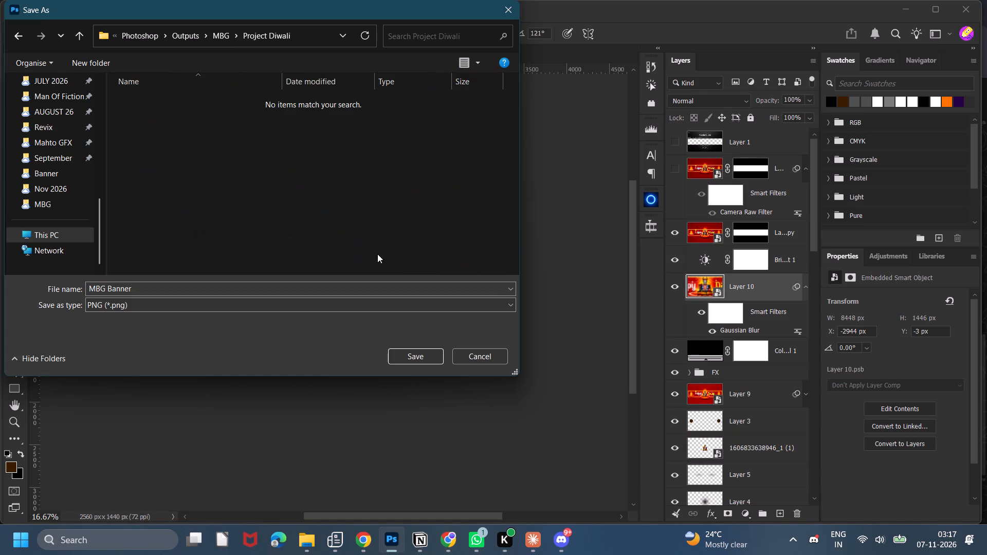
pyautogui.click(404, 358)
pyautogui.scroll(-3, 488, 310)
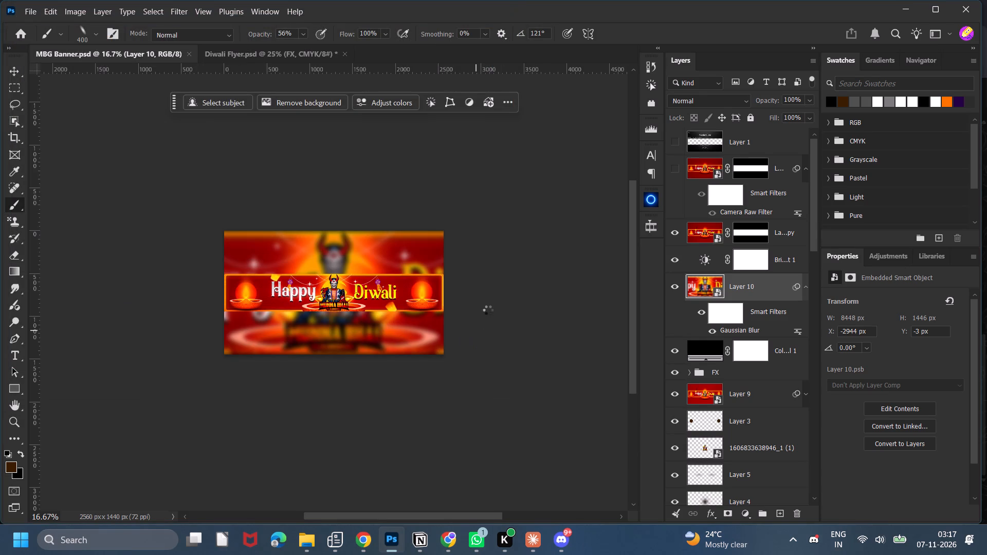
pyautogui.scroll(2, 487, 309)
# Close the MBG Banner and Diwali Flyer documents.
pyautogui.click(187, 54)
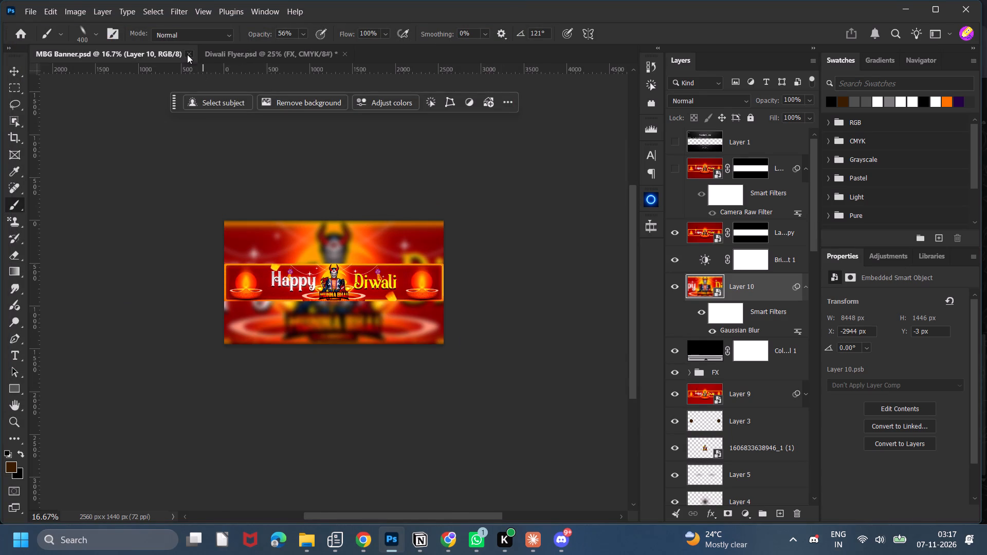
pyautogui.click(178, 54)
pyautogui.click(497, 214)
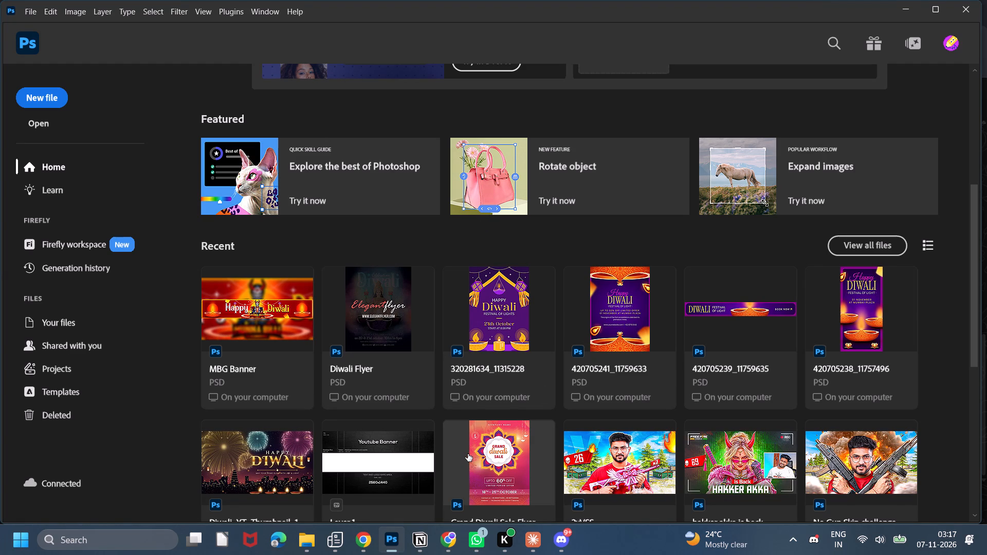
# Switch to File Explorer and open the Project Diwali folder inside MBG.
pyautogui.click(301, 533)
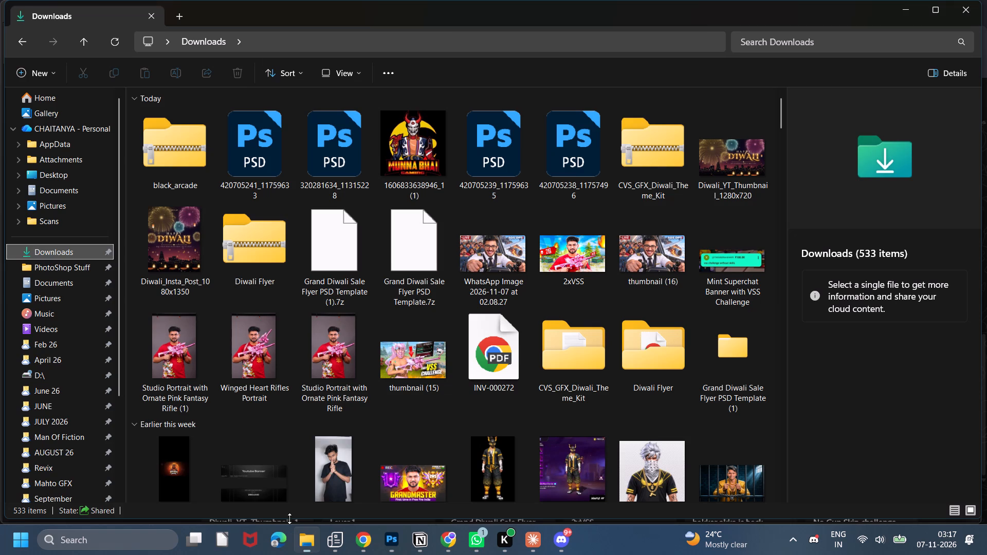
pyautogui.scroll(-3, 80, 419)
pyautogui.click(70, 415)
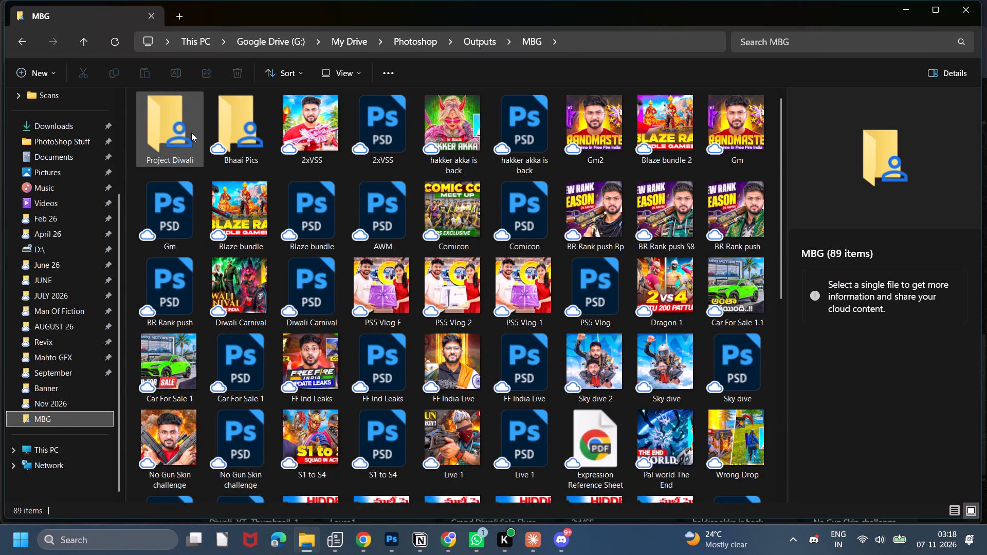
pyautogui.doubleClick(191, 133)
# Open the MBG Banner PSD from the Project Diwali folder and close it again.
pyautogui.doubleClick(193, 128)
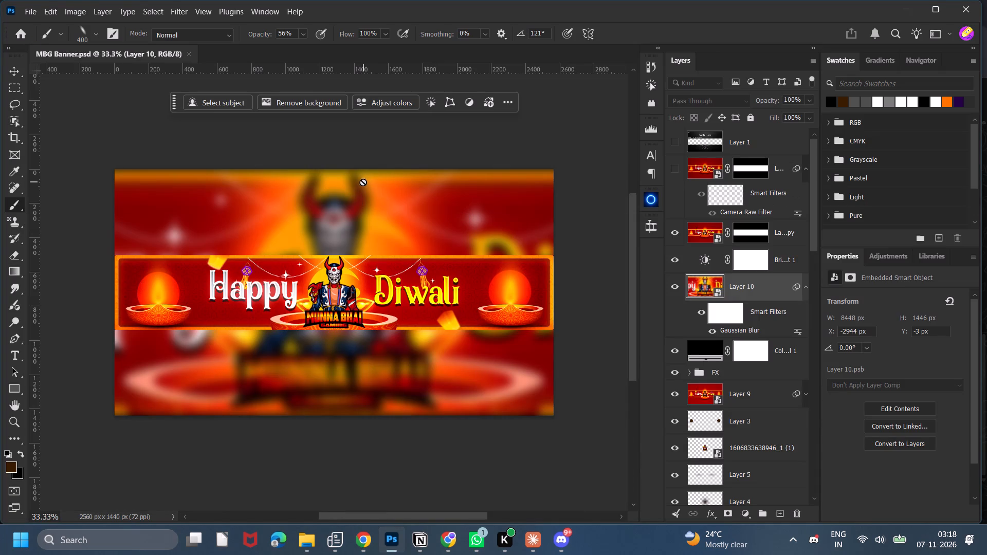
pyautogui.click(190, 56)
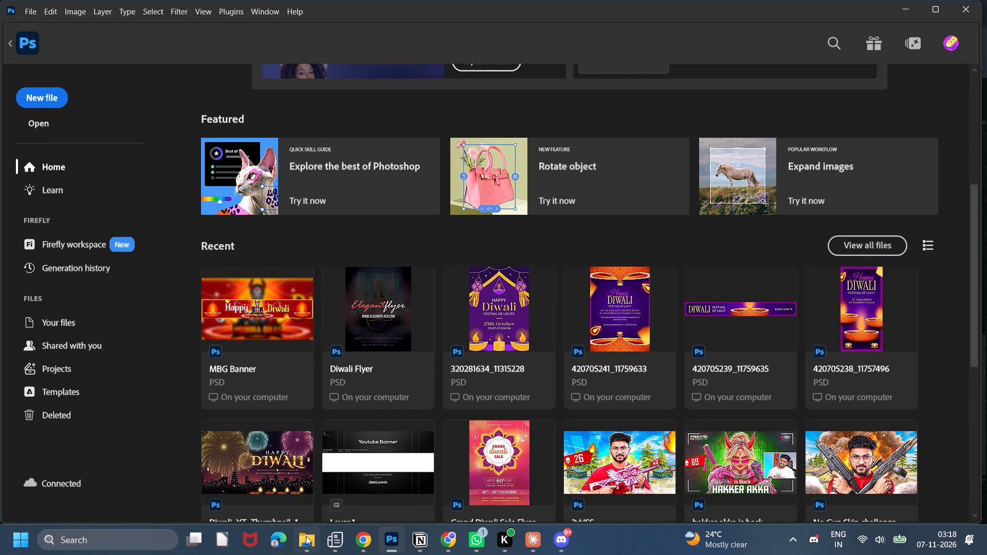
# Switch back to File Explorer and duplicate the MBG Banner PSD within the Project Diwali folder.
pyautogui.click(306, 536)
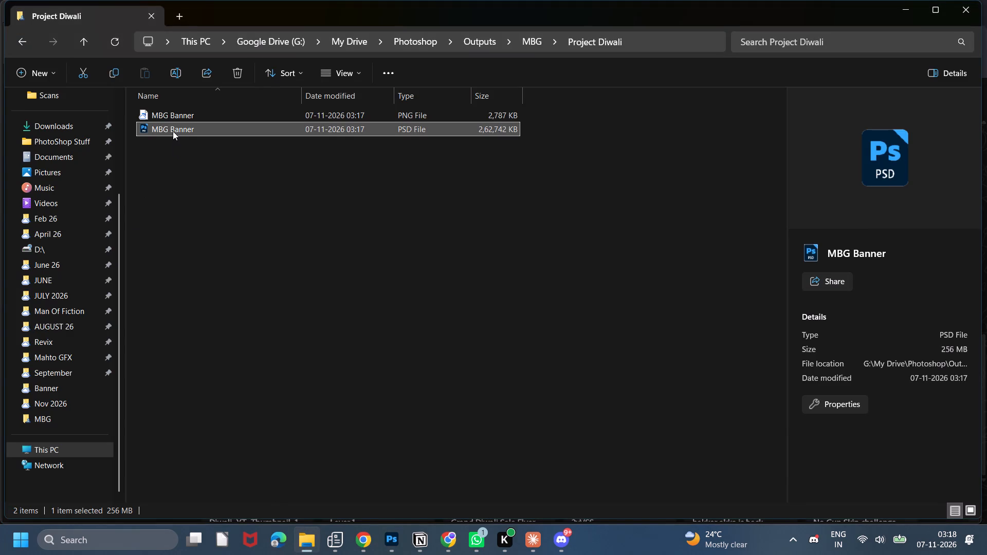
pyautogui.hotkey('ctrl', 'c')
pyautogui.hotkey('ctrl', 'v')
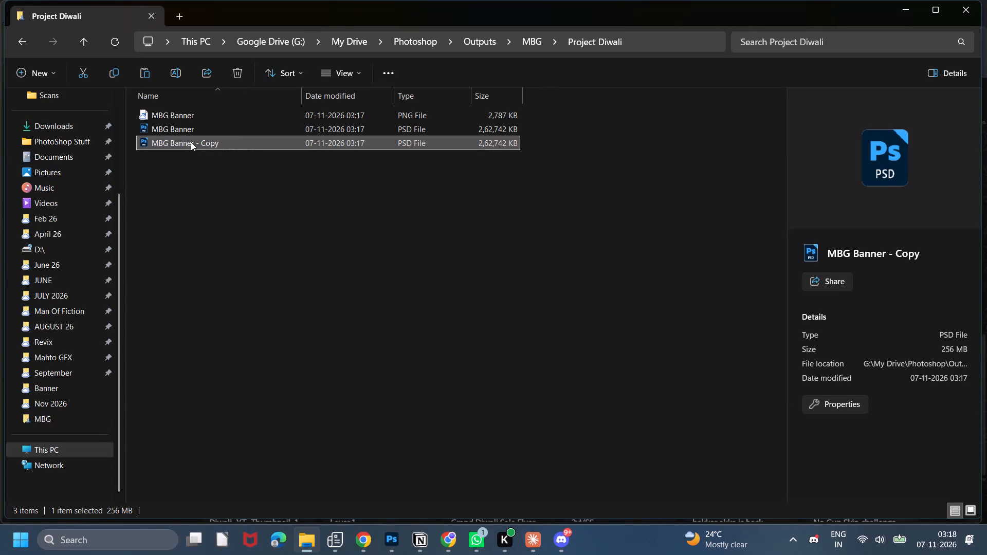
# Rename the duplicated PSD as MBG Army Banner.
pyautogui.click(188, 142)
pyautogui.hotkey('shift', 'm')
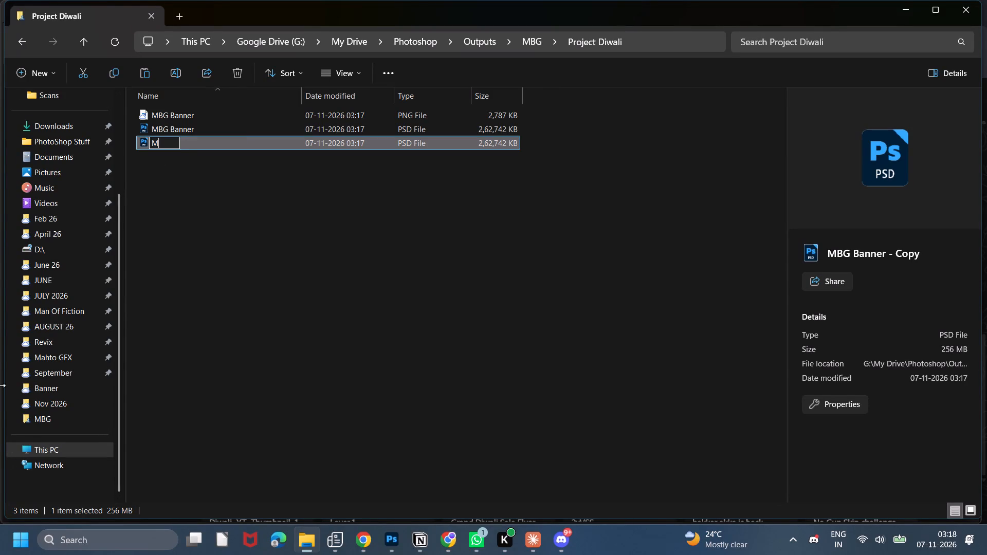
pyautogui.hotkey('shift', 'b')
pyautogui.hotkey('shift', 'g')
pyautogui.hotkey('shift', 'space')
pyautogui.hotkey('shift', 'a')
pyautogui.hotkey('shift', 'r')
pyautogui.press('BackSpace')
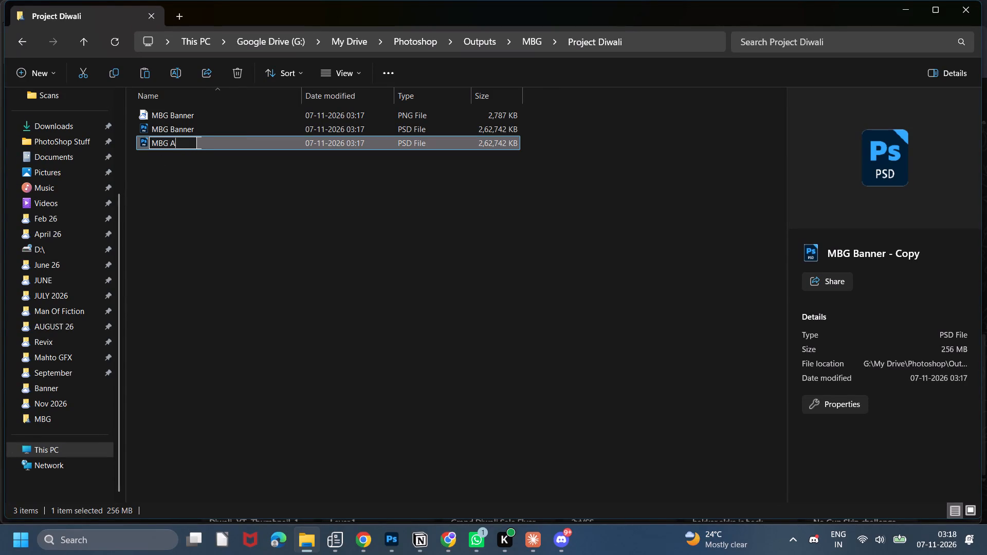
pyautogui.press('r')
pyautogui.press('m')
pyautogui.press('y')
pyautogui.press('space')
pyautogui.hotkey('shift', 'b')
pyautogui.press('n')
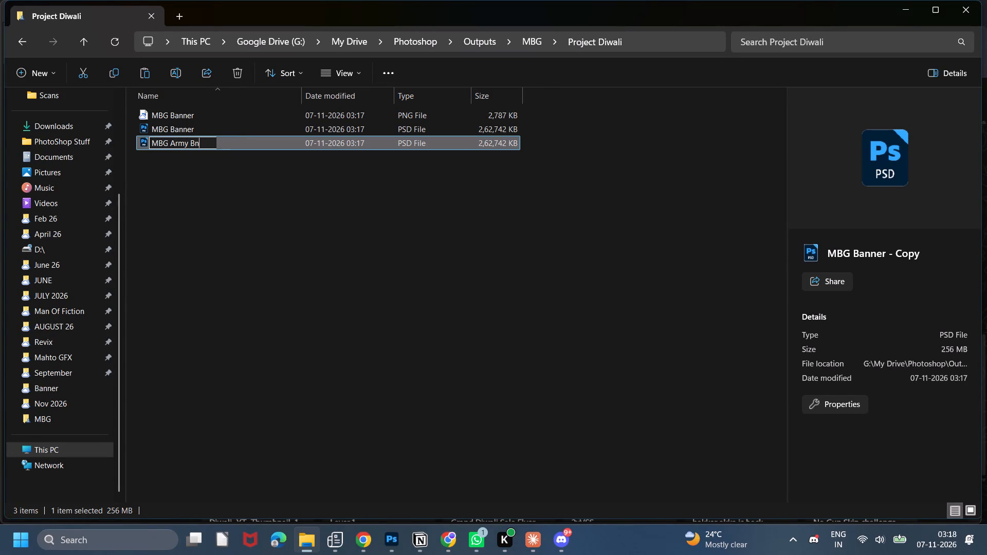
pyautogui.press('n')
pyautogui.press('BackSpace')
pyautogui.press('BackSpace')
pyautogui.press('a')
pyautogui.write('nn')
pyautogui.press('e')
pyautogui.press('r')
pyautogui.press('space')
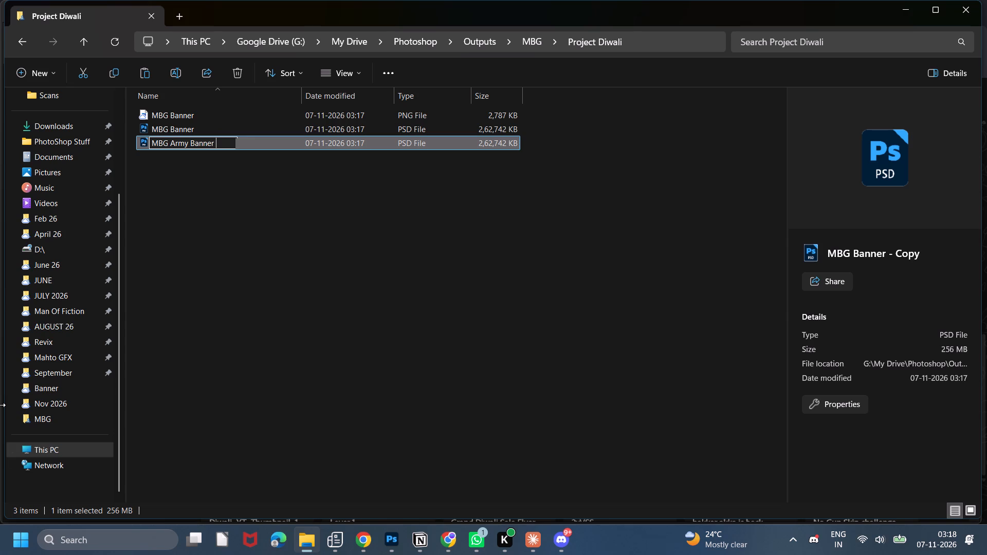
pyautogui.click(422, 222)
# Open the MBG Army Banner PSD in Photoshop.
pyautogui.click(248, 138)
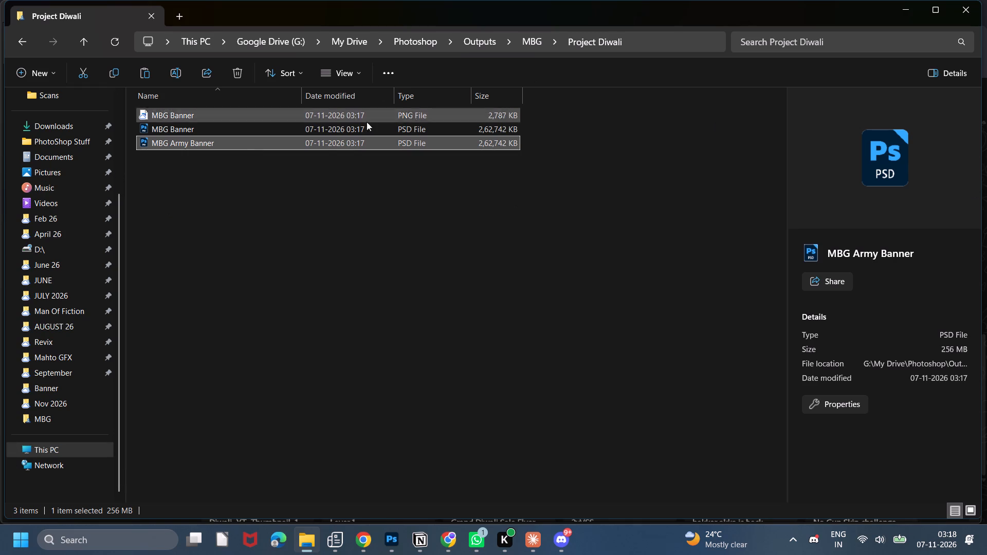
pyautogui.doubleClick(340, 141)
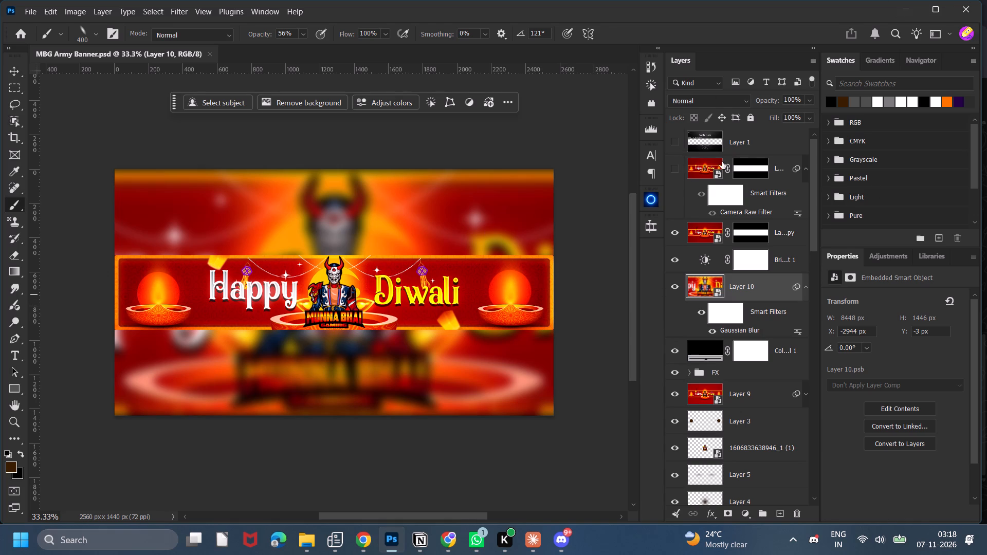
# Delete the masked copy of Layer 10 and the blurred Layer 10, and hide the Brightness/Contrast adjustment.
pyautogui.click(783, 172)
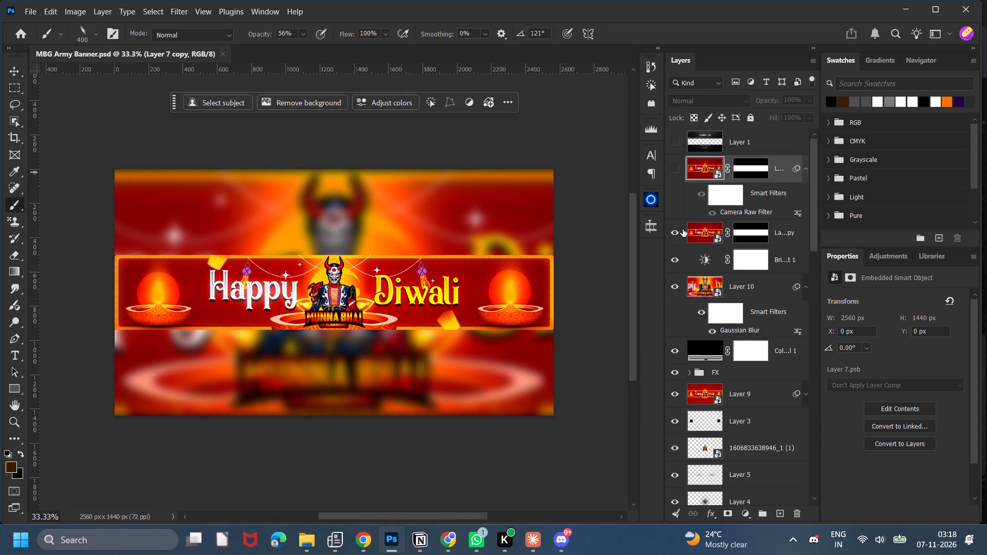
pyautogui.click(787, 226)
pyautogui.press('Delete')
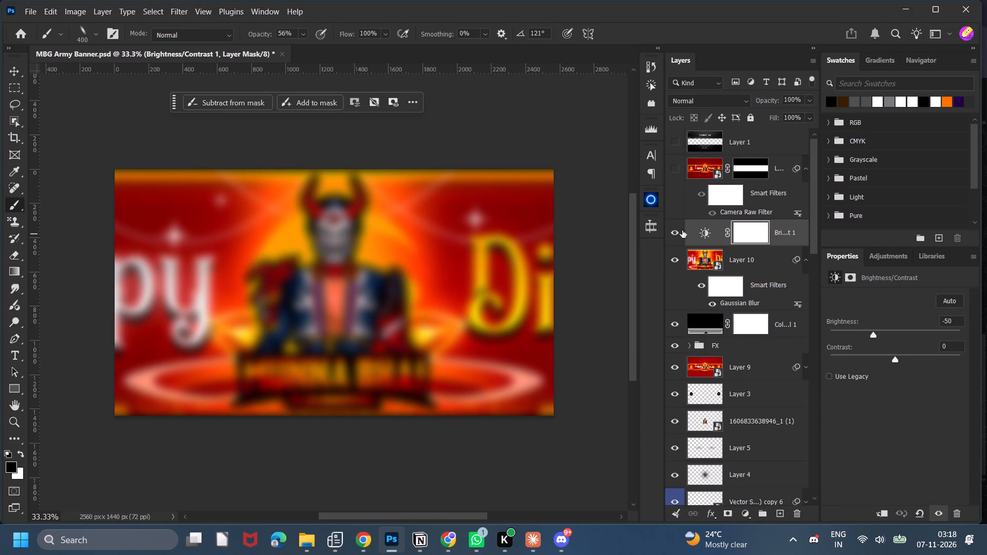
pyautogui.click(679, 232)
pyautogui.click(745, 260)
pyautogui.press('Delete')
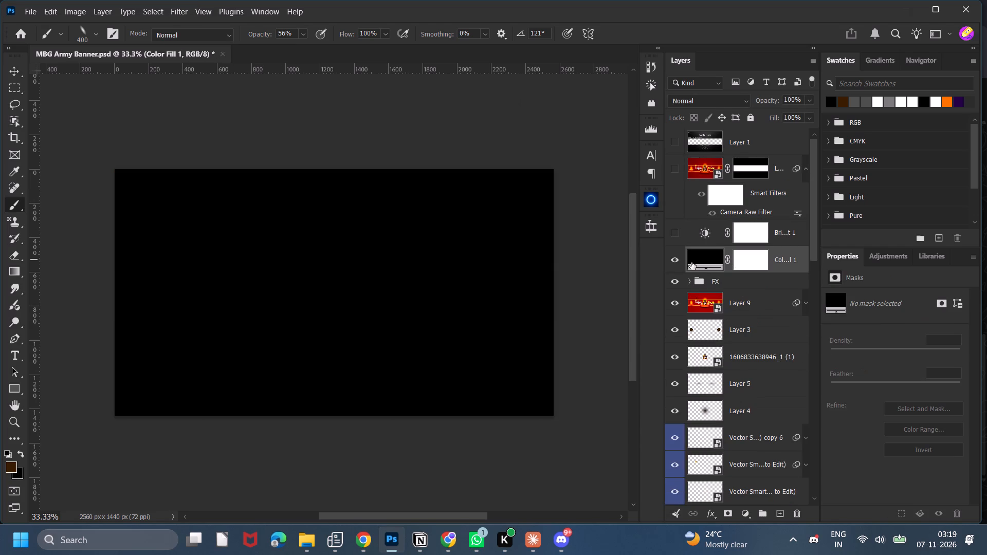
# Hide the black Color Fill 1 layer and Layer 9, keeping the FX group visible.
pyautogui.click(678, 262)
pyautogui.click(722, 277)
pyautogui.click(676, 280)
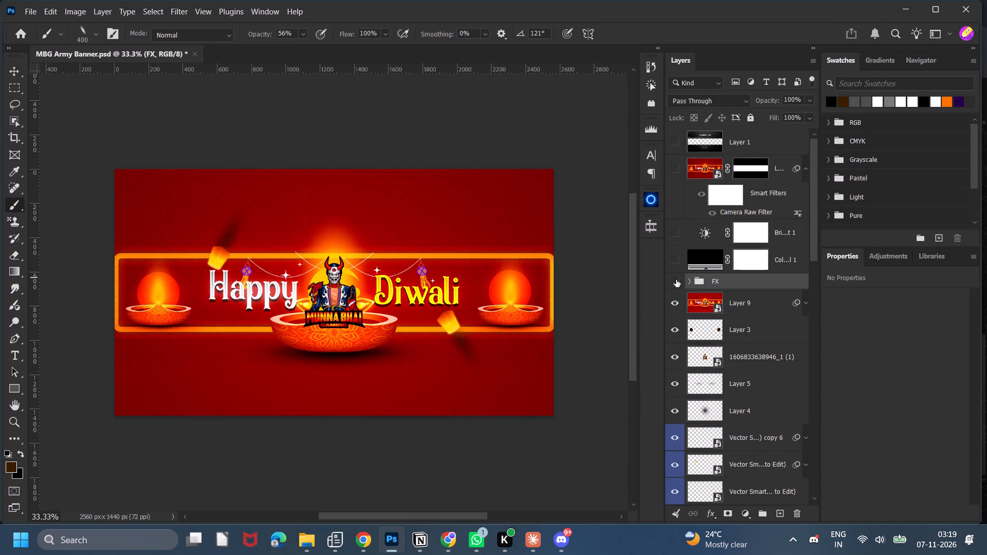
pyautogui.click(676, 280)
pyautogui.click(677, 302)
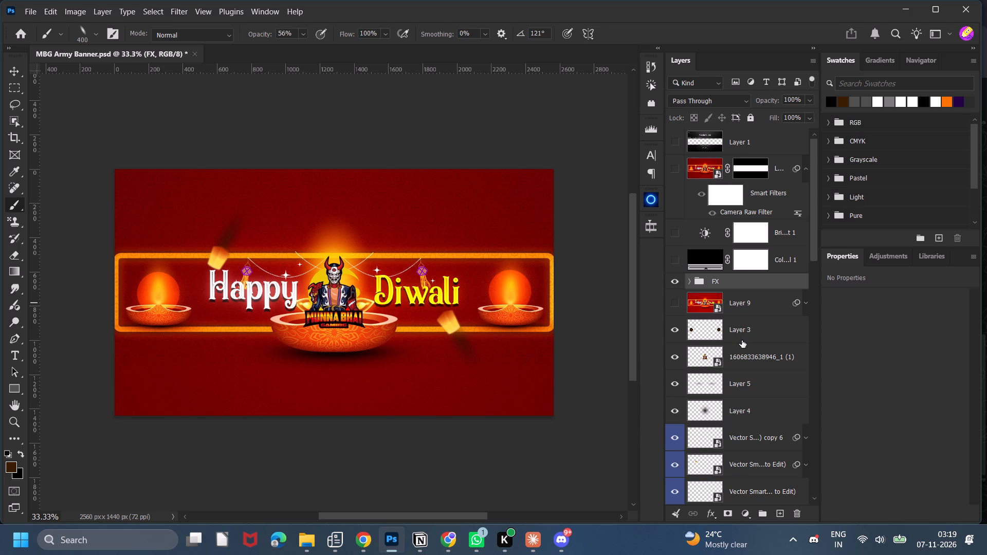
# Edit the Background layer's gradient fill and set its starting colour stop to blue 000b9e.
pyautogui.scroll(-20, 742, 340)
pyautogui.scroll(-17, 742, 340)
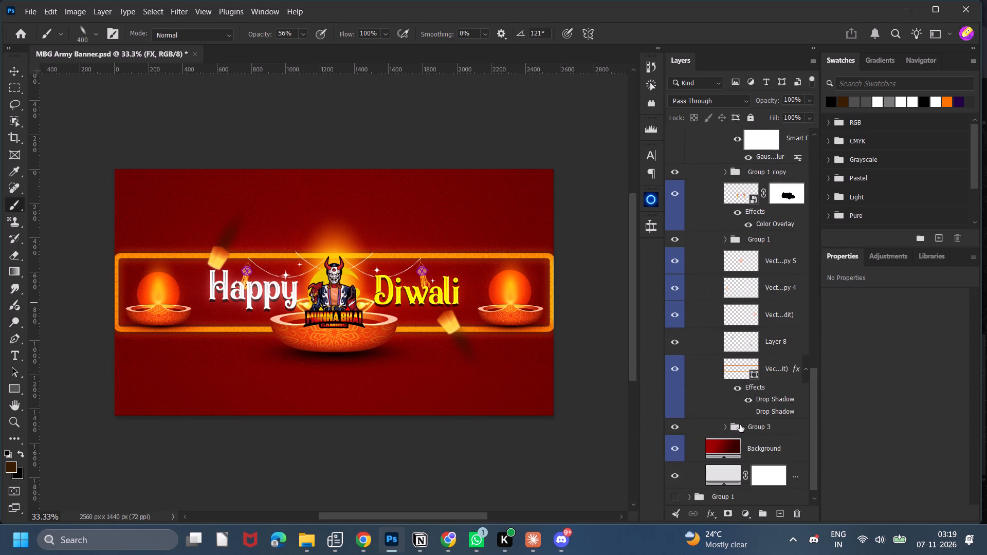
pyautogui.doubleClick(721, 442)
pyautogui.click(637, 129)
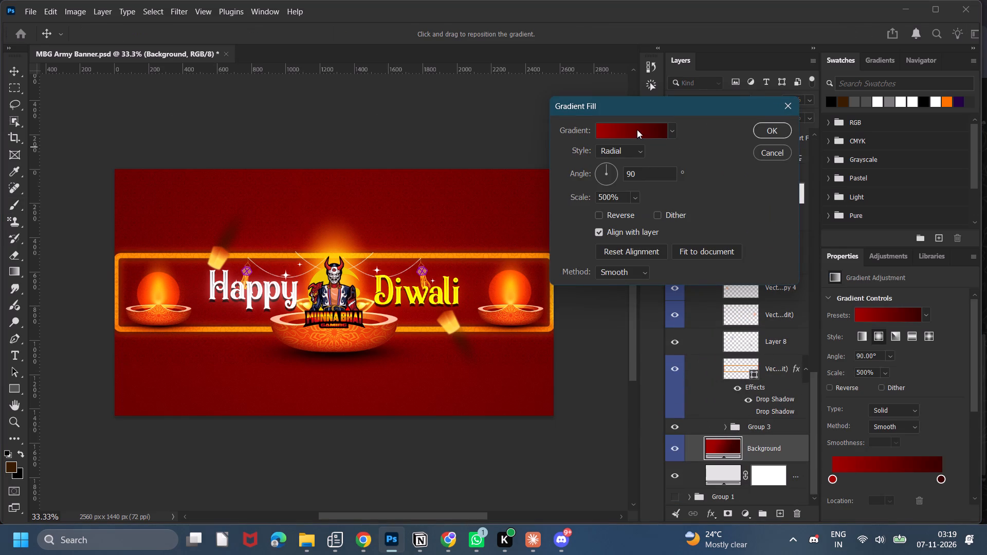
pyautogui.click(636, 330)
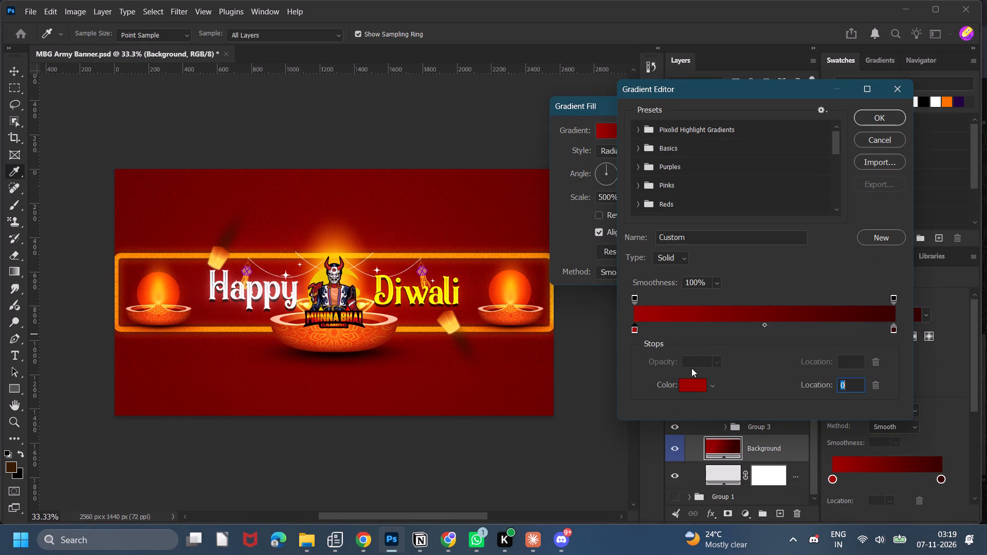
pyautogui.click(689, 380)
pyautogui.click(820, 245)
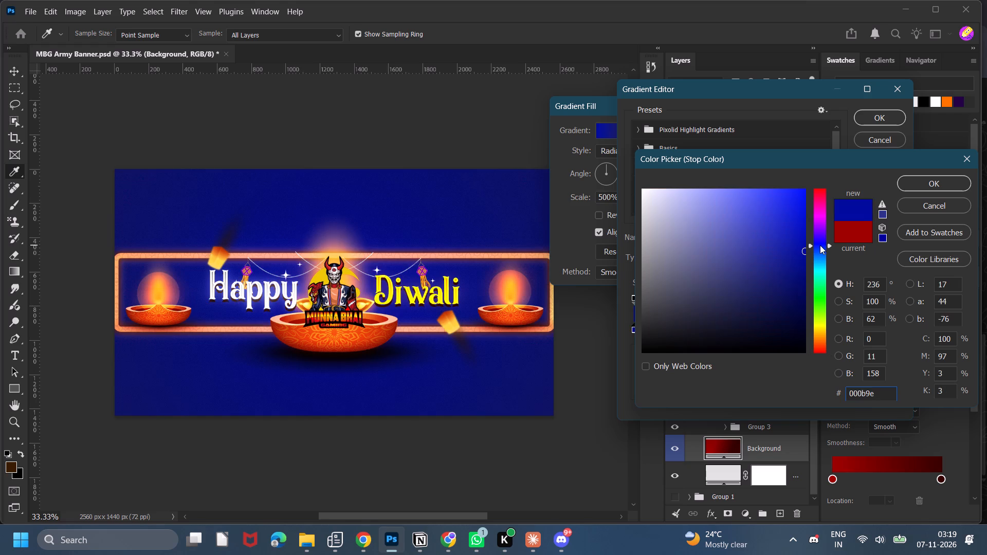
pyautogui.click(927, 183)
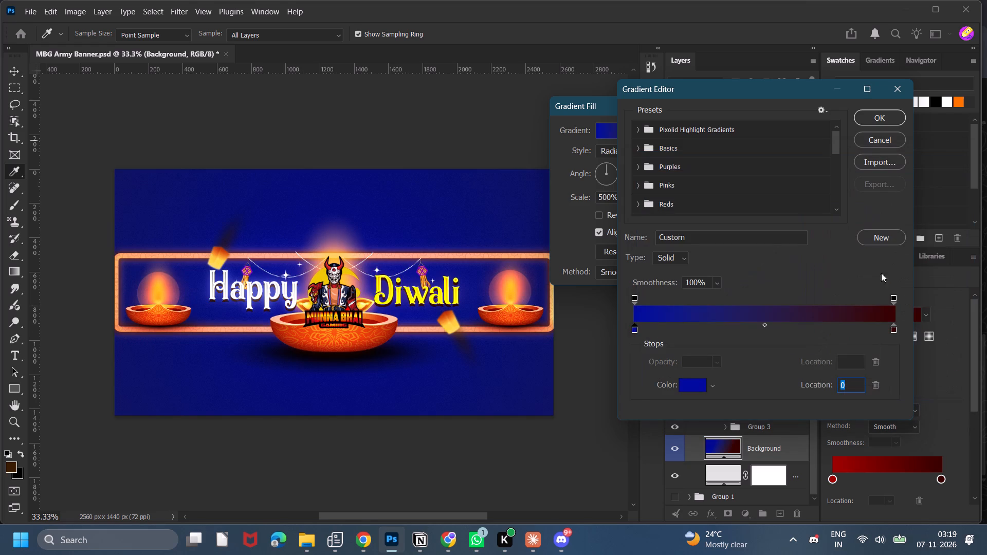
# Set the Background gradient's end colour stop to dark navy 000038.
pyautogui.doubleClick(895, 331)
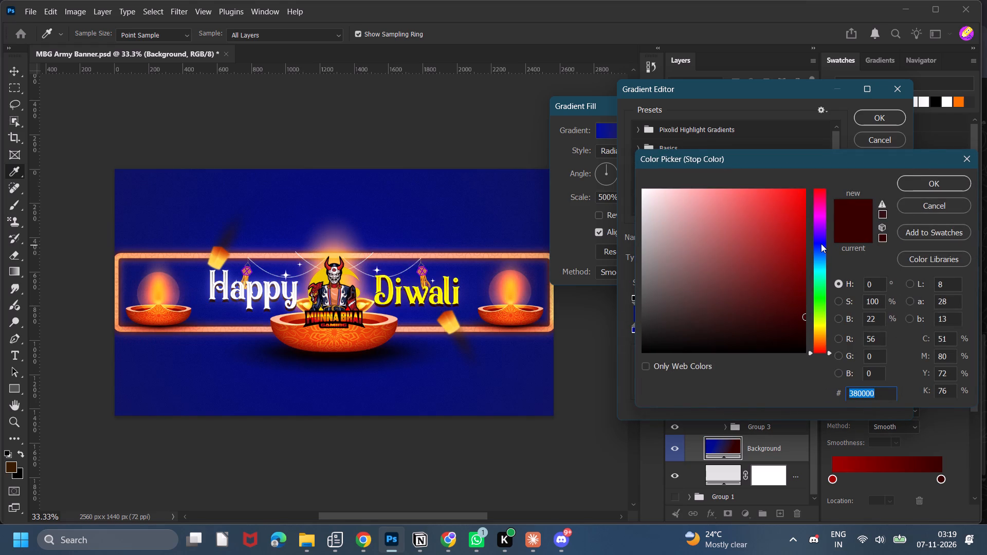
pyautogui.click(821, 243)
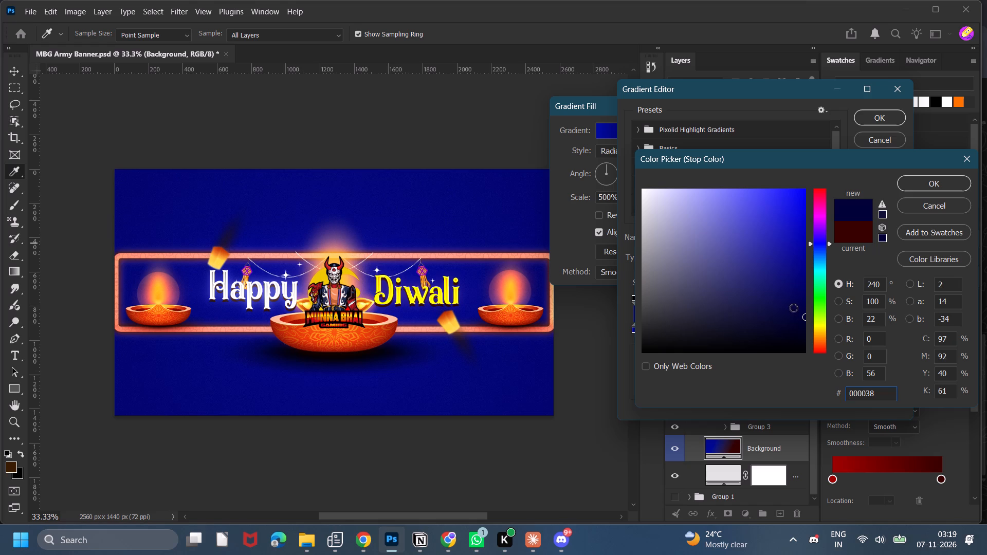
pyautogui.click(919, 186)
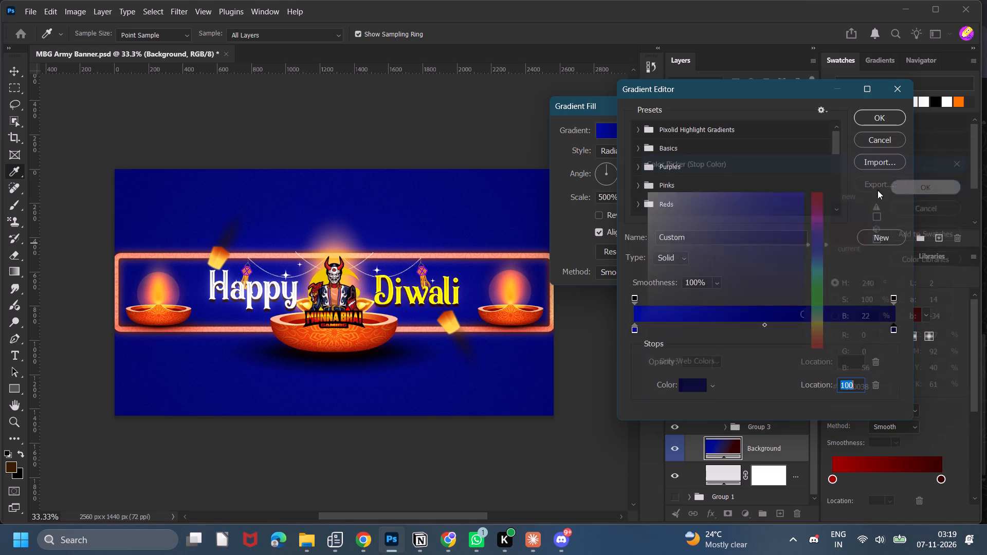
# Apply the edited blue-to-navy radial gradient fill to the Background layer.
pyautogui.click(869, 120)
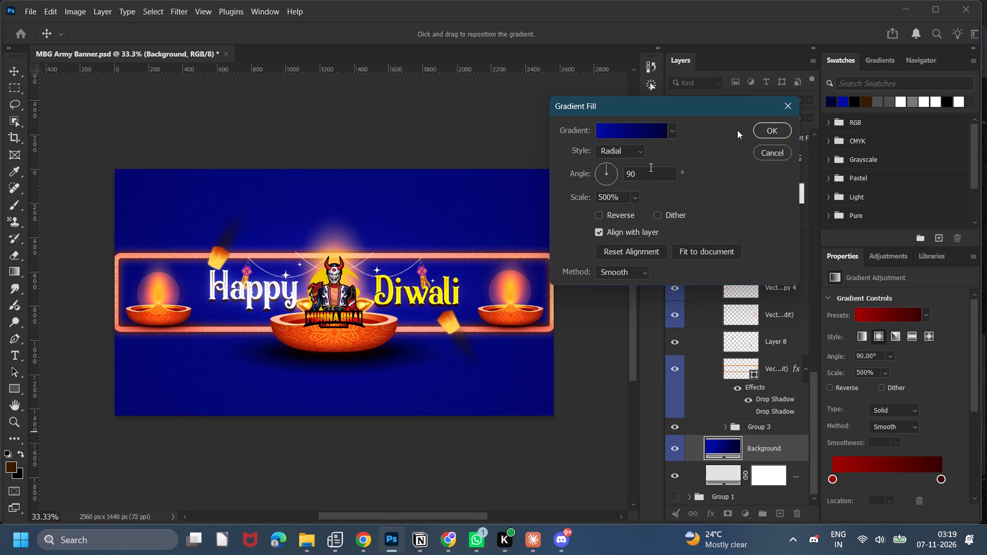
pyautogui.click(755, 130)
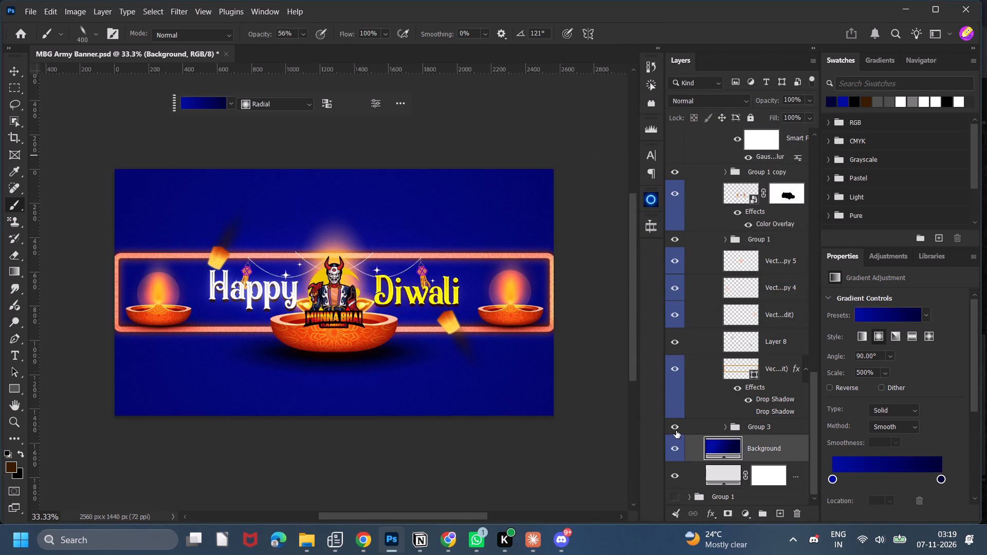
pyautogui.click(676, 431)
pyautogui.click(676, 431)
pyautogui.scroll(5, 740, 245)
pyautogui.scroll(20, 739, 245)
pyautogui.scroll(1, 739, 245)
pyautogui.doubleClick(717, 363)
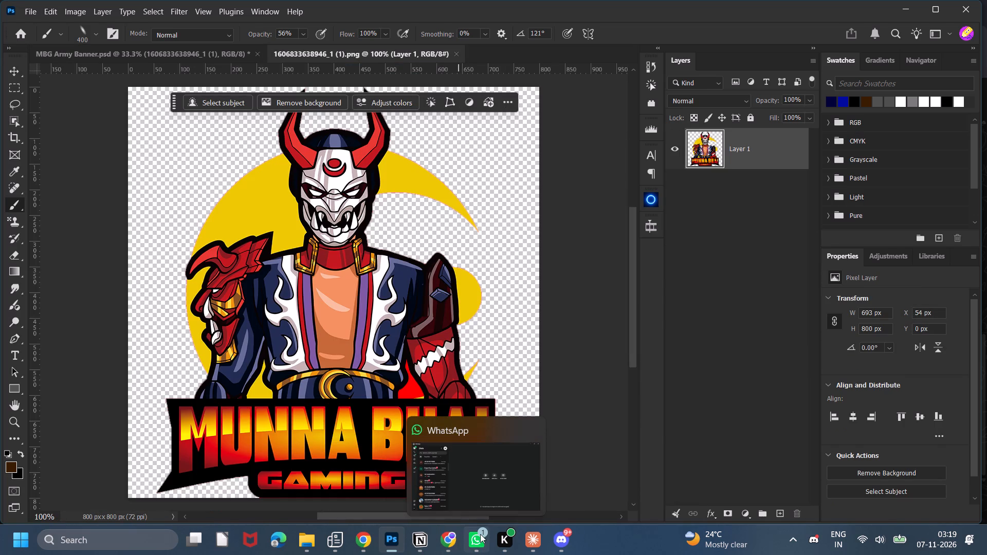
# Switch to Chrome and download vj.png from the mbg army folder of the shared MBG LOGOS in Google Drive.
pyautogui.click(449, 540)
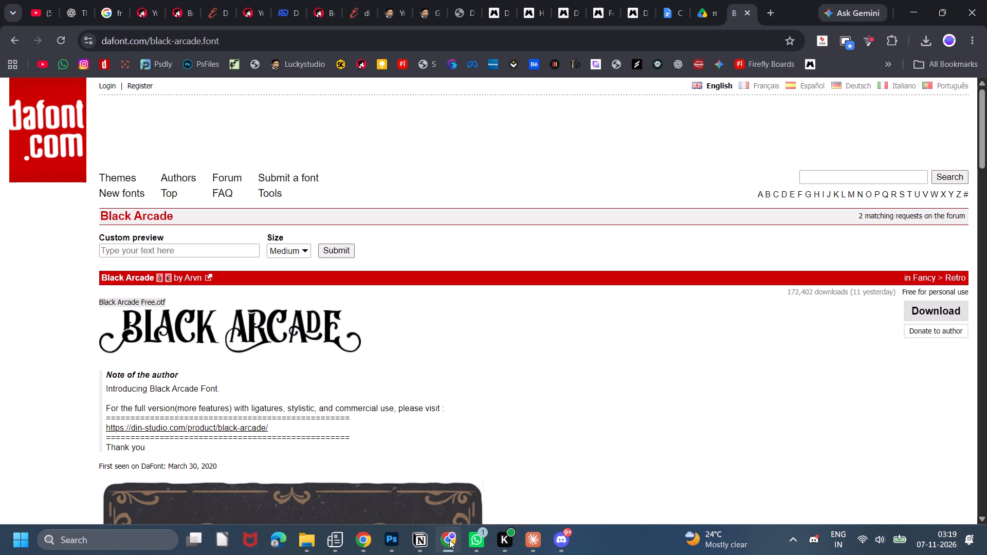
pyautogui.click(706, 15)
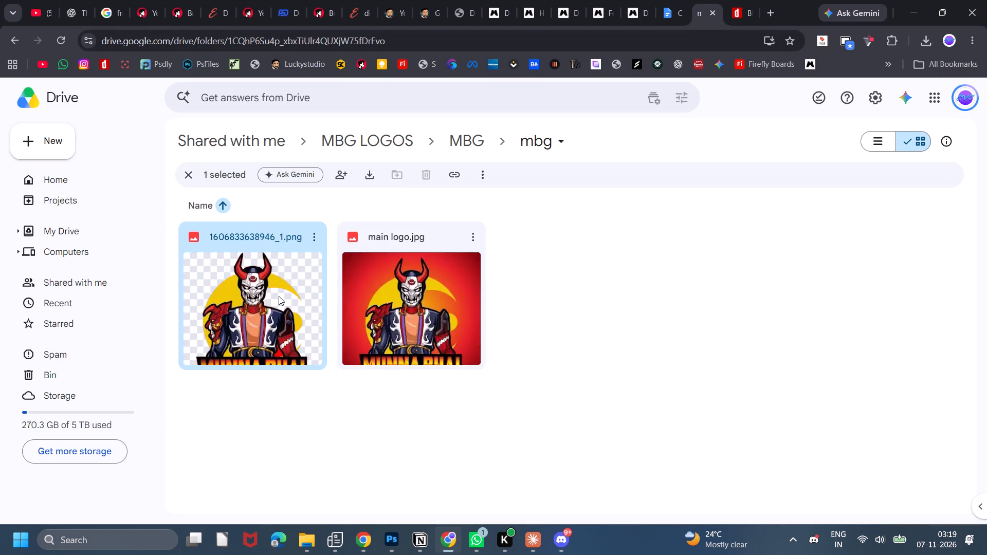
pyautogui.click(464, 136)
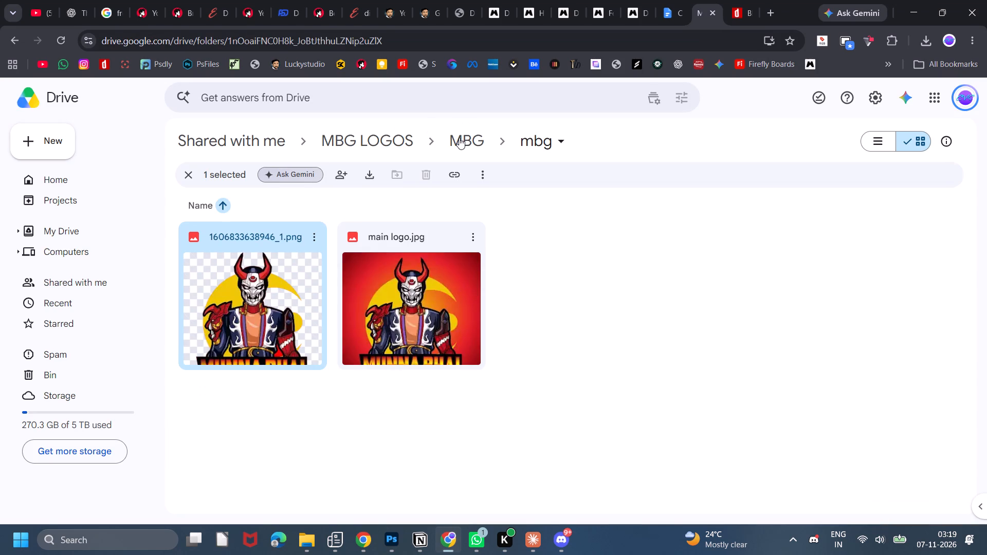
pyautogui.doubleClick(376, 233)
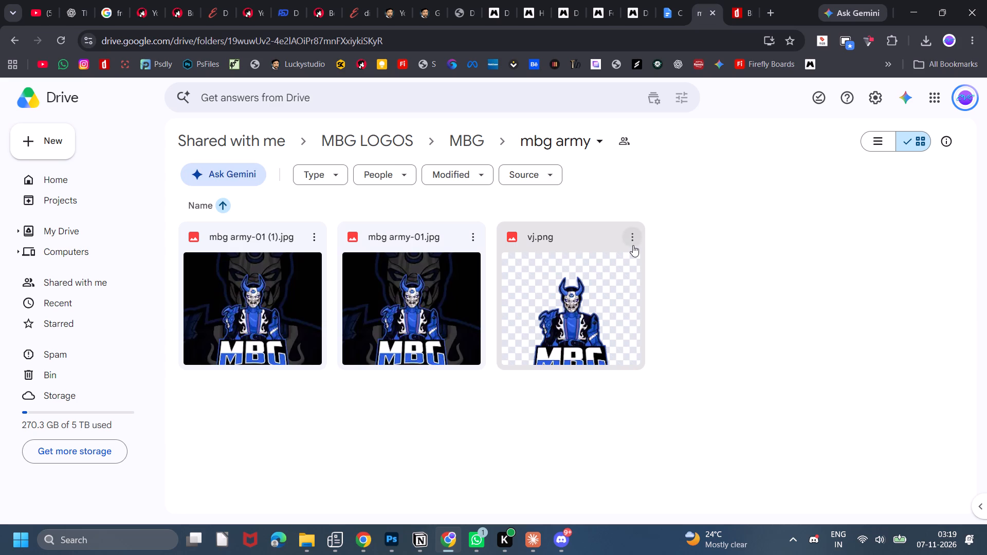
pyautogui.click(633, 245)
pyautogui.click(654, 289)
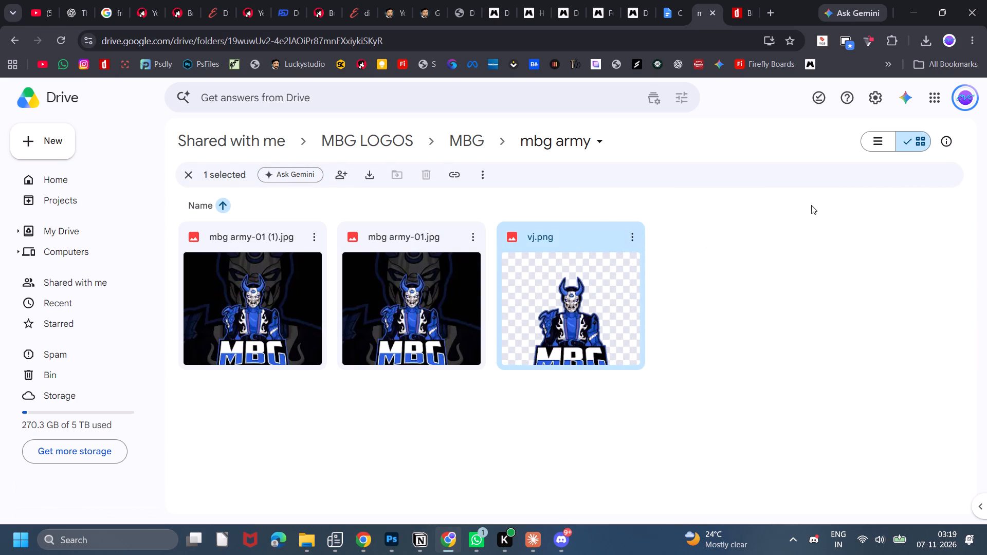
# Place the downloaded vj.png into the logo smart object document in Photoshop.
pyautogui.moveTo(772, 70); pyautogui.dragTo(491, 479)
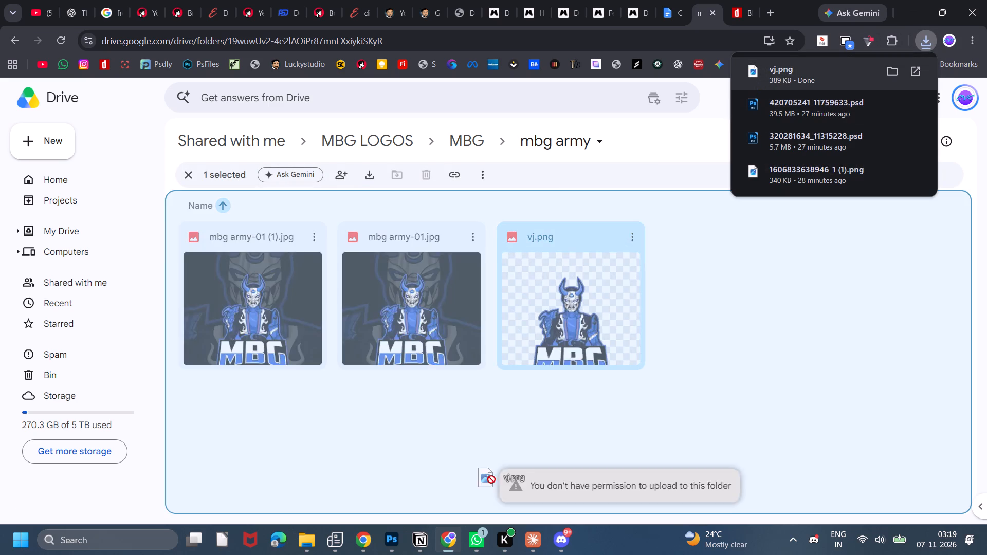
pyautogui.moveTo(491, 479); pyautogui.dragTo(382, 369)
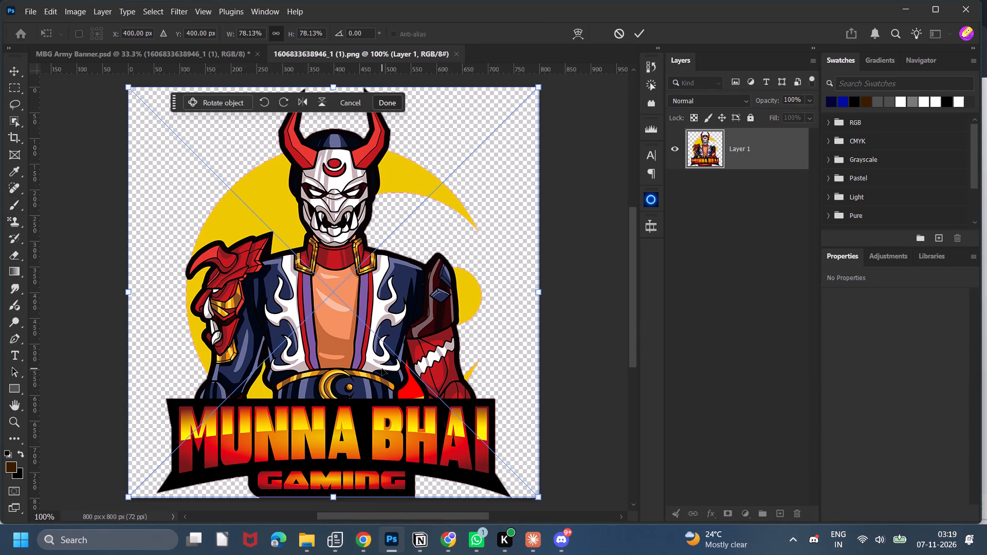
pyautogui.click(635, 44)
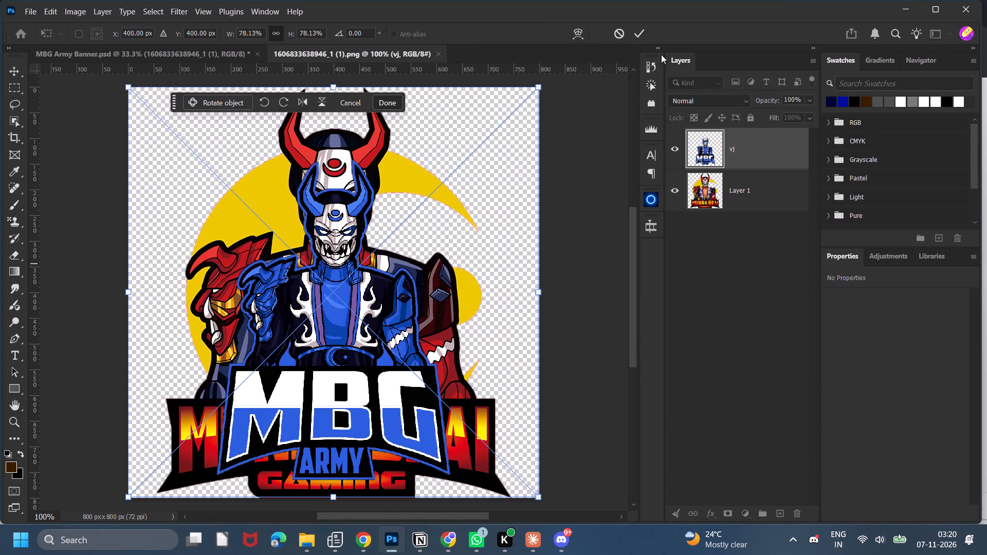
pyautogui.click(645, 39)
# Compare the vj layer with the old logo and scale it proportionally to 87.13%.
pyautogui.hotkey('ctrl', '-')
pyautogui.hotkey('ctrl', '-')
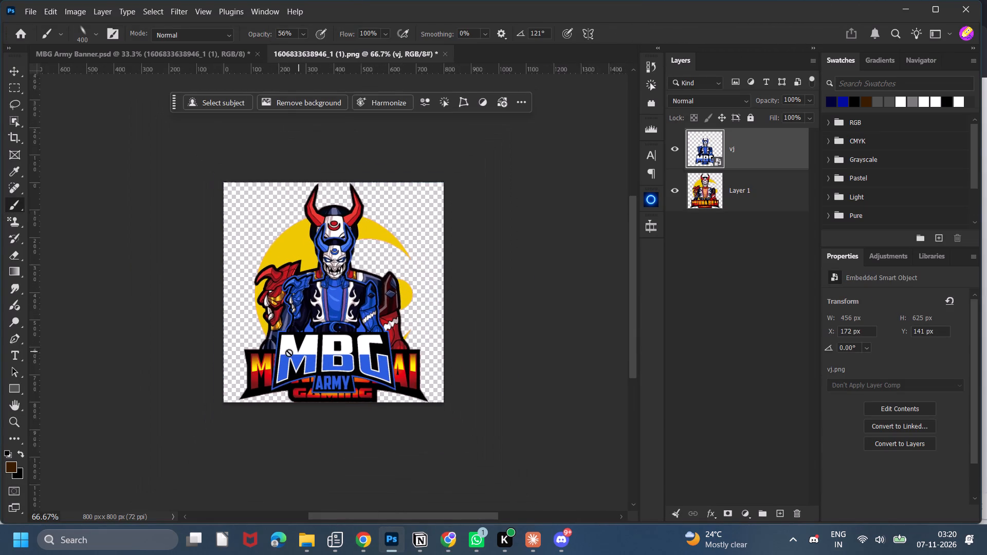
pyautogui.click(672, 191)
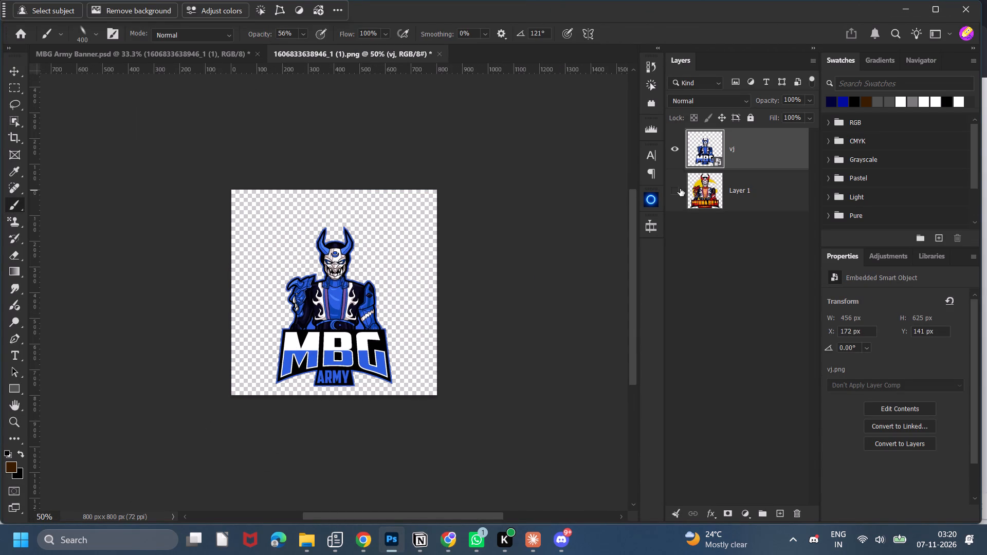
pyautogui.click(679, 189)
pyautogui.click(745, 154)
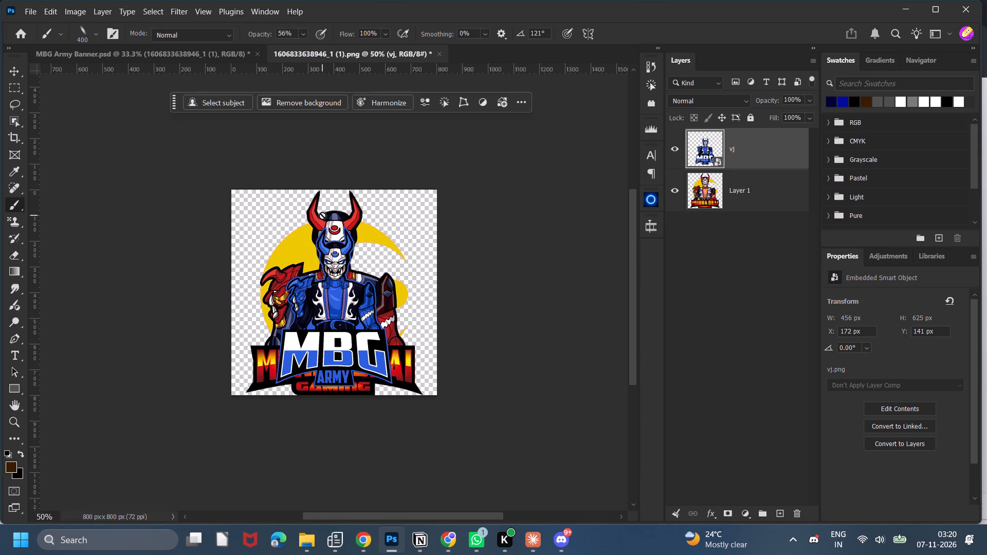
pyautogui.hotkey('ctrl', 't')
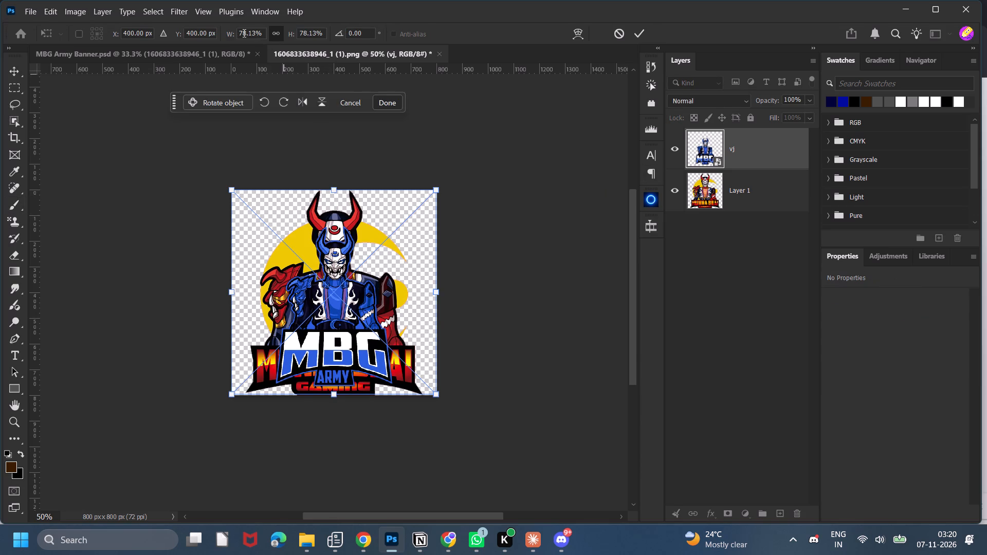
pyautogui.moveTo(232, 33); pyautogui.dragTo(251, 36)
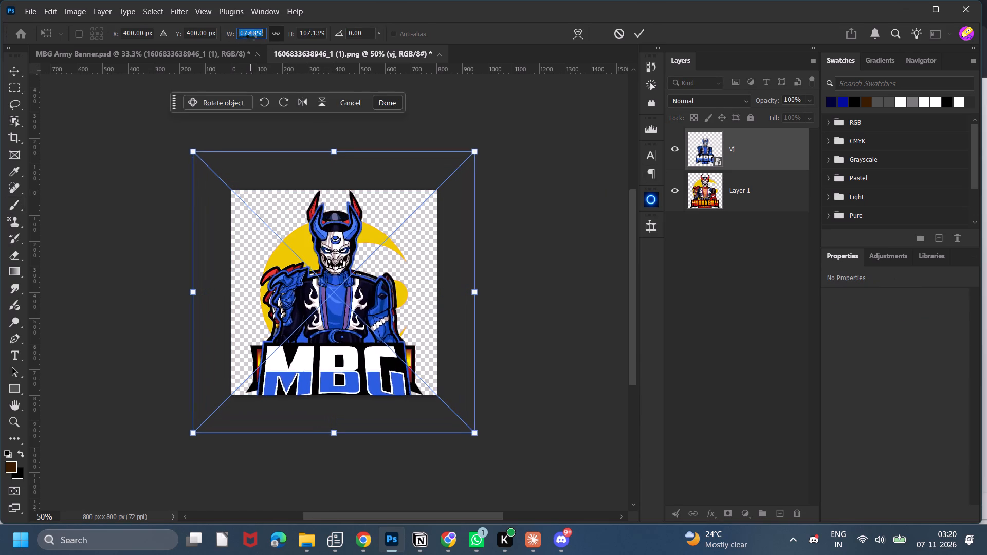
pyautogui.moveTo(251, 36); pyautogui.dragTo(259, 36)
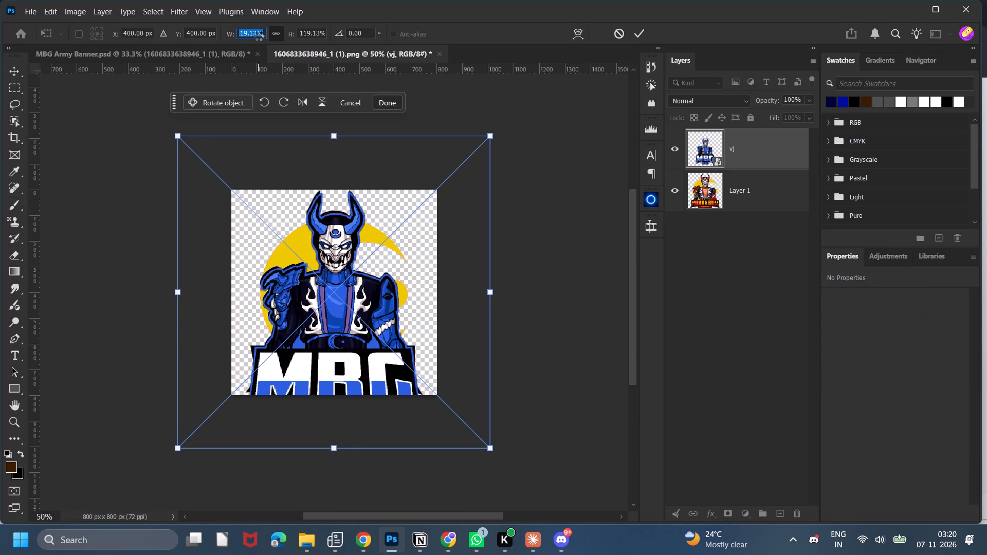
pyautogui.moveTo(259, 36); pyautogui.dragTo(237, 41)
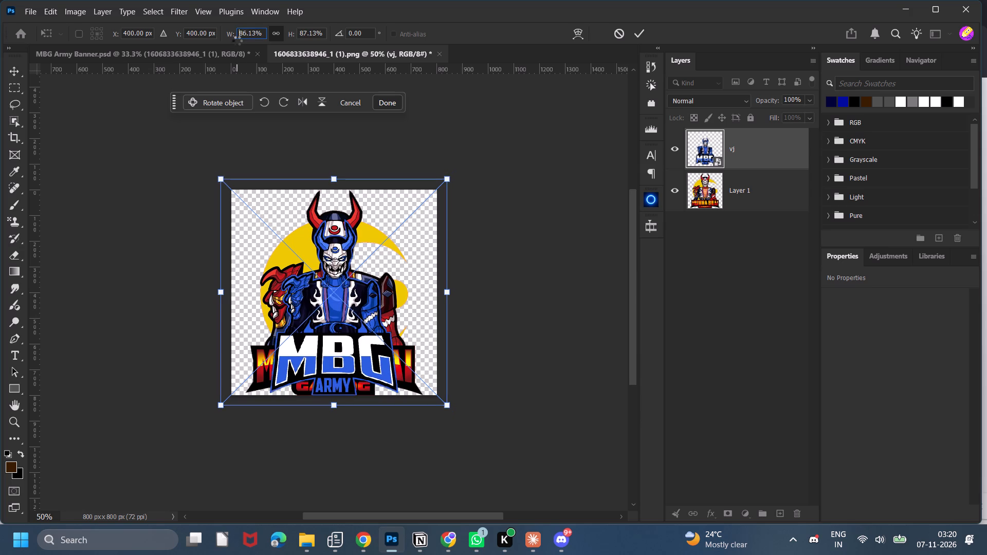
pyautogui.moveTo(237, 41); pyautogui.dragTo(237, 41)
pyautogui.click(641, 32)
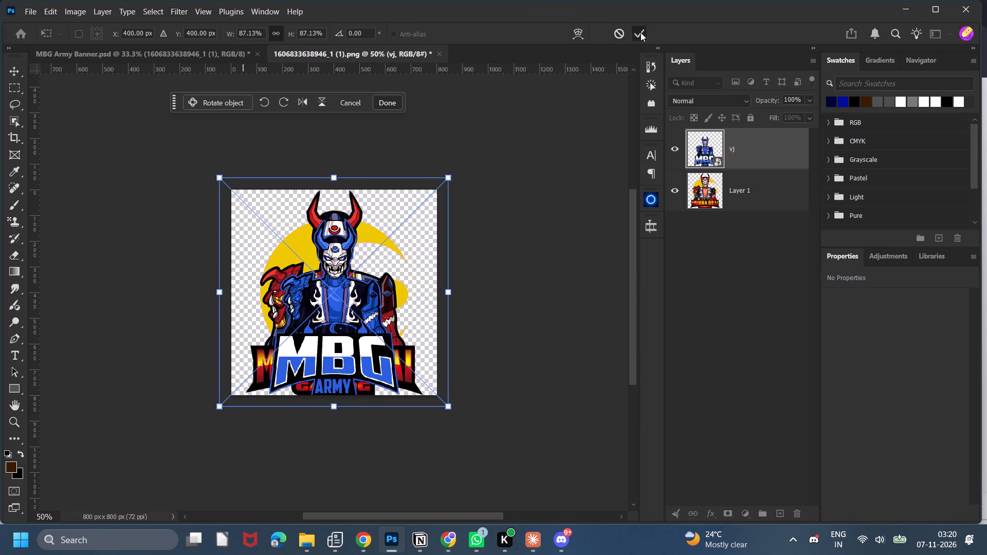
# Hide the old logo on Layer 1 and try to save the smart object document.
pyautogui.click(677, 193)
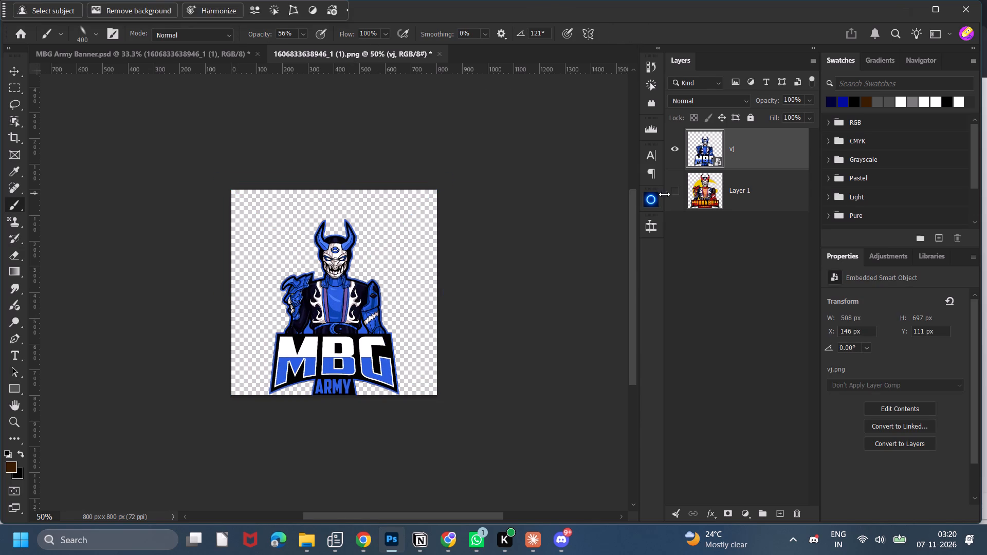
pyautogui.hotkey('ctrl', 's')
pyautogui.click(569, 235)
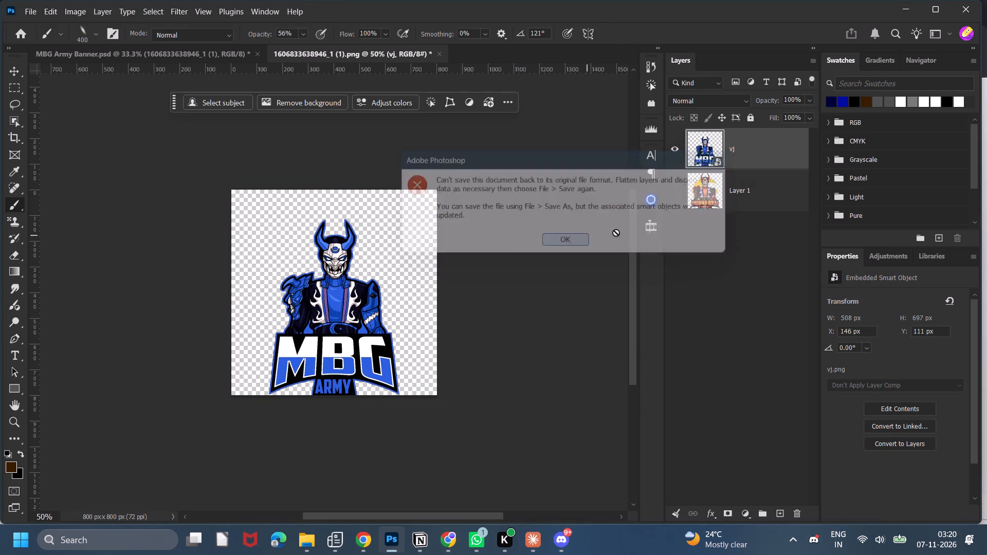
# Delete Layer 1 with the old Munna Bhai logo from the smart object document.
pyautogui.click(727, 187)
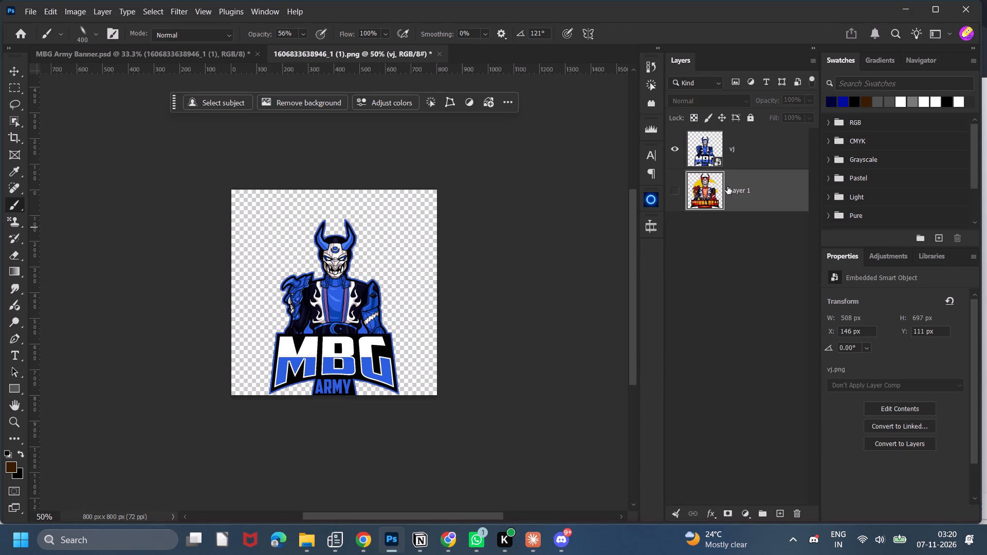
pyautogui.press('Delete')
# Enlarge the vj logo to 96.11% and reposition it horizontally centred so it fits the smart object's canvas.
pyautogui.click(19, 78)
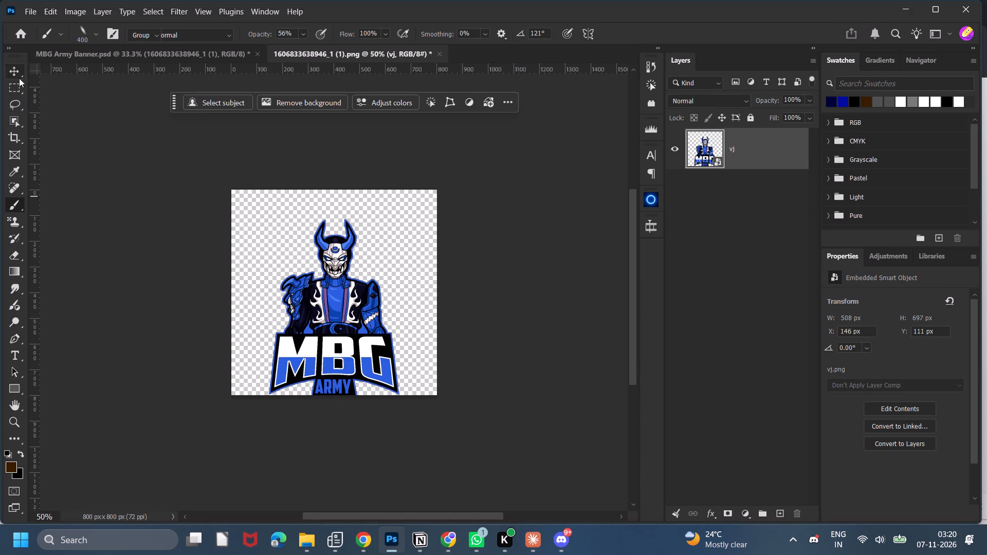
pyautogui.moveTo(513, 374); pyautogui.dragTo(512, 360)
pyautogui.click(337, 201)
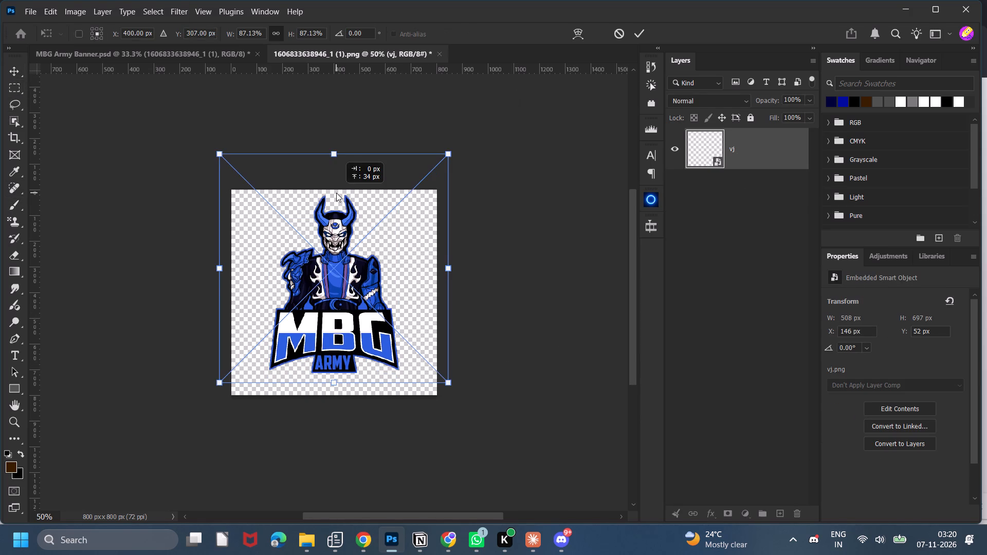
pyautogui.moveTo(334, 161); pyautogui.dragTo(335, 137)
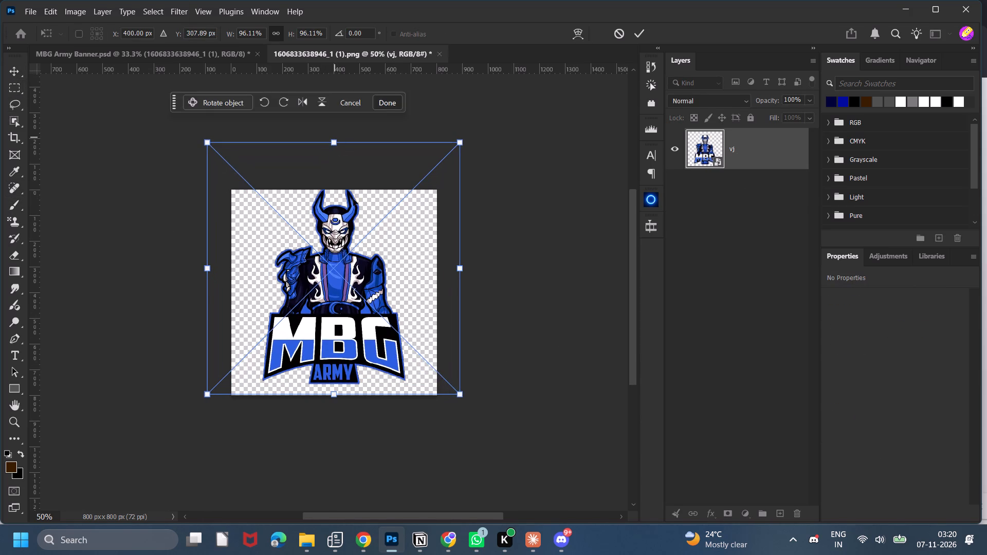
pyautogui.moveTo(400, 362); pyautogui.dragTo(395, 371)
pyautogui.click(633, 36)
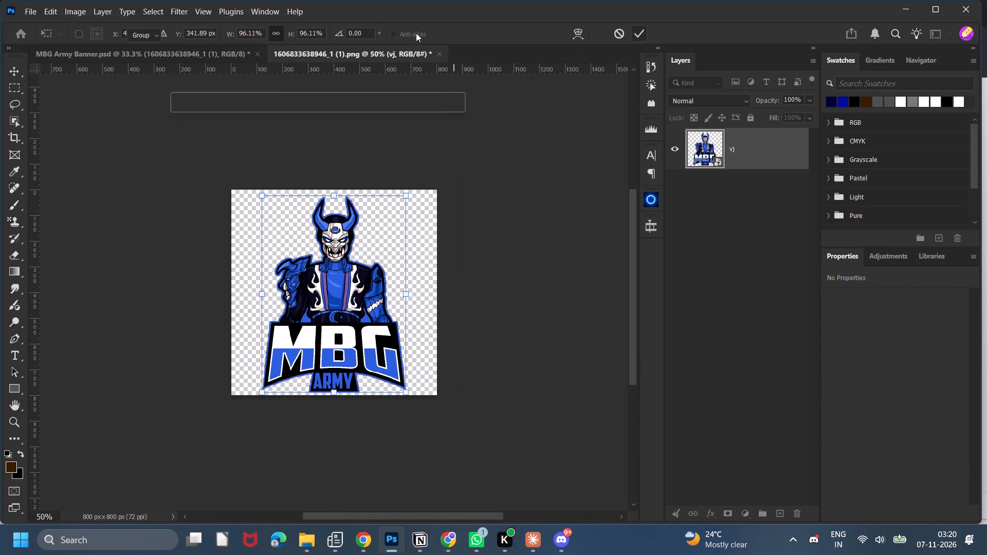
pyautogui.click(291, 36)
# Save the smart object document and close it to update the logo in MBG Army Banner.psd.
pyautogui.hotkey('ctrl', 's')
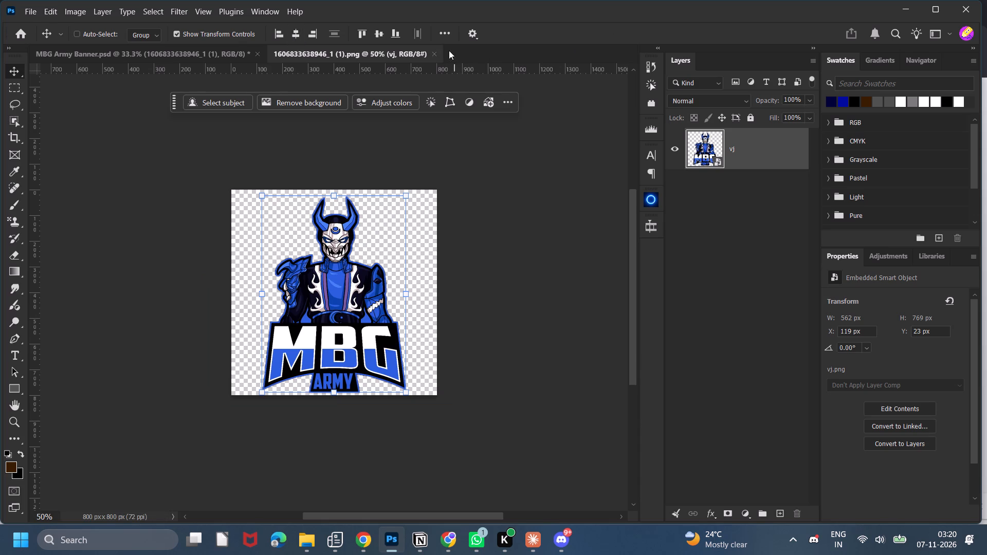
pyautogui.click(433, 52)
pyautogui.click(448, 173)
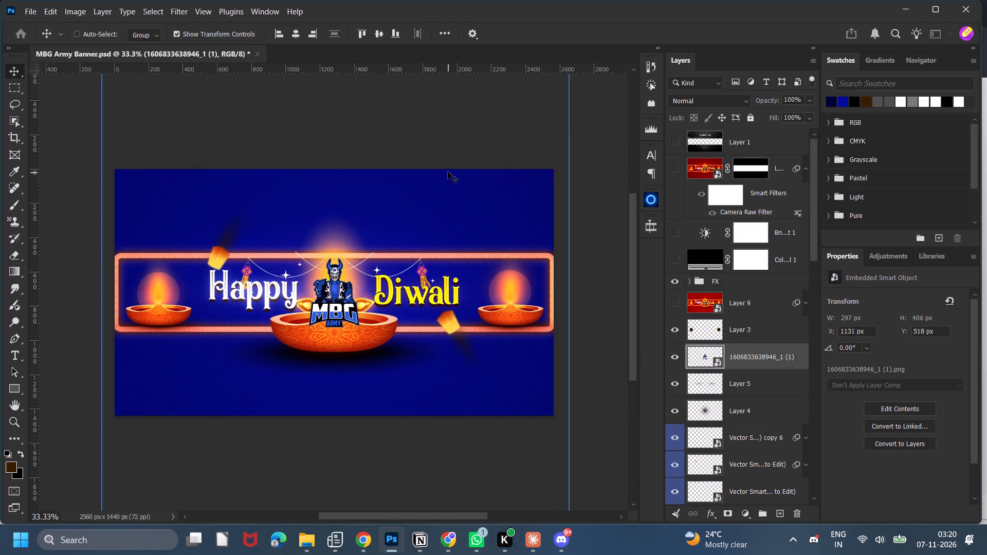
# Show the YouTube Banner template on Layer 1 and fit the MBG Army logo to the central band, scaled to 57.56%.
pyautogui.click(673, 145)
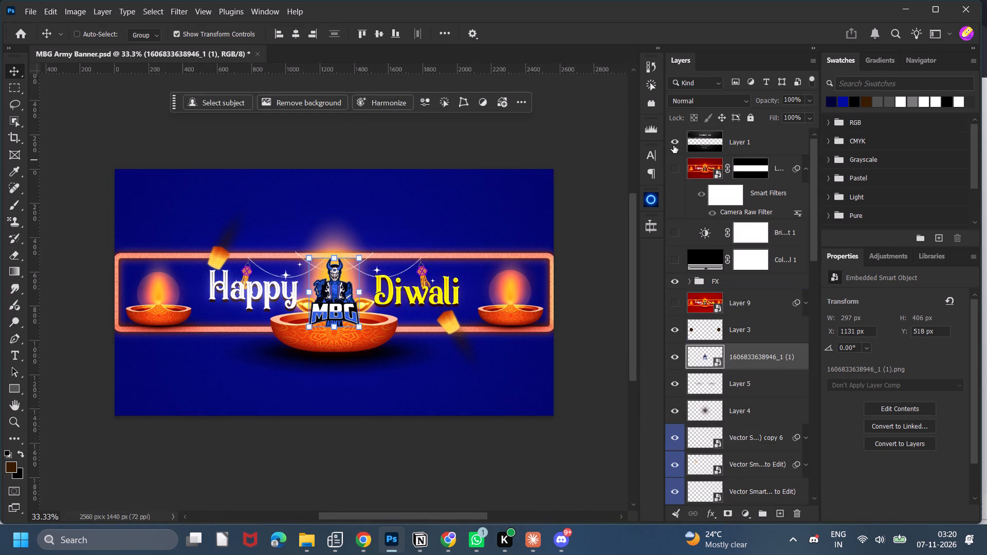
pyautogui.moveTo(336, 332); pyautogui.dragTo(338, 343)
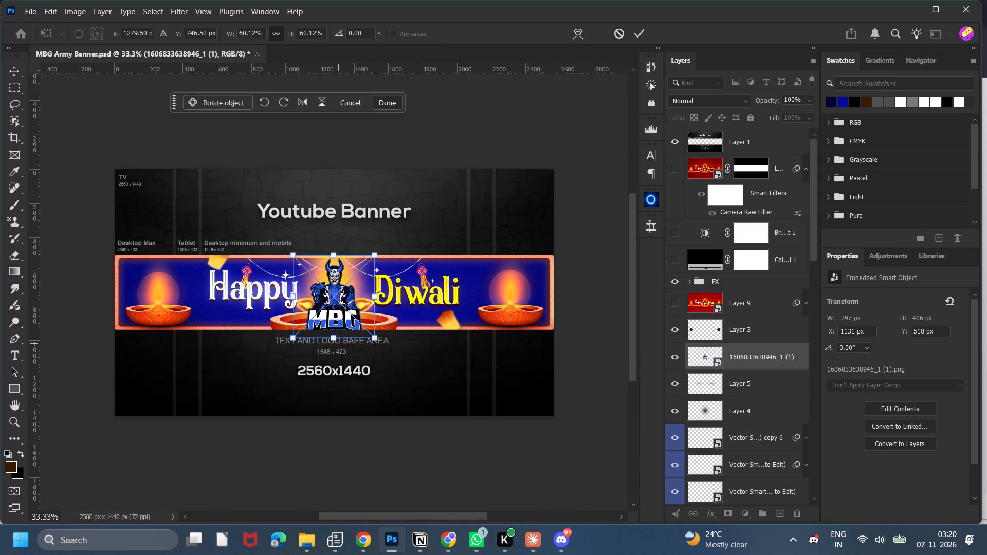
pyautogui.click(346, 302)
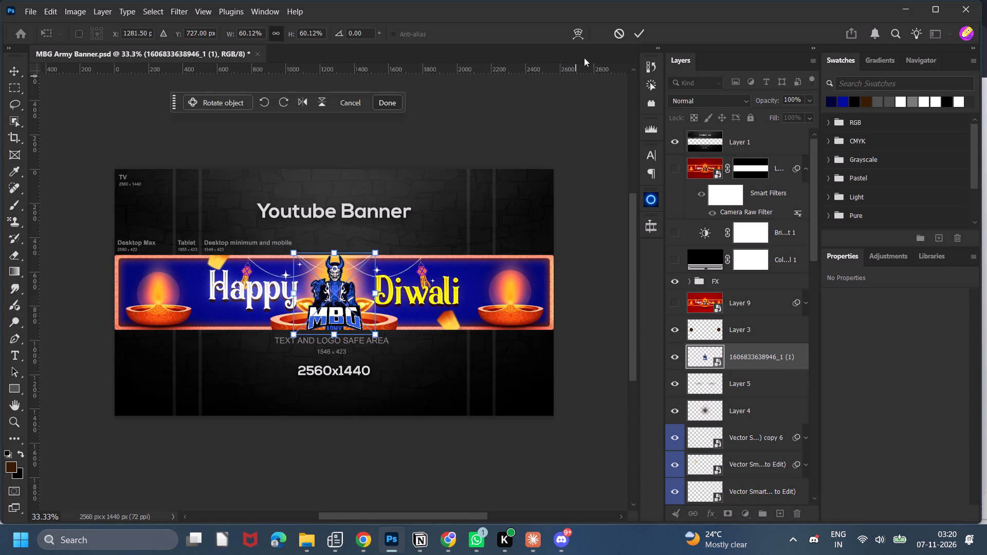
pyautogui.click(642, 35)
pyautogui.click(293, 37)
pyautogui.click(471, 216)
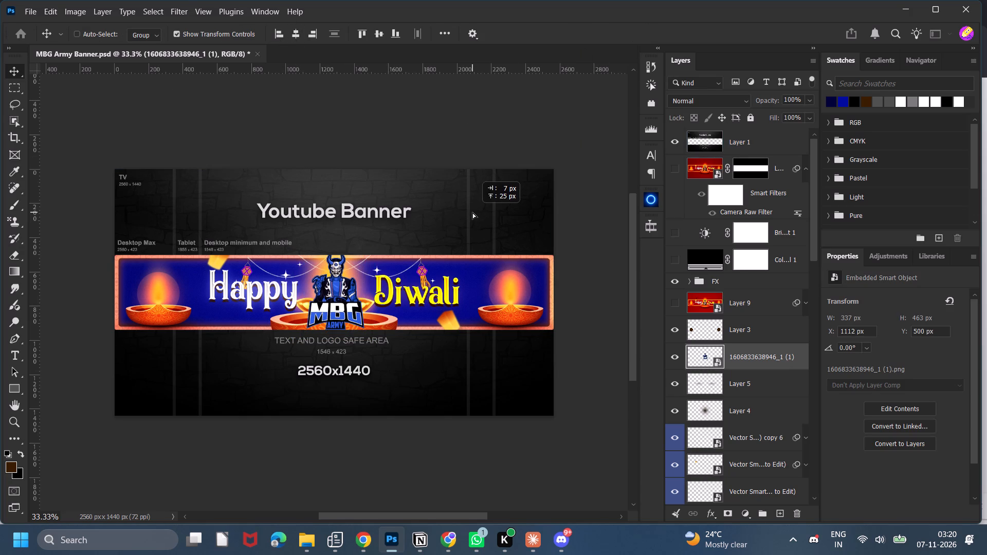
pyautogui.click(337, 244)
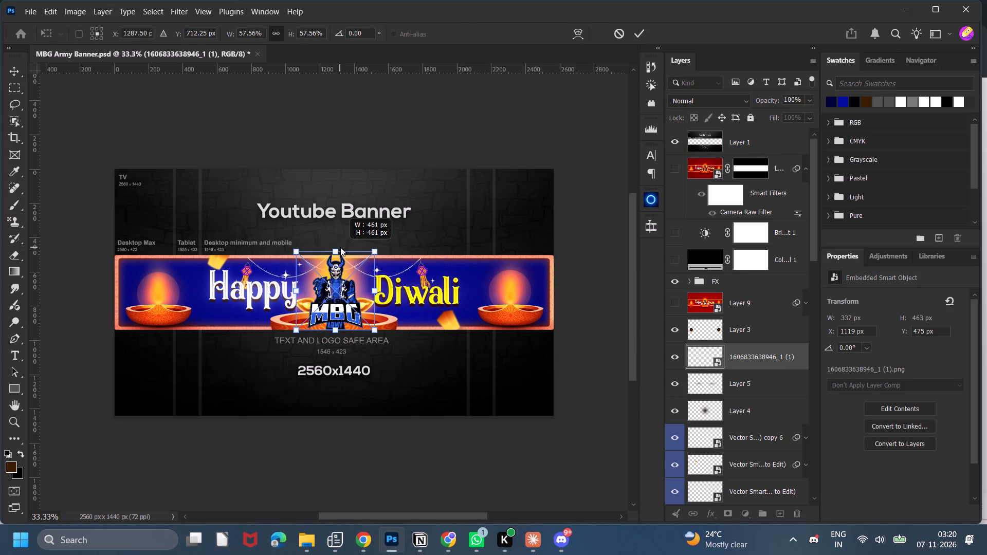
pyautogui.click(637, 39)
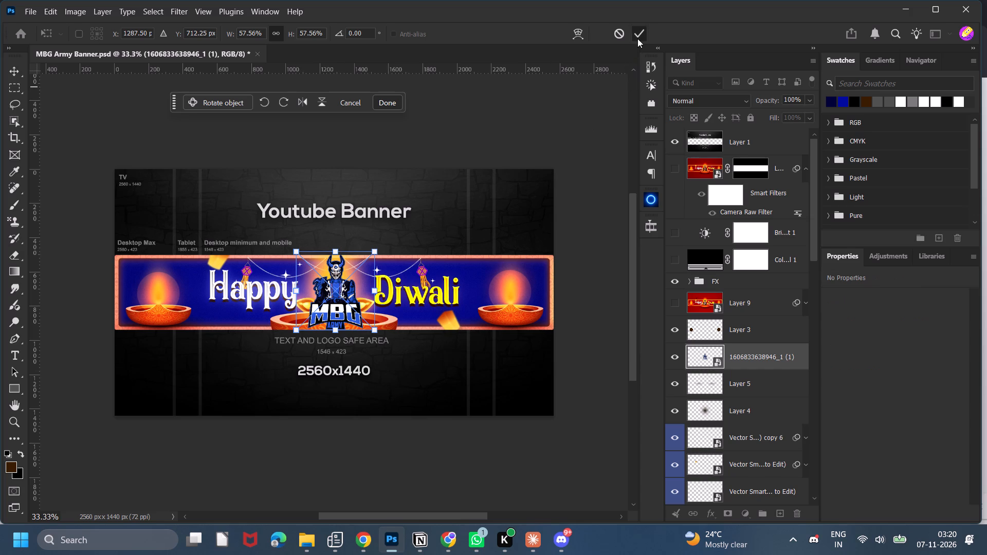
# Centre the MBG Army logo horizontally on the banner.
pyautogui.click(298, 35)
# Change the frame's stroke to white inside the Vector Smart Object copy 3 in Group 2, and save and close its document.
pyautogui.scroll(-2, 730, 433)
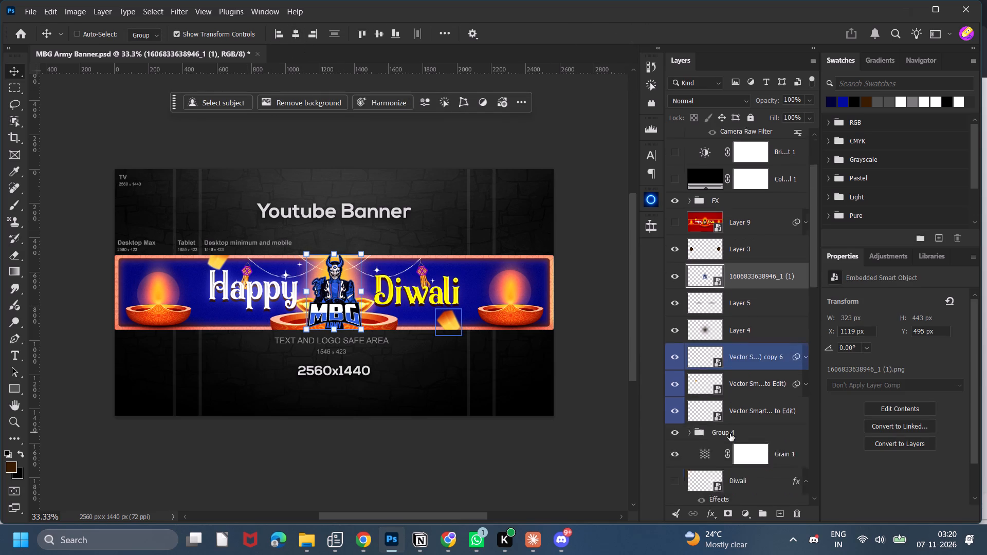
pyautogui.scroll(-19, 730, 434)
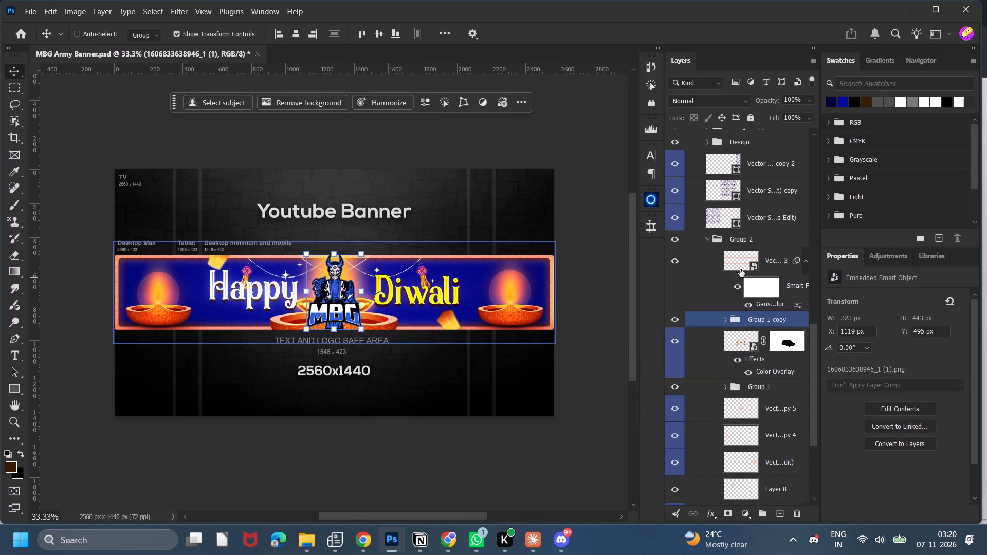
pyautogui.click(742, 260)
pyautogui.doubleClick(754, 269)
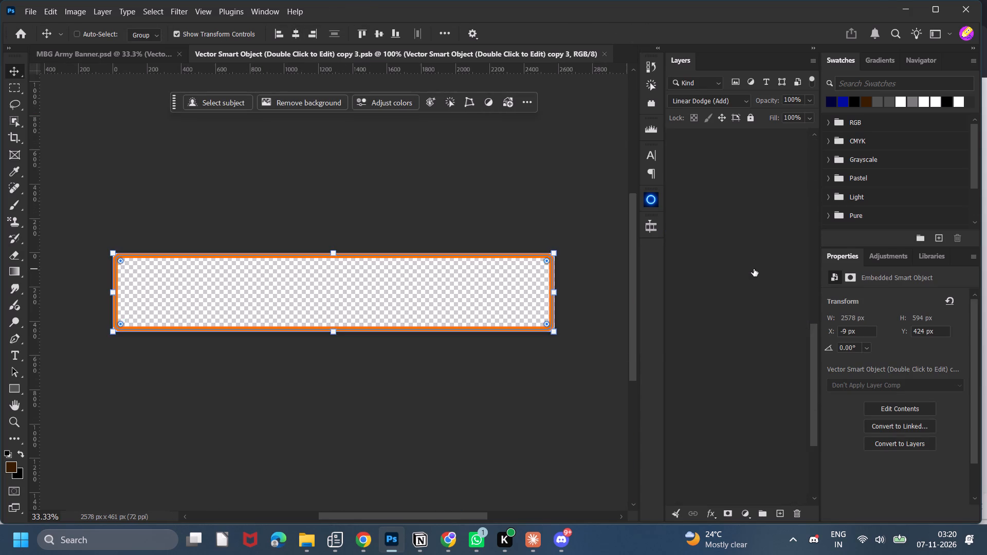
pyautogui.doubleClick(716, 140)
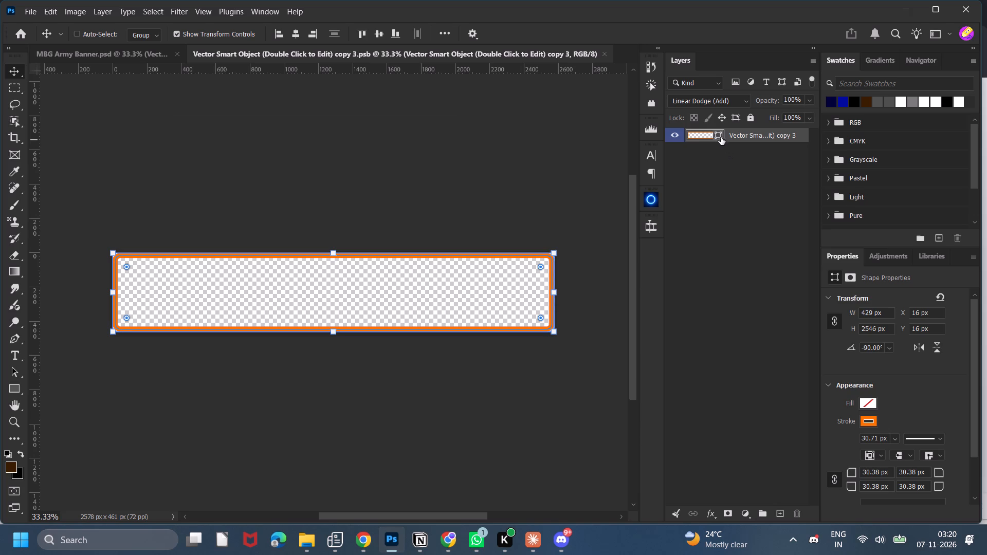
pyautogui.click(912, 183)
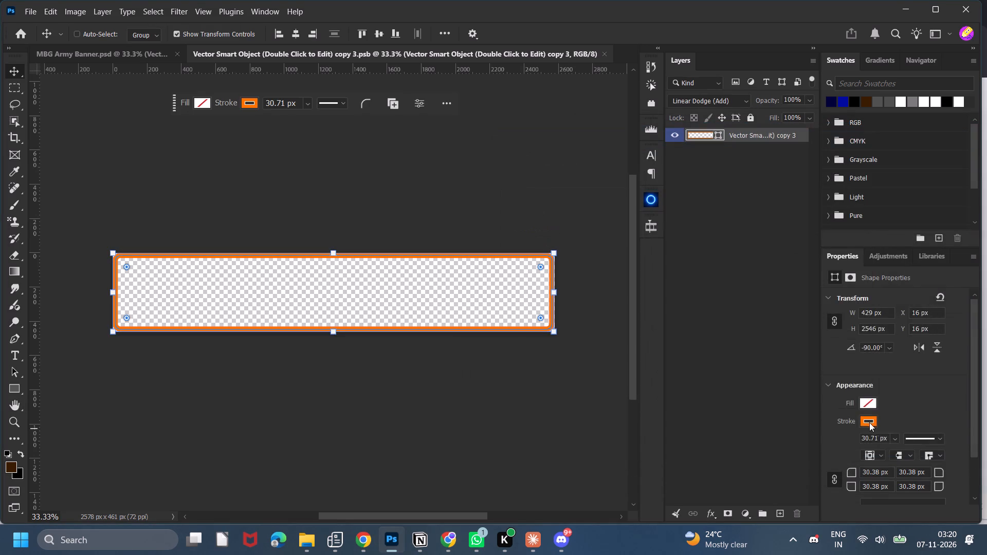
pyautogui.click(869, 422)
pyautogui.click(881, 348)
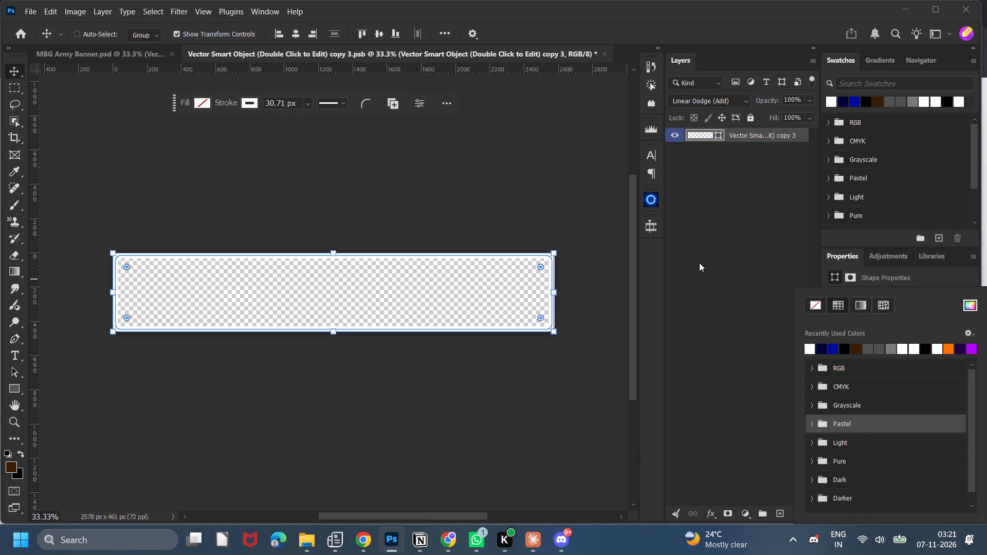
pyautogui.hotkey('ctrl', 's')
pyautogui.click(603, 52)
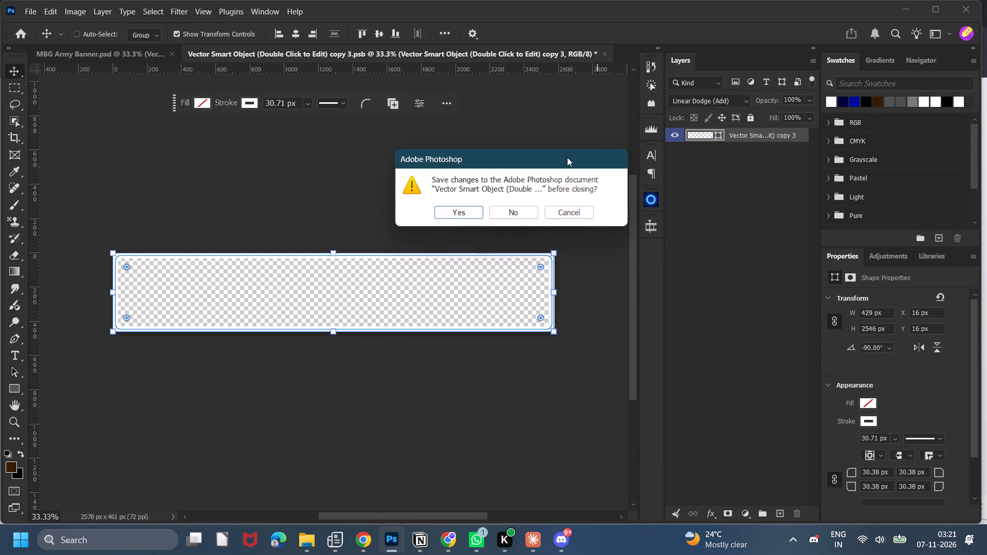
pyautogui.click(476, 210)
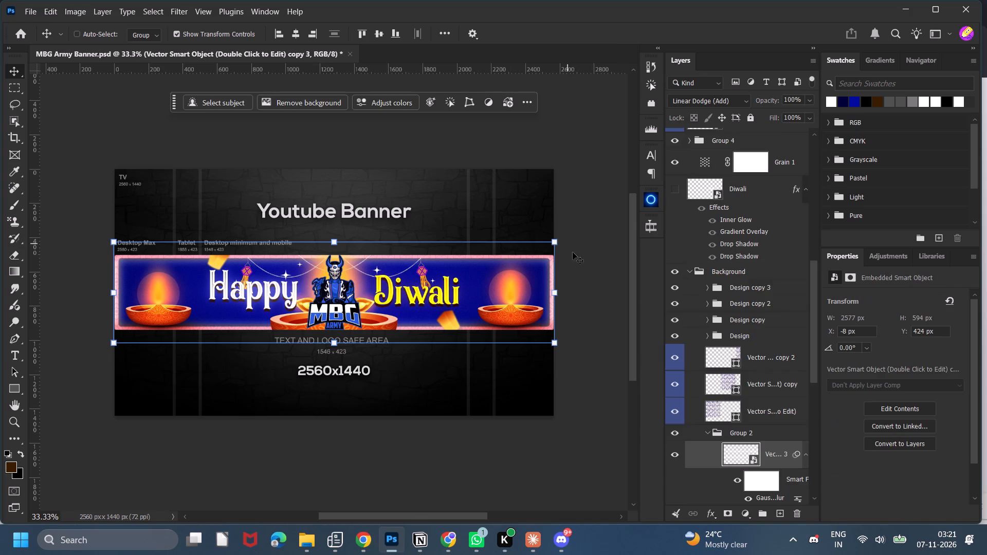
# Set the stroke of the frame shape layer with the drop shadow effects in Group 2 to white.
pyautogui.scroll(-3, 732, 449)
pyautogui.click(728, 431)
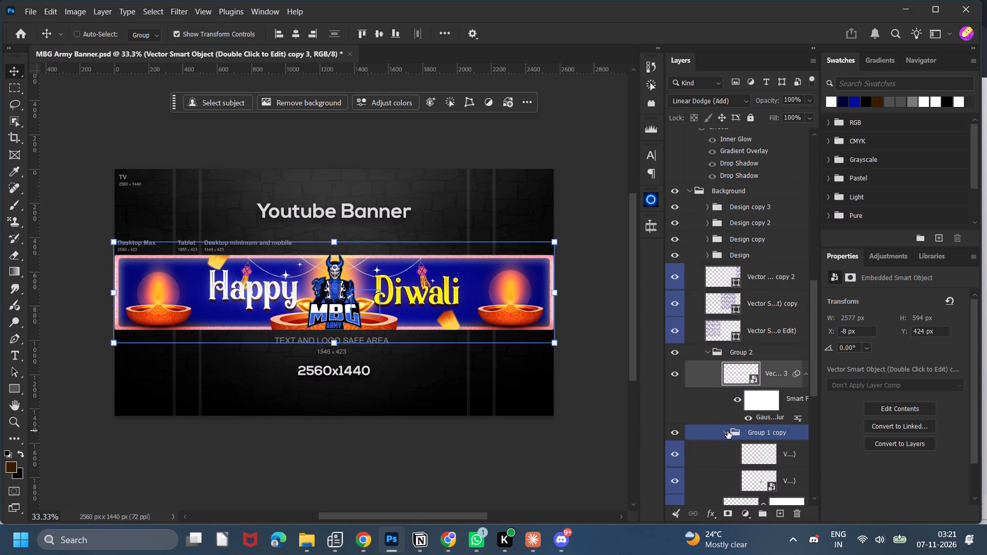
pyautogui.scroll(-3, 721, 441)
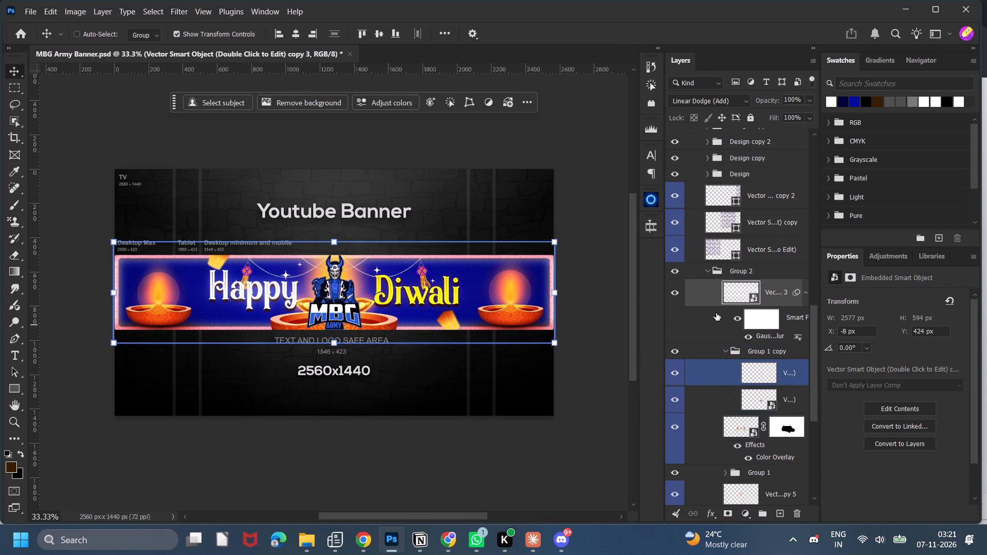
pyautogui.click(733, 376)
pyautogui.click(724, 406)
pyautogui.scroll(-2, 730, 403)
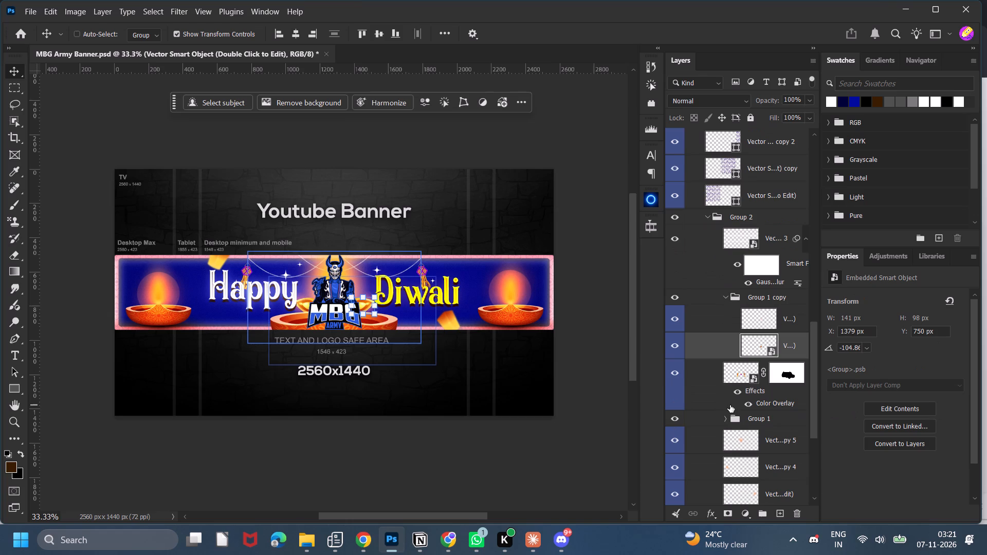
pyautogui.click(714, 418)
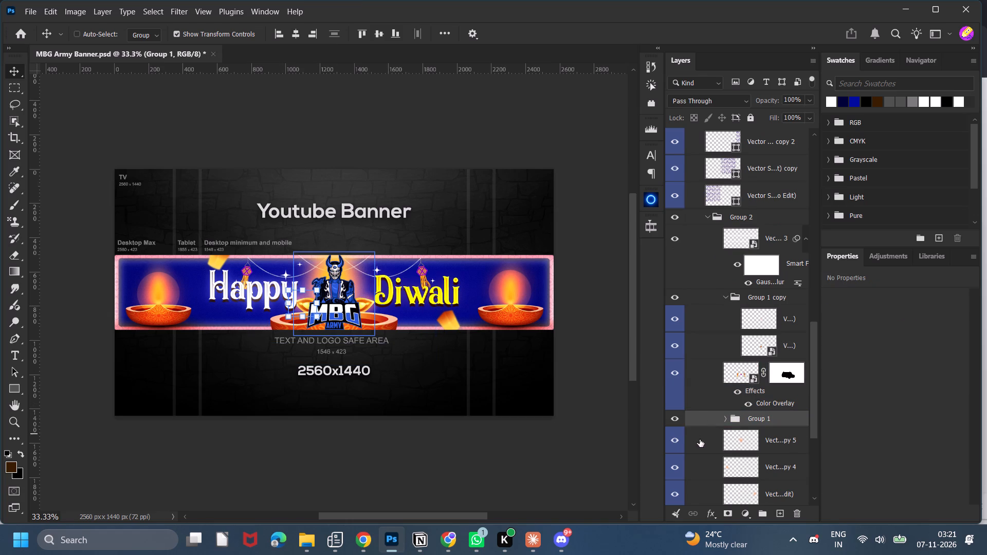
pyautogui.scroll(-9, 710, 453)
pyautogui.click(755, 378)
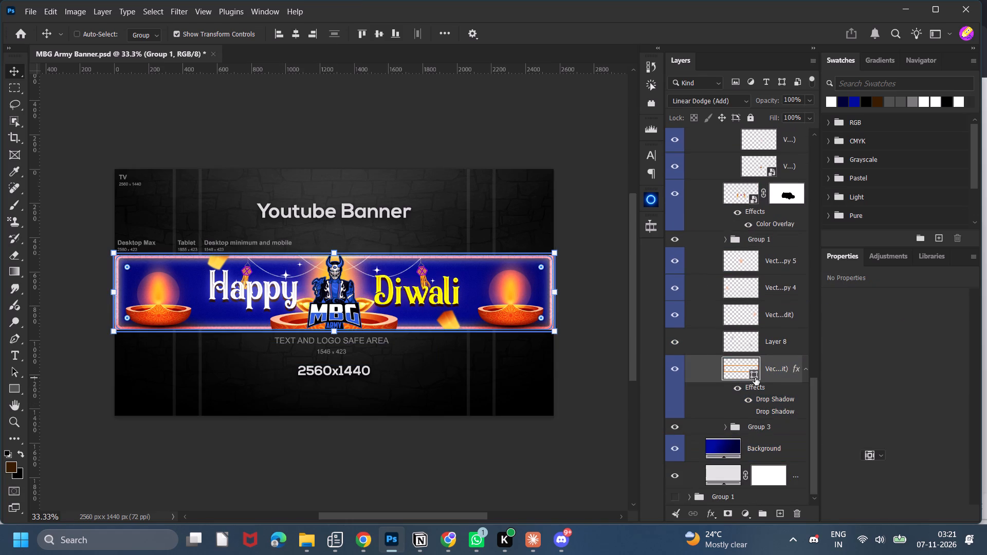
pyautogui.click(858, 421)
pyautogui.click(862, 422)
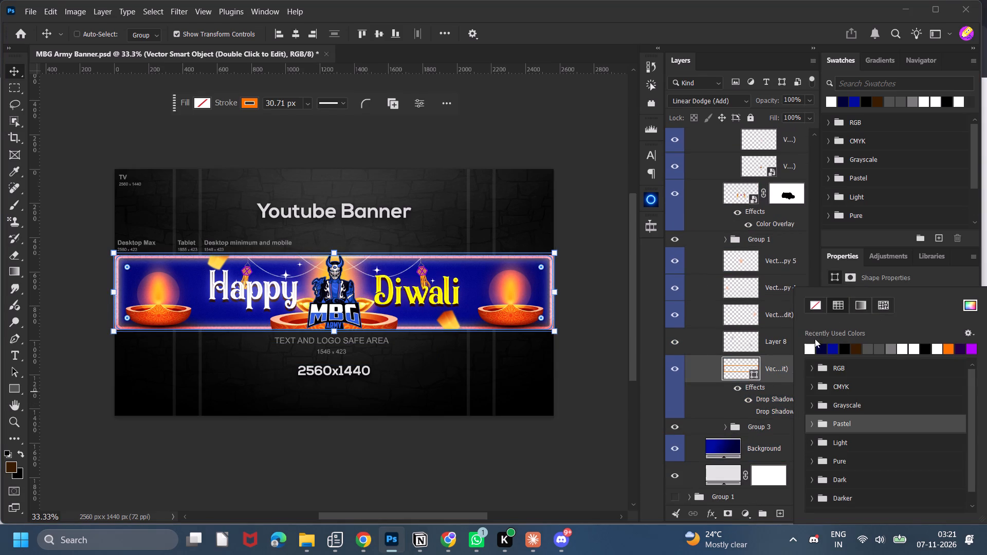
pyautogui.click(809, 350)
pyautogui.click(579, 263)
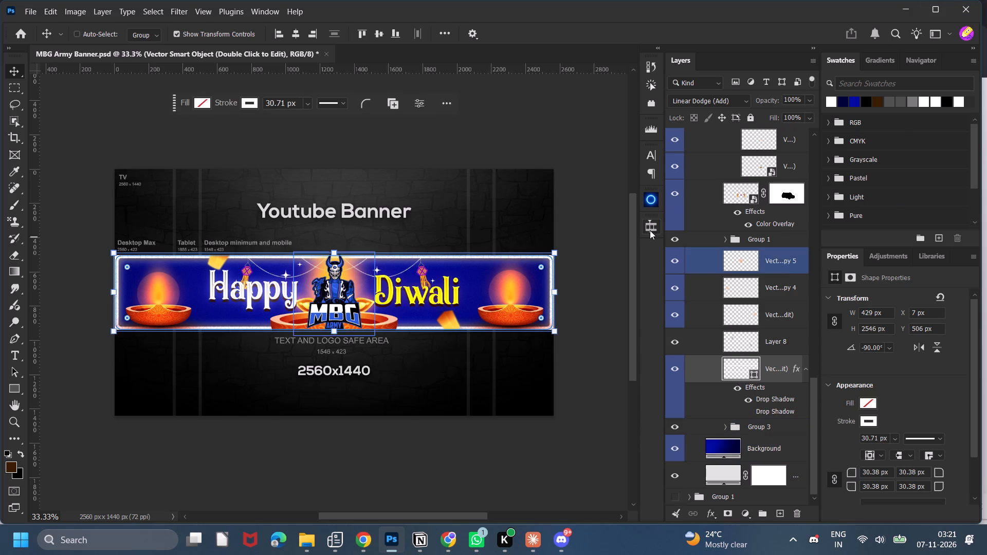
# Hide the Vector Smart Object copy 5 layer in Group 2 and collapse the group.
pyautogui.scroll(4, 755, 348)
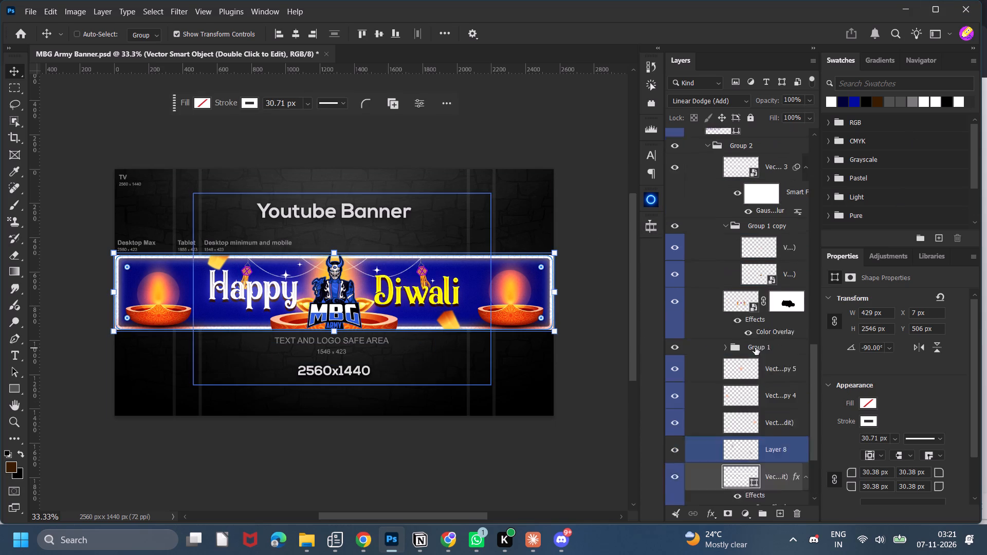
pyautogui.scroll(1, 755, 347)
pyautogui.click(668, 392)
pyautogui.click(669, 392)
pyautogui.click(669, 392)
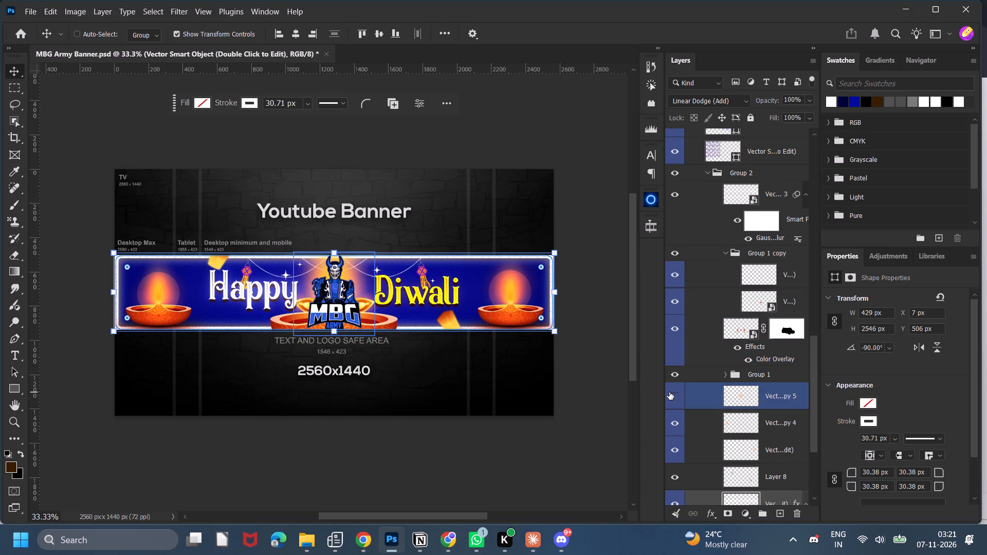
pyautogui.click(774, 393)
pyautogui.scroll(2, 741, 387)
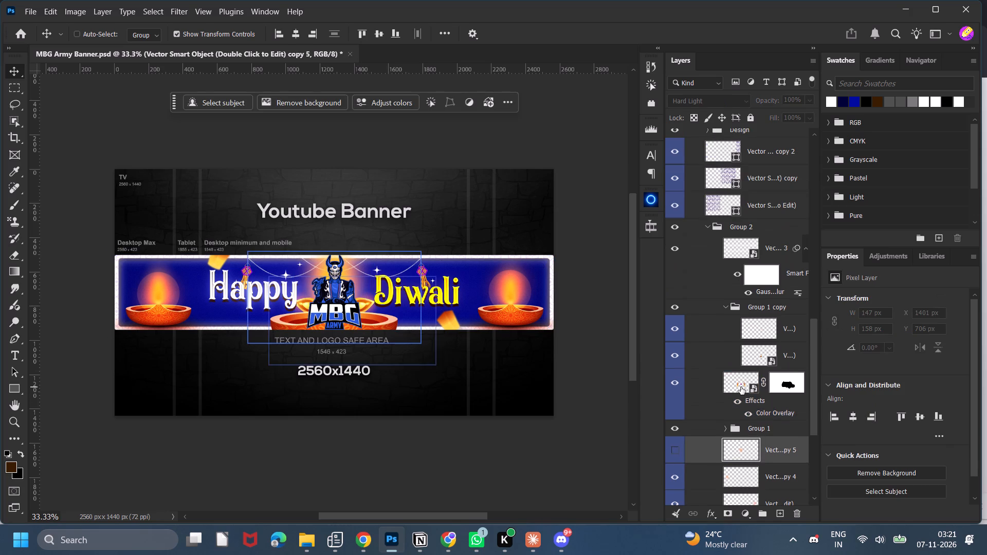
pyautogui.click(706, 228)
# Compare the banner with and without Layer 4 and leave the layer hidden.
pyautogui.scroll(10, 742, 317)
pyautogui.click(676, 304)
pyautogui.click(676, 304)
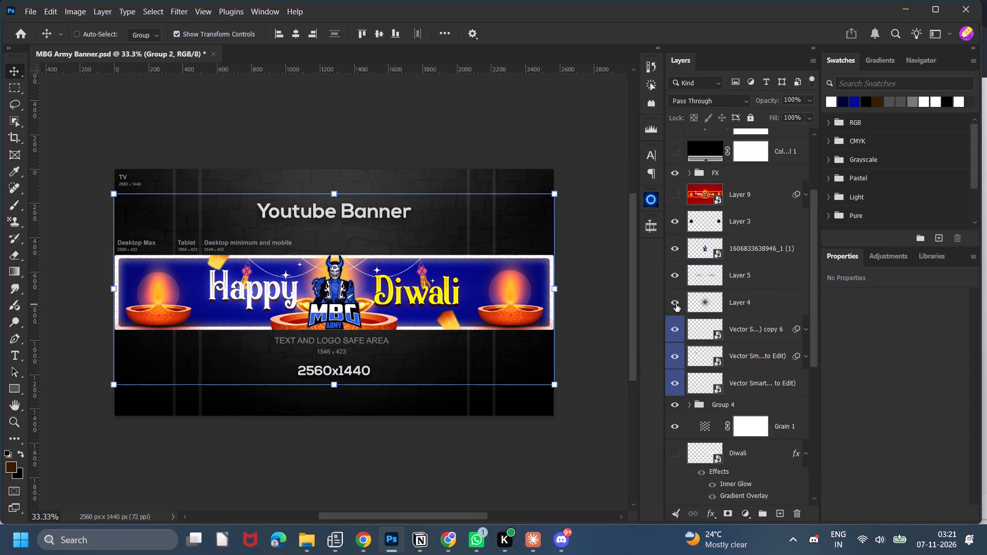
pyautogui.click(676, 304)
pyautogui.click(676, 304)
pyautogui.click(676, 304)
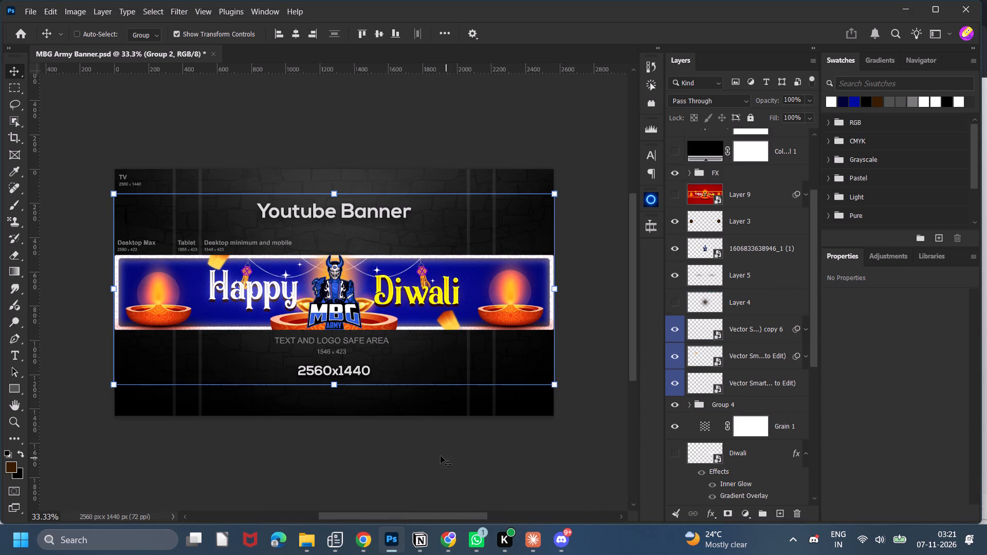
# Compare the banner with Layer 3 hidden and shown.
pyautogui.click(732, 227)
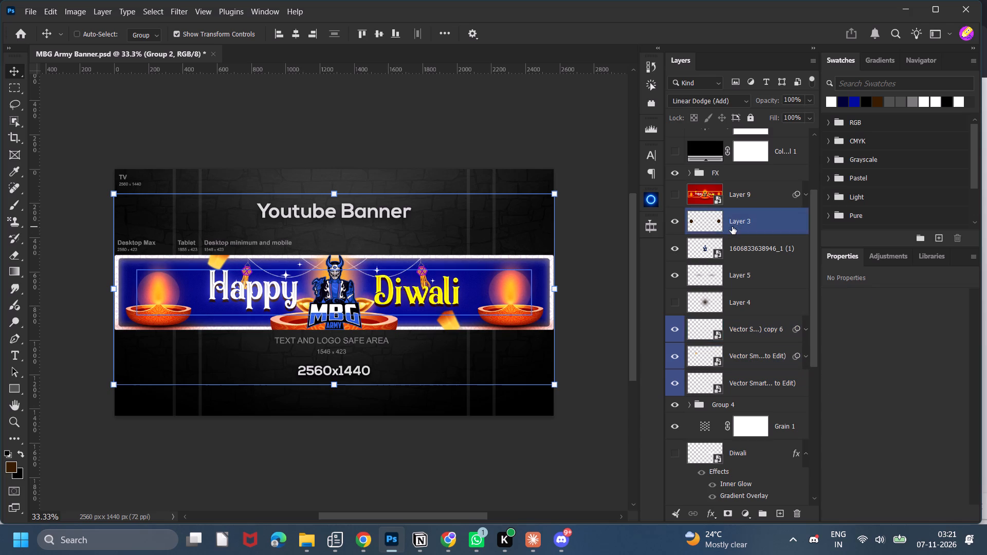
pyautogui.click(682, 220)
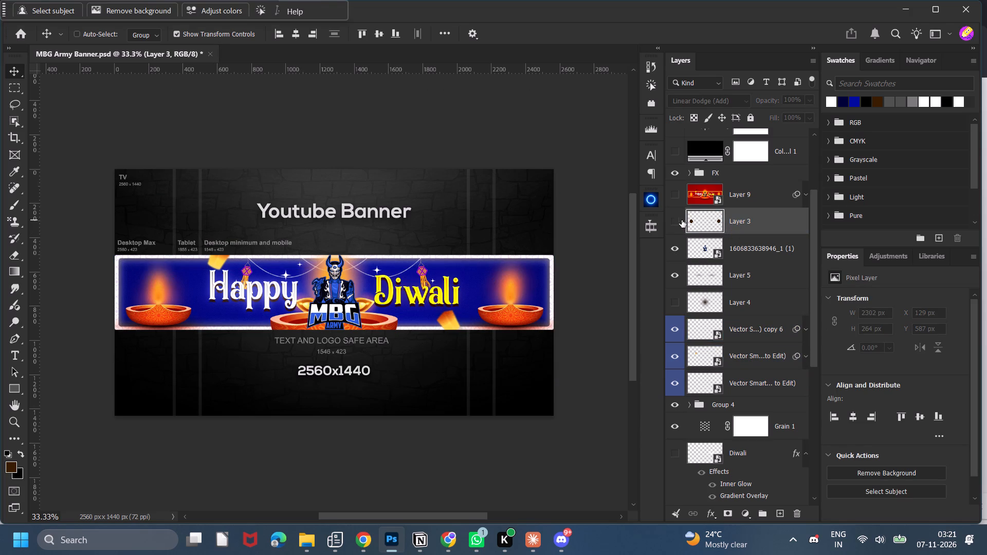
pyautogui.click(682, 220)
pyautogui.click(581, 157)
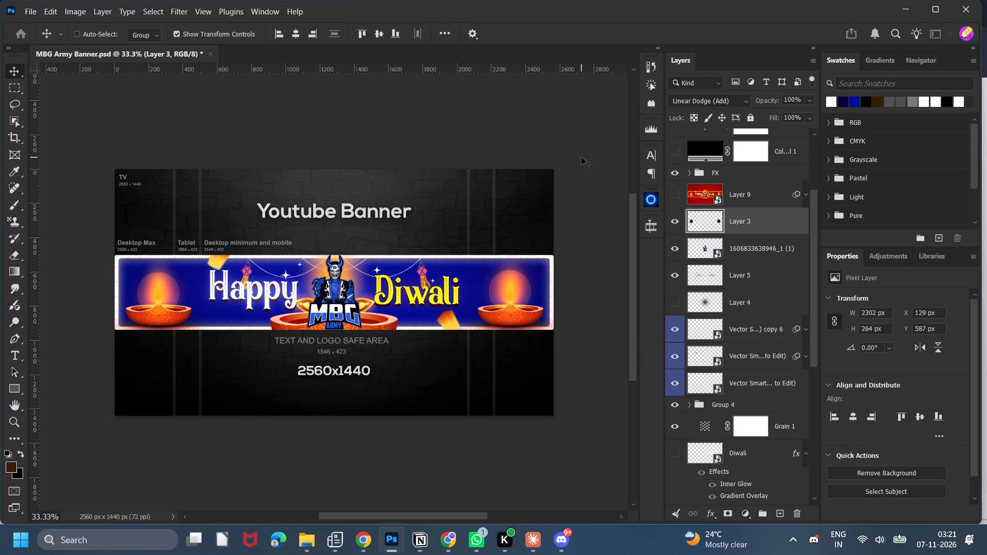
# Apply a reversed linear orange-to-yellow Gradient Overlay to the sparkles' vector smart object layer directly above Group 4.
pyautogui.click(742, 332)
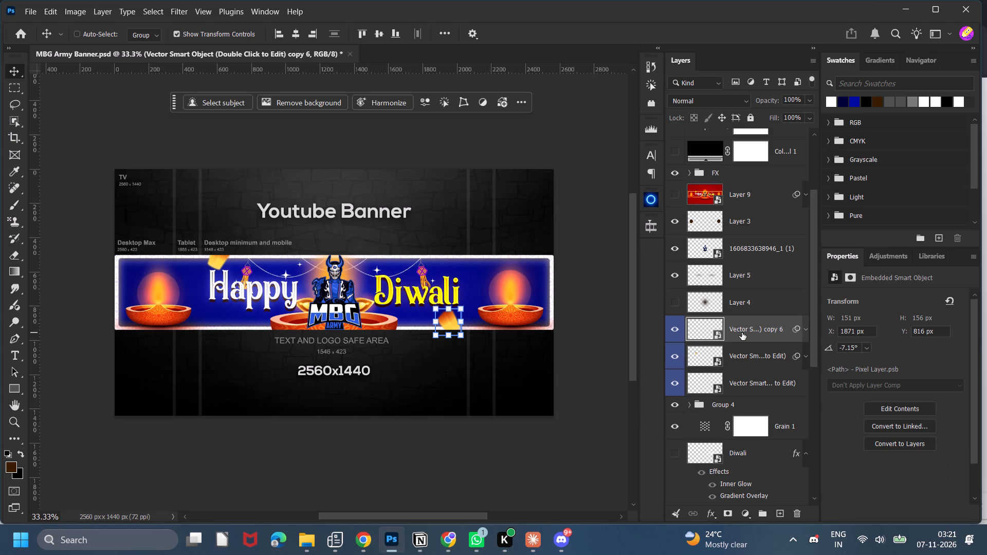
pyautogui.click(733, 358)
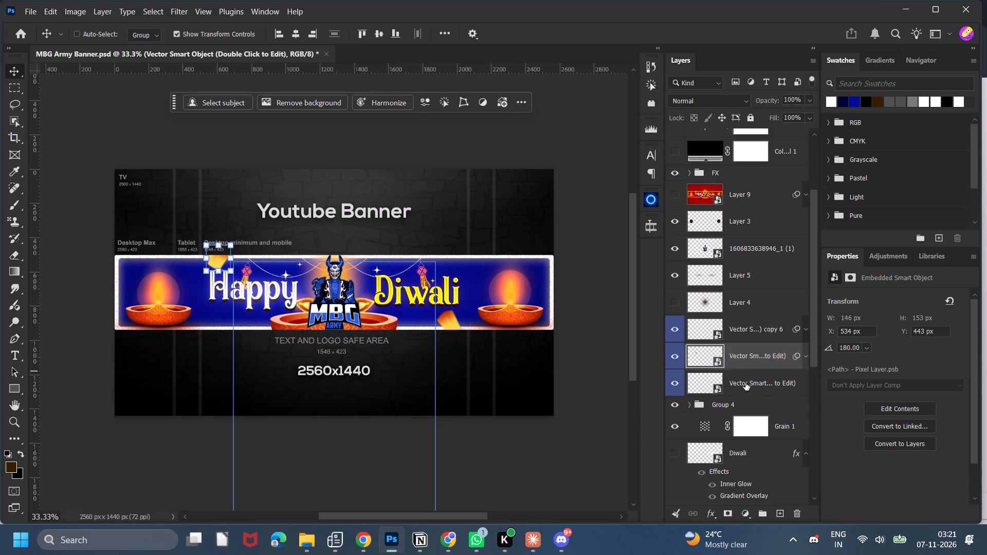
pyautogui.click(745, 383)
pyautogui.click(678, 380)
pyautogui.click(678, 380)
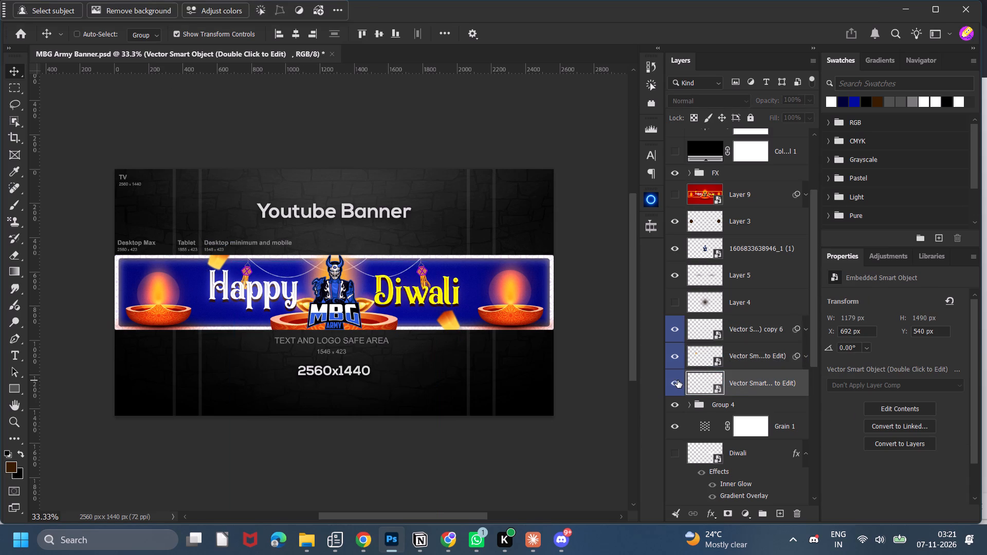
pyautogui.doubleClick(755, 393)
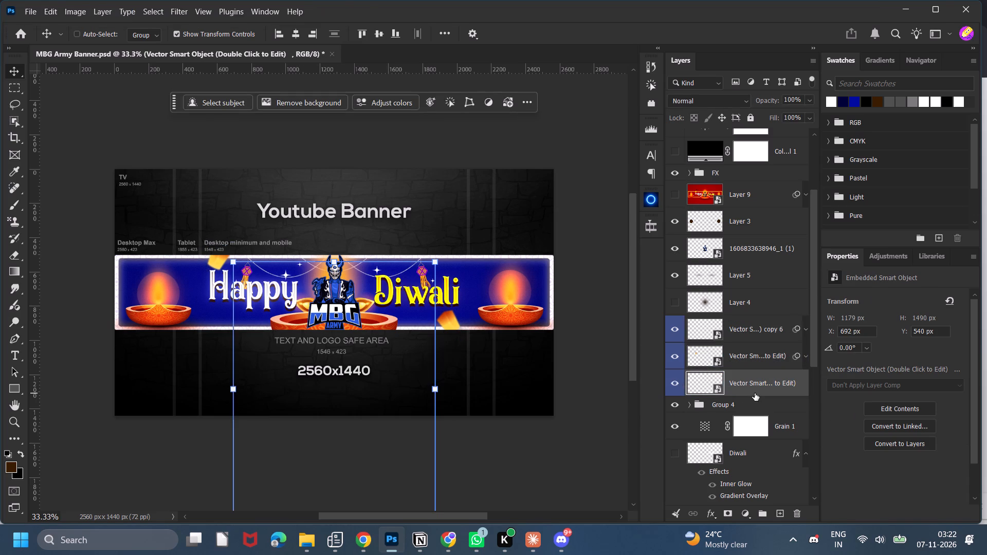
pyautogui.click(547, 228)
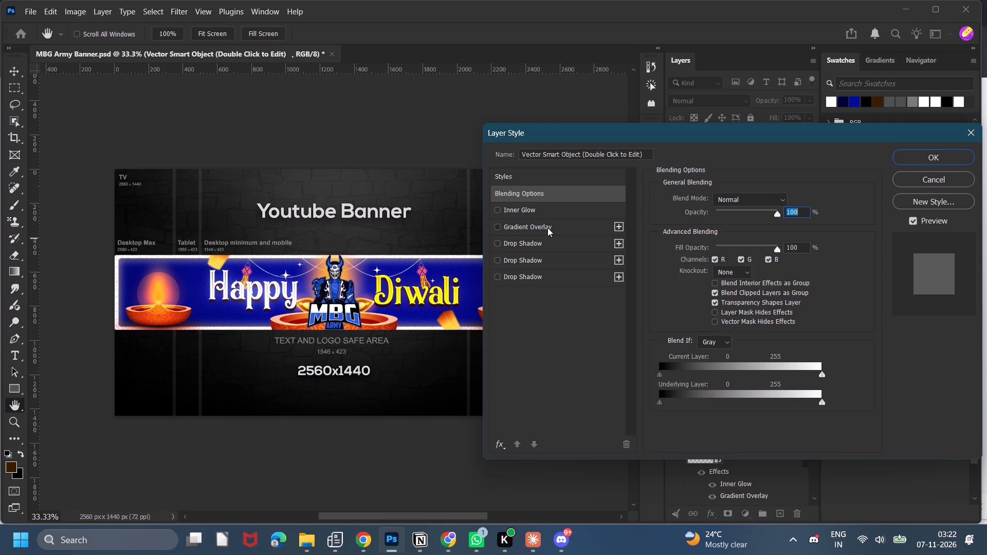
pyautogui.click(790, 227)
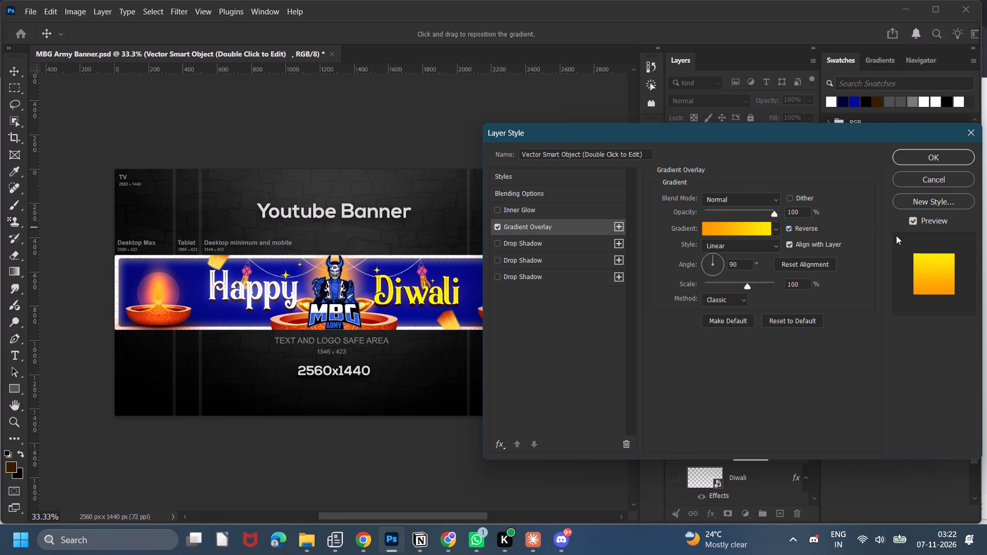
pyautogui.click(929, 160)
# Check the two gold confetti layers above Group 4, and compare the banner with Group 2 hidden and shown.
pyautogui.click(743, 351)
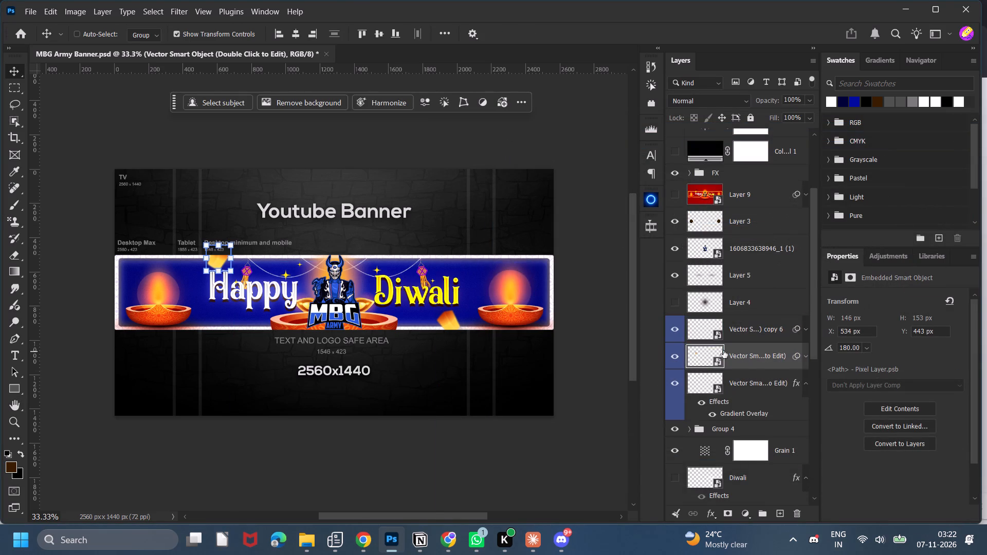
pyautogui.click(699, 328)
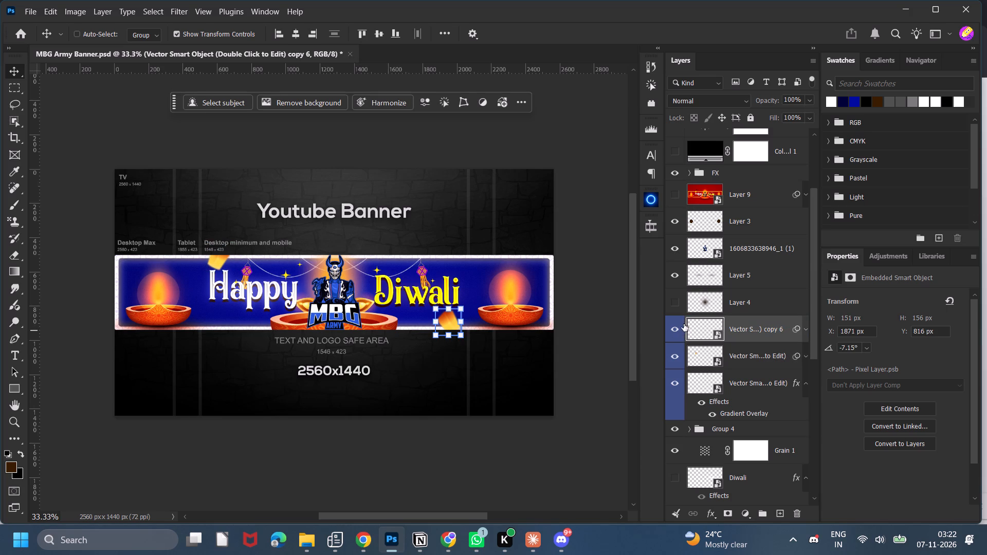
pyautogui.scroll(-13, 711, 408)
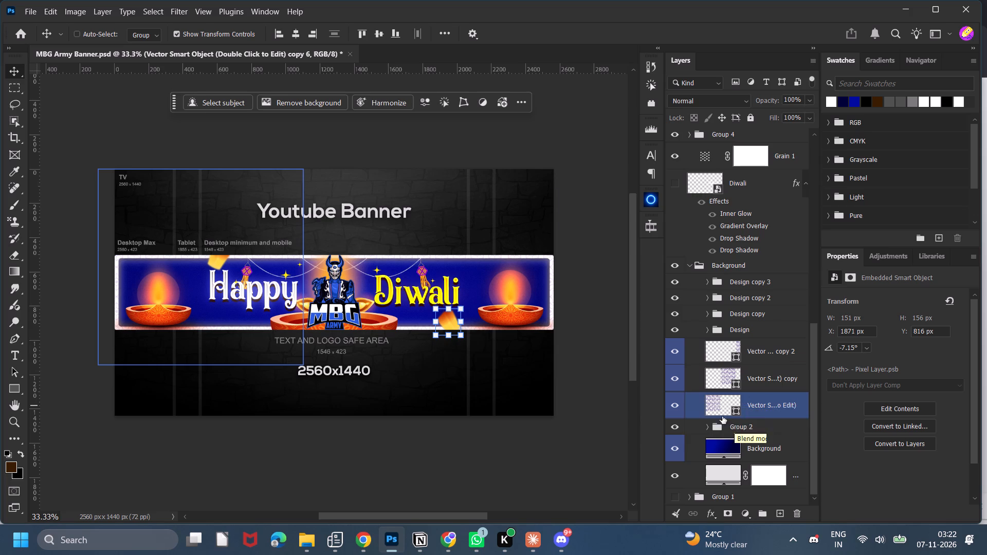
pyautogui.click(680, 428)
pyautogui.click(680, 428)
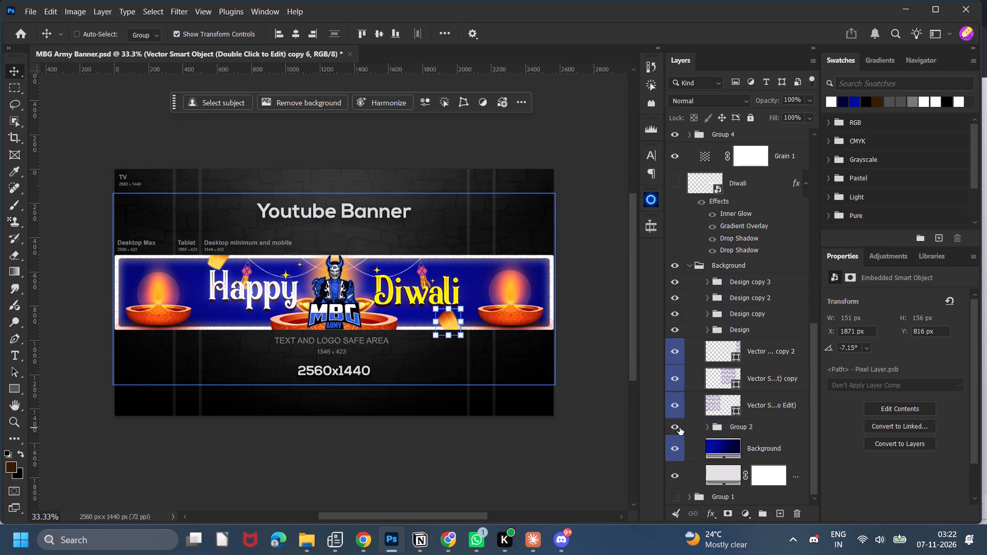
pyautogui.click(680, 428)
pyautogui.click(680, 428)
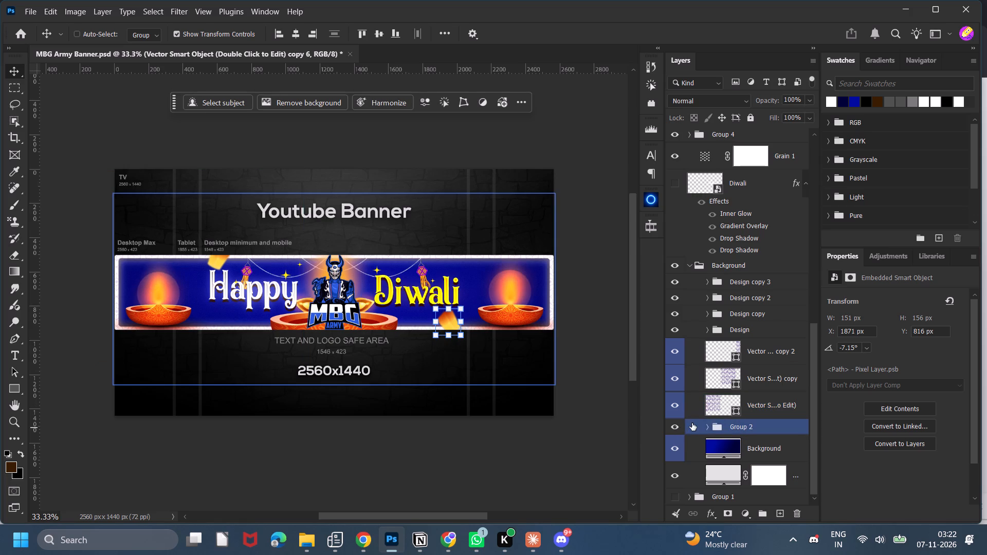
# Expand Group 2 and hide its top smart object layer, the copy 3 with the Gaussian Blur smart filter.
pyautogui.scroll(1, 702, 286)
pyautogui.scroll(-4, 706, 289)
pyautogui.click(709, 428)
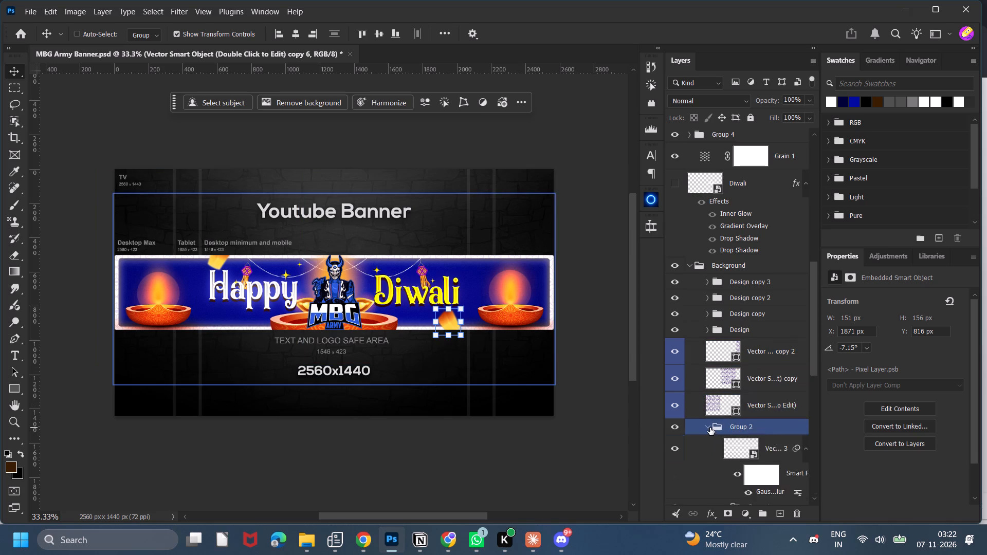
pyautogui.scroll(-3, 710, 429)
pyautogui.click(672, 364)
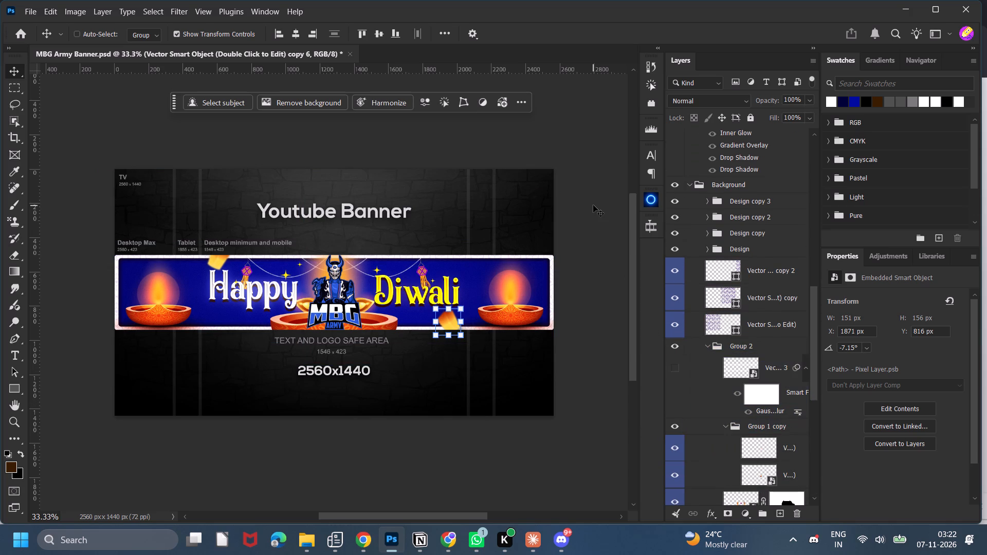
pyautogui.click(593, 205)
# Change the white frame shape's active Drop Shadow in Group 2 to black (000000) at 25% opacity.
pyautogui.scroll(-5, 738, 459)
pyautogui.scroll(-3, 718, 383)
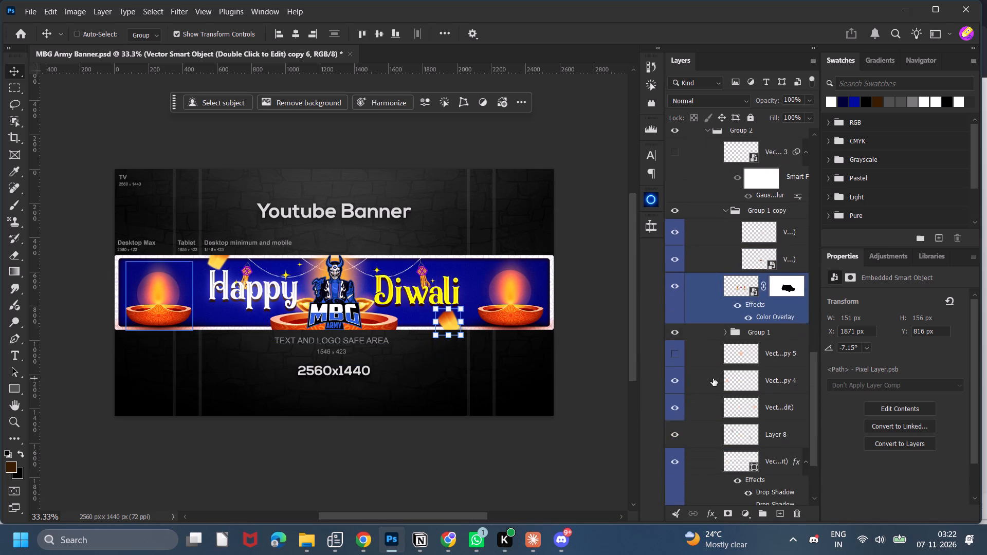
pyautogui.scroll(-6, 705, 378)
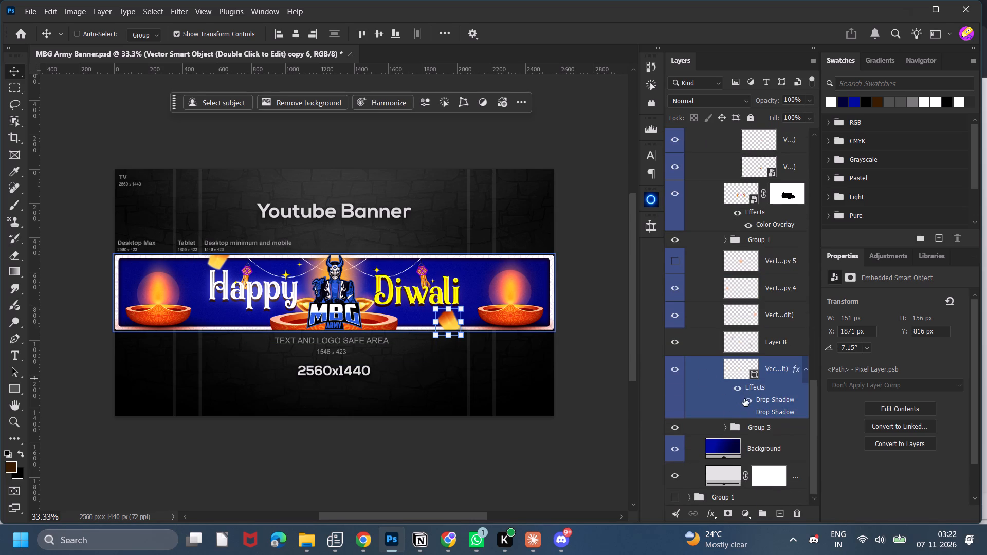
pyautogui.click(745, 399)
pyautogui.click(748, 399)
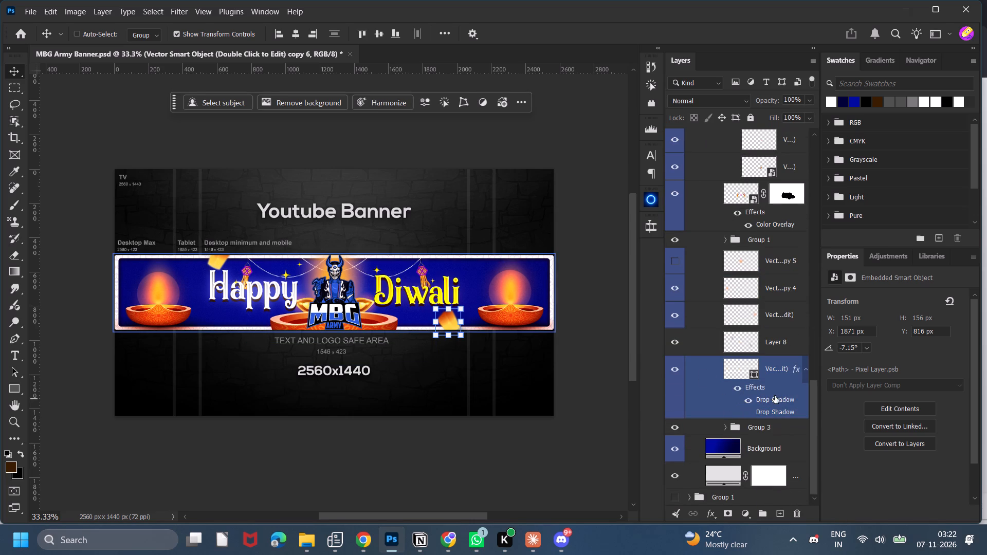
pyautogui.doubleClick(774, 397)
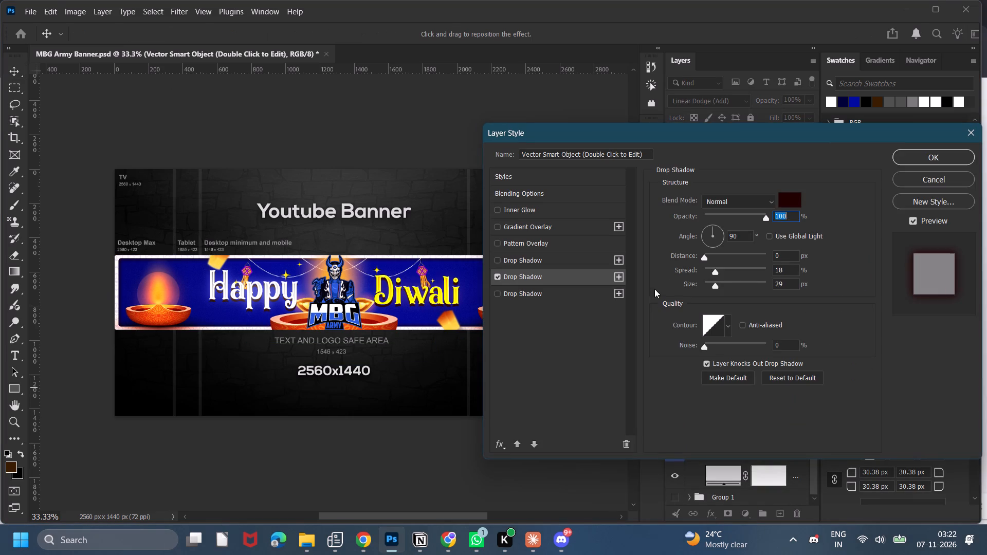
pyautogui.click(791, 201)
pyautogui.moveTo(724, 300); pyautogui.dragTo(498, 464)
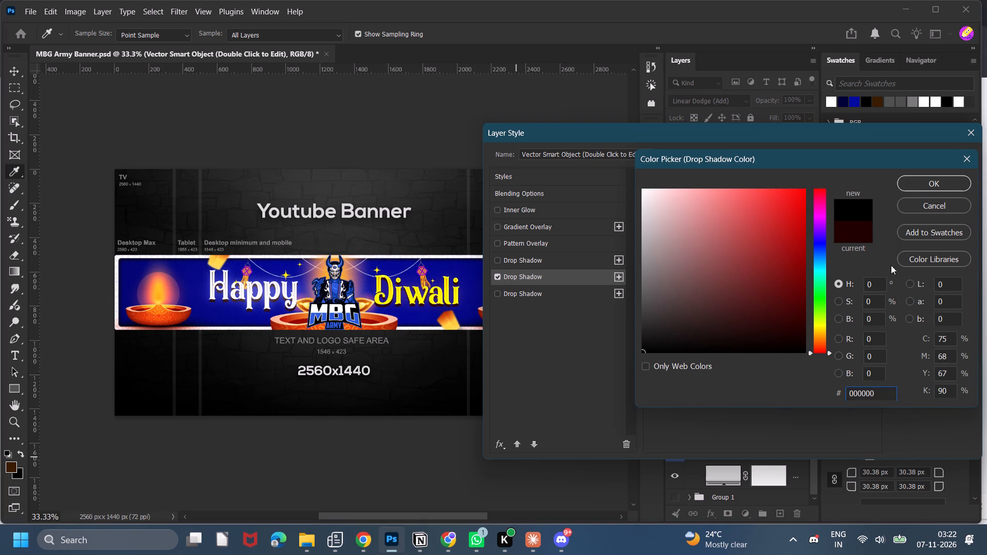
pyautogui.click(927, 186)
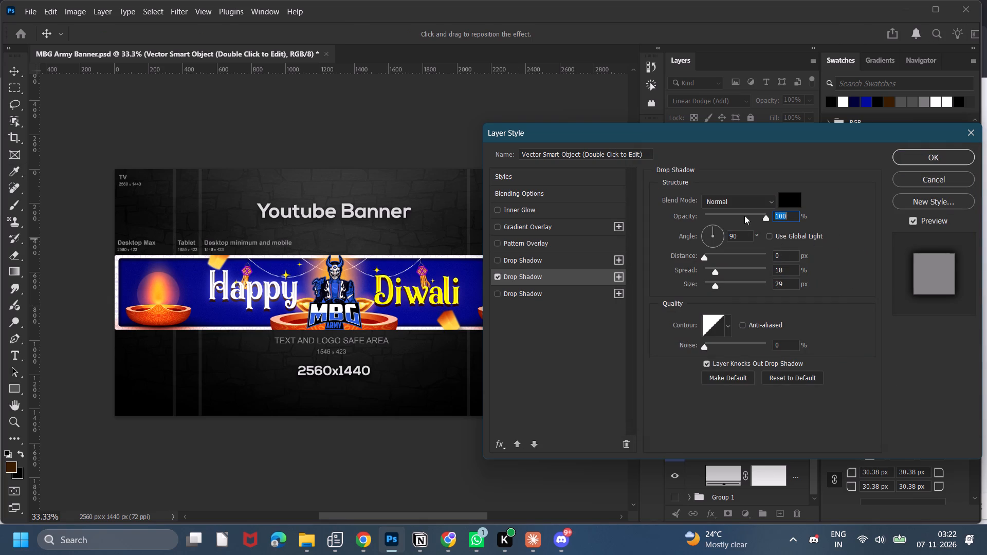
pyautogui.press('2')
pyautogui.press('5')
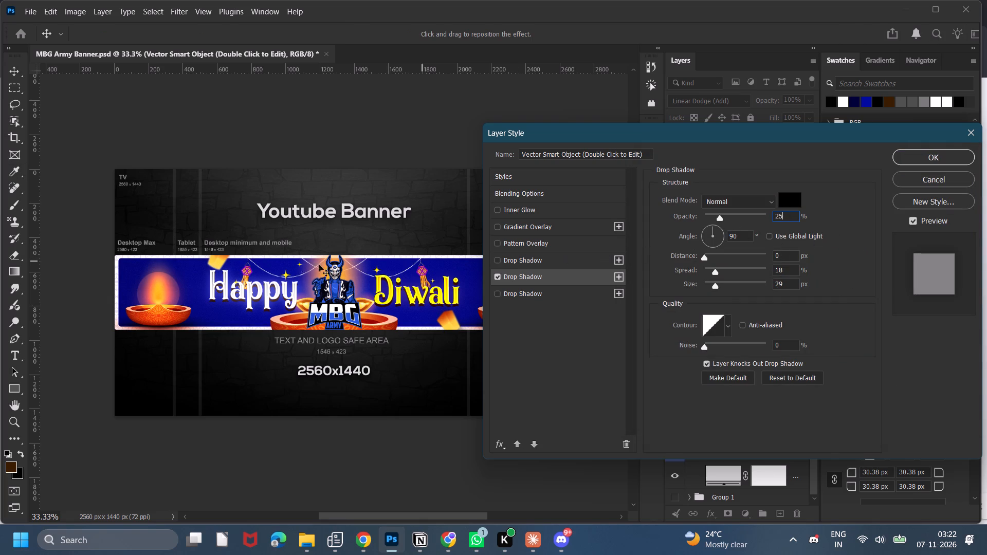
pyautogui.click(905, 158)
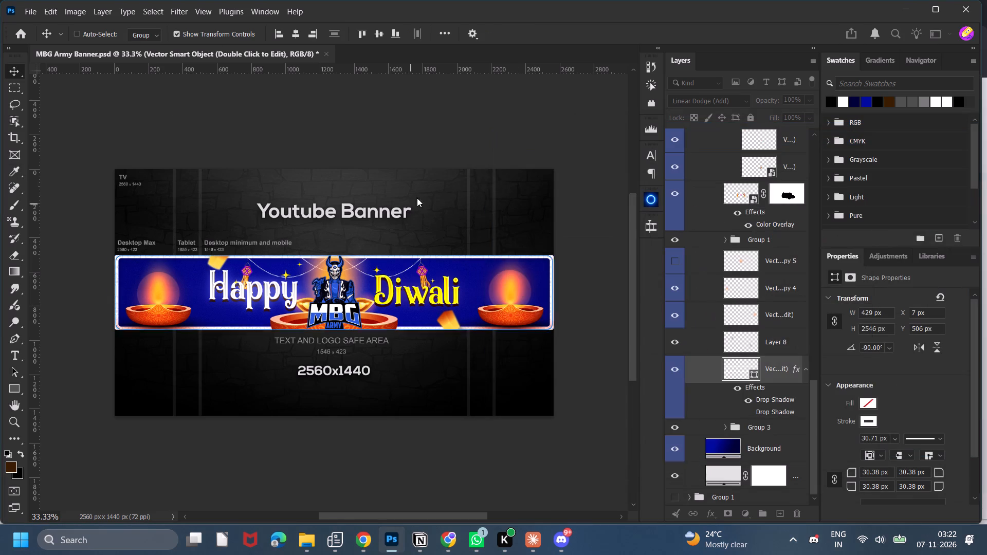
pyautogui.click(497, 159)
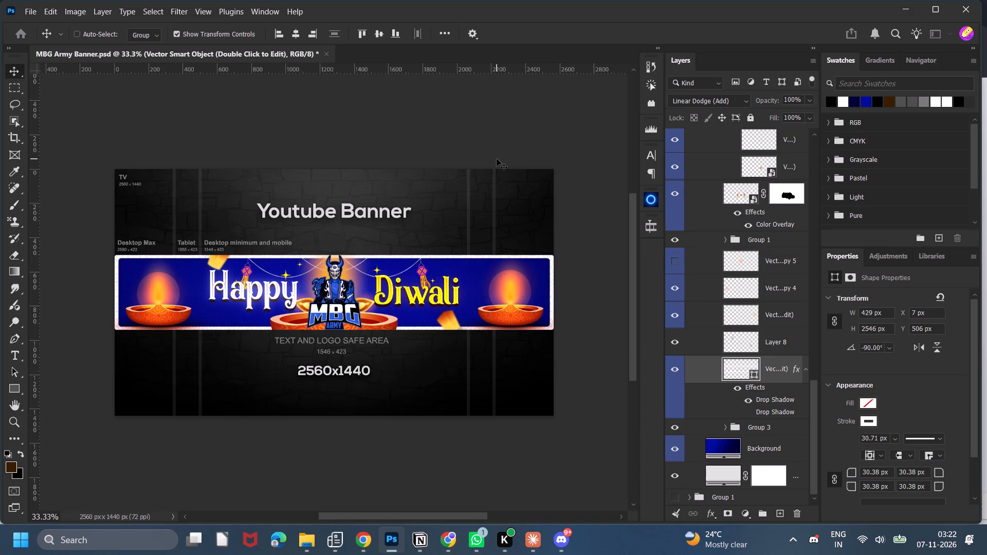
pyautogui.click(497, 159)
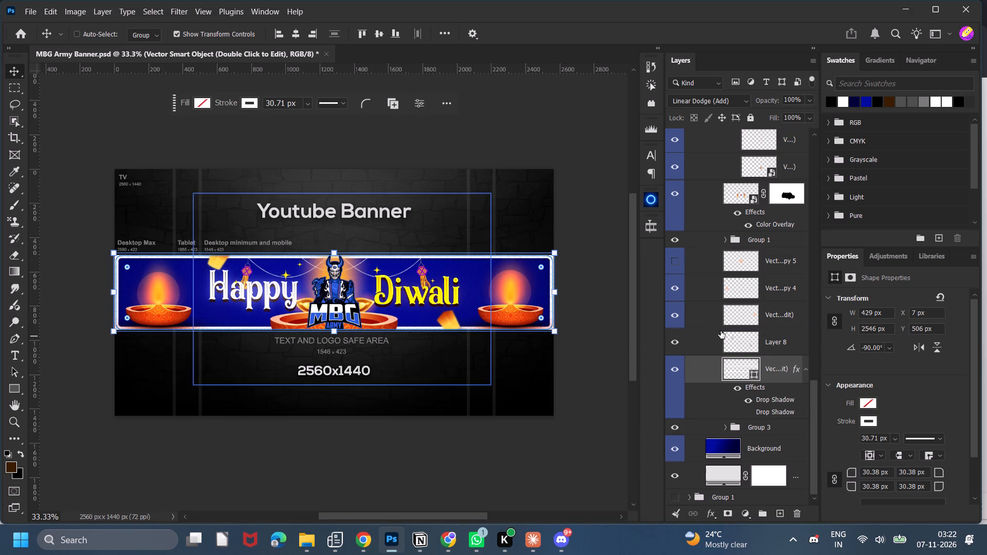
# Compare the banner with the nested Group 1 and the Design group hidden and shown, and inspect the masked garland layer.
pyautogui.click(667, 239)
pyautogui.click(667, 239)
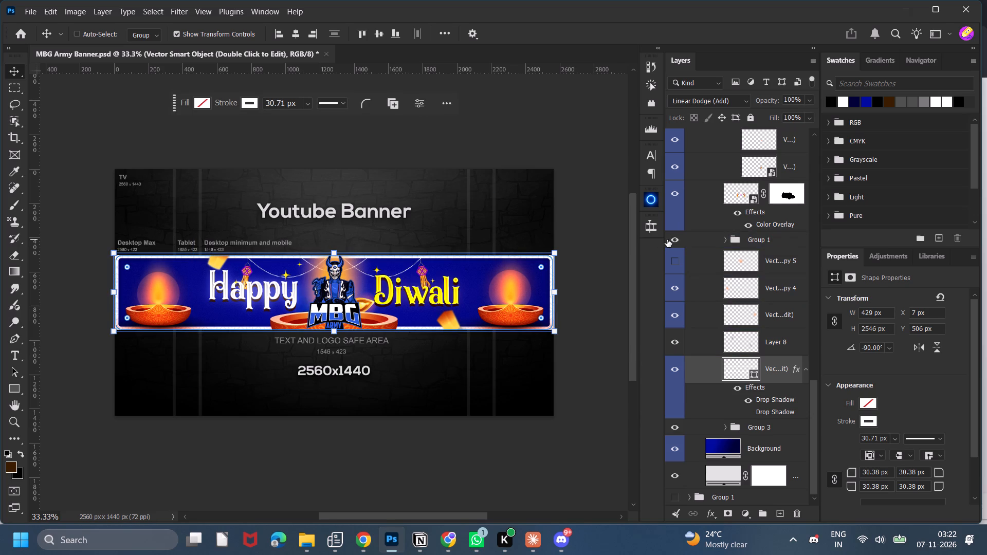
pyautogui.scroll(5, 721, 376)
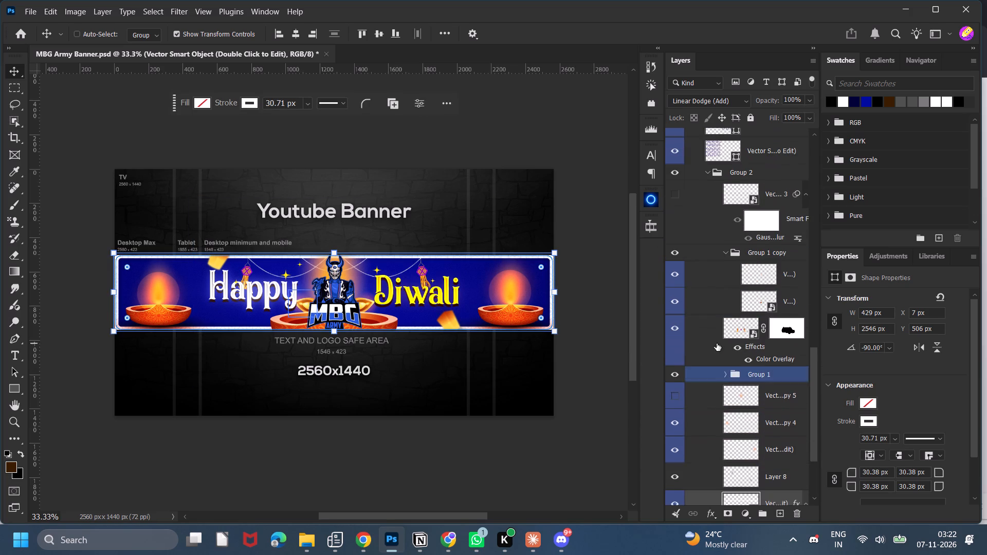
pyautogui.click(734, 326)
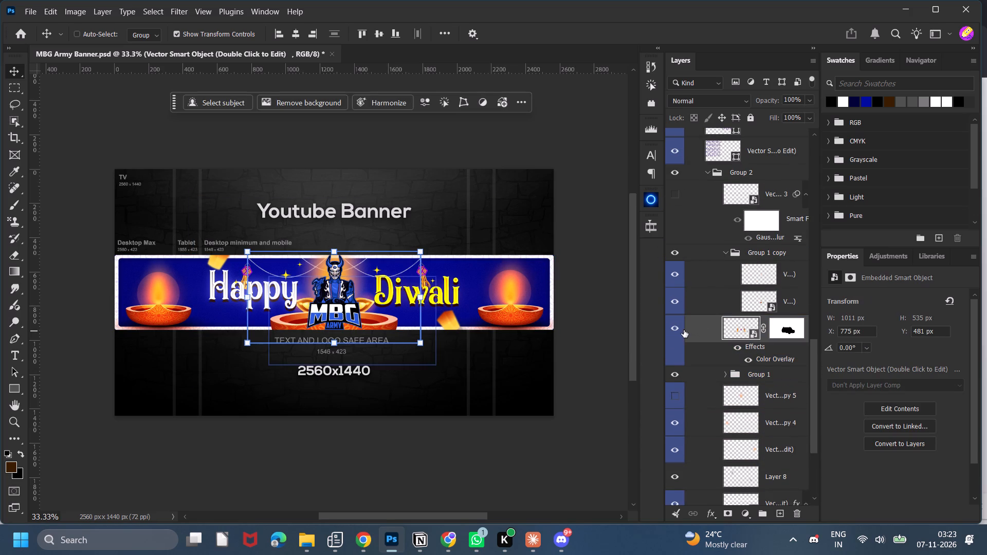
pyautogui.scroll(1, 715, 317)
pyautogui.scroll(5, 709, 224)
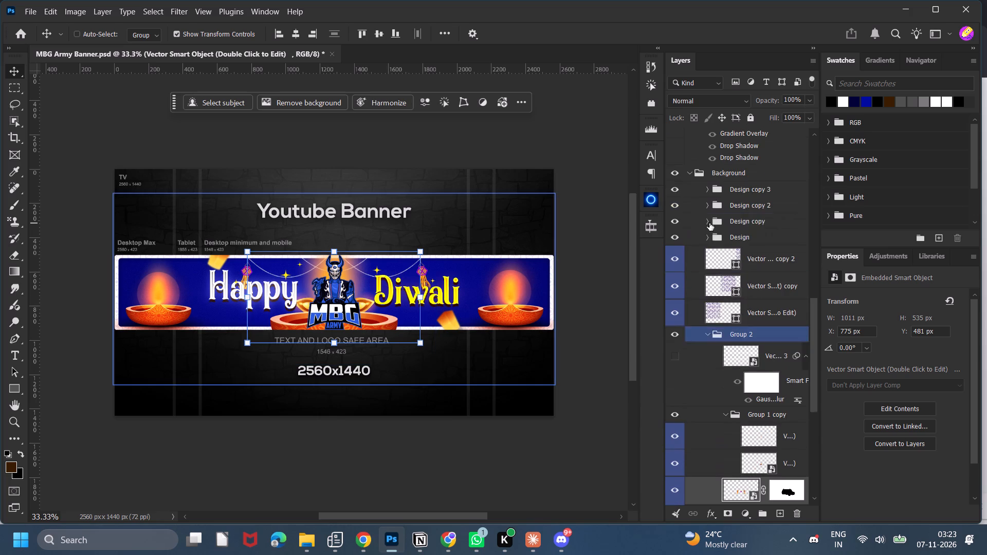
pyautogui.click(672, 234)
pyautogui.click(672, 234)
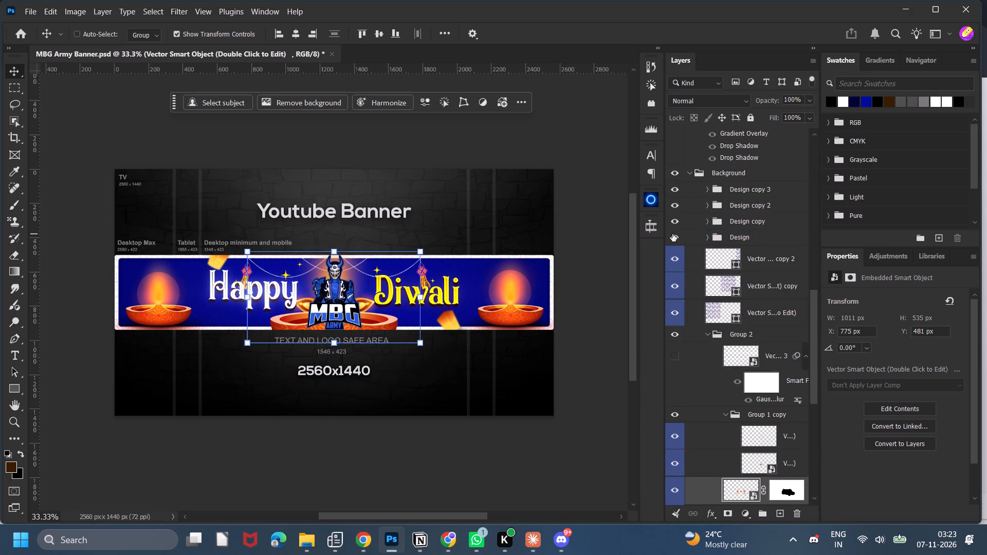
pyautogui.click(672, 234)
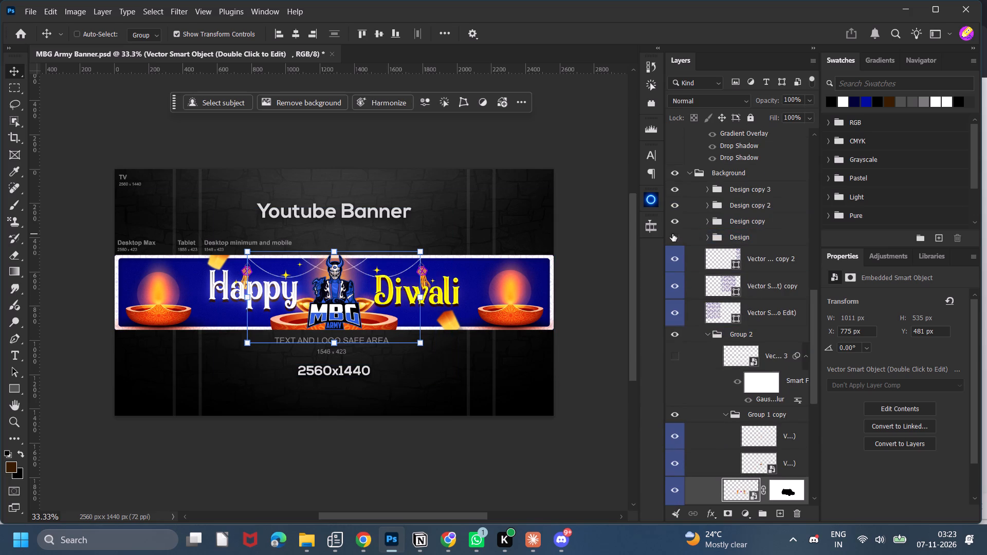
pyautogui.click(674, 234)
# Hide the first and third vector layers in the Design group, keep its second and fourth layers shown, and collapse the group.
pyautogui.click(704, 238)
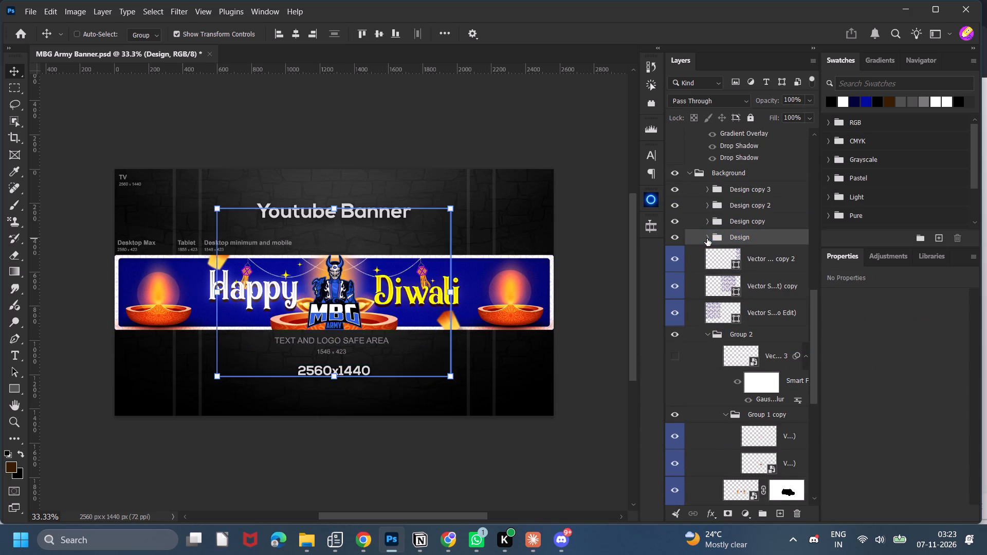
pyautogui.click(707, 238)
pyautogui.click(671, 263)
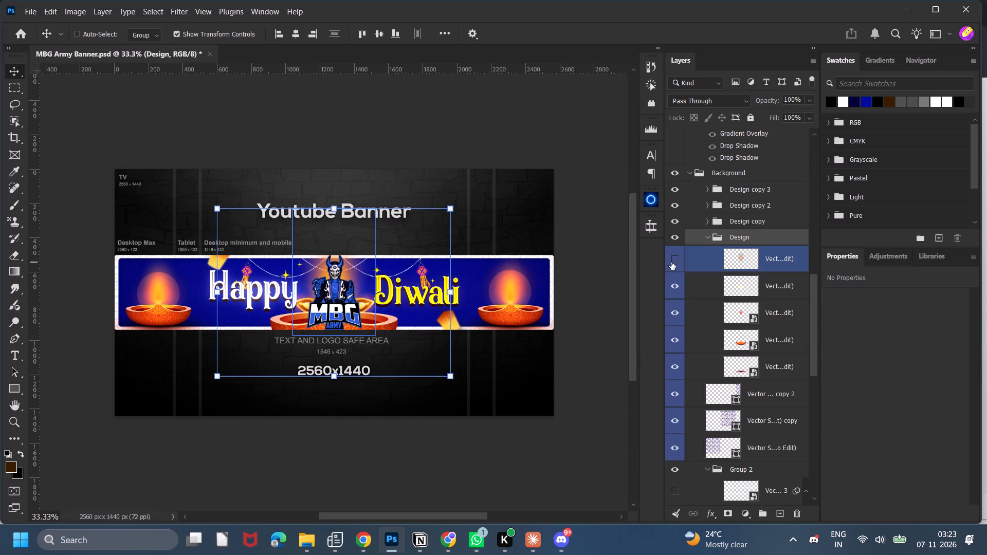
pyautogui.click(678, 289)
pyautogui.click(678, 289)
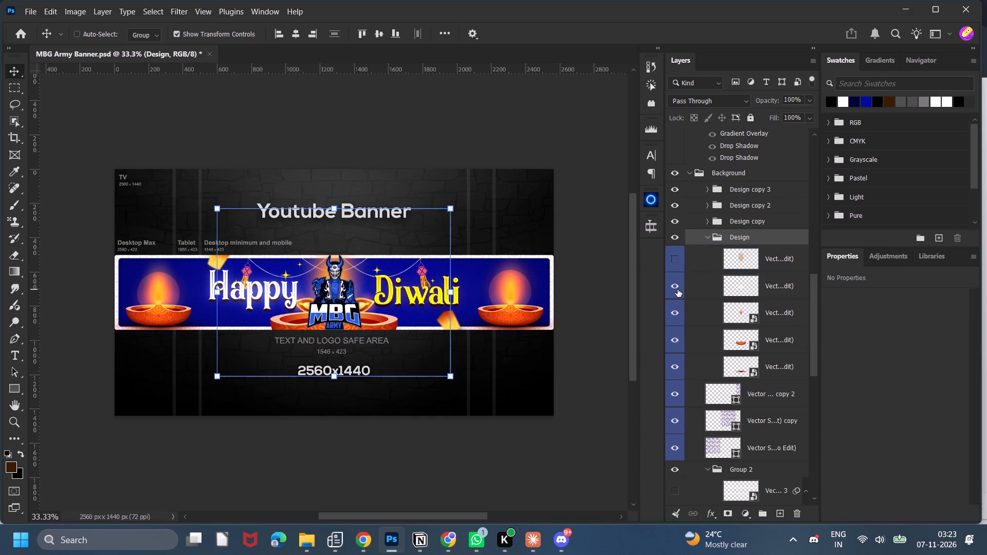
pyautogui.click(678, 289)
pyautogui.click(678, 289)
pyautogui.click(679, 310)
pyautogui.click(679, 344)
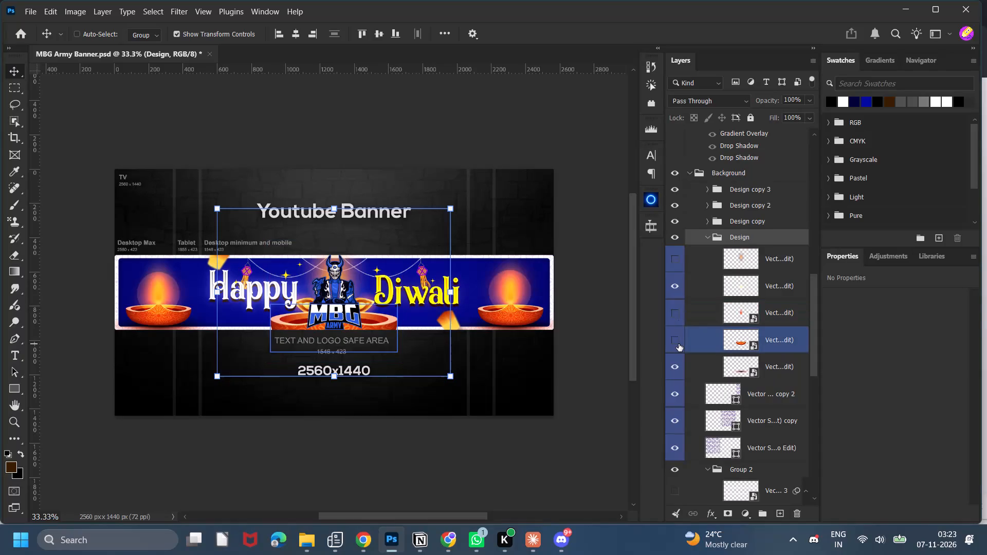
pyautogui.click(679, 344)
pyautogui.click(679, 344)
pyautogui.click(679, 344)
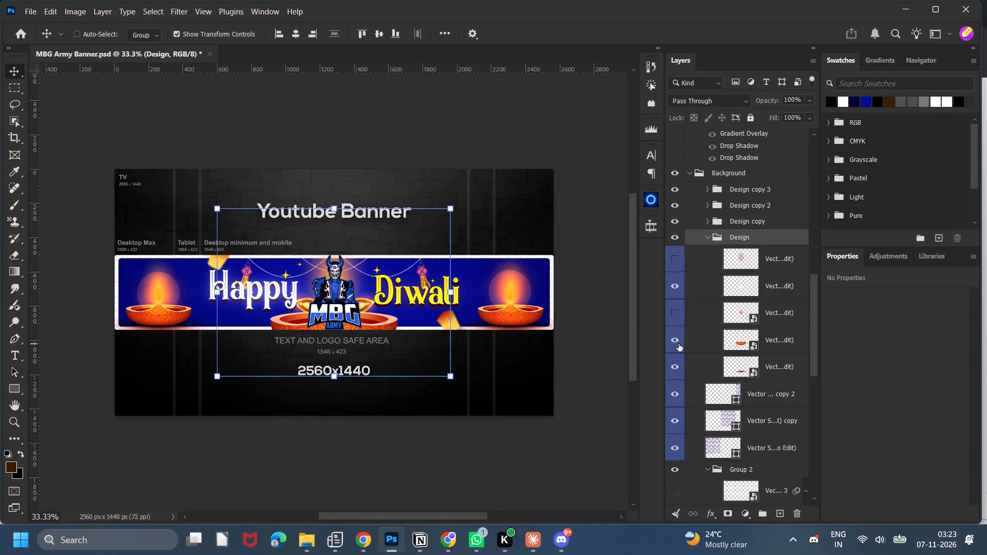
pyautogui.scroll(1, 702, 269)
pyautogui.click(708, 265)
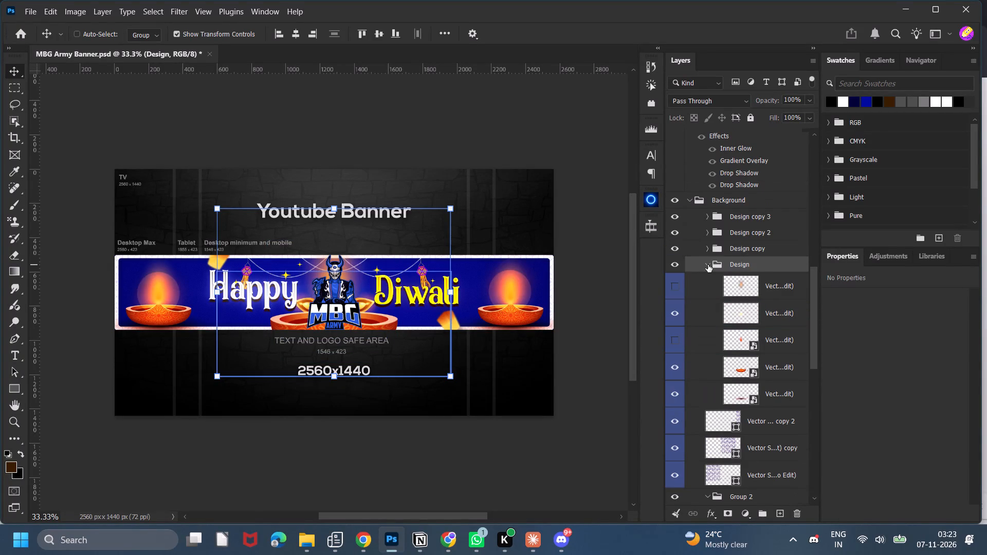
# Expand the Design copy group and examine its bottom Multiply layer's blending options and effect on the banner.
pyautogui.click(709, 250)
pyautogui.click(773, 382)
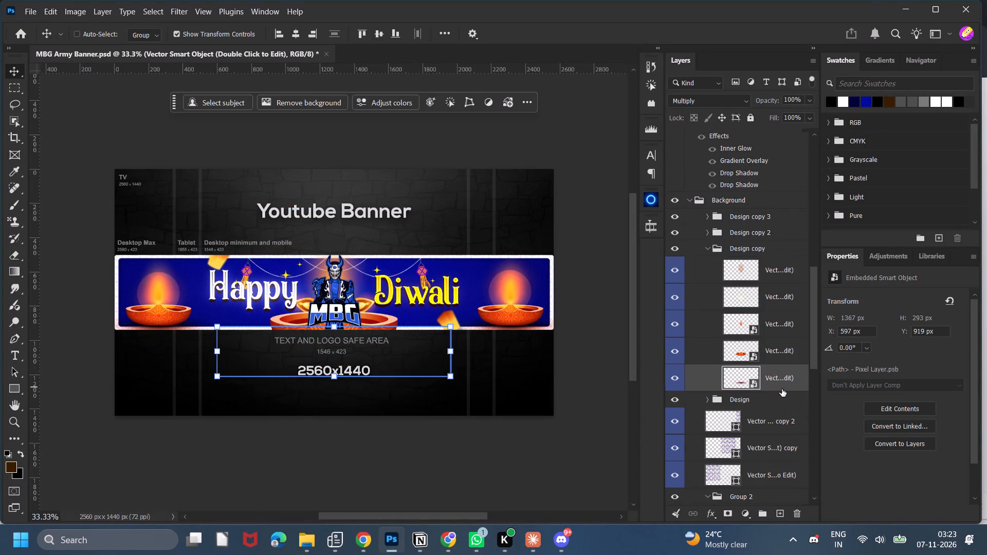
pyautogui.doubleClick(785, 389)
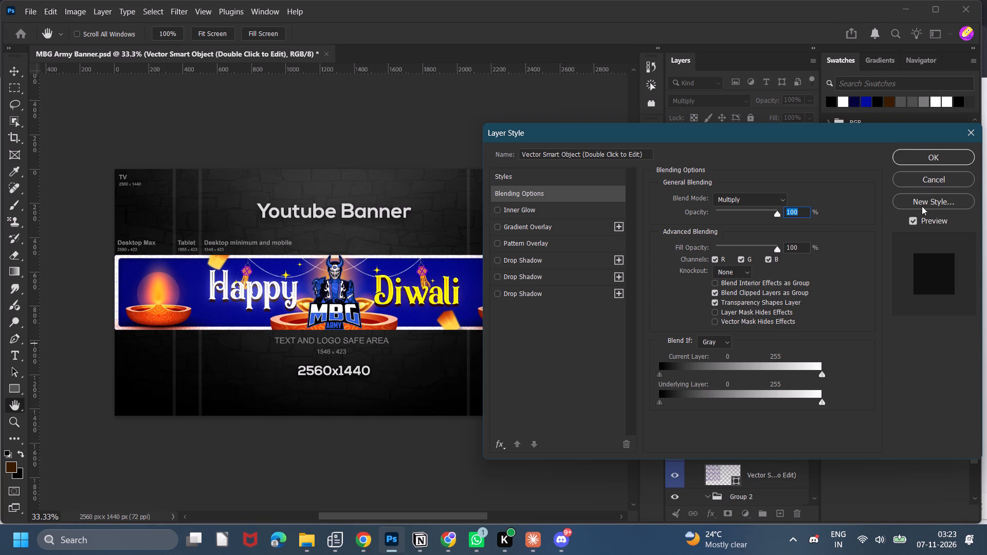
pyautogui.click(923, 184)
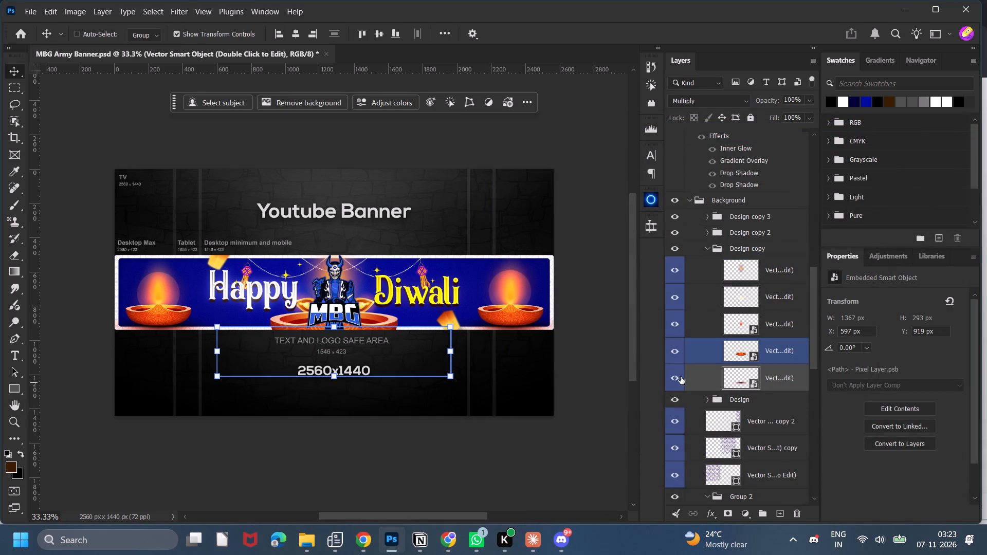
pyautogui.click(681, 376)
pyautogui.click(681, 376)
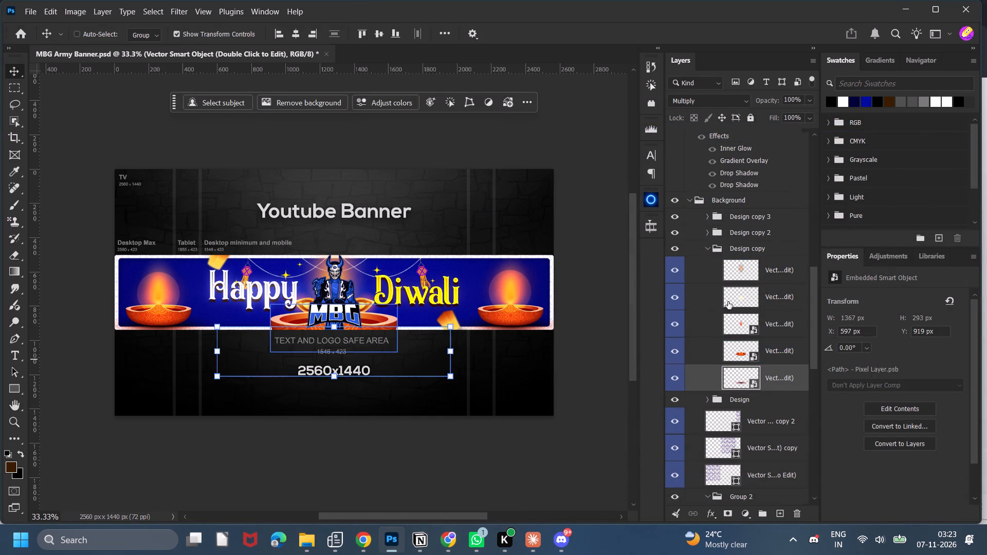
# Add a black (000000) Color Overlay to the bottom Multiply layer in the Design copy 2 group.
pyautogui.click(680, 231)
pyautogui.click(680, 231)
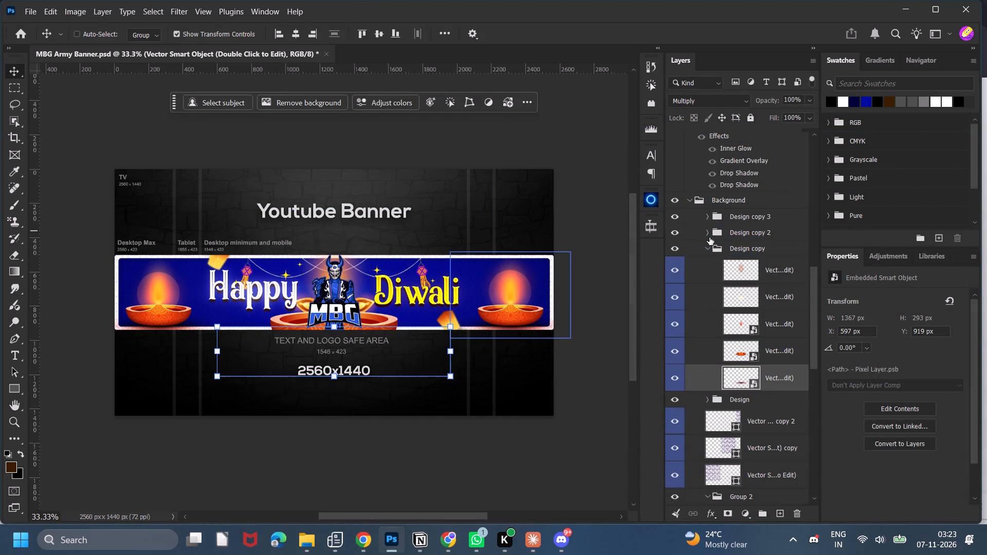
pyautogui.click(707, 236)
pyautogui.scroll(-3, 718, 257)
pyautogui.click(780, 287)
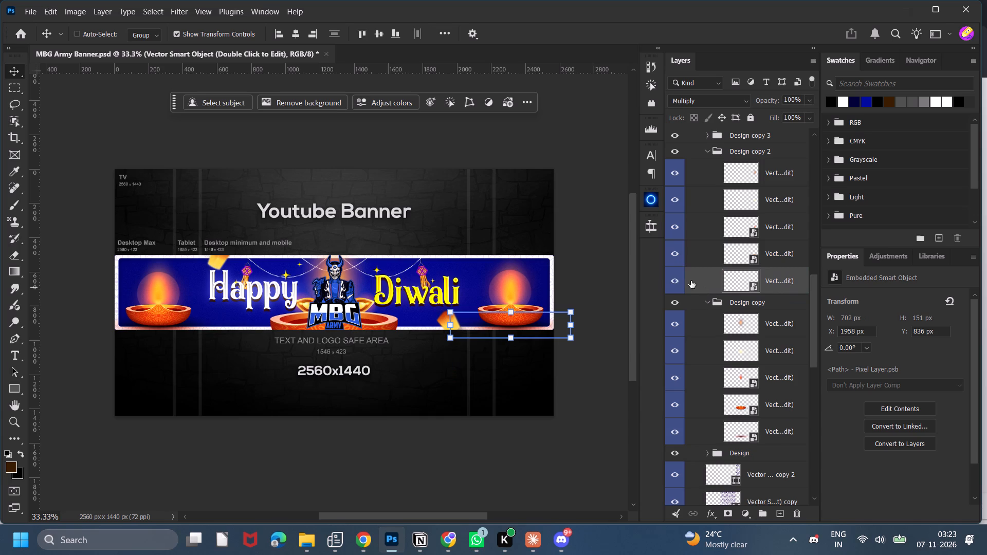
pyautogui.click(675, 280)
pyautogui.click(675, 280)
pyautogui.doubleClick(773, 290)
pyautogui.moveTo(525, 139); pyautogui.dragTo(587, 138)
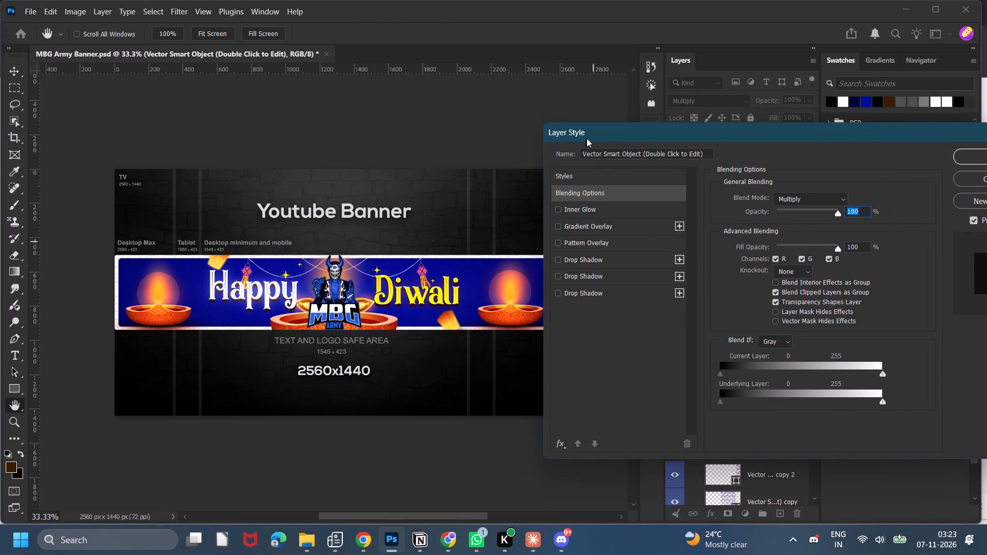
pyautogui.moveTo(587, 138); pyautogui.dragTo(602, 138)
pyautogui.click(581, 441)
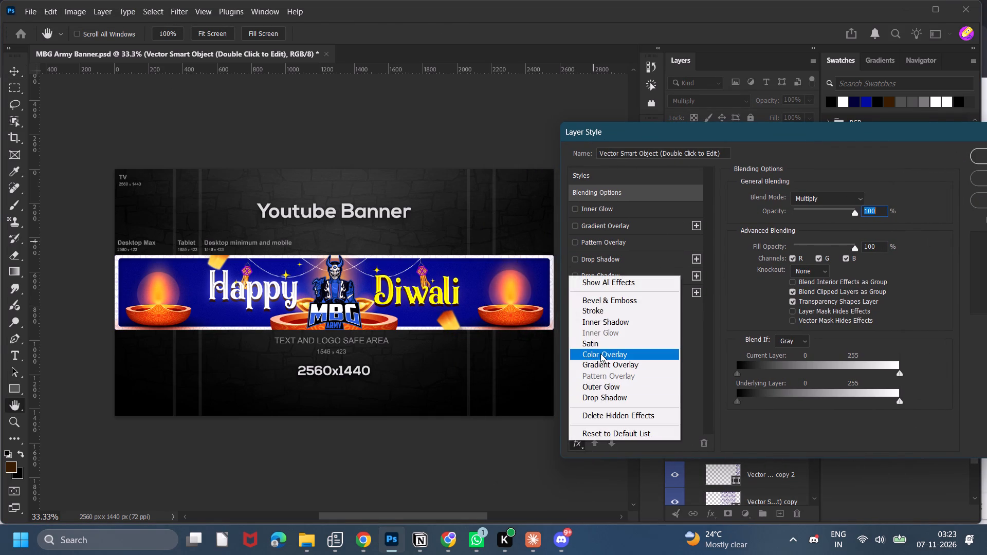
pyautogui.click(600, 353)
pyautogui.click(872, 202)
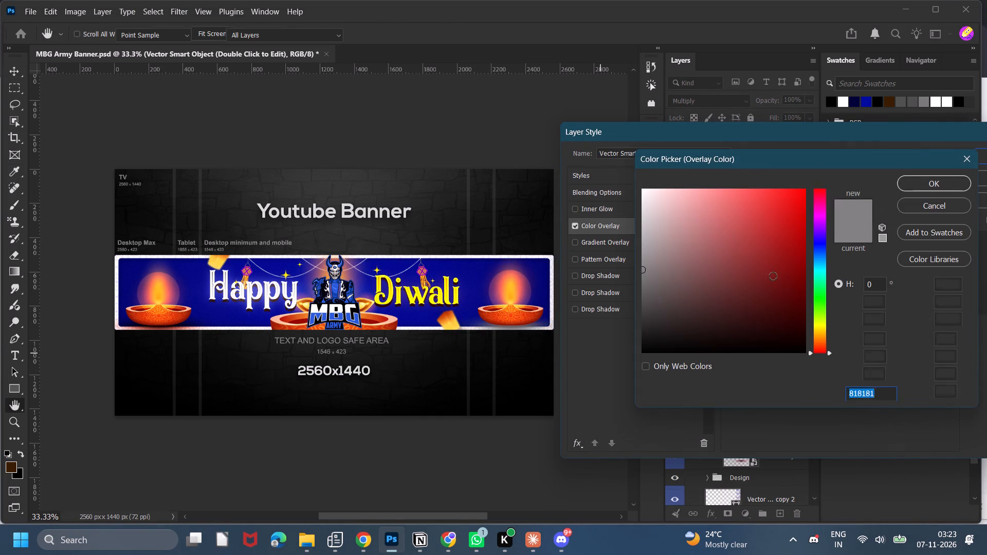
pyautogui.moveTo(737, 294); pyautogui.dragTo(577, 432)
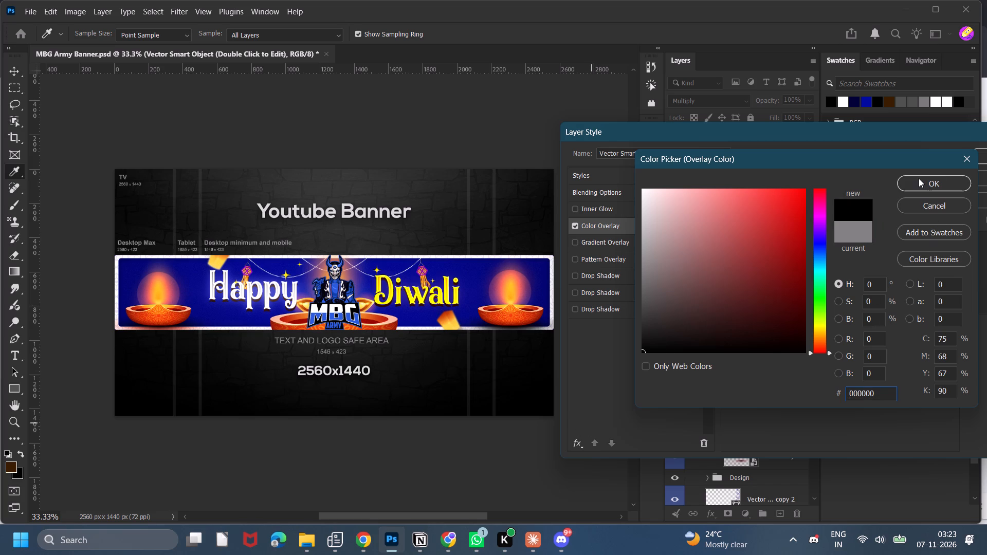
pyautogui.click(916, 177)
pyautogui.click(983, 152)
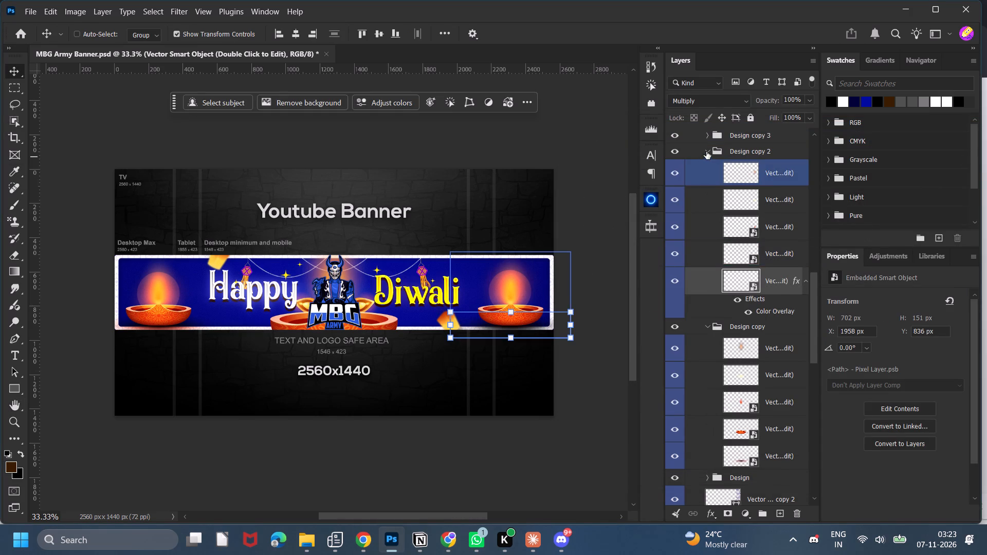
pyautogui.click(706, 152)
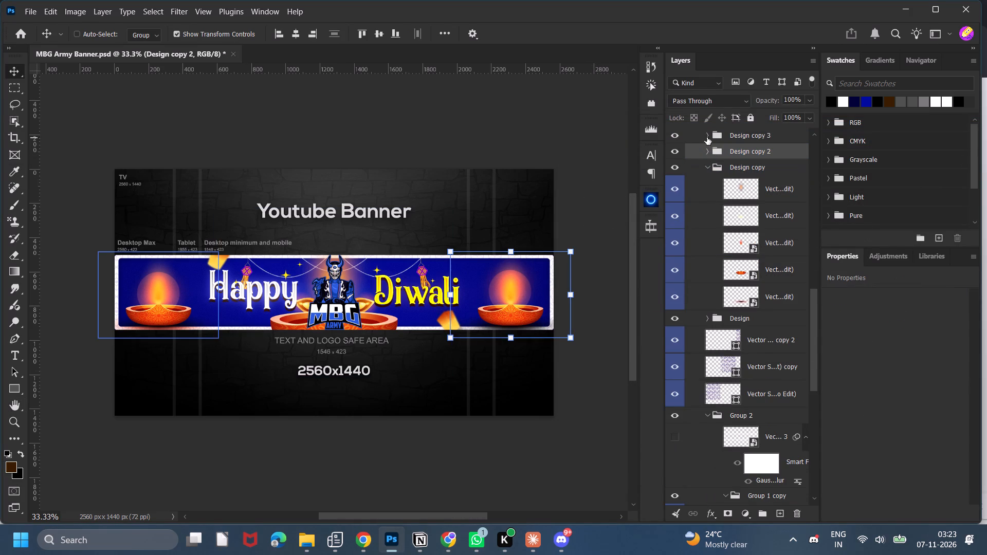
# Add a black (000000) Color Overlay to the bottom Multiply layer in Design copy 3, and collapse the Design copy 3 and Design copy groups.
pyautogui.click(700, 135)
pyautogui.click(706, 138)
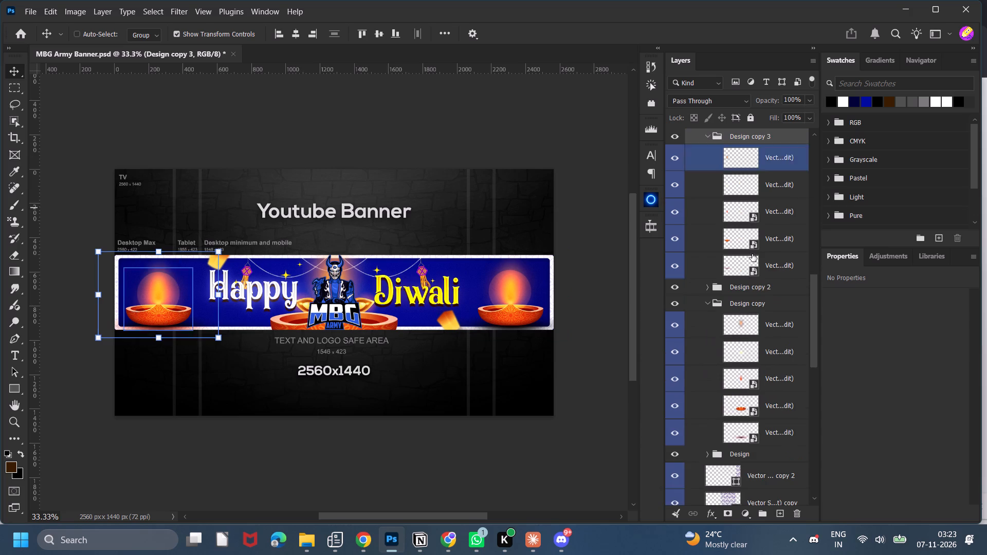
pyautogui.click(772, 269)
pyautogui.doubleClick(781, 273)
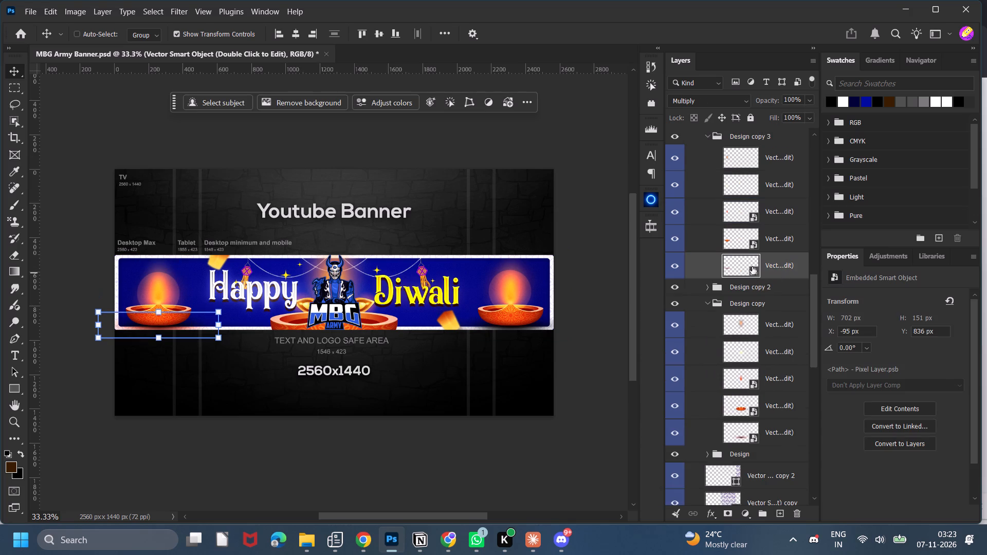
pyautogui.click(499, 440)
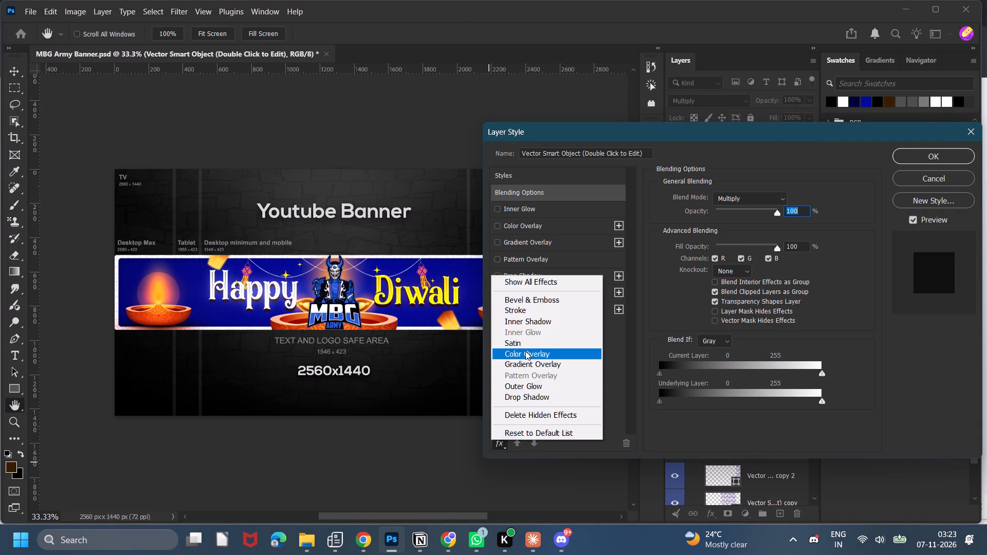
pyautogui.click(525, 352)
pyautogui.click(782, 194)
pyautogui.moveTo(721, 286); pyautogui.dragTo(519, 472)
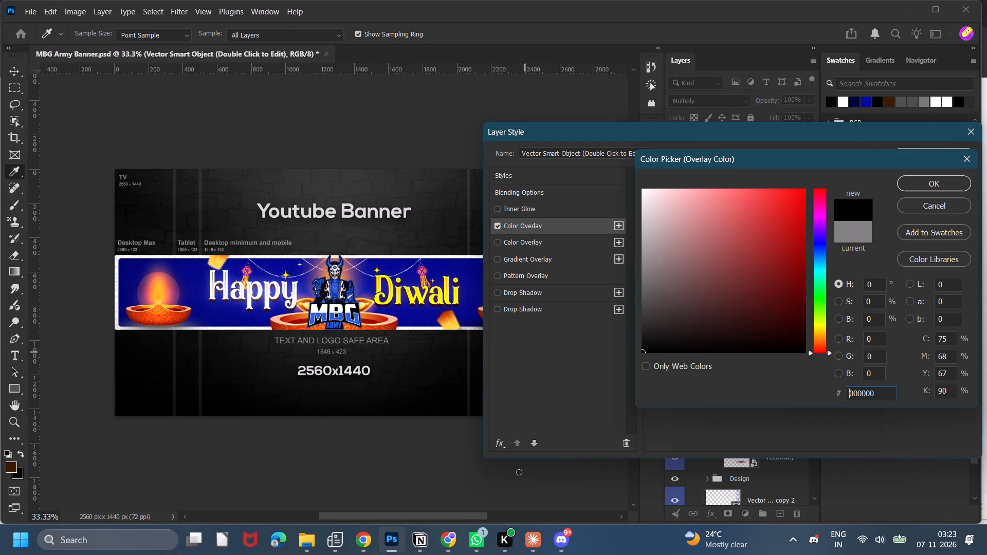
pyautogui.moveTo(519, 472); pyautogui.dragTo(506, 485)
pyautogui.click(939, 188)
pyautogui.click(945, 161)
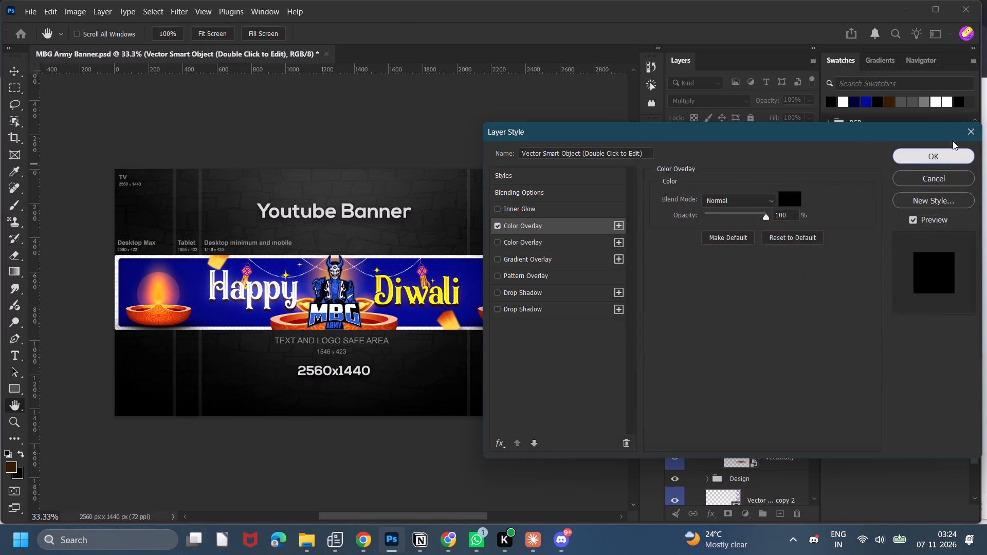
pyautogui.click(709, 133)
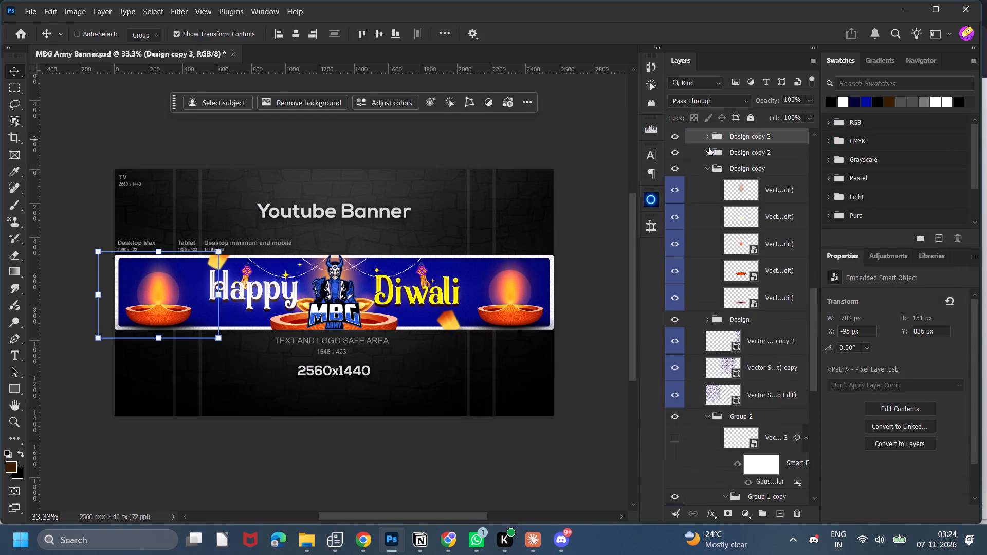
pyautogui.click(705, 169)
pyautogui.click(568, 180)
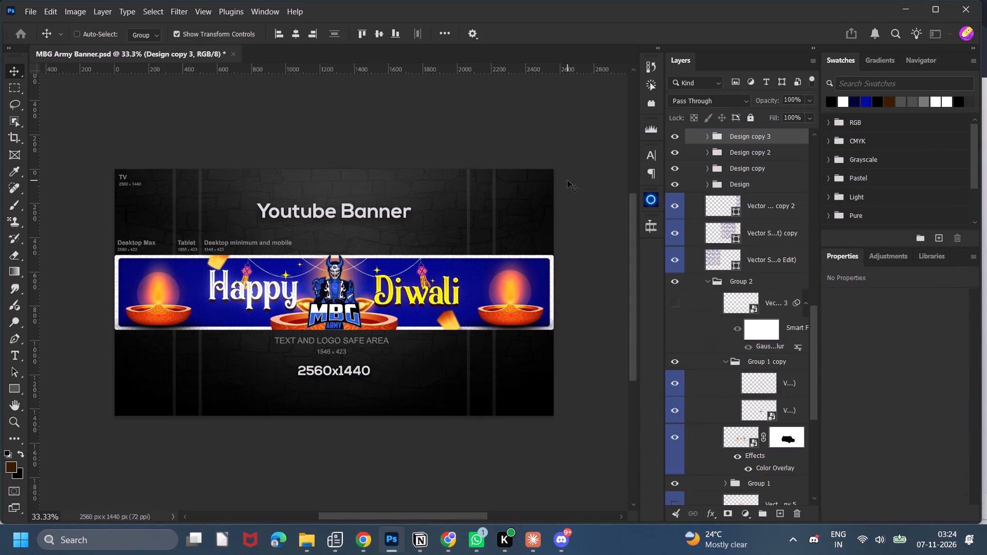
pyautogui.click(568, 180)
# Compare the banner with Layer 5 hidden and shown, and set Layer 5's blend mode to Linear Dodge (Add).
pyautogui.scroll(10, 711, 237)
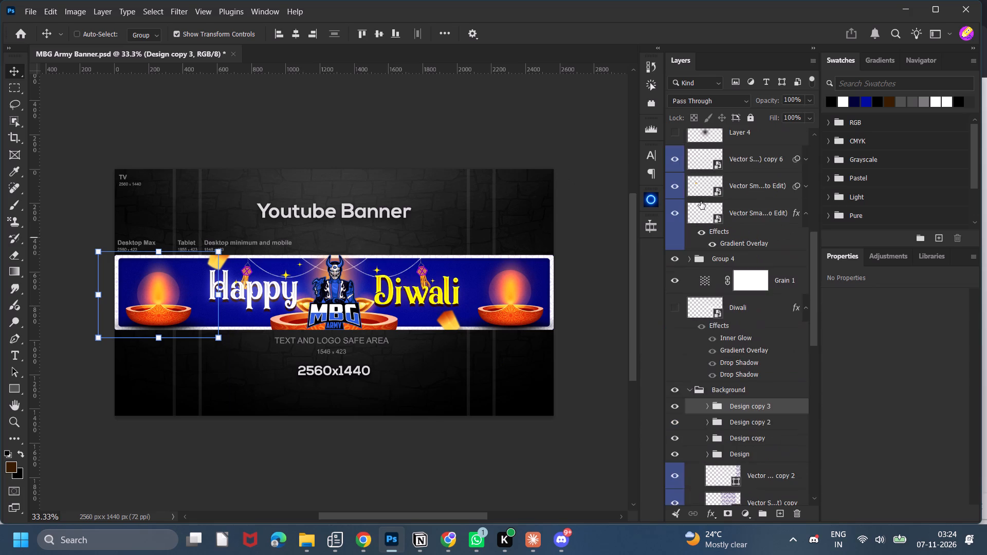
pyautogui.scroll(2, 703, 219)
pyautogui.click(682, 163)
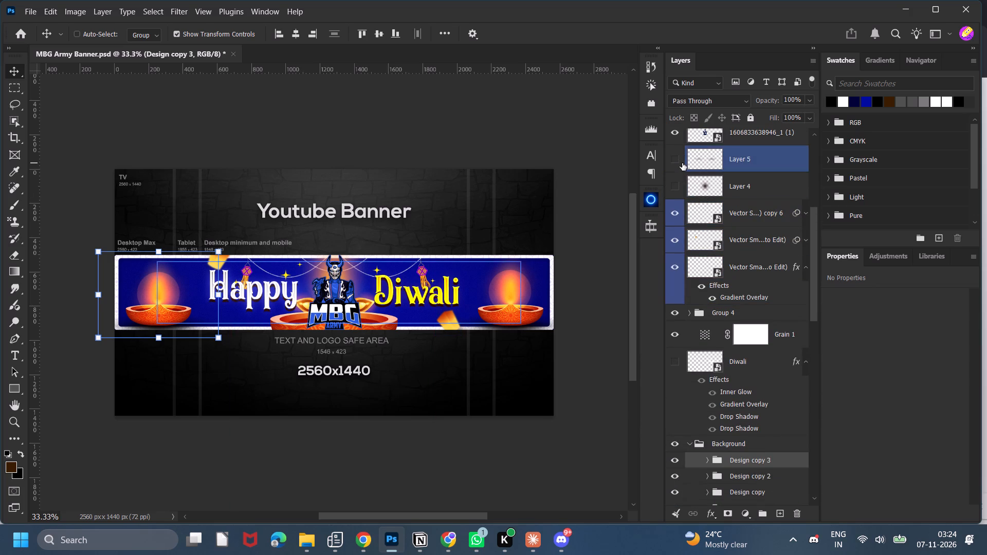
pyautogui.click(682, 163)
pyautogui.click(682, 163)
pyautogui.click(677, 161)
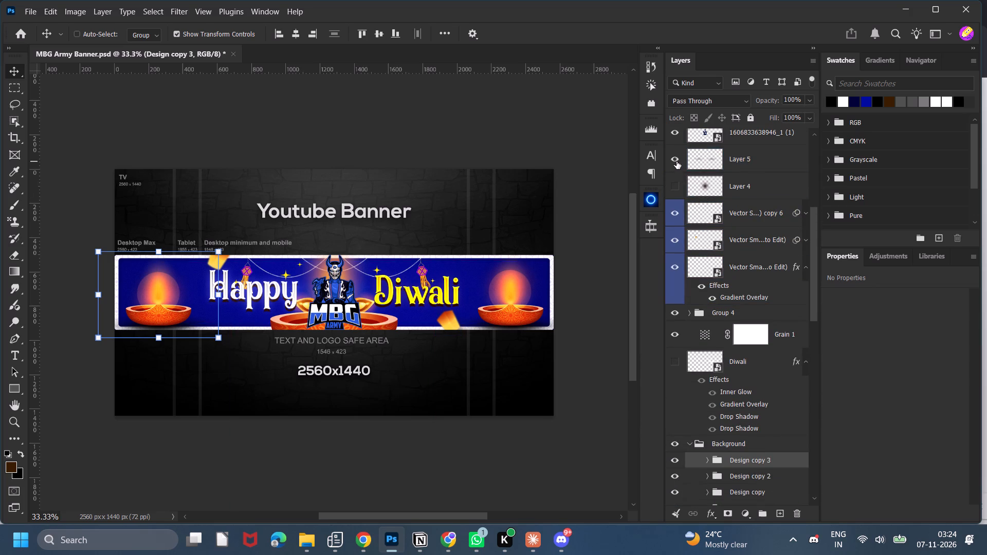
pyautogui.click(734, 166)
pyautogui.scroll(1, 734, 172)
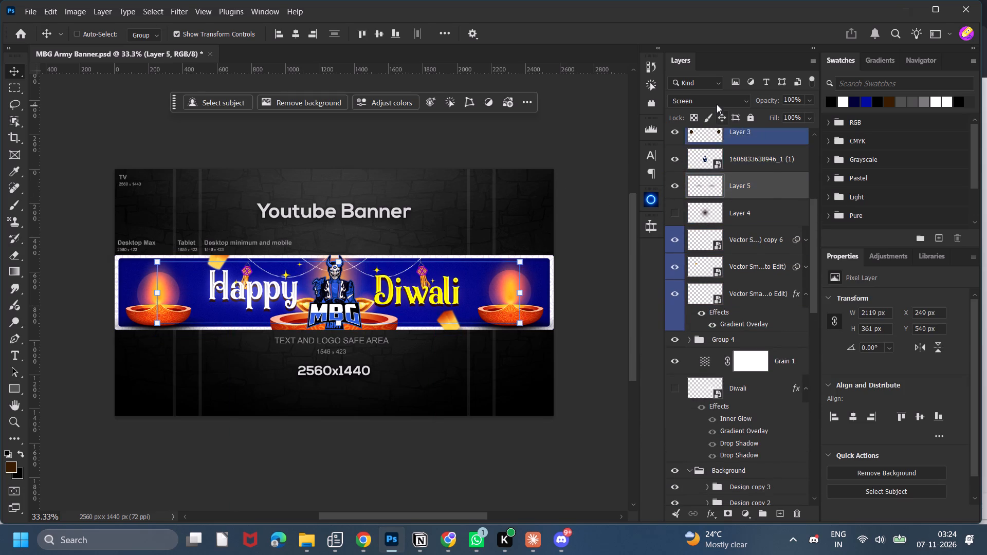
pyautogui.click(717, 104)
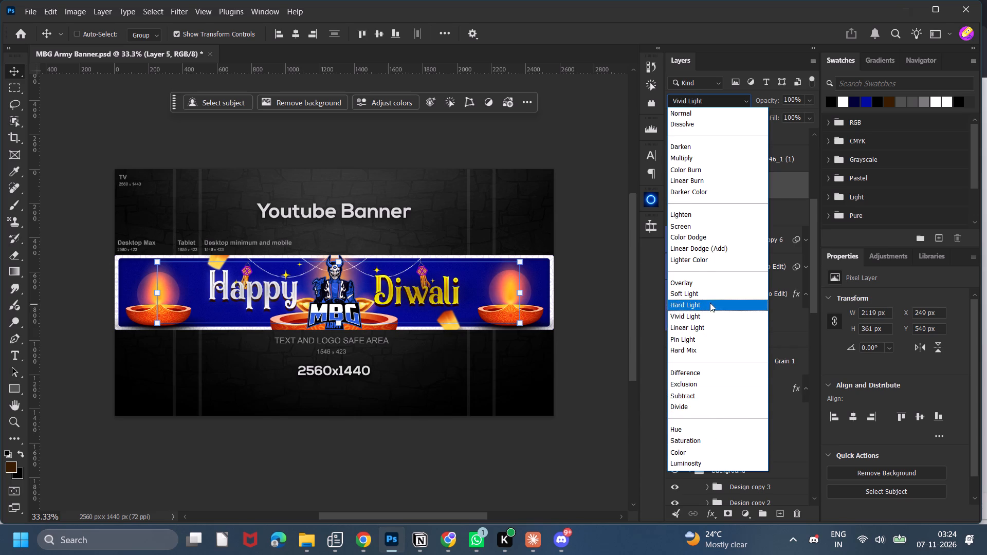
pyautogui.click(703, 248)
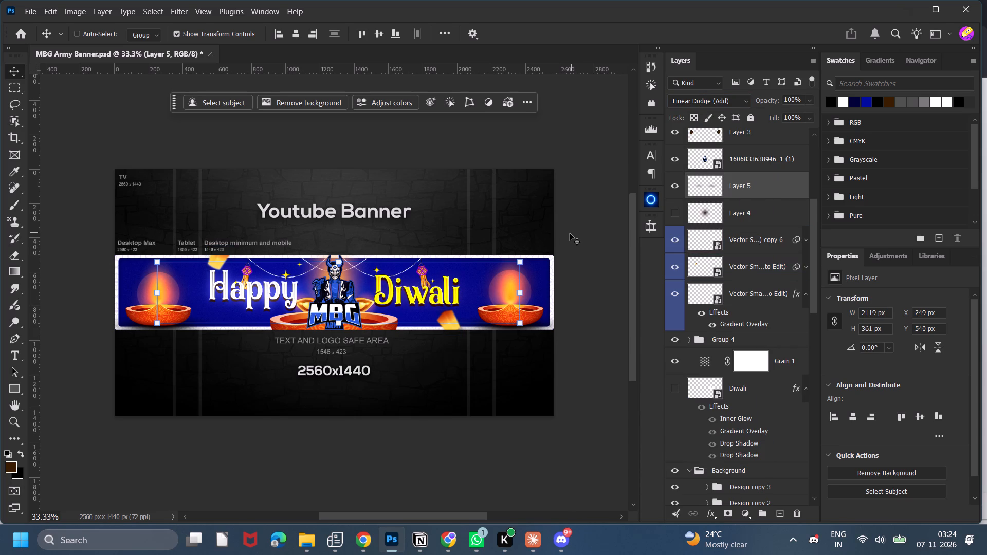
pyautogui.scroll(-1, 478, 461)
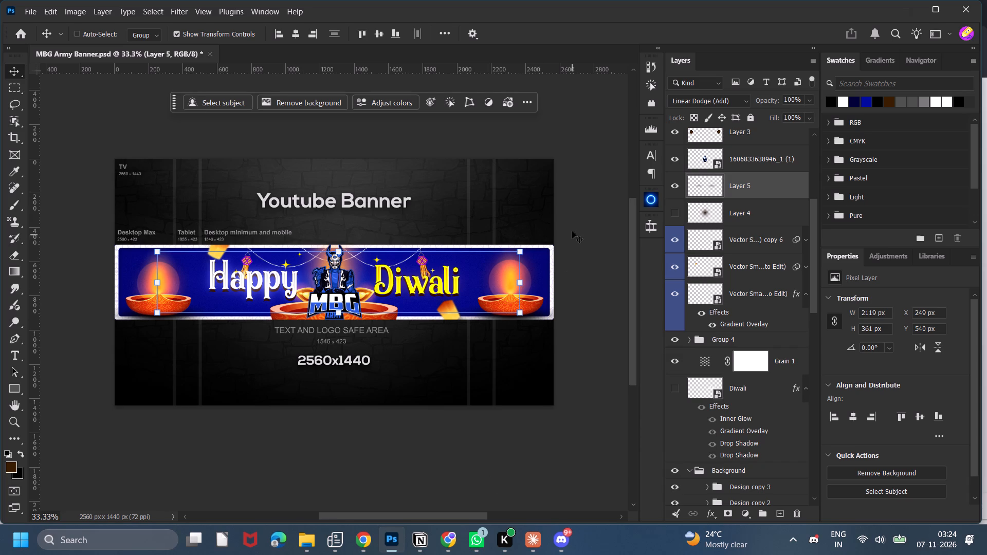
pyautogui.click(577, 200)
# Compare the banner with the Vector copy 6 layer, Group 4, Grain 1, the Background group and the Design group each hidden and shown.
pyautogui.click(673, 239)
pyautogui.click(673, 239)
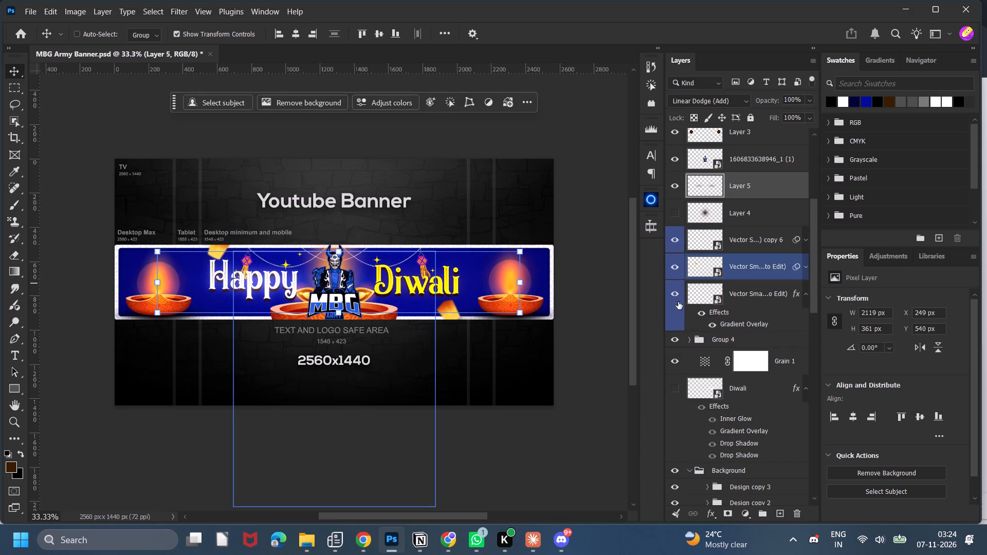
pyautogui.click(674, 340)
pyautogui.click(674, 340)
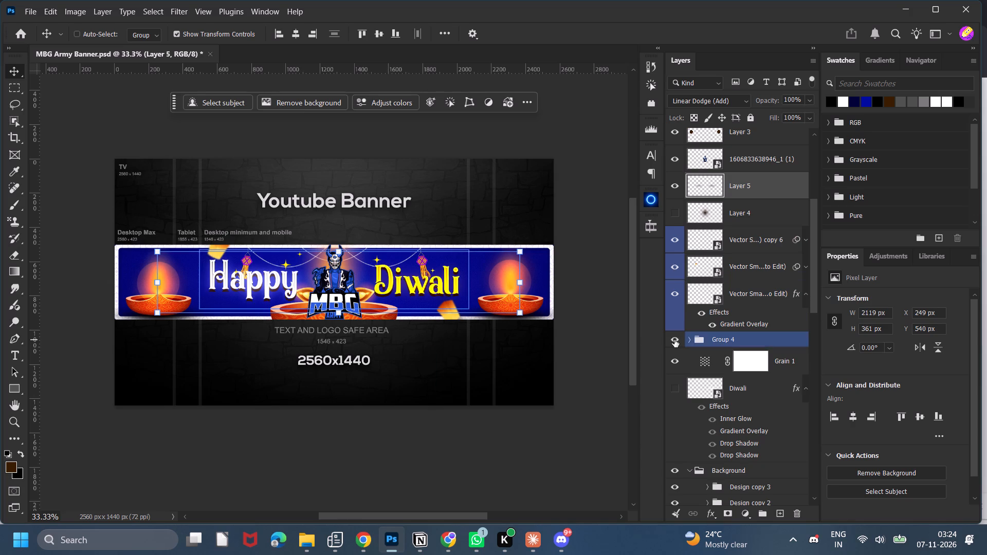
pyautogui.click(677, 362)
pyautogui.click(677, 362)
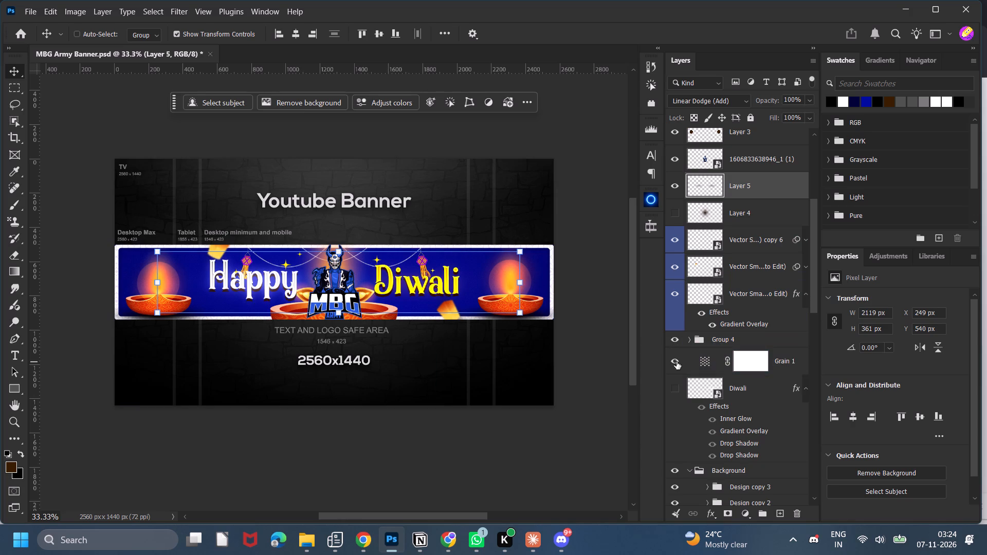
pyautogui.scroll(-3, 677, 402)
pyautogui.click(678, 390)
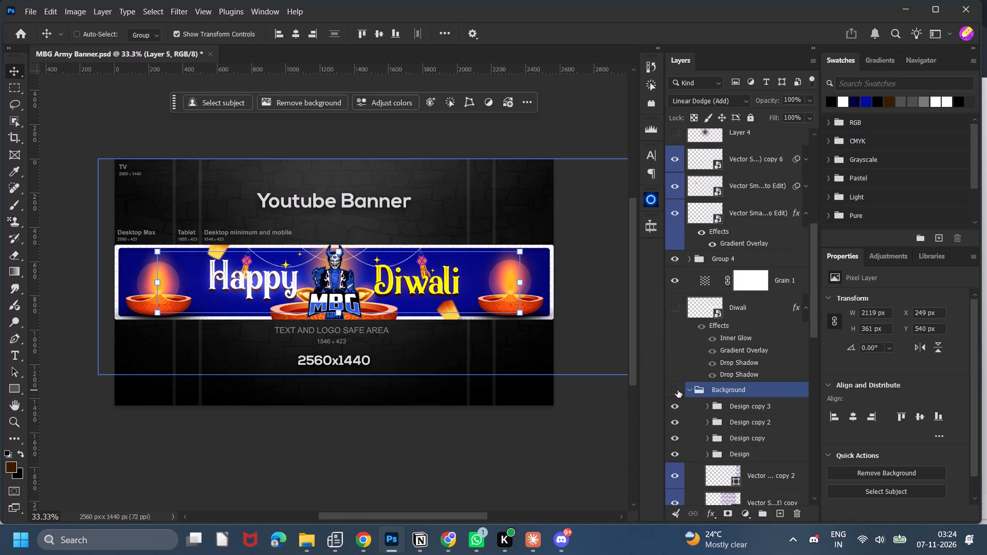
pyautogui.click(678, 390)
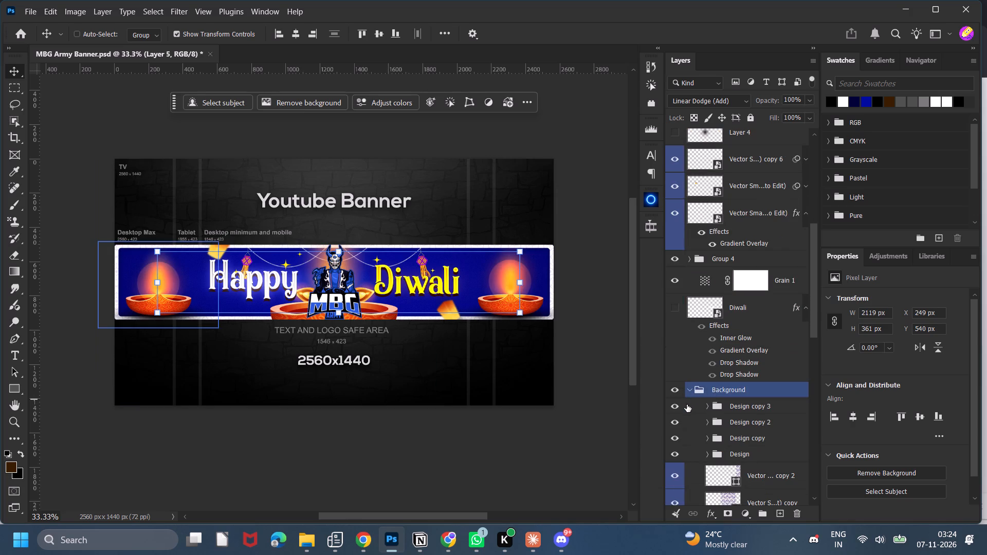
pyautogui.click(676, 450)
pyautogui.click(674, 454)
pyautogui.click(674, 454)
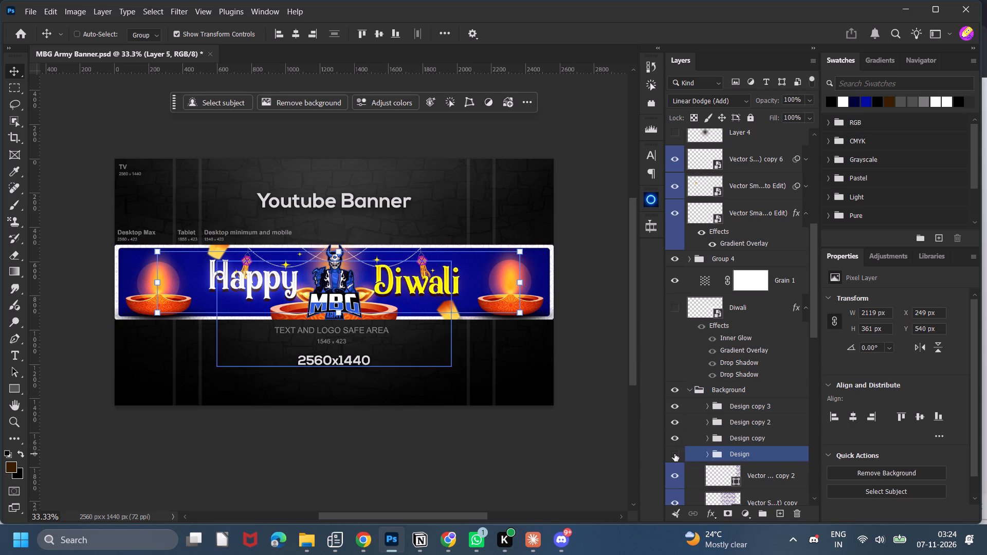
pyautogui.click(674, 454)
# Hide the Design copy group inside the Background group.
pyautogui.click(670, 437)
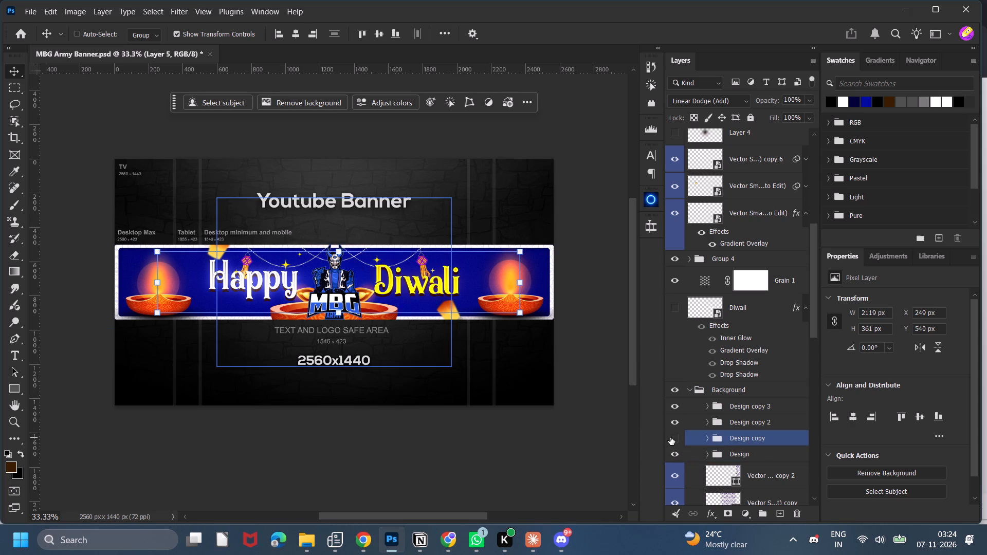
pyautogui.click(429, 450)
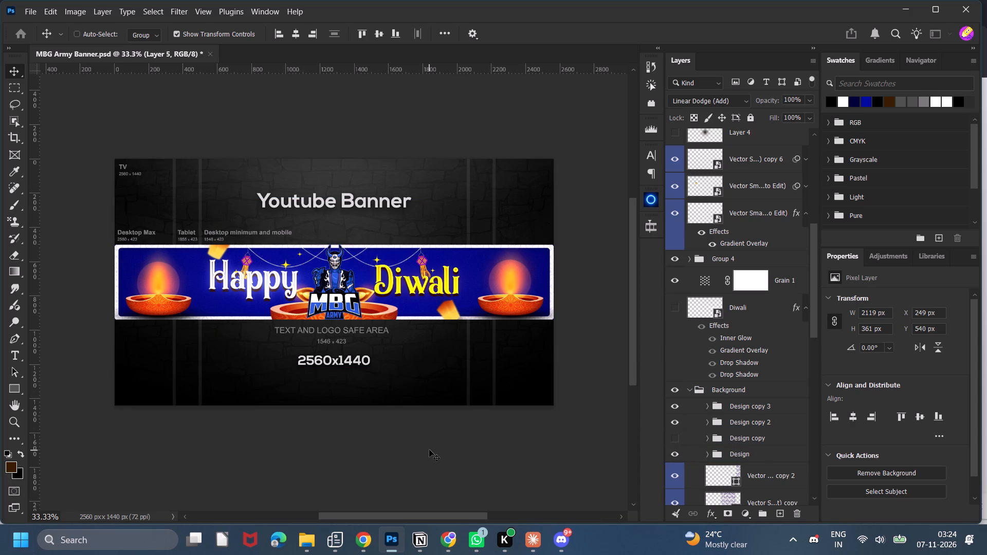
pyautogui.click(429, 450)
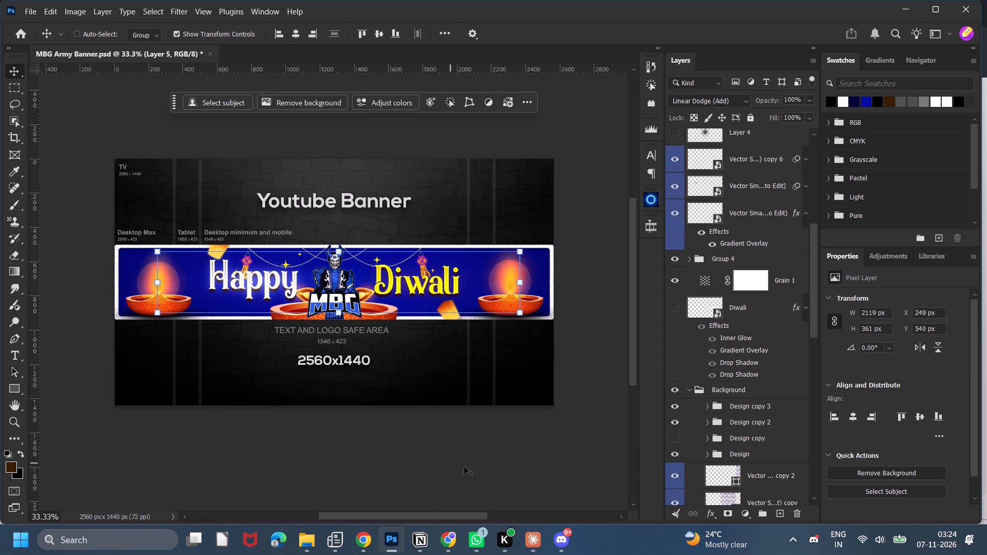
# Add a new empty layer directly above the Design group inside the Background group.
pyautogui.click(759, 476)
pyautogui.click(777, 510)
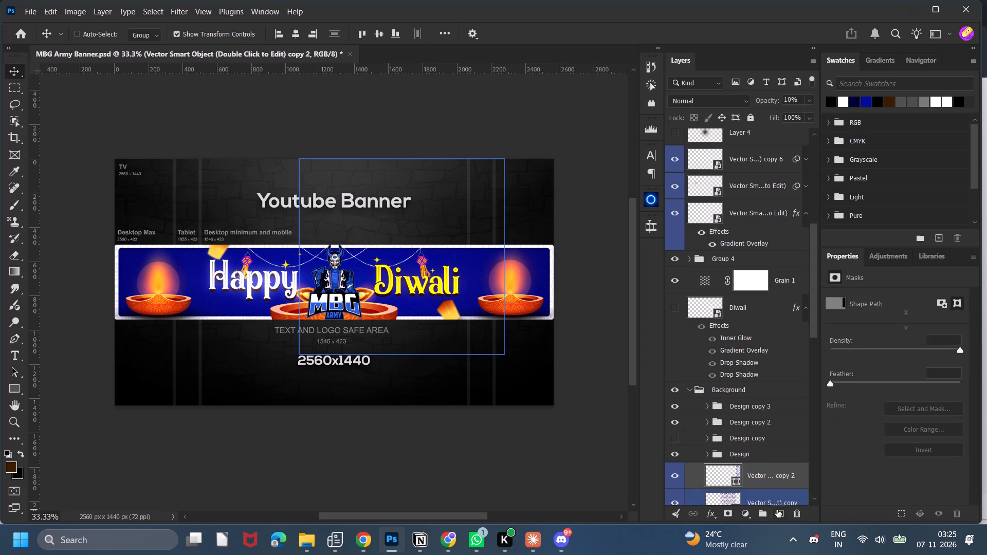
pyautogui.moveTo(751, 471); pyautogui.dragTo(752, 446)
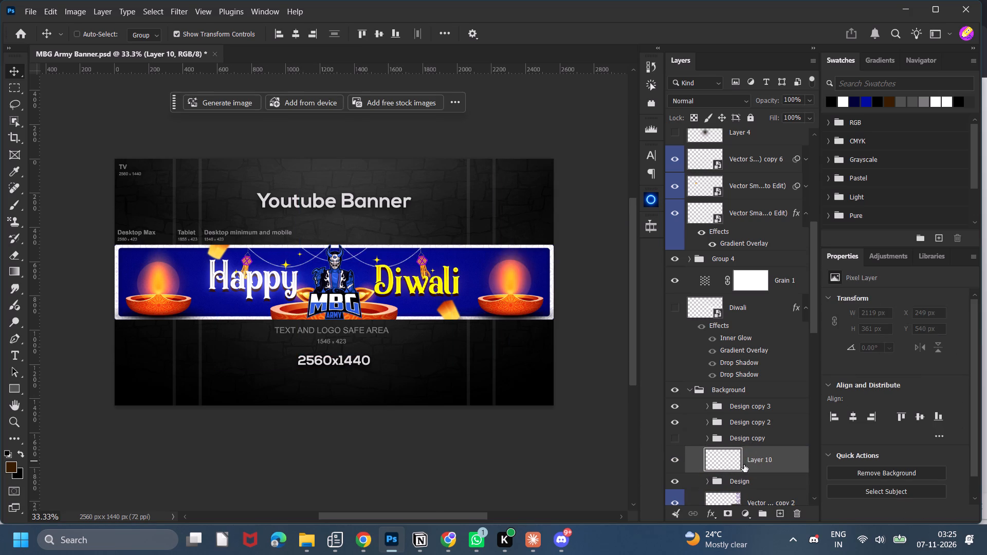
# Set up the Brush tool with a light grey foreground colour, the Soft Round brush and 100% opacity.
pyautogui.press('b')
pyautogui.click(13, 461)
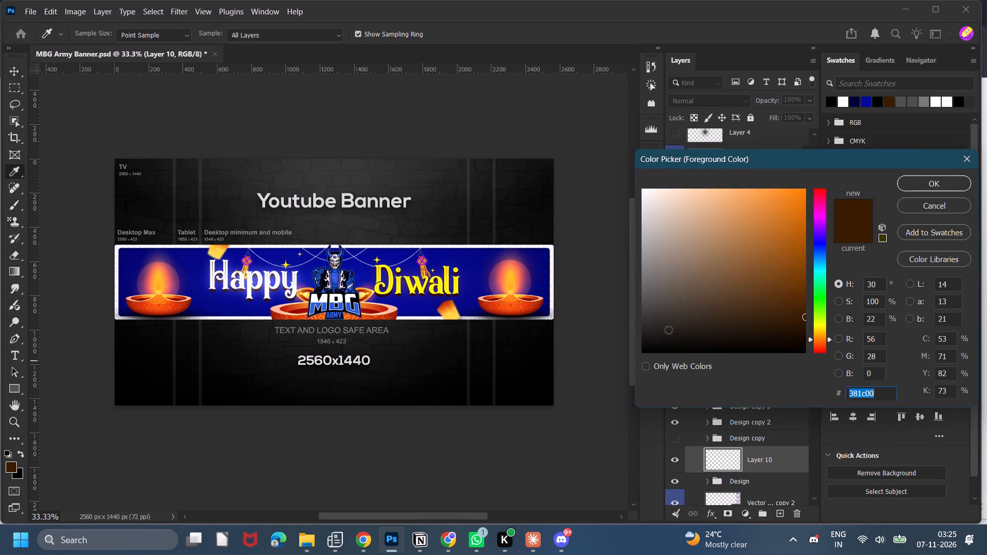
pyautogui.moveTo(667, 310); pyautogui.dragTo(514, 240)
pyautogui.click(944, 178)
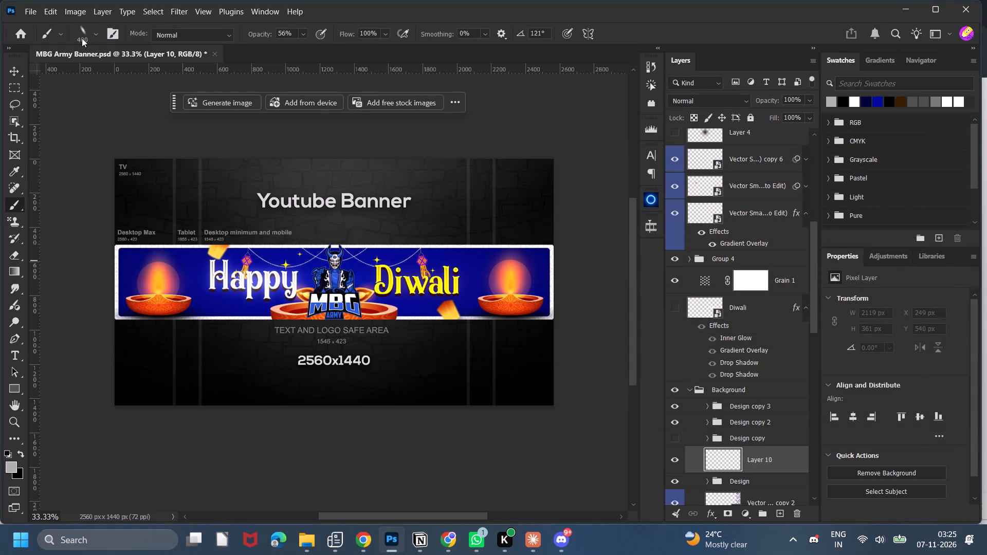
pyautogui.click(82, 38)
pyautogui.click(122, 209)
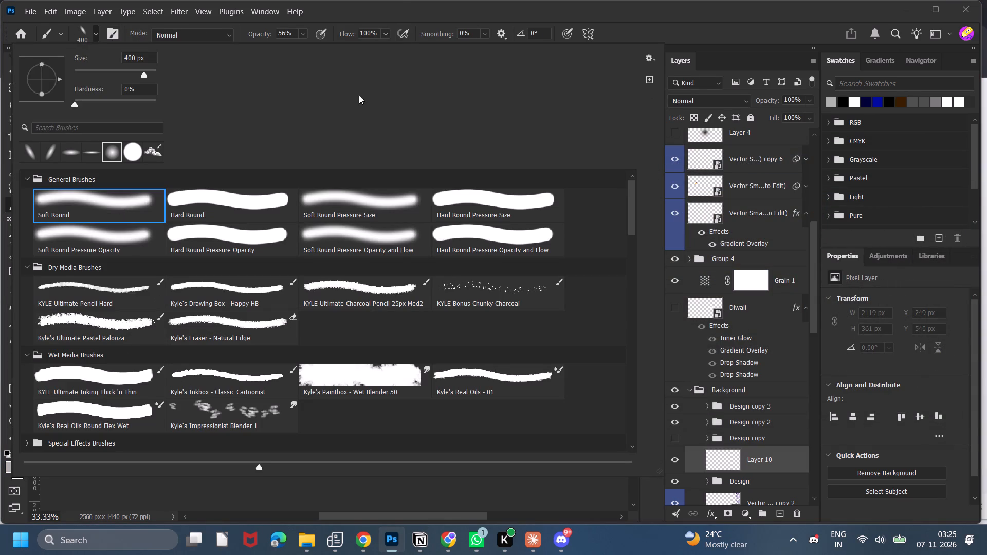
pyautogui.click(400, 13)
pyautogui.moveTo(259, 30); pyautogui.dragTo(406, 79)
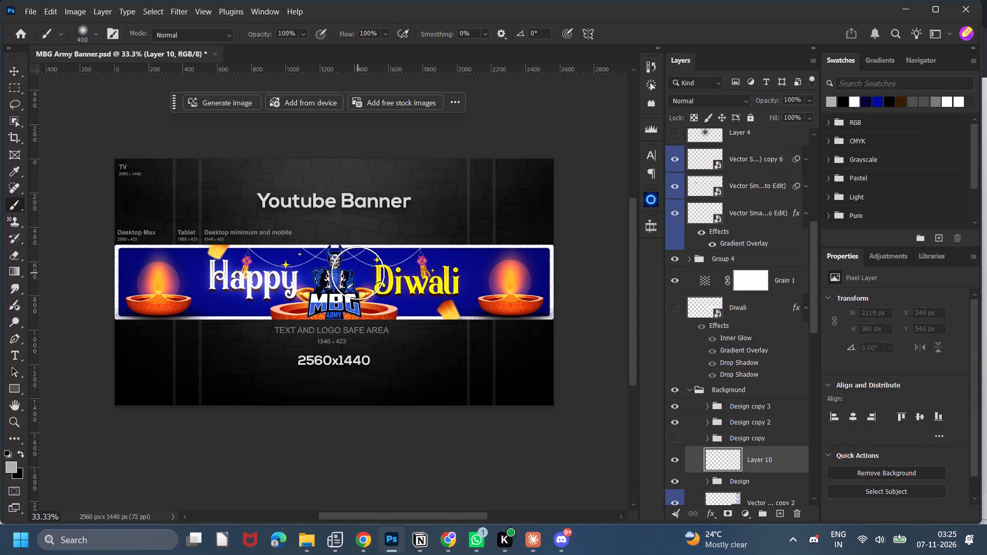
# Paint soft glow dabs on Layer 10 behind the central mascot, first with a 400 px brush and again at 200 px.
pyautogui.click(336, 281)
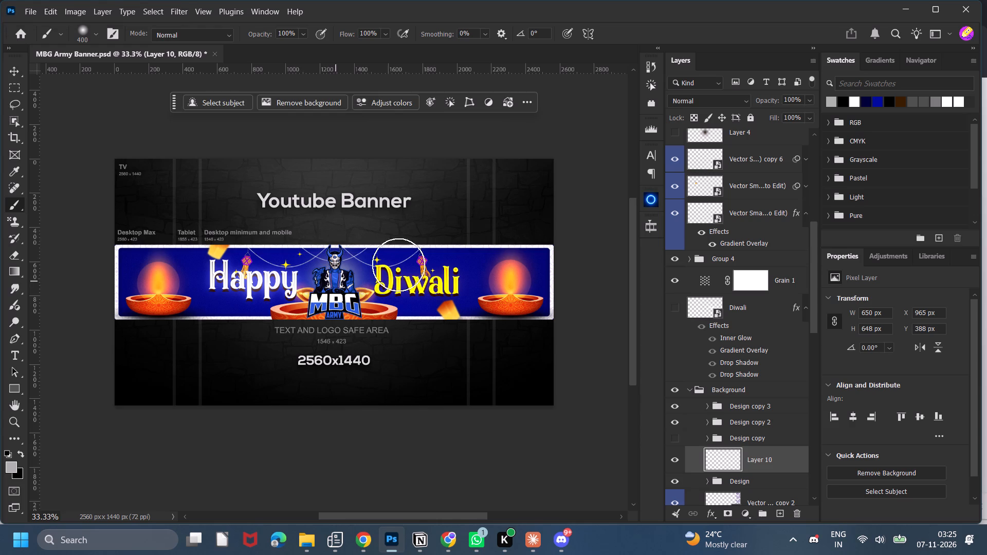
pyautogui.press('[')
pyautogui.press('[')
pyautogui.press('[')
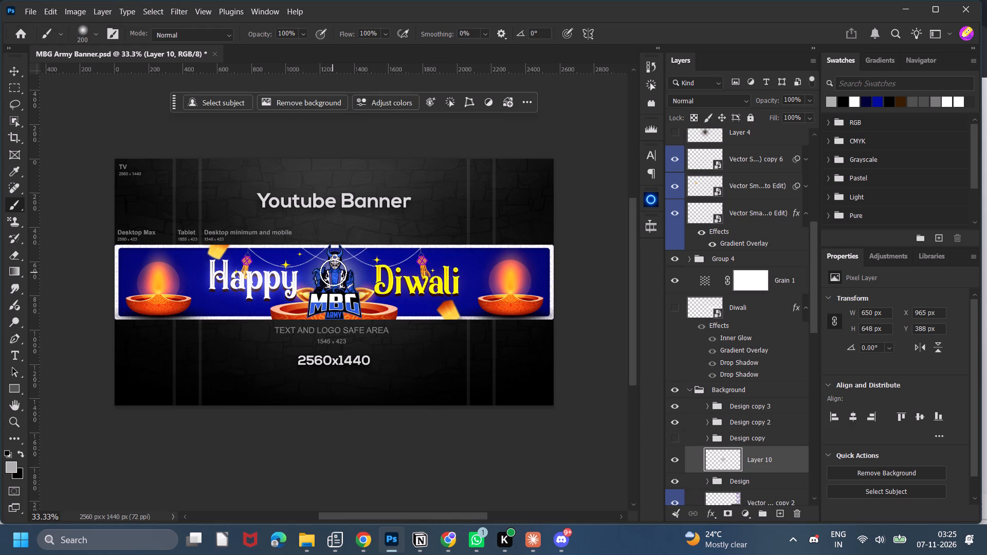
pyautogui.click(333, 272)
# Set Layer 10's blend mode to Color Dodge and widen its glow to about 812 px with a larger dab behind the mascot.
pyautogui.click(688, 101)
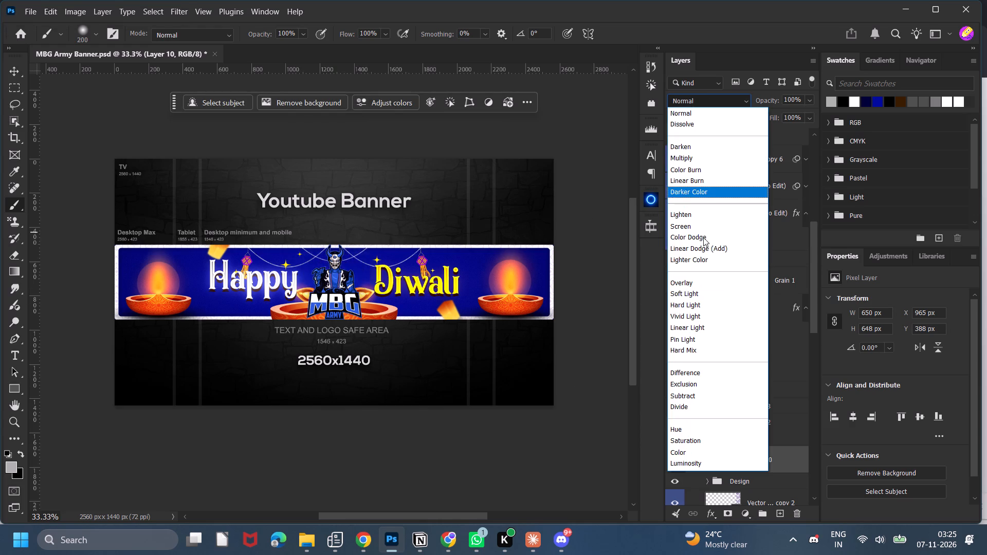
pyautogui.click(704, 240)
pyautogui.press(']')
pyautogui.press(']')
pyautogui.press(']')
pyautogui.press(']')
pyautogui.press(']')
pyautogui.press(']')
pyautogui.press(']')
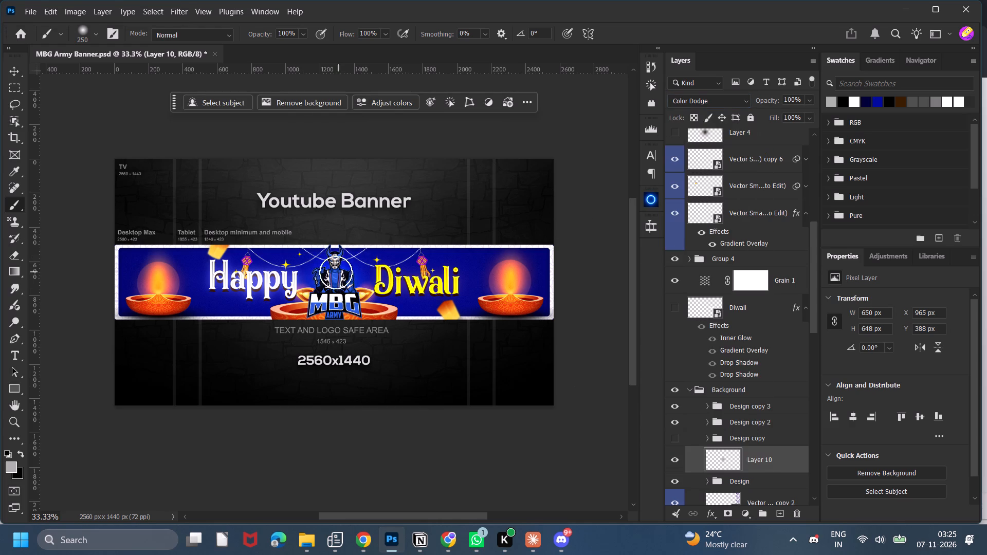
pyautogui.press('[')
pyautogui.press('[')
pyautogui.click(334, 275)
pyautogui.press('[')
pyautogui.press('[')
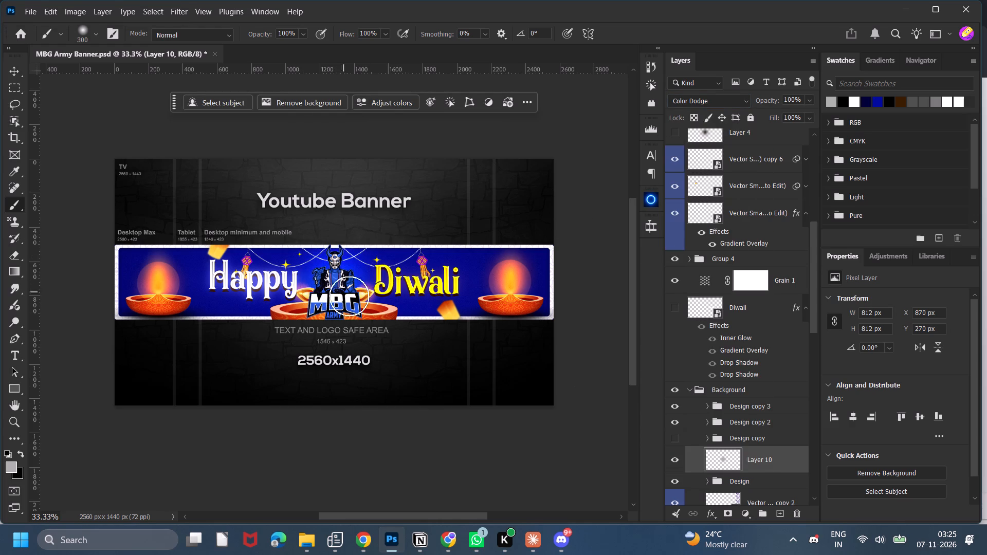
pyautogui.press('[')
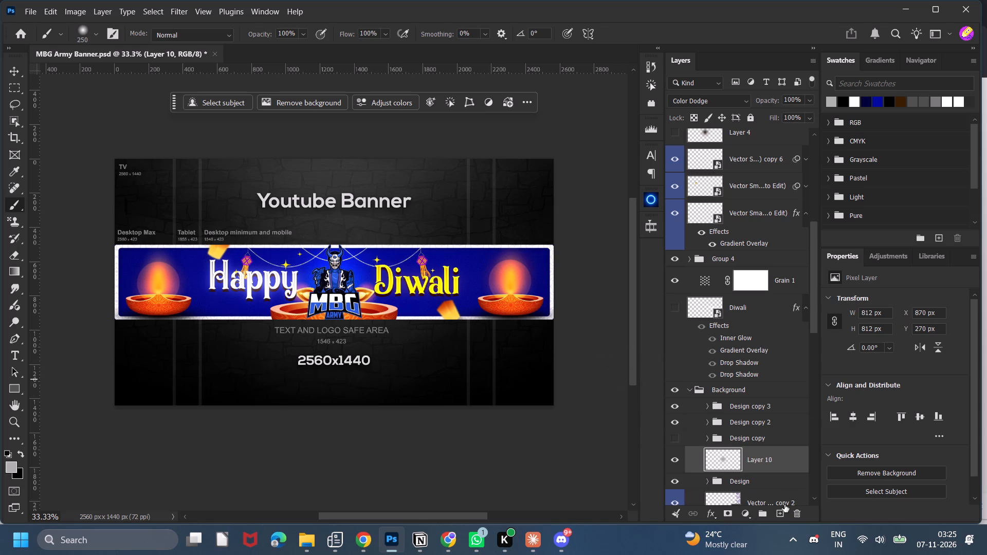
# Add a new layer above Layer 10, paint a 300 px soft dab behind the mascot, and set it to Linear Dodge (Add).
pyautogui.click(779, 512)
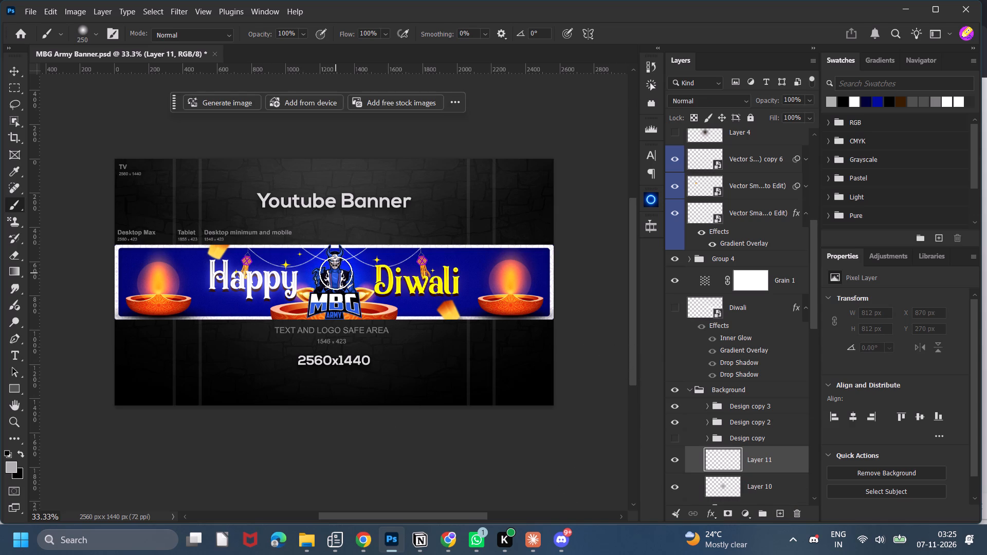
pyautogui.click(336, 273)
pyautogui.hotkey('ctrl', 'z')
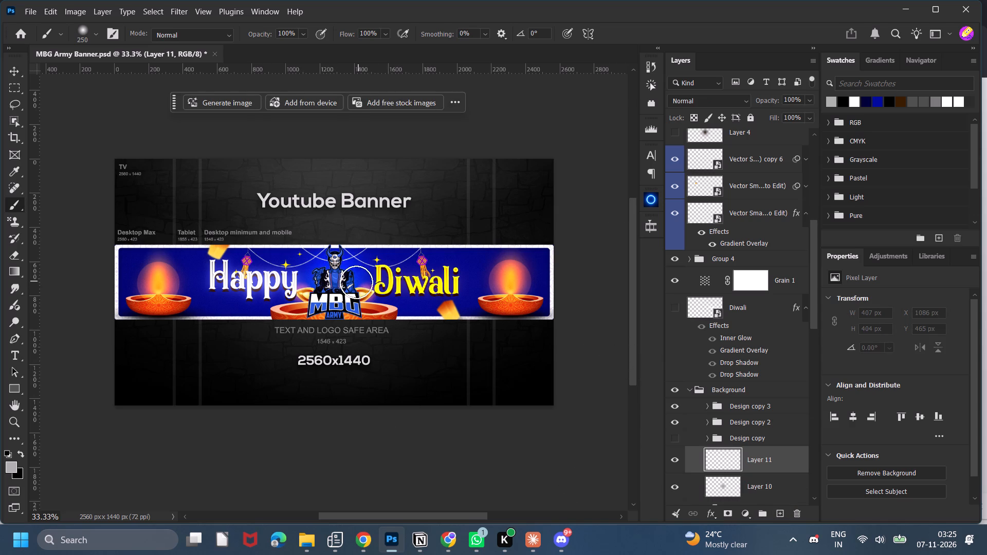
pyautogui.press(']')
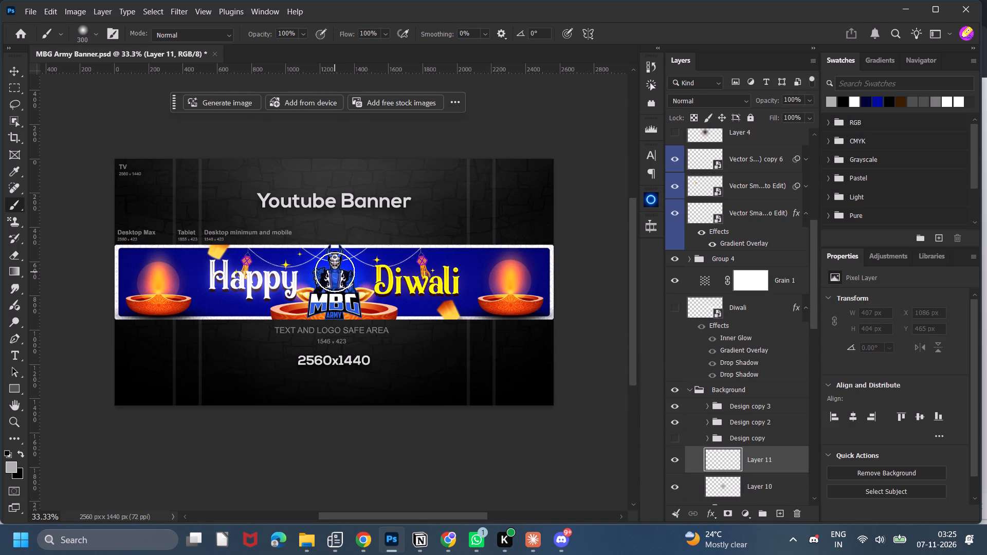
pyautogui.click(334, 272)
pyautogui.click(715, 101)
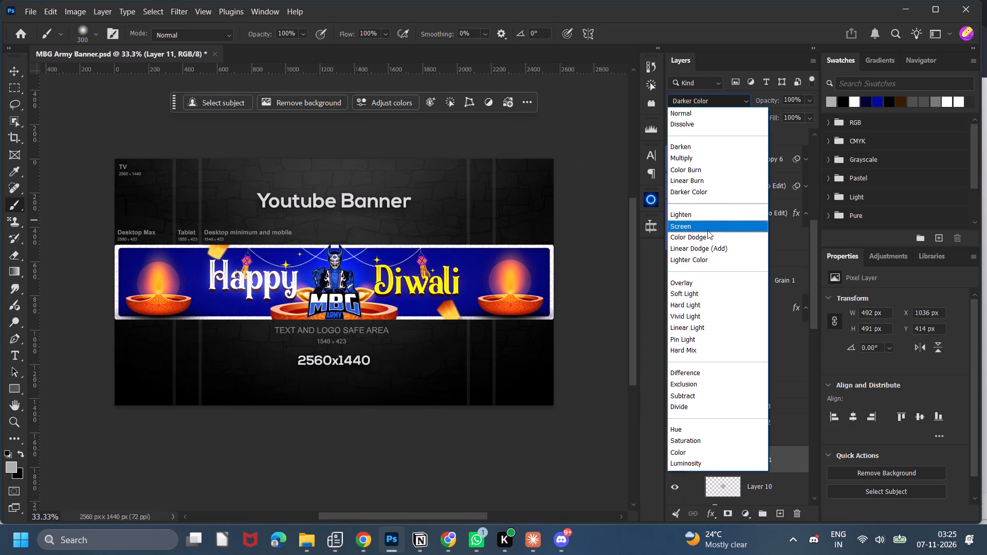
pyautogui.click(709, 254)
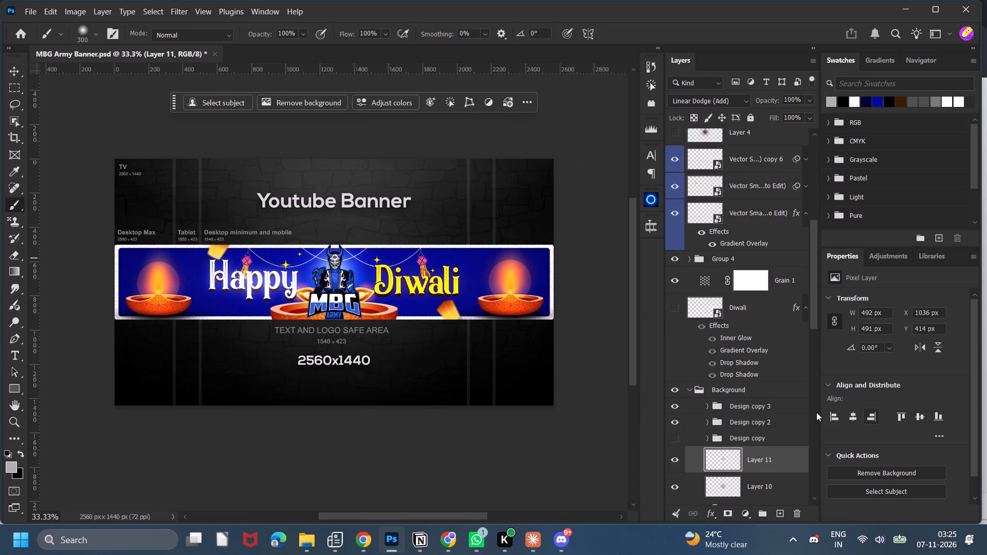
# Add a Grain adjustment clipped to Layer 11 with Amount set to +45.
pyautogui.click(10, 75)
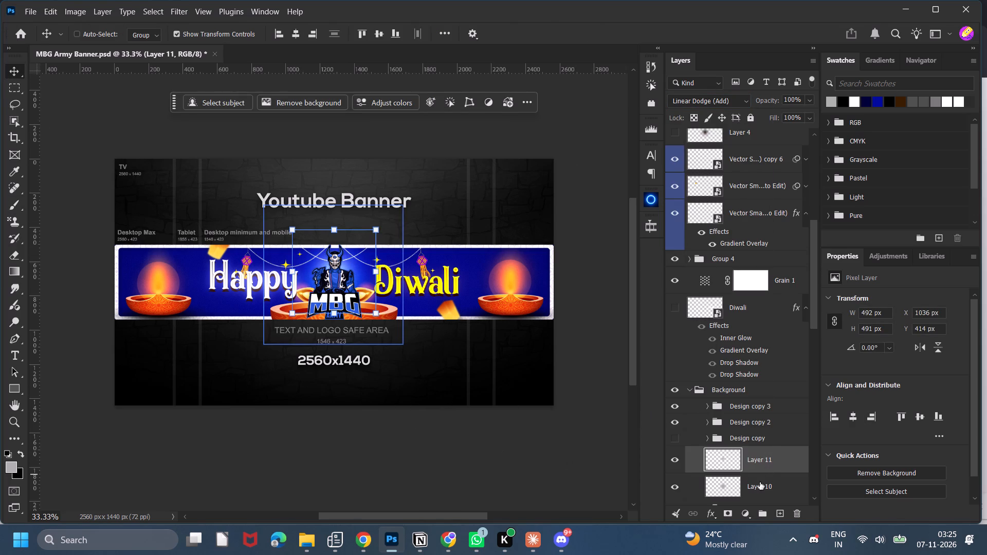
pyautogui.click(760, 482)
pyautogui.click(769, 468)
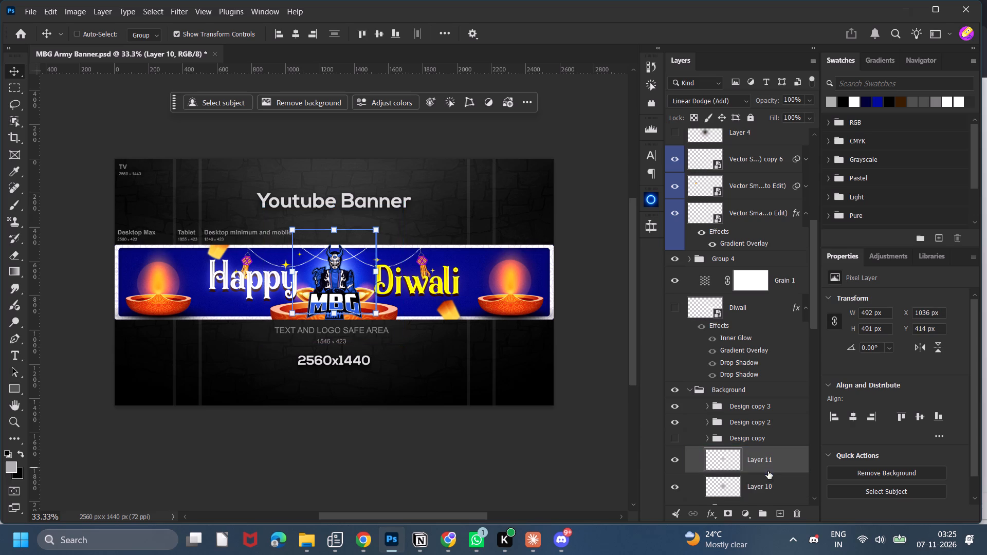
pyautogui.click(751, 509)
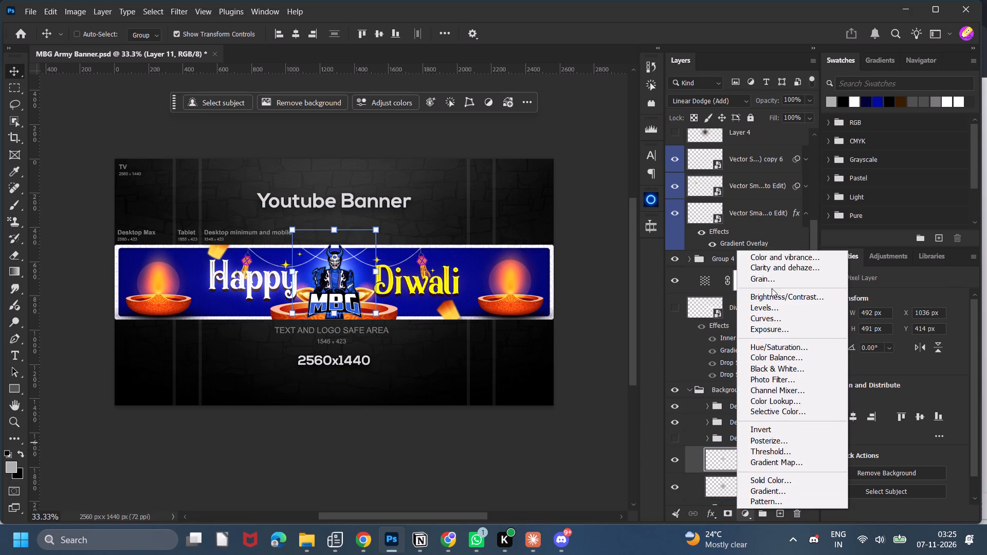
pyautogui.click(774, 282)
pyautogui.click(885, 515)
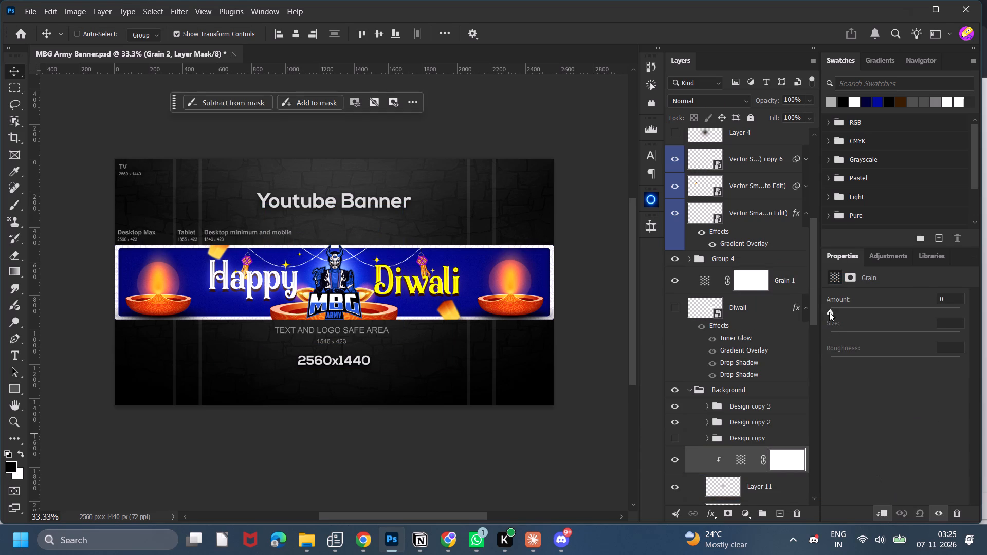
pyautogui.moveTo(831, 310); pyautogui.dragTo(881, 305)
pyautogui.moveTo(881, 305); pyautogui.dragTo(888, 305)
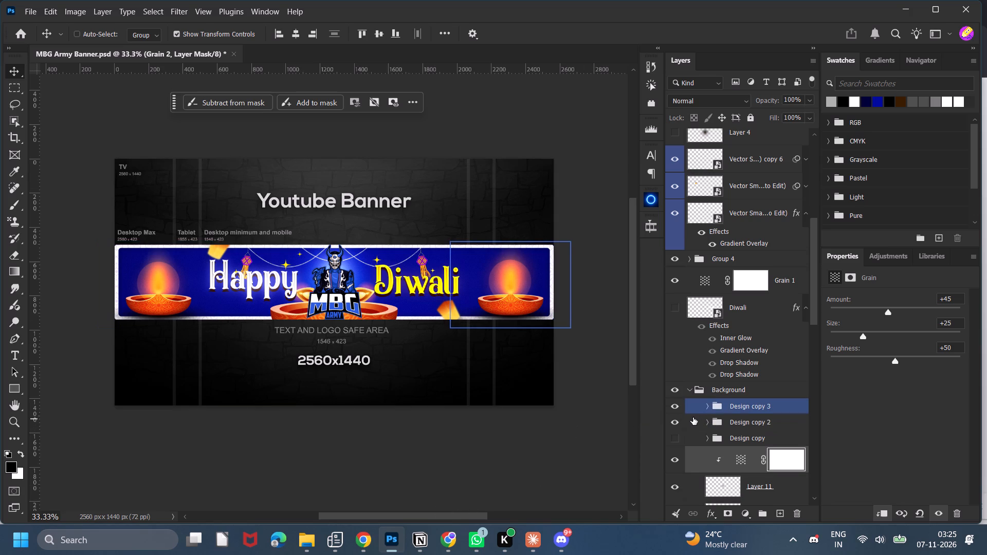
# Compare the banner with the Design group and the Vector Smart Object copy layer in the Background group each hidden and shown.
pyautogui.scroll(9, 730, 361)
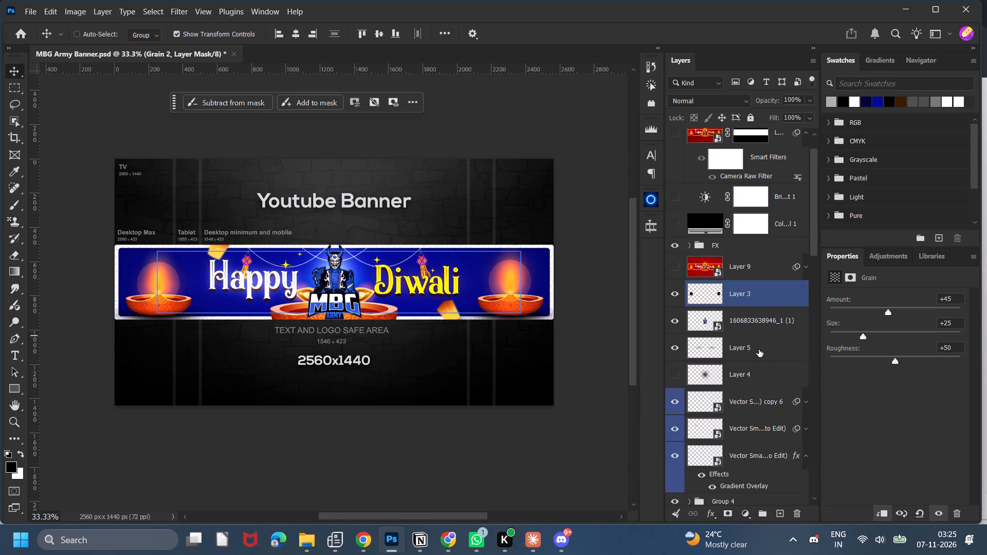
pyautogui.scroll(-13, 758, 351)
pyautogui.scroll(-1, 715, 354)
pyautogui.click(720, 353)
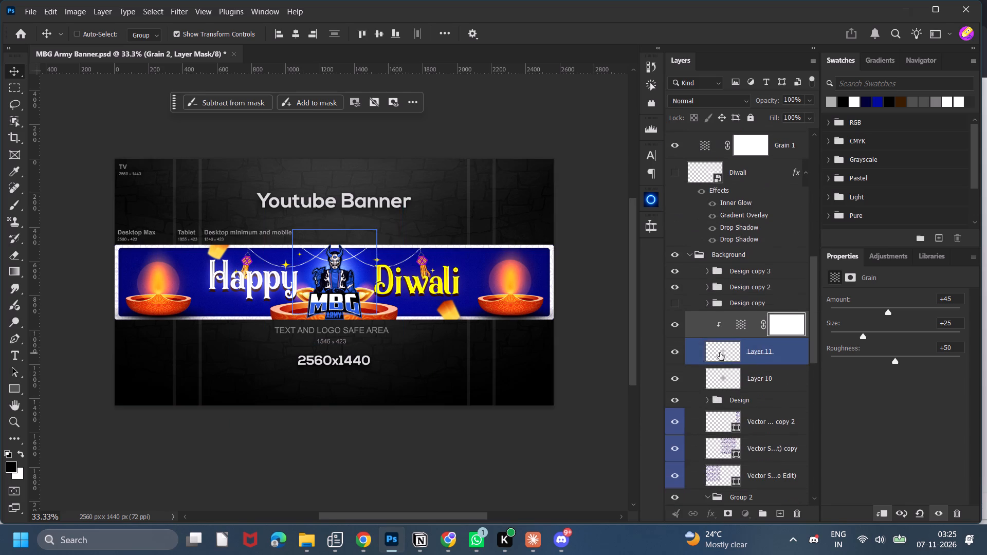
pyautogui.click(717, 387)
pyautogui.click(682, 401)
pyautogui.click(682, 401)
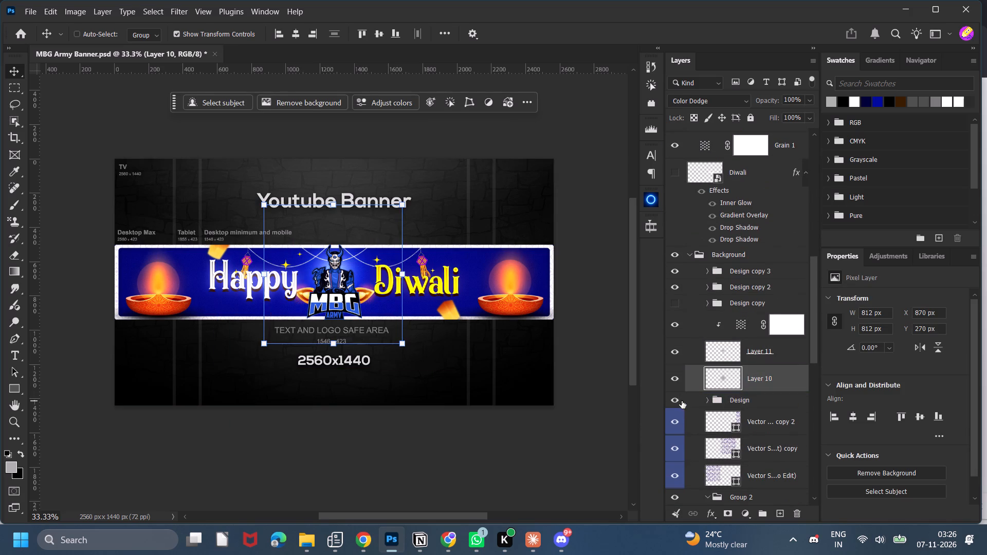
pyautogui.click(675, 452)
pyautogui.click(675, 452)
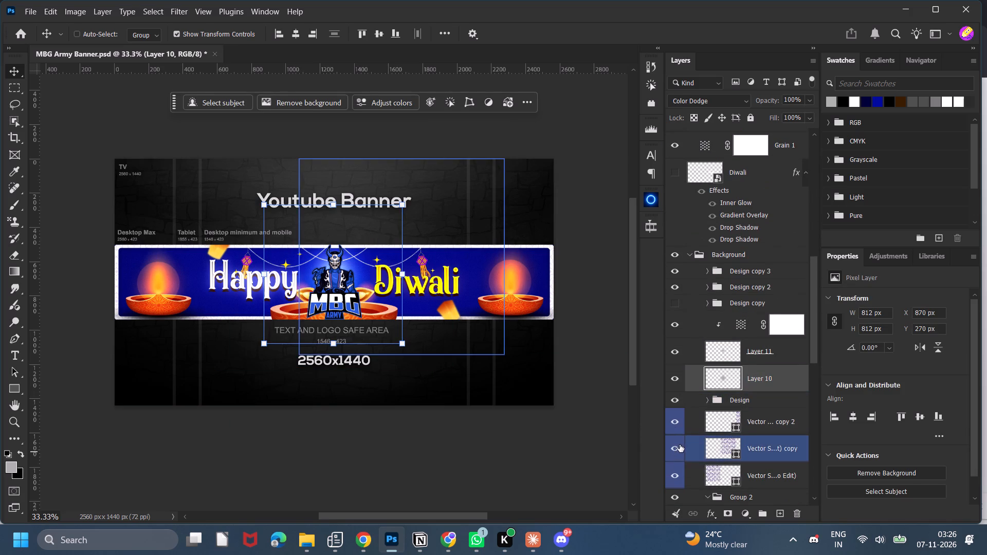
# Inspect the Color Overlay settings of the masked vector smart object in Group 2 without changing them.
pyautogui.scroll(-7, 719, 429)
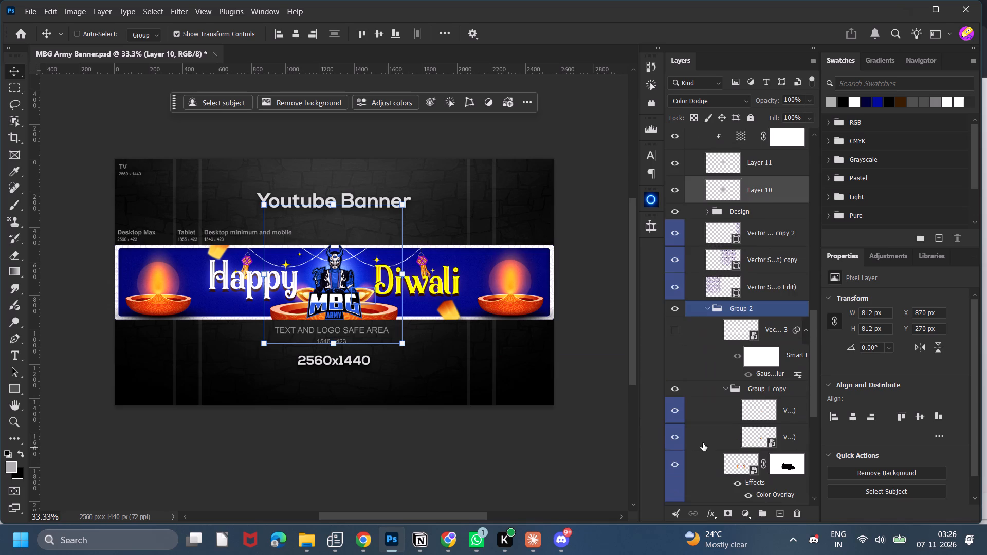
pyautogui.scroll(-2, 705, 434)
pyautogui.click(732, 412)
pyautogui.doubleClick(767, 442)
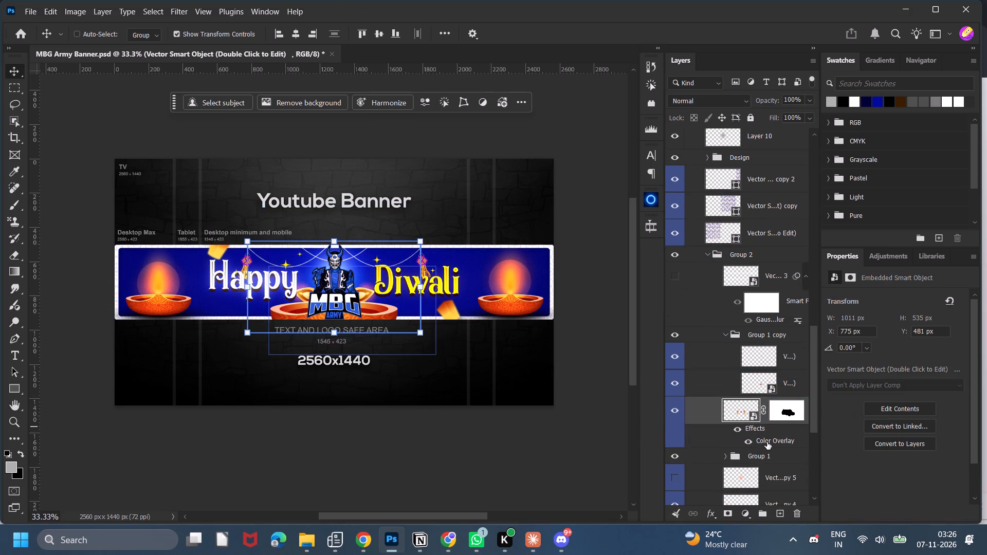
pyautogui.click(923, 180)
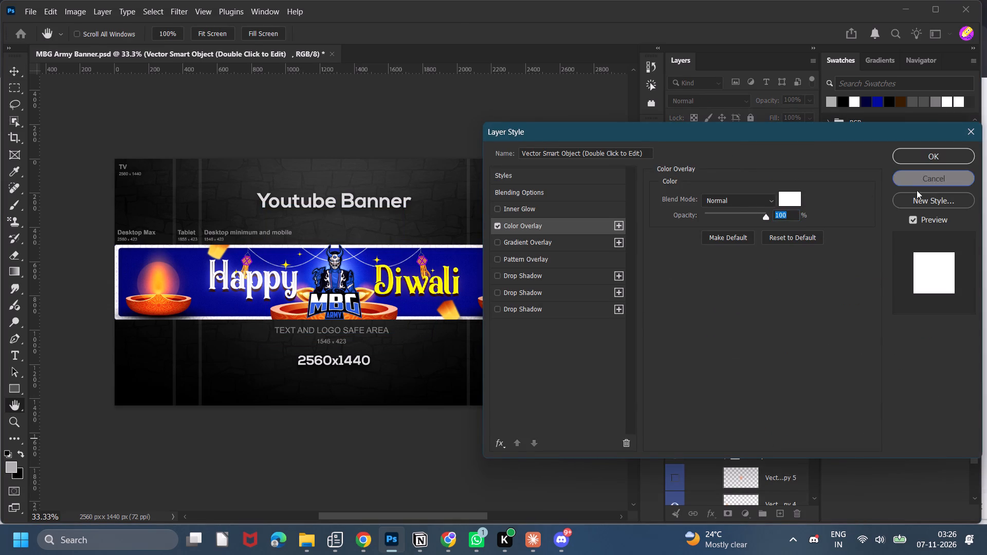
# Compare the banner with the upper Group 3 ornament, Layer 8, the two side glow layers and Group 1 each hidden and shown.
pyautogui.scroll(-9, 749, 406)
pyautogui.click(724, 427)
pyautogui.scroll(-5, 726, 424)
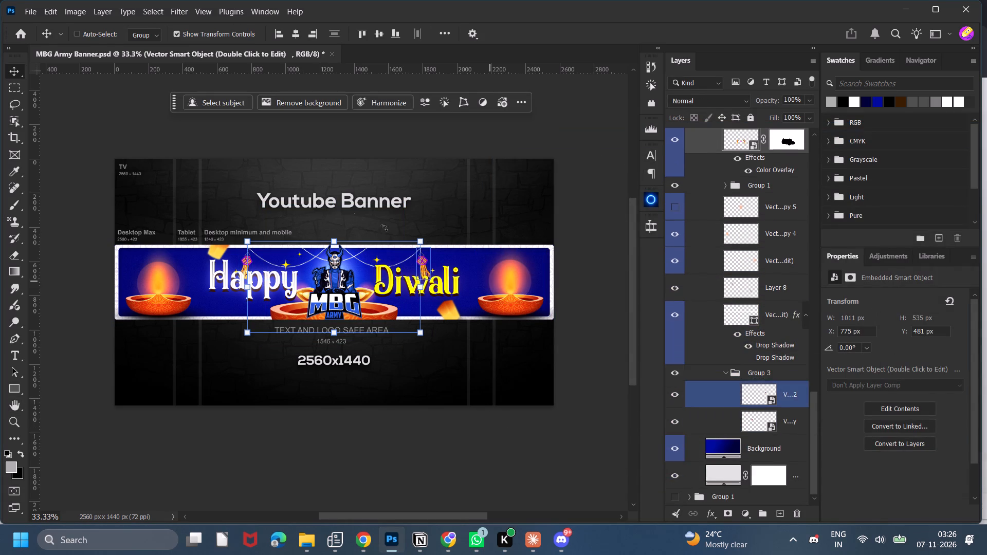
pyautogui.click(672, 395)
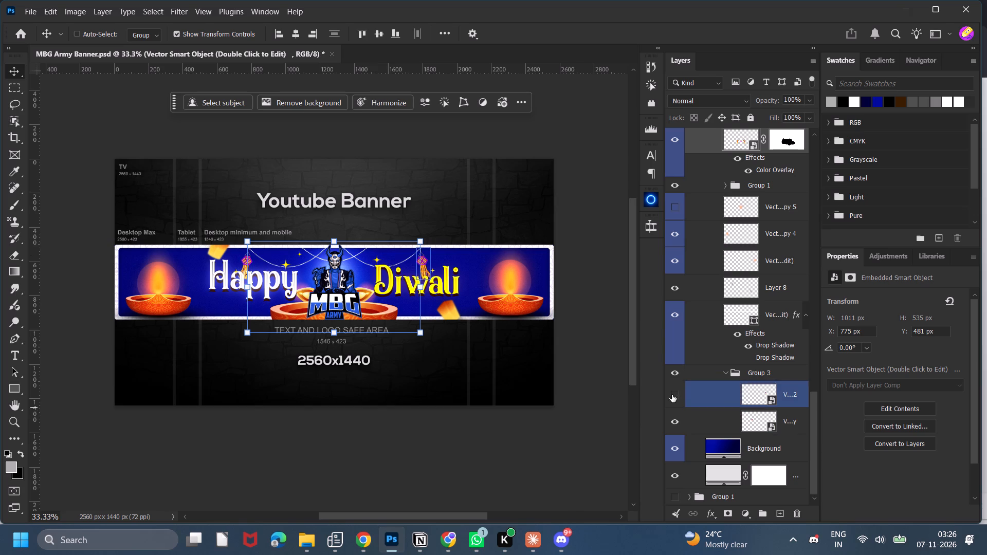
pyautogui.click(672, 394)
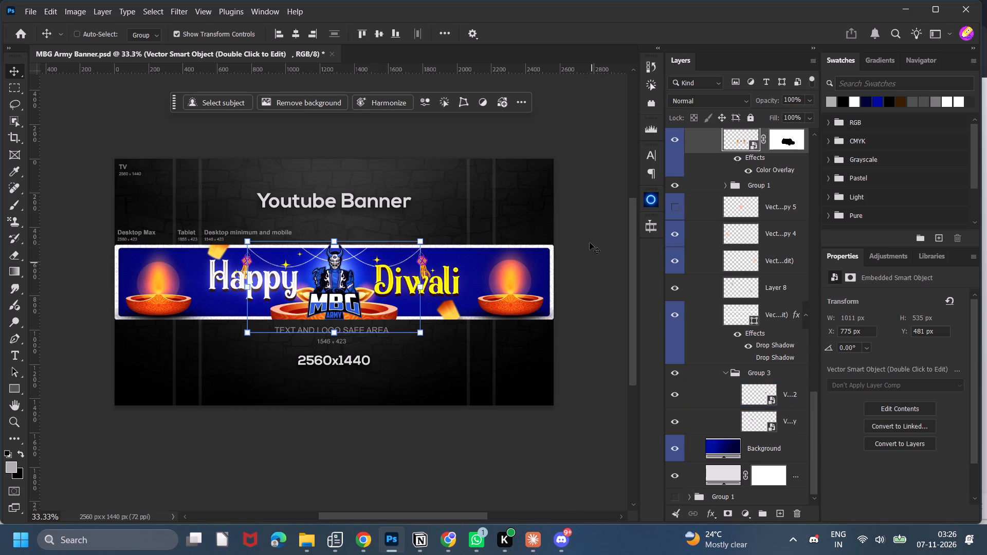
pyautogui.click(583, 207)
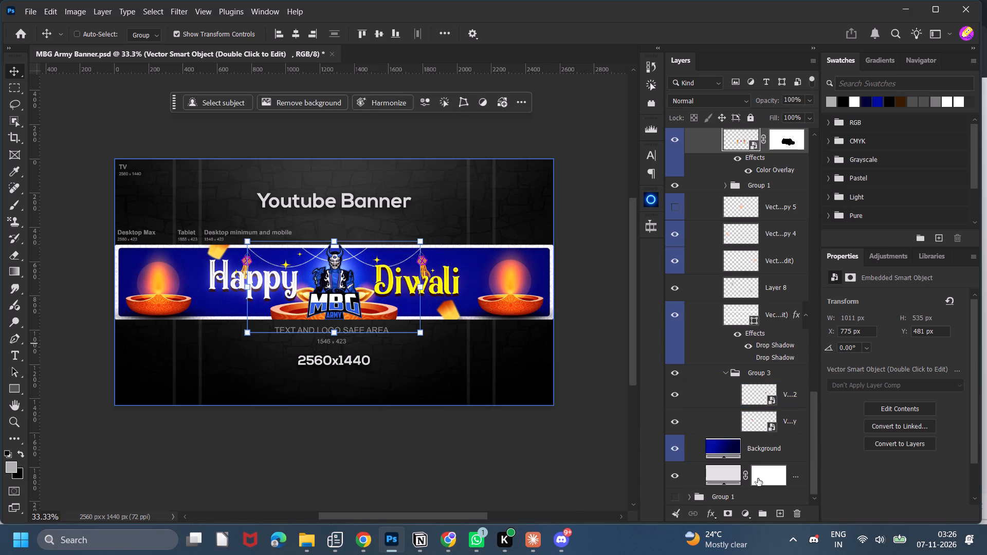
pyautogui.click(678, 290)
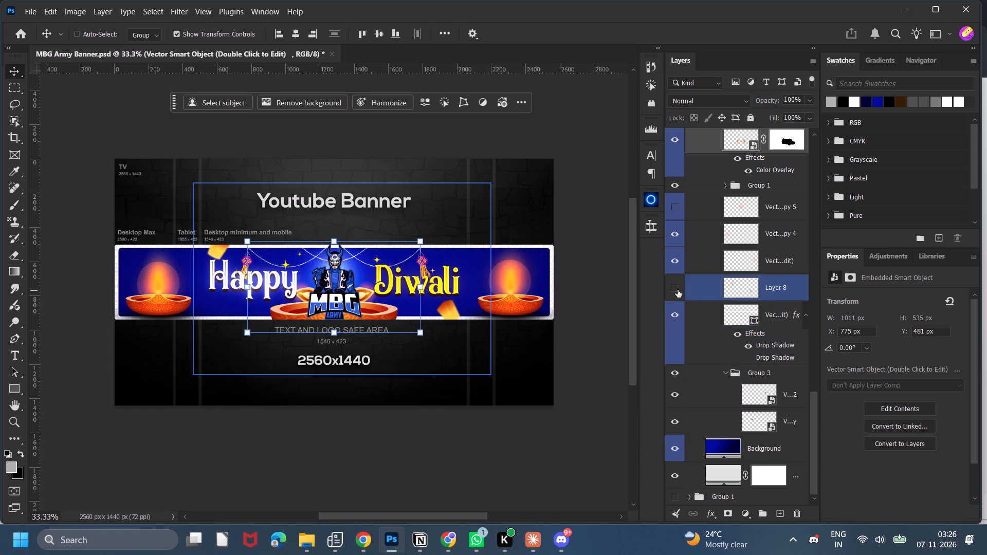
pyautogui.click(678, 290)
pyautogui.doubleClick(681, 265)
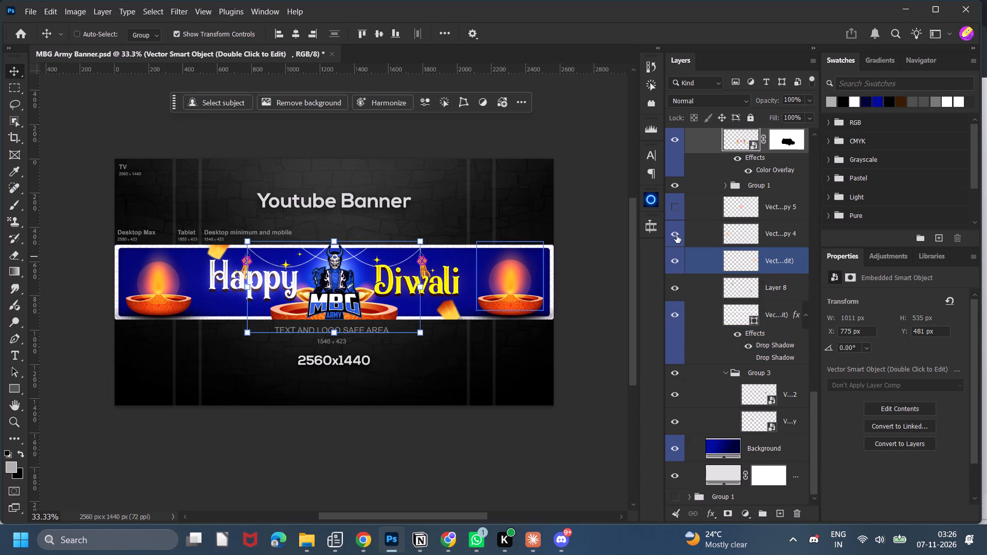
pyautogui.click(677, 230)
pyautogui.click(677, 230)
pyautogui.scroll(1, 700, 238)
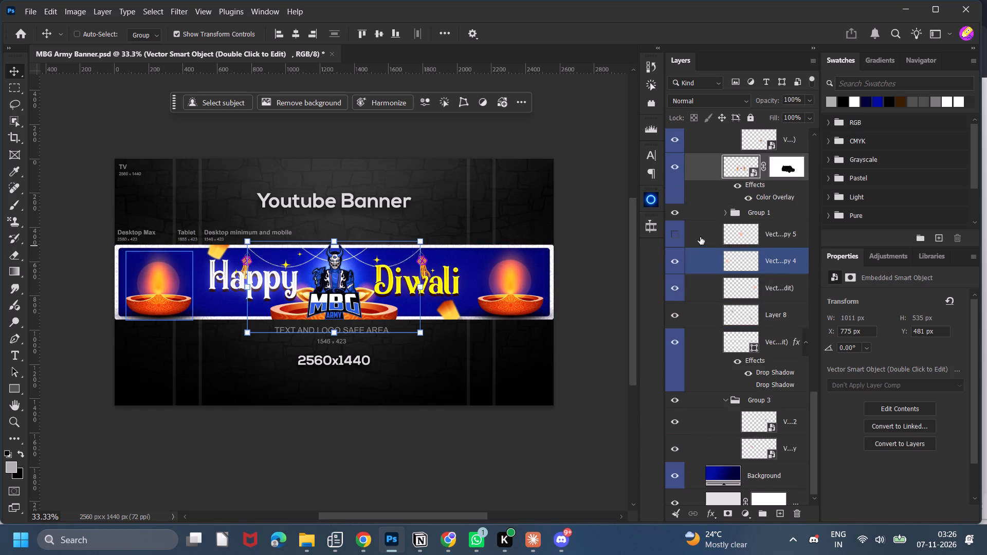
pyautogui.click(672, 212)
pyautogui.click(672, 212)
pyautogui.scroll(1, 676, 212)
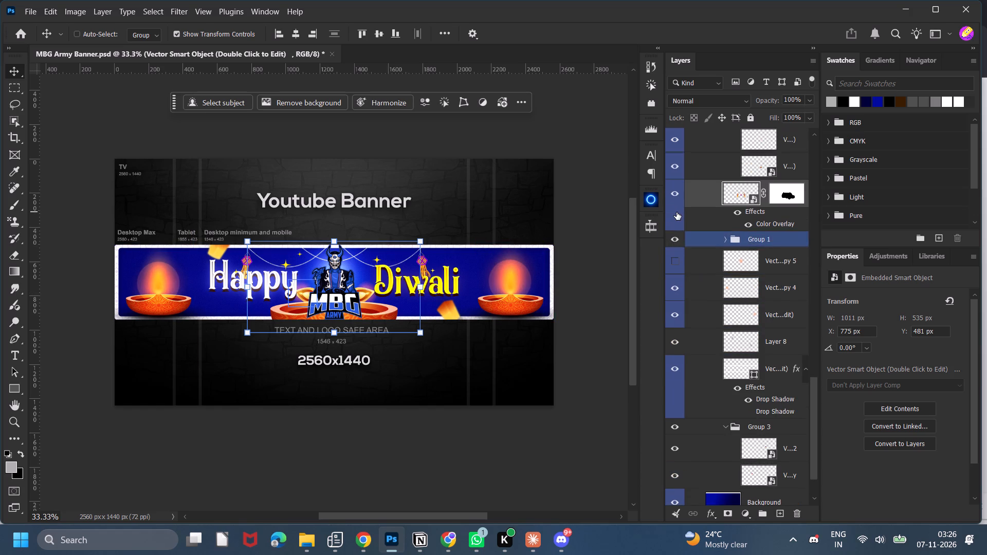
# Compare the banner with Group 1 copy, the pattern layer, the Design groups, the Background group and Group 2 each hidden and shown.
pyautogui.scroll(3, 678, 208)
pyautogui.click(678, 196)
pyautogui.click(678, 196)
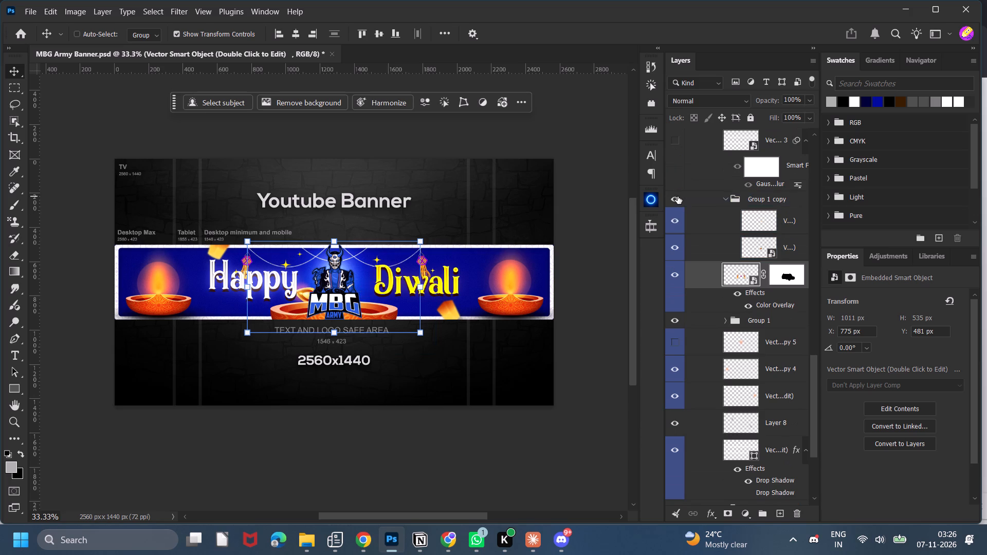
pyautogui.scroll(4, 686, 217)
pyautogui.click(675, 205)
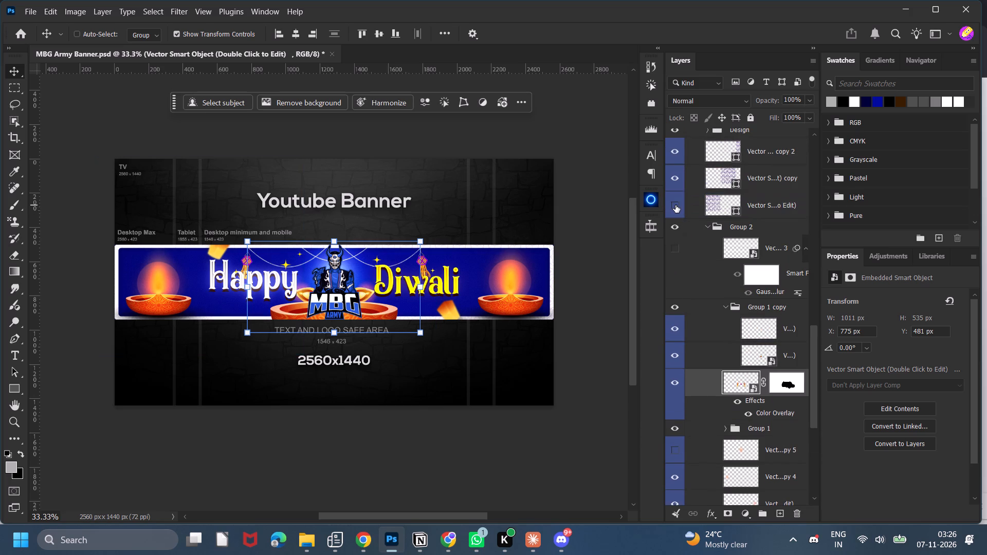
pyautogui.click(675, 205)
pyautogui.scroll(2, 675, 205)
pyautogui.click(674, 183)
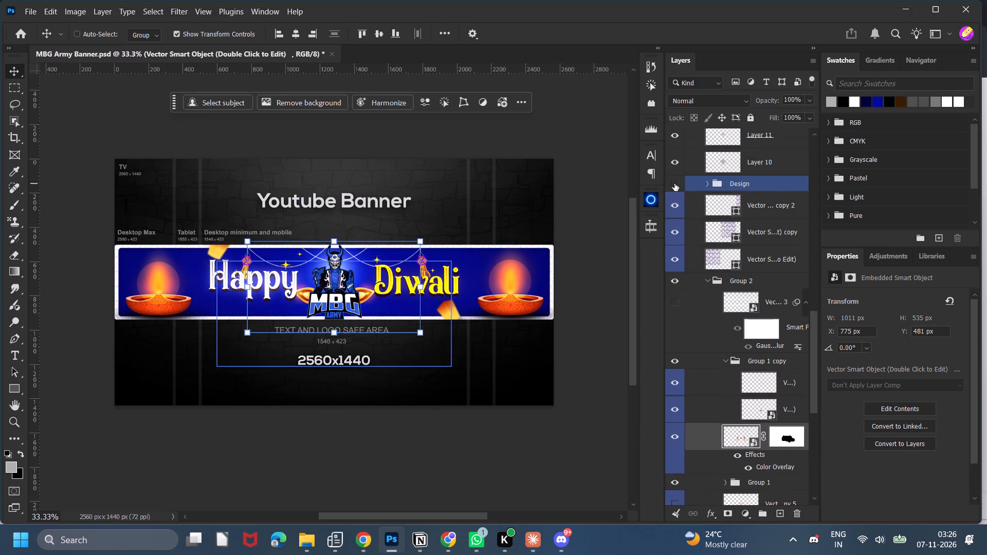
pyautogui.click(674, 183)
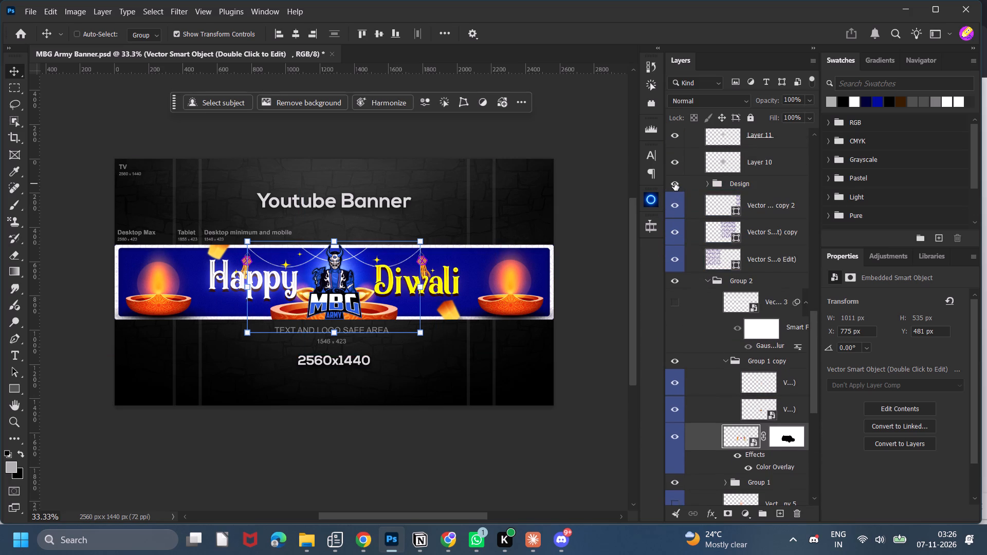
pyautogui.scroll(3, 675, 183)
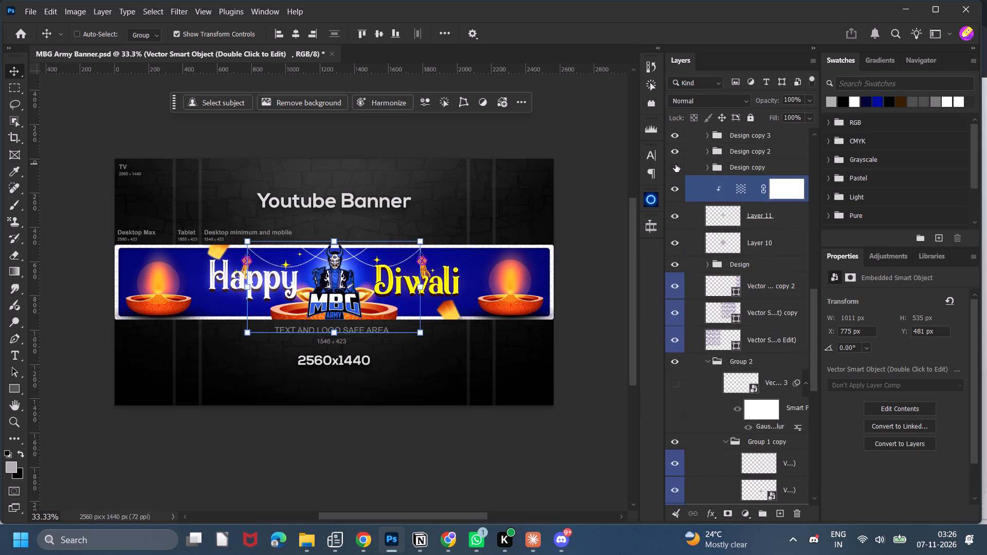
pyautogui.scroll(1, 676, 167)
pyautogui.click(677, 167)
pyautogui.click(677, 167)
pyautogui.doubleClick(675, 174)
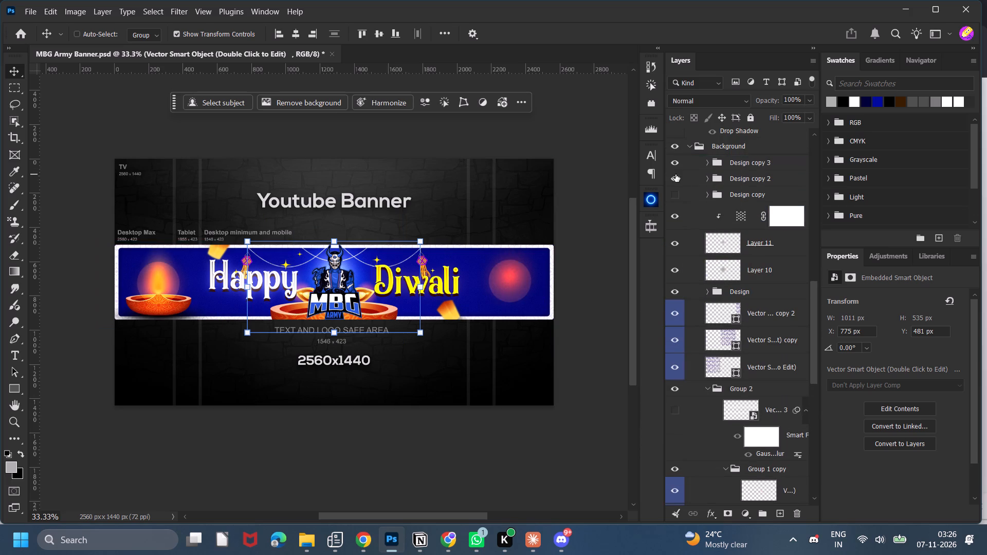
pyautogui.scroll(1, 675, 174)
pyautogui.click(675, 174)
pyautogui.click(675, 174)
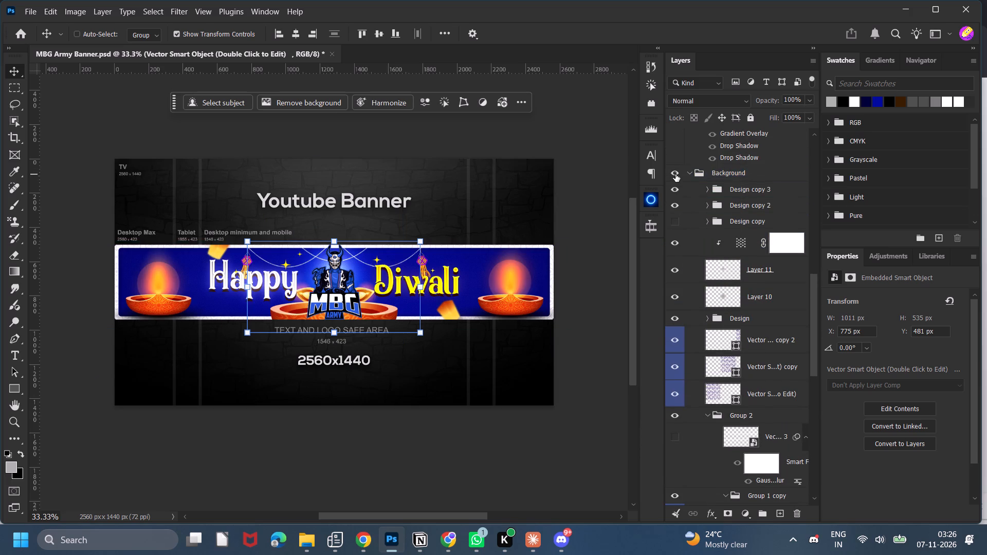
pyautogui.click(676, 190)
pyautogui.click(676, 190)
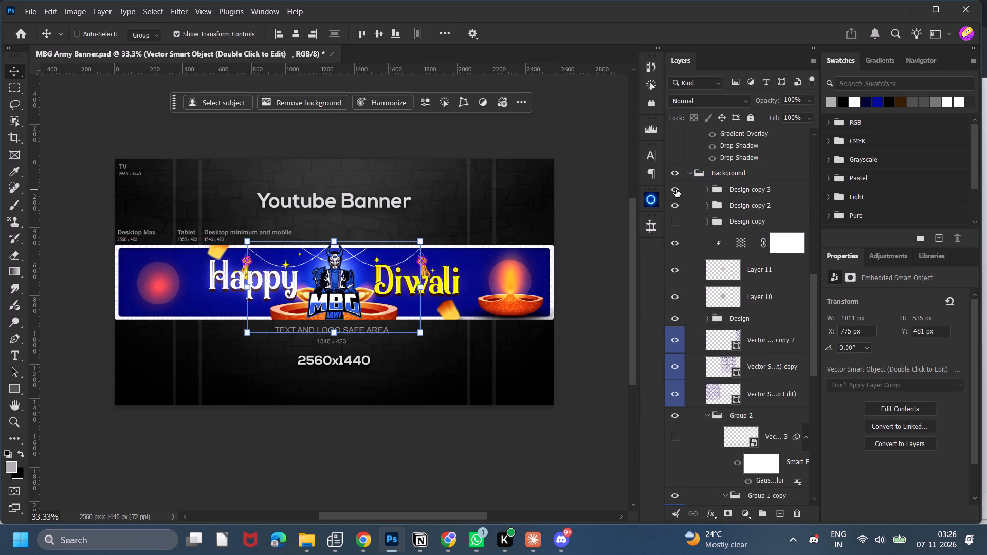
pyautogui.doubleClick(676, 205)
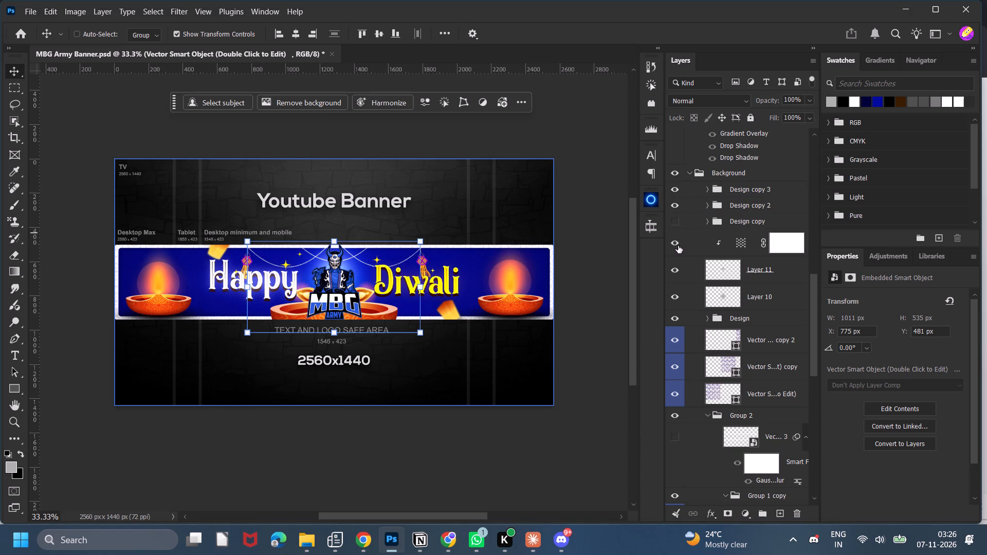
pyautogui.click(675, 315)
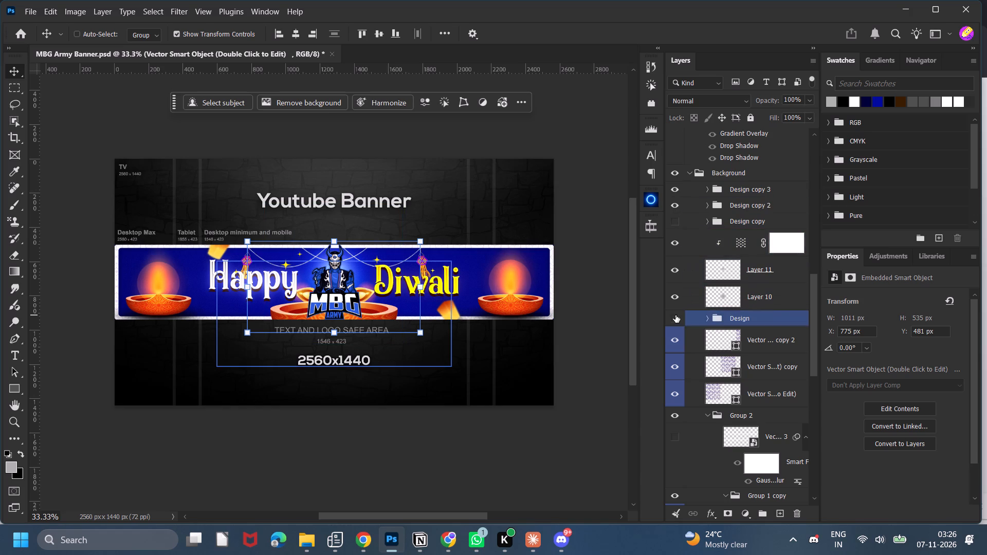
pyautogui.click(675, 314)
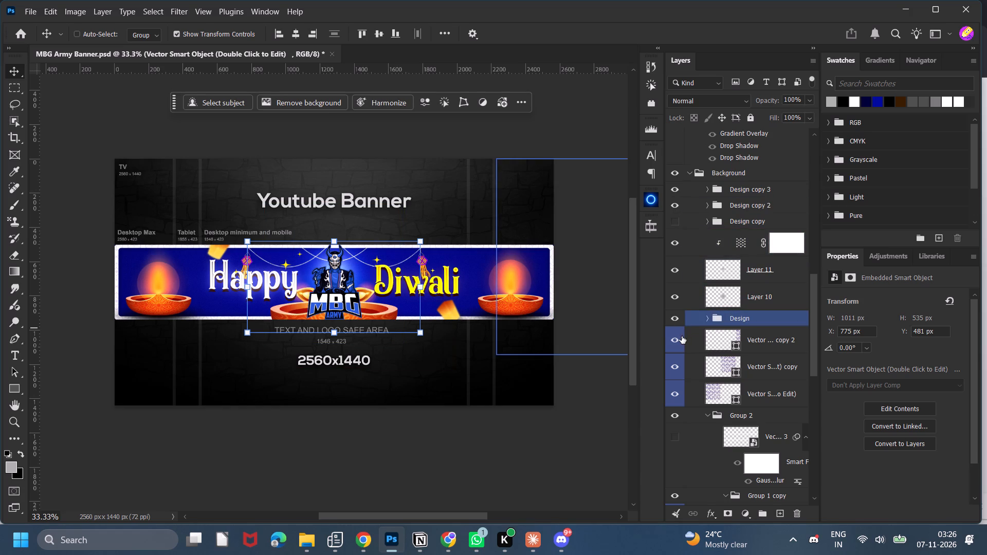
pyautogui.click(675, 415)
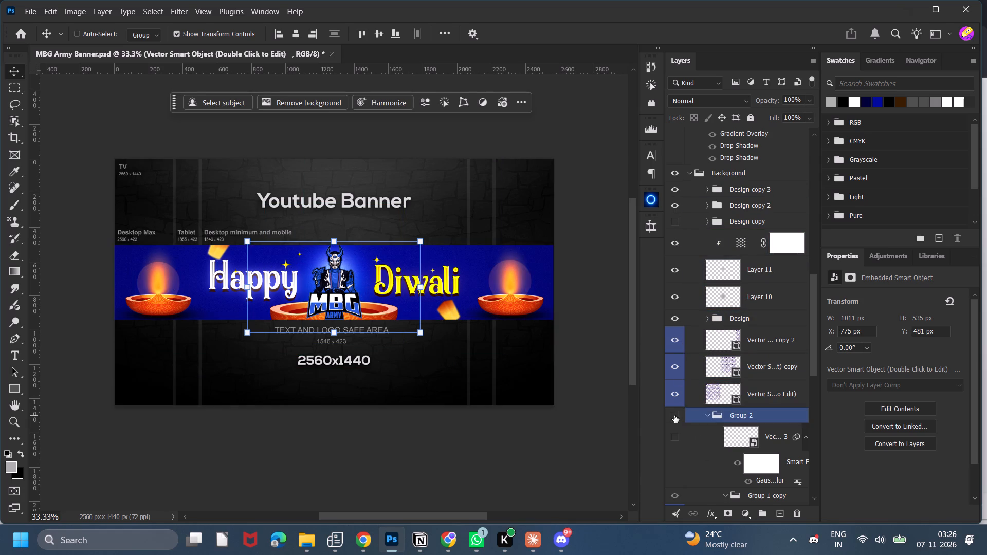
pyautogui.click(674, 415)
# Examine the layers inside Group 2 one by one to identify their artwork, including Group 1 hidden and shown.
pyautogui.scroll(-2, 689, 417)
pyautogui.click(738, 382)
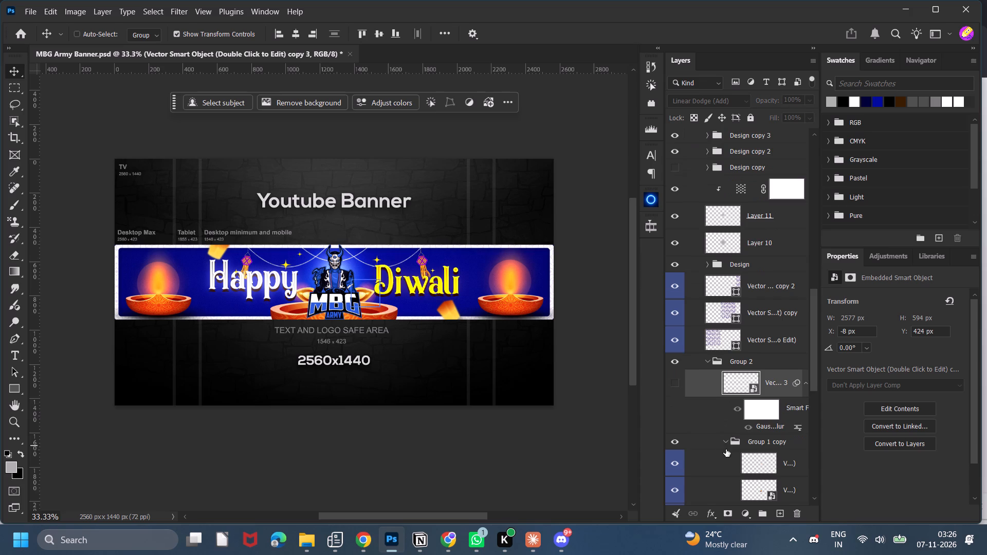
pyautogui.scroll(-1, 725, 455)
pyautogui.click(716, 415)
pyautogui.click(719, 434)
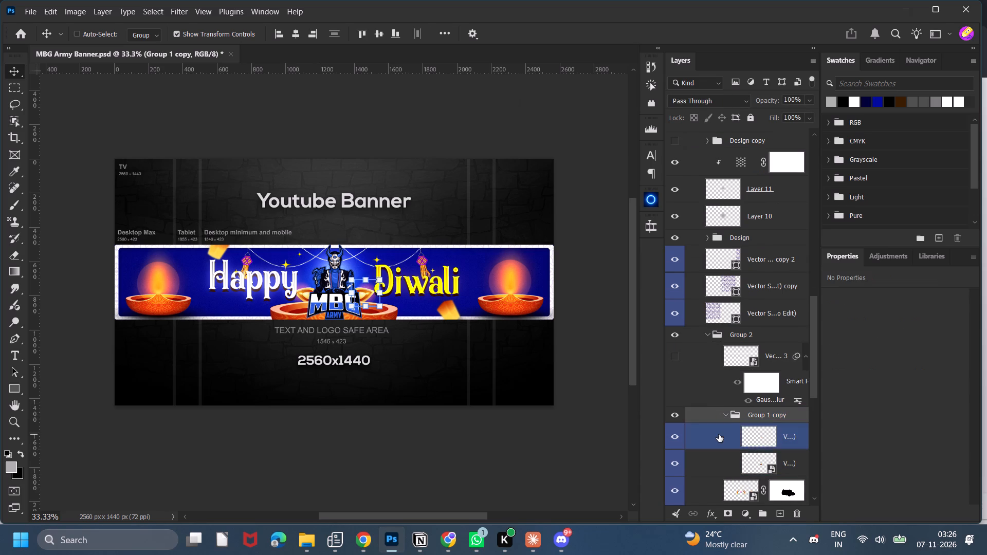
pyautogui.scroll(-2, 718, 435)
pyautogui.click(716, 432)
pyautogui.scroll(-1, 716, 432)
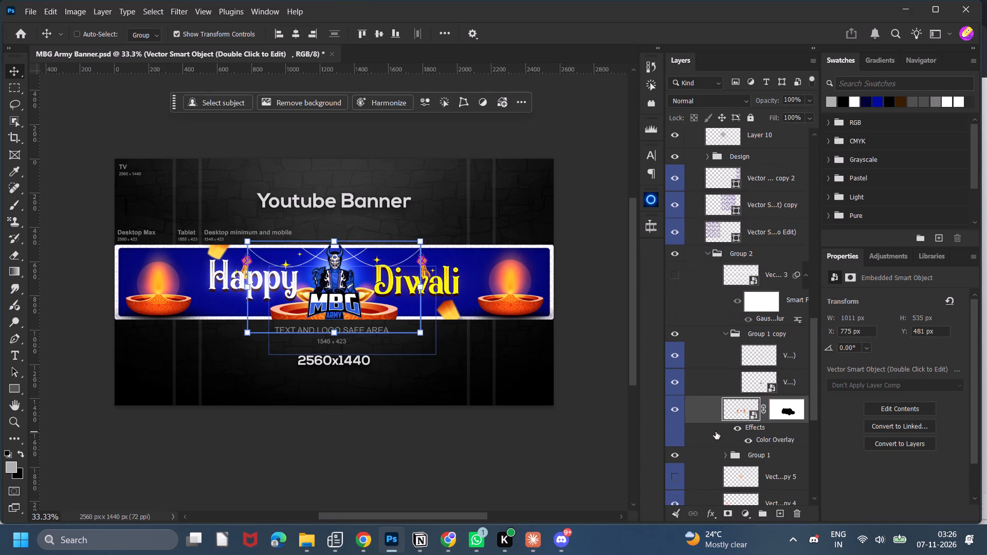
pyautogui.click(712, 451)
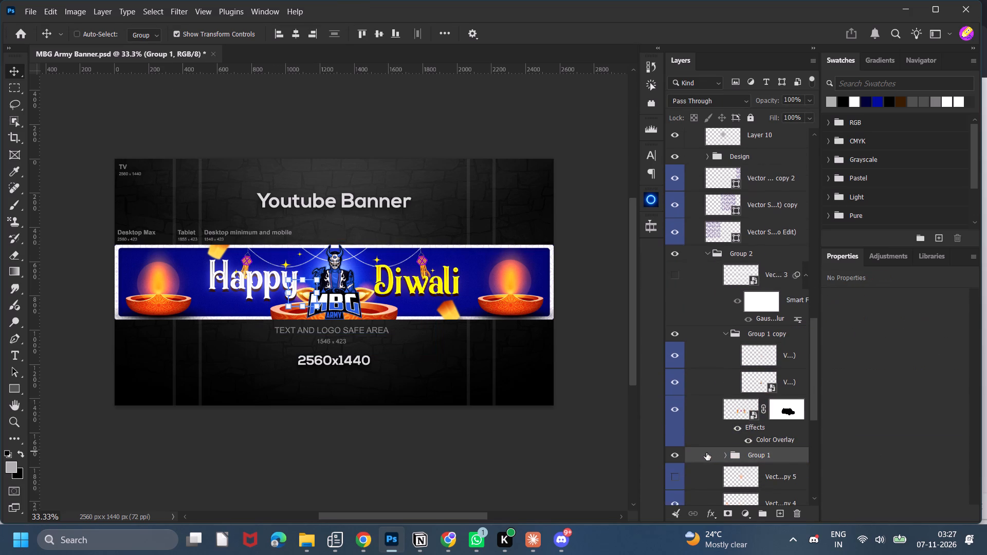
pyautogui.scroll(-3, 713, 457)
pyautogui.click(713, 451)
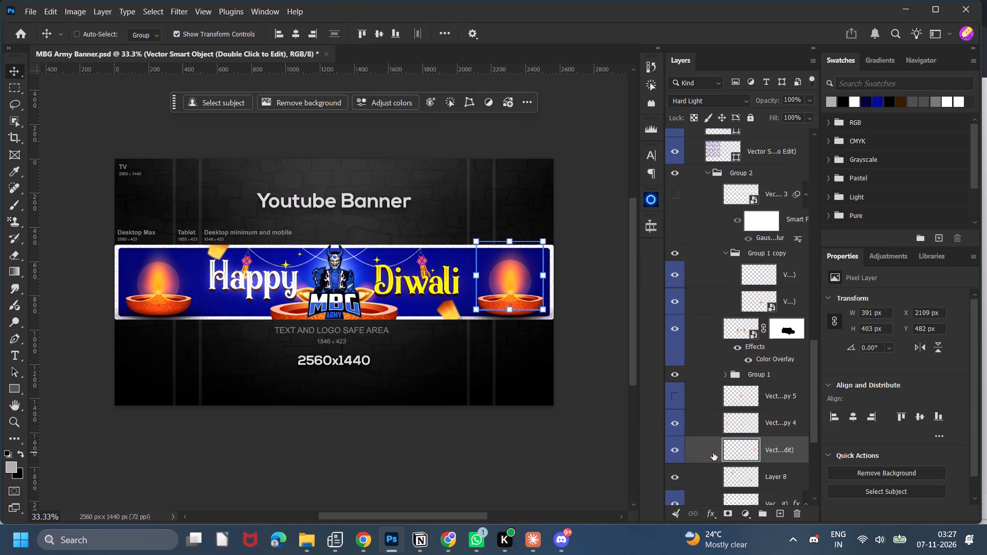
pyautogui.click(711, 473)
pyautogui.scroll(-2, 711, 471)
pyautogui.click(715, 449)
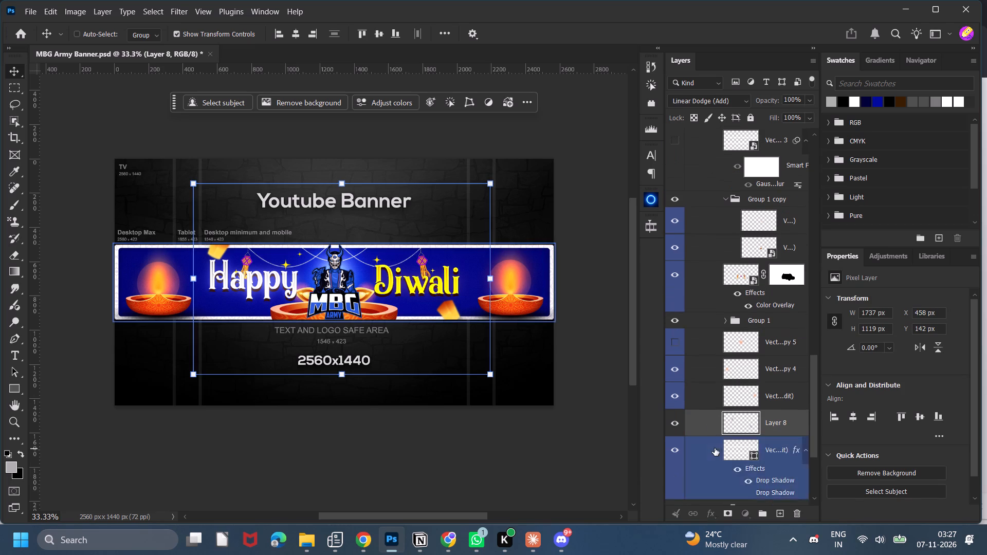
pyautogui.scroll(-3, 714, 450)
pyautogui.click(708, 441)
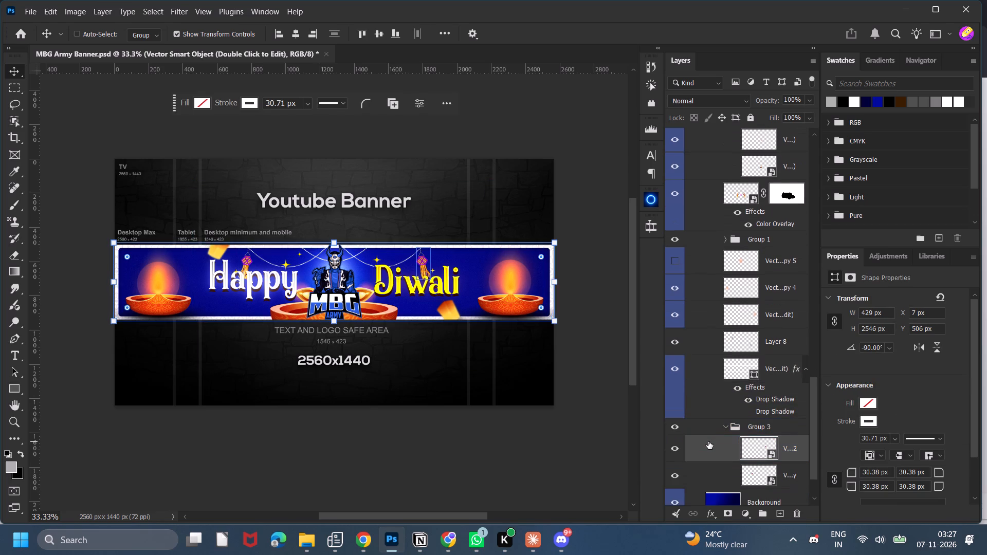
pyautogui.scroll(-6, 708, 442)
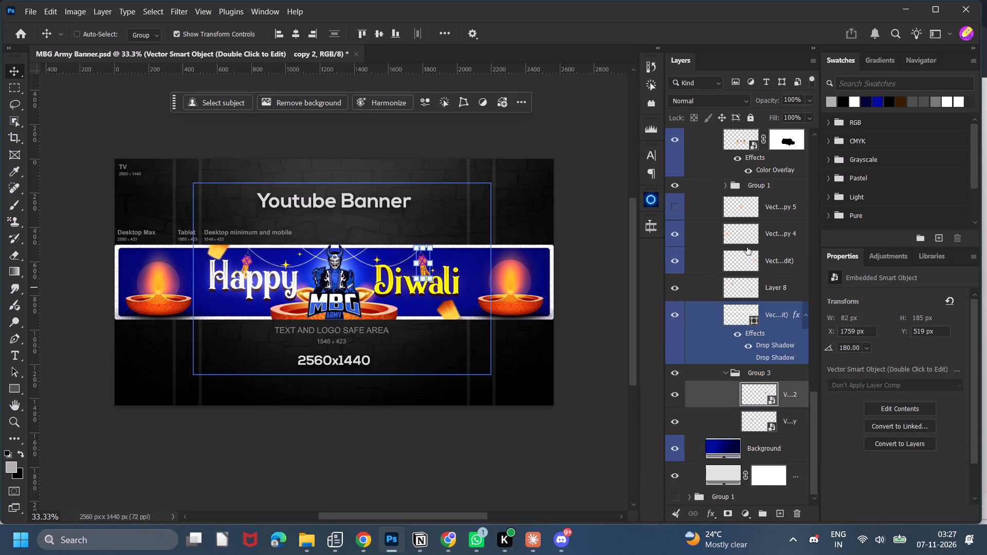
pyautogui.click(675, 186)
pyautogui.click(675, 186)
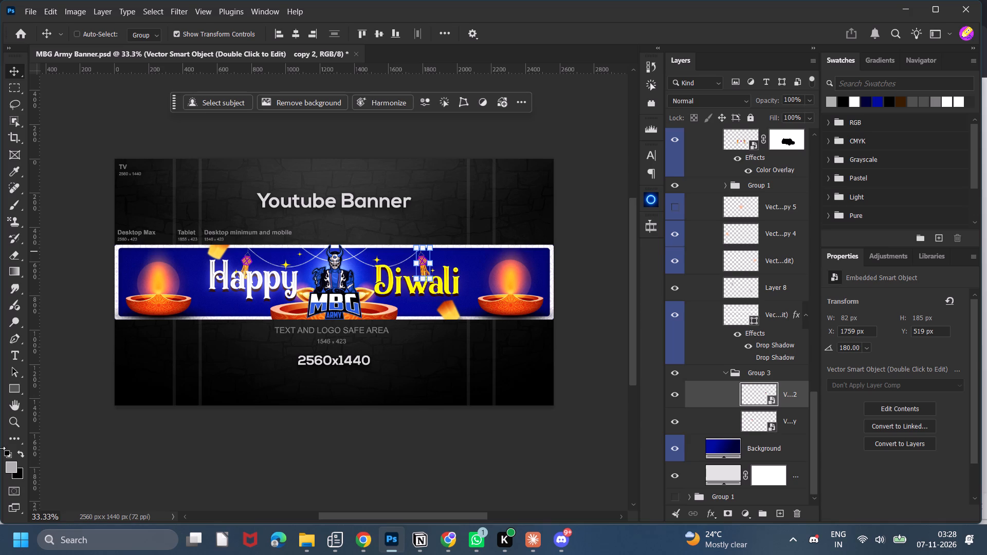
# Replace the Color Overlay on Group 2's masked vector smart object with the yellow-to-orange Gradient Overlay and open its blend mode choices.
pyautogui.click(735, 139)
pyautogui.scroll(1, 750, 181)
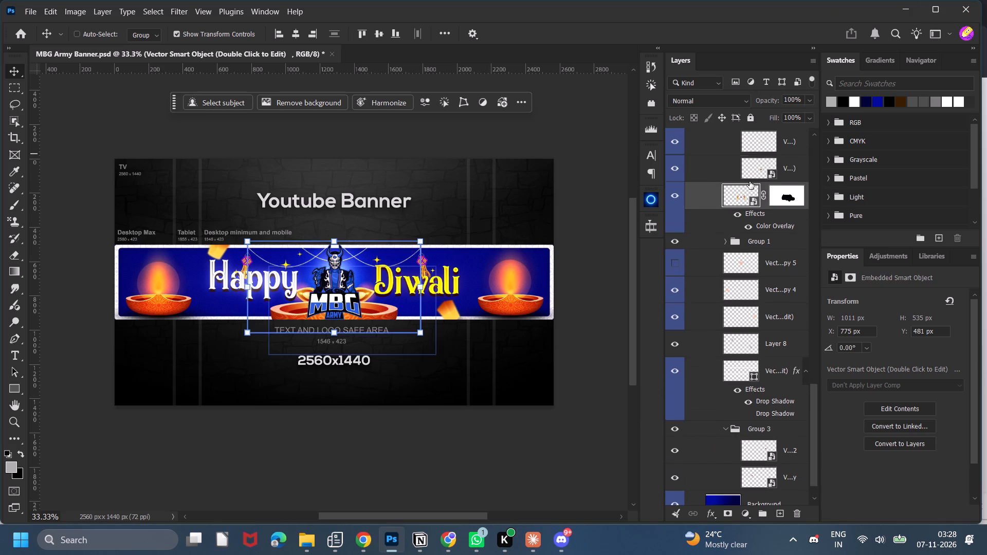
pyautogui.scroll(1, 750, 181)
pyautogui.doubleClick(725, 243)
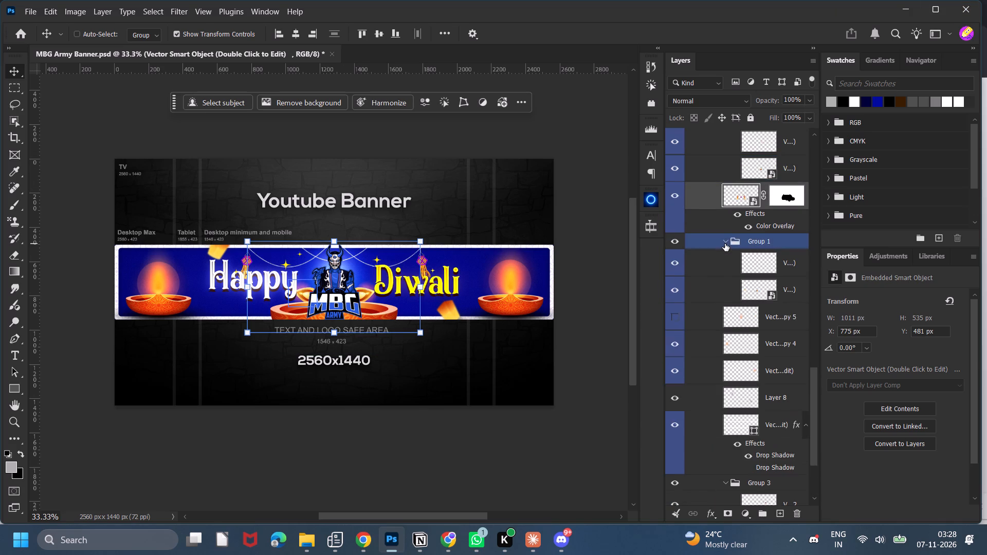
pyautogui.scroll(3, 724, 217)
pyautogui.click(673, 277)
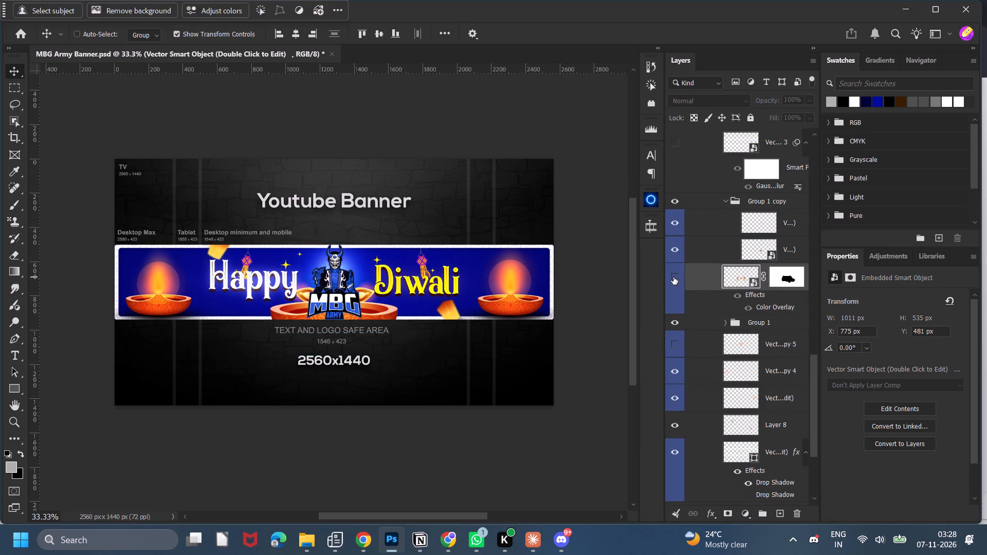
pyautogui.click(673, 277)
pyautogui.doubleClick(765, 308)
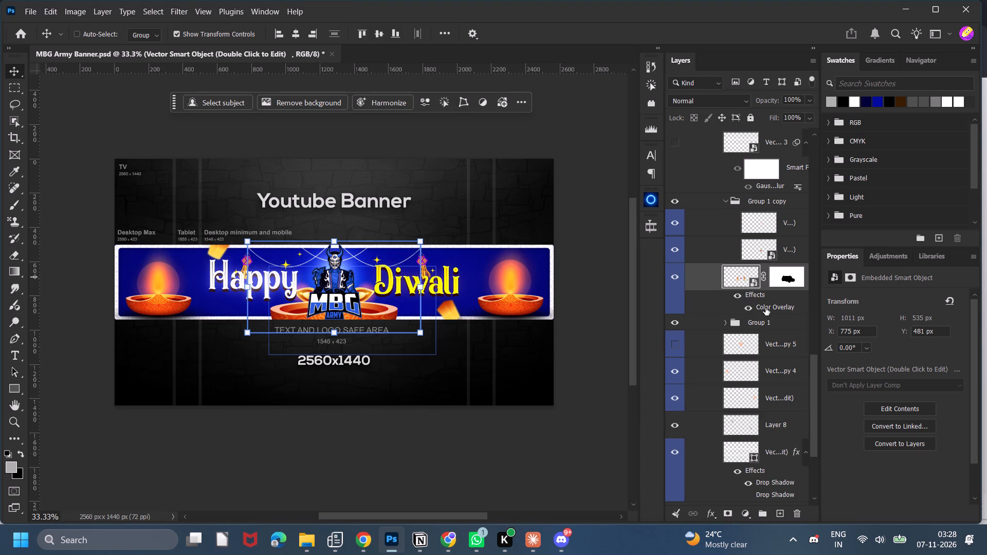
pyautogui.click(516, 256)
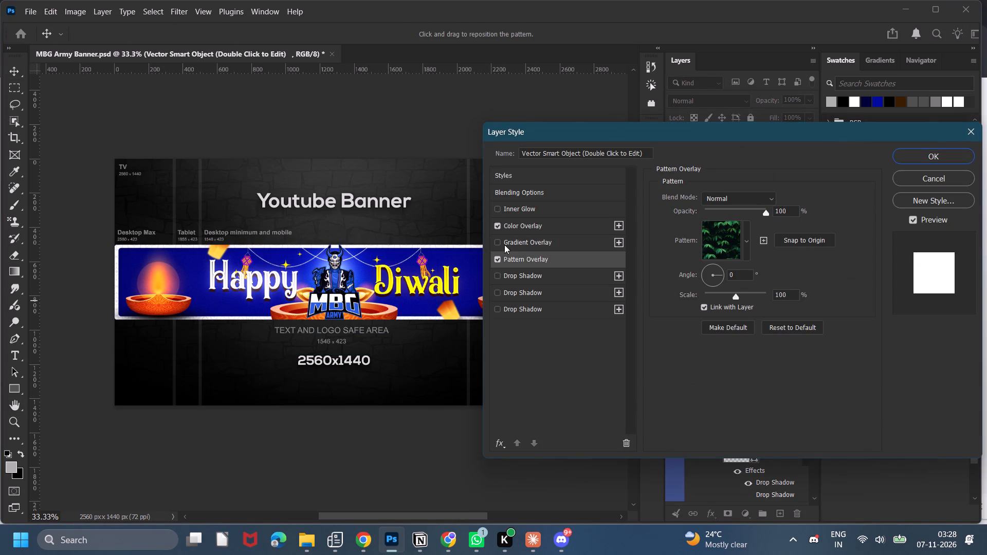
pyautogui.click(497, 225)
pyautogui.click(497, 252)
pyautogui.click(498, 260)
pyautogui.click(498, 240)
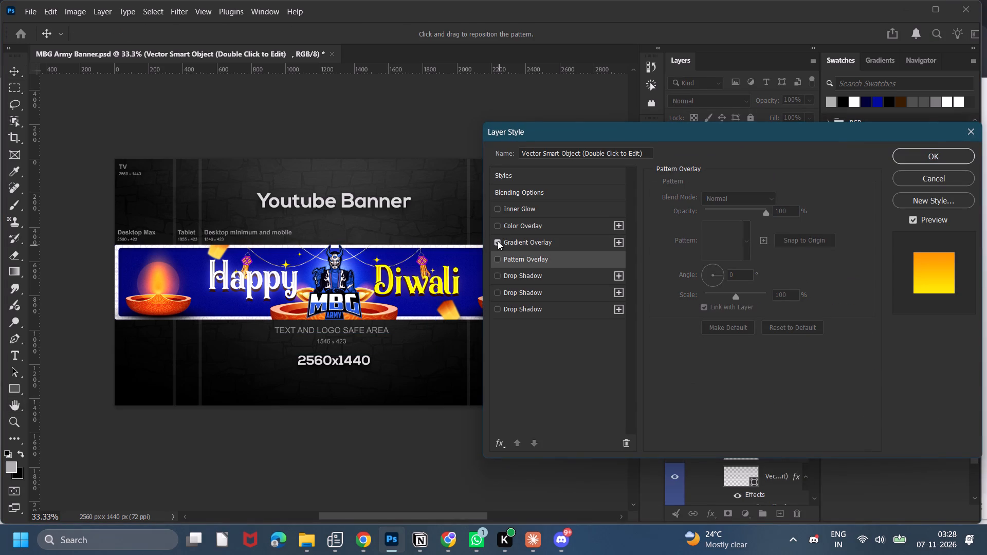
pyautogui.click(524, 245)
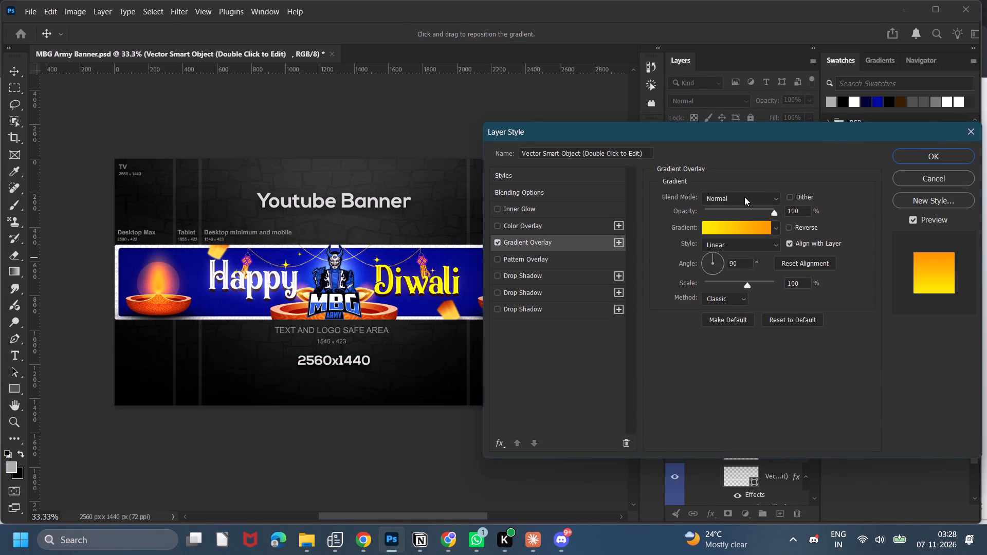
pyautogui.click(744, 197)
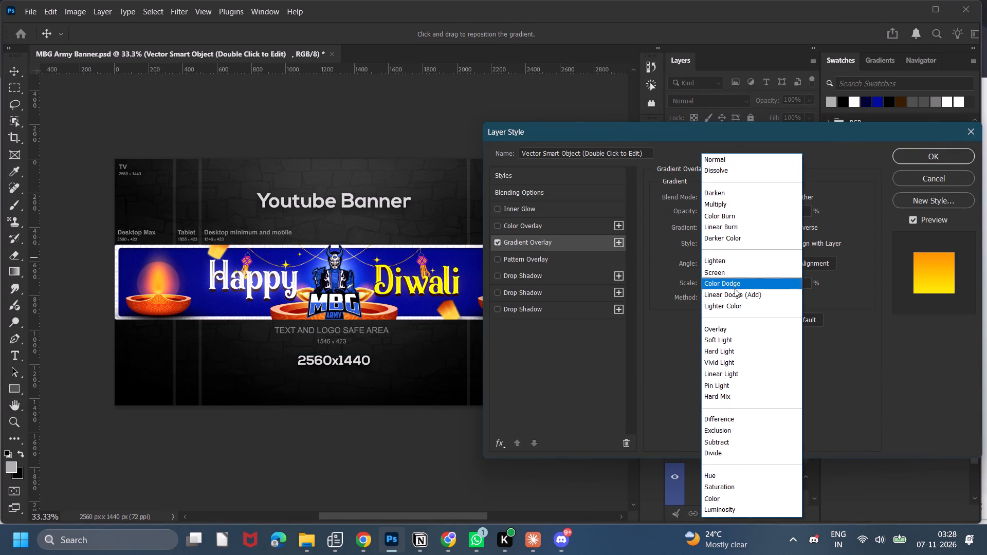